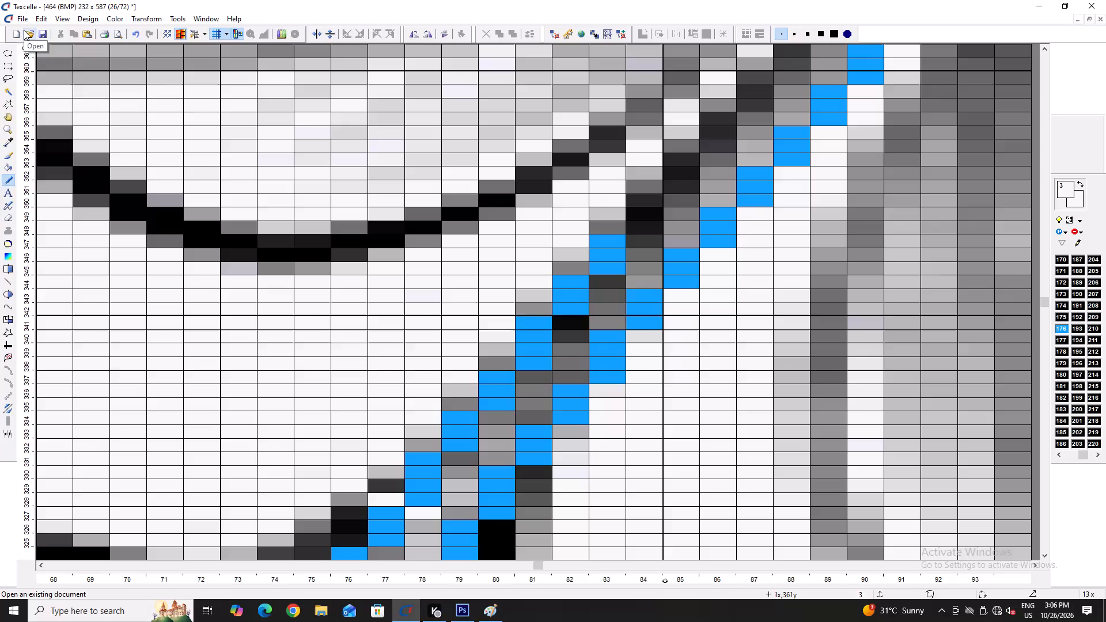
# Save the current changes to the 464 BMP design.
pyautogui.hotkey('ctrl', 's')
pyautogui.hotkey('ctrl', 's')
pyautogui.hotkey('ctrl', 's')
pyautogui.hotkey('ctrl', 's')
pyautogui.hotkey('ctrl', 's')
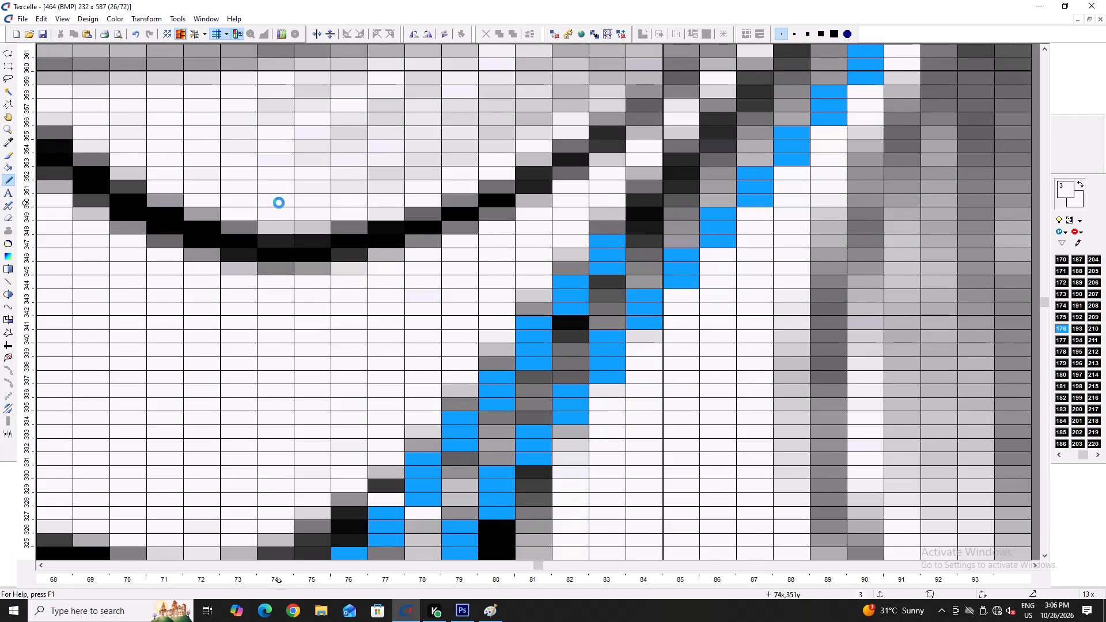
pyautogui.hotkey('ctrl', 's')
pyautogui.hotkey('ctrl', 's')
pyautogui.hotkey('ctrl', 's')
pyautogui.hotkey('ctrl', 's')
pyautogui.hotkey('ctrl', 's')
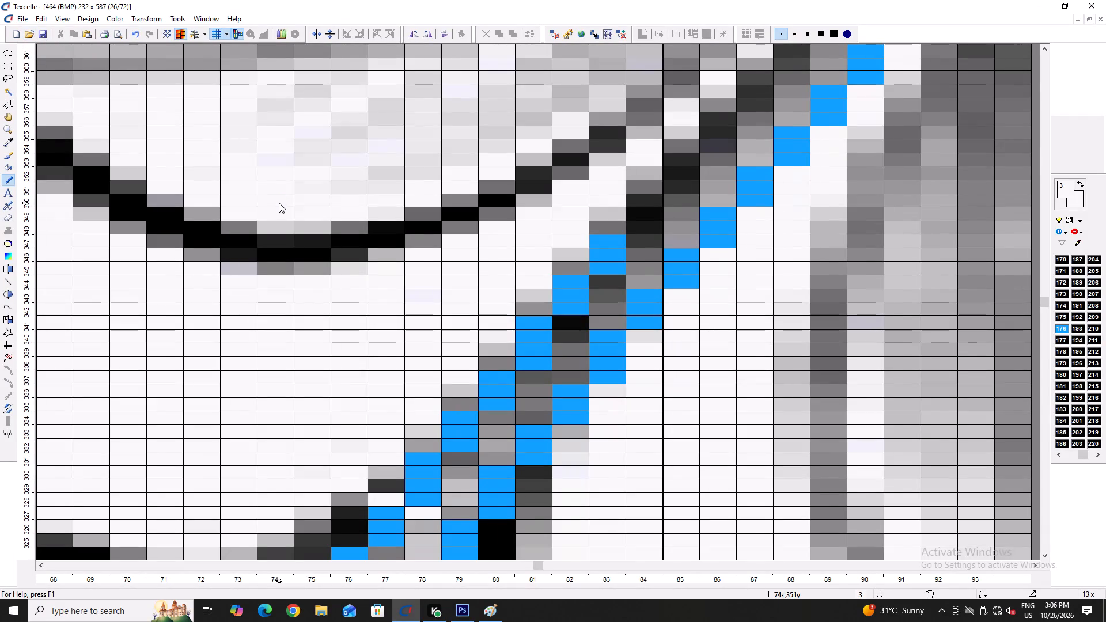
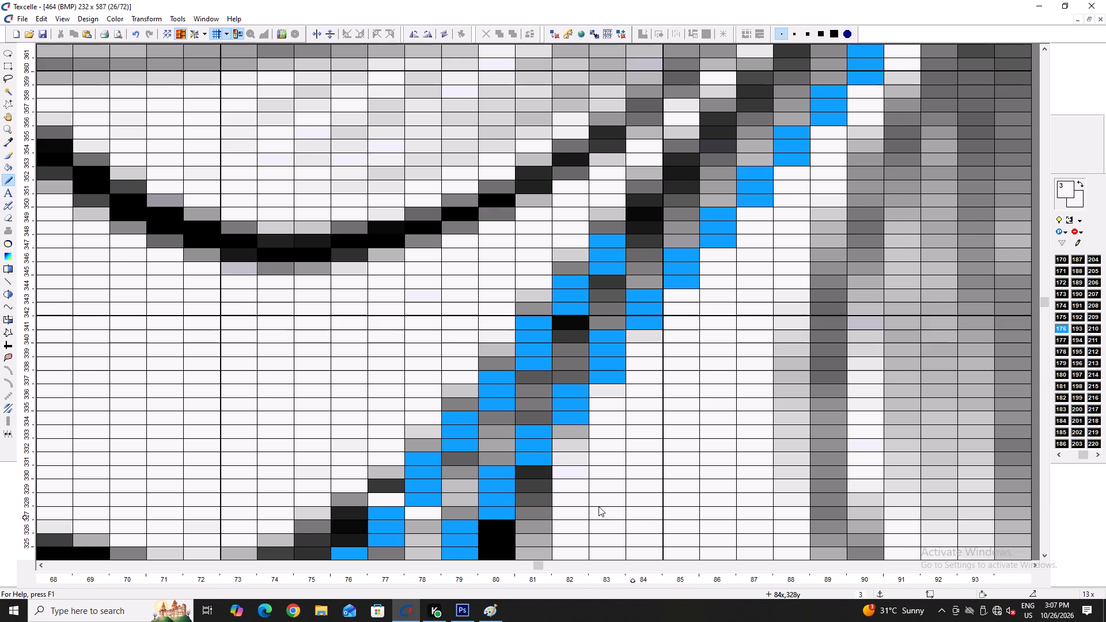
# Save the 464 BMP design with its blue stem outlines.
pyautogui.scroll(-5, 559, 503)
pyautogui.scroll(7, 501, 478)
pyautogui.hotkey('ctrl', 's')
pyautogui.hotkey('ctrl', 's')
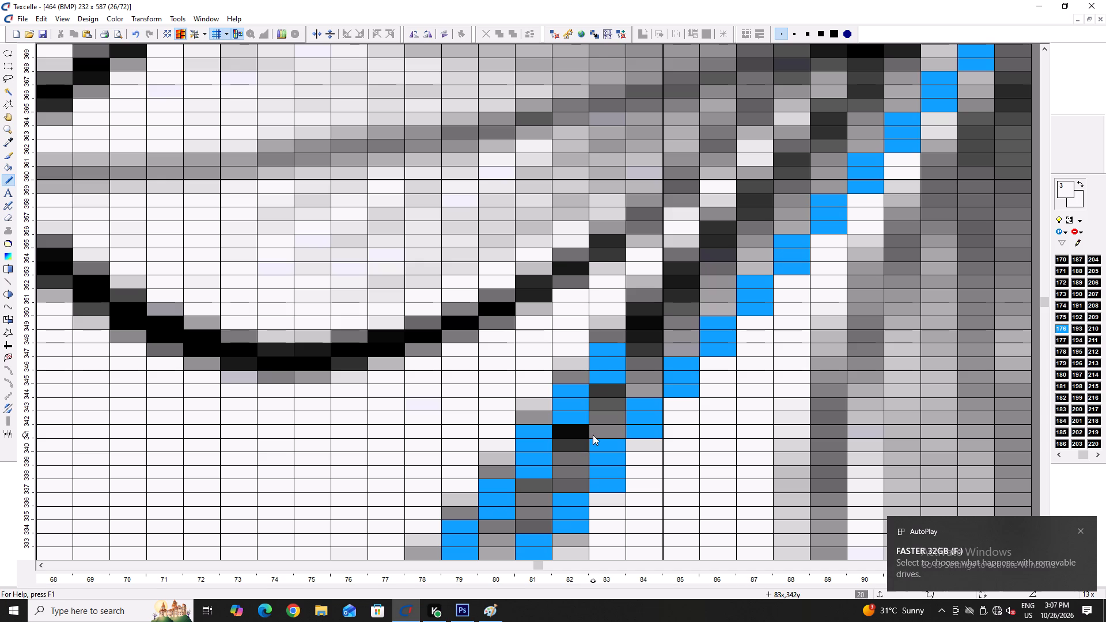
pyautogui.scroll(1, 654, 321)
pyautogui.moveTo(642, 389); pyautogui.dragTo(642, 366)
pyautogui.hotkey('ctrl', 'z')
pyautogui.press('space')
pyautogui.hotkey('ctrl', 's')
pyautogui.hotkey('ctrl', 's')
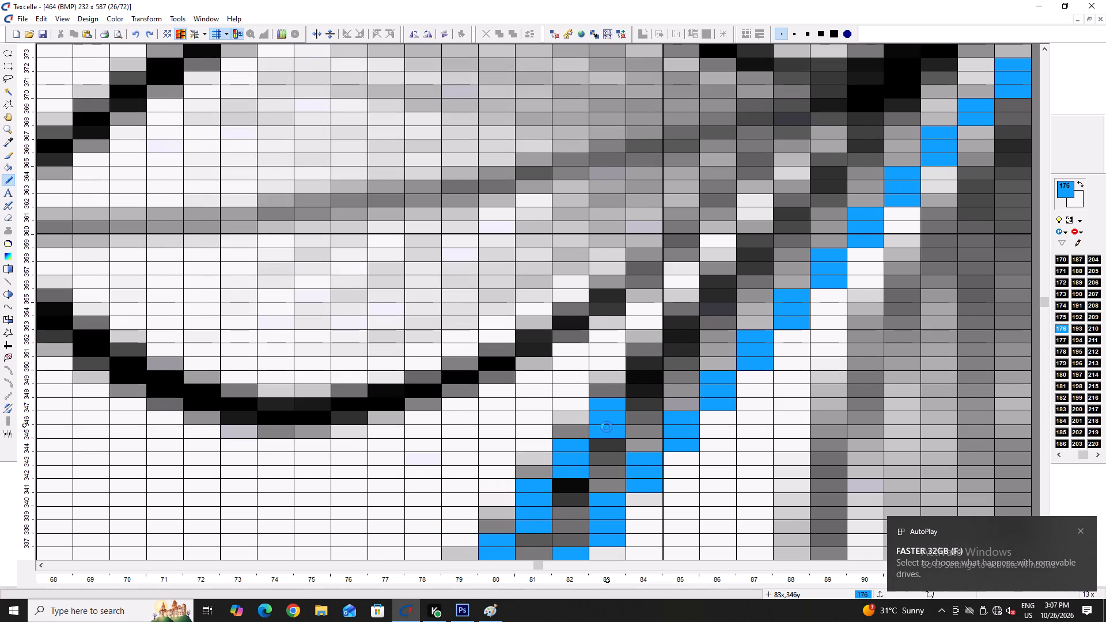
pyautogui.hotkey('ctrl', 's')
pyautogui.hotkey('ctrl', 's')
# Switch from the 464 design to the Pattern Design1 document and close it.
pyautogui.keyDown('ctrl'); pyautogui.scroll(-10, 668, 382); pyautogui.keyUp('ctrl')
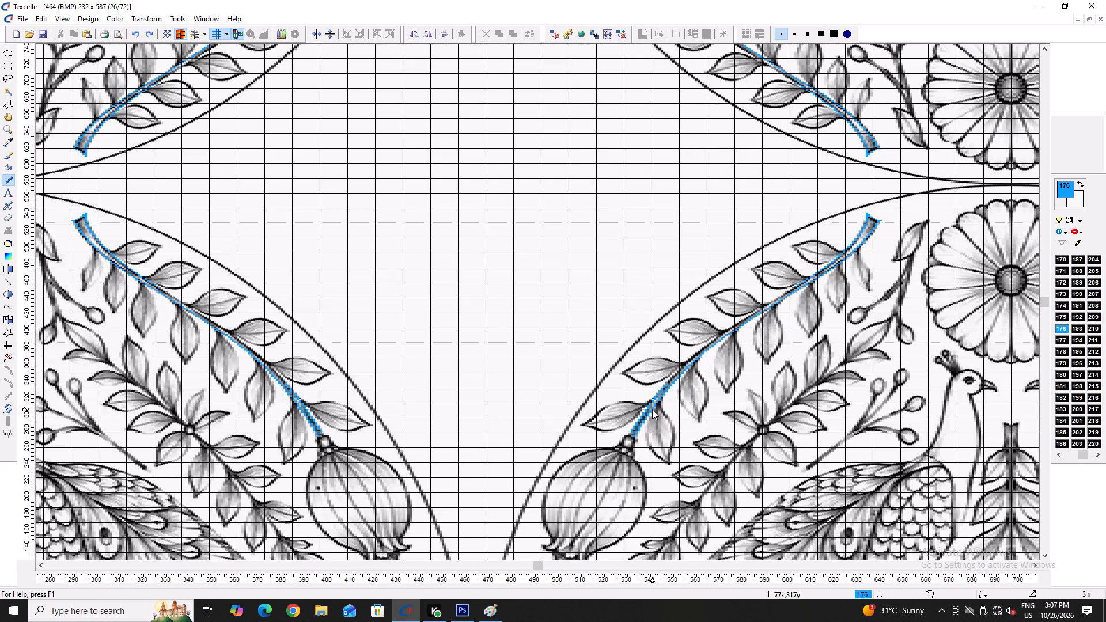
pyautogui.keyDown('ctrl'); pyautogui.scroll(-3, 652, 411); pyautogui.keyUp('ctrl')
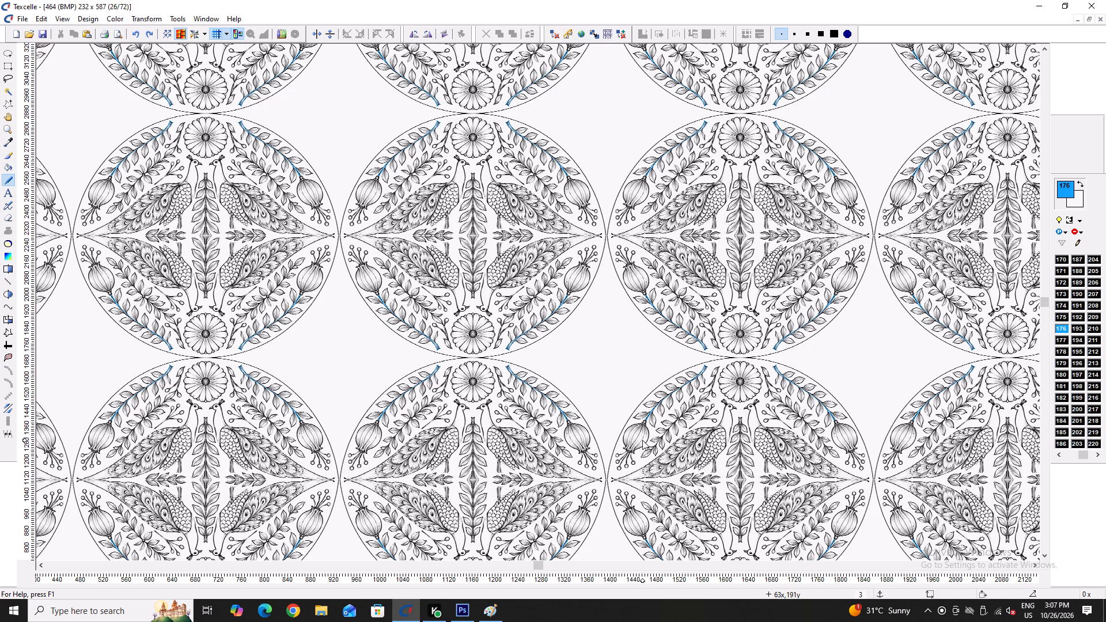
pyautogui.press('F7')
pyautogui.hotkey('ctrl', 'Tab')
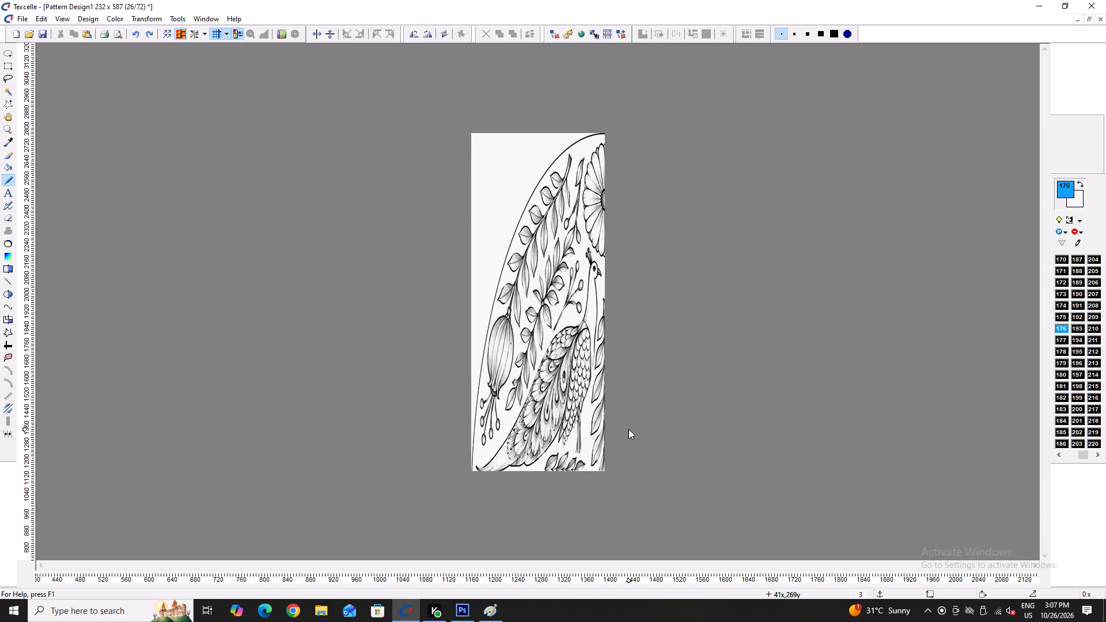
pyautogui.click(1100, 17)
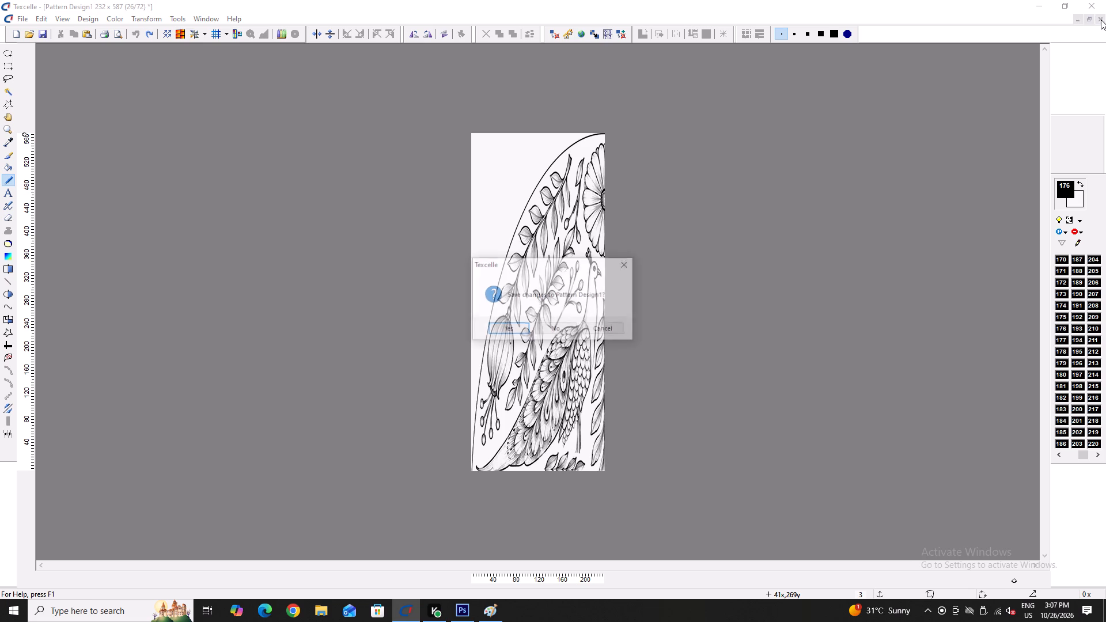
# Close Pattern Design1 without saving its changes, and also close the 300/300 version of the 464 BMP design.
pyautogui.click(566, 324)
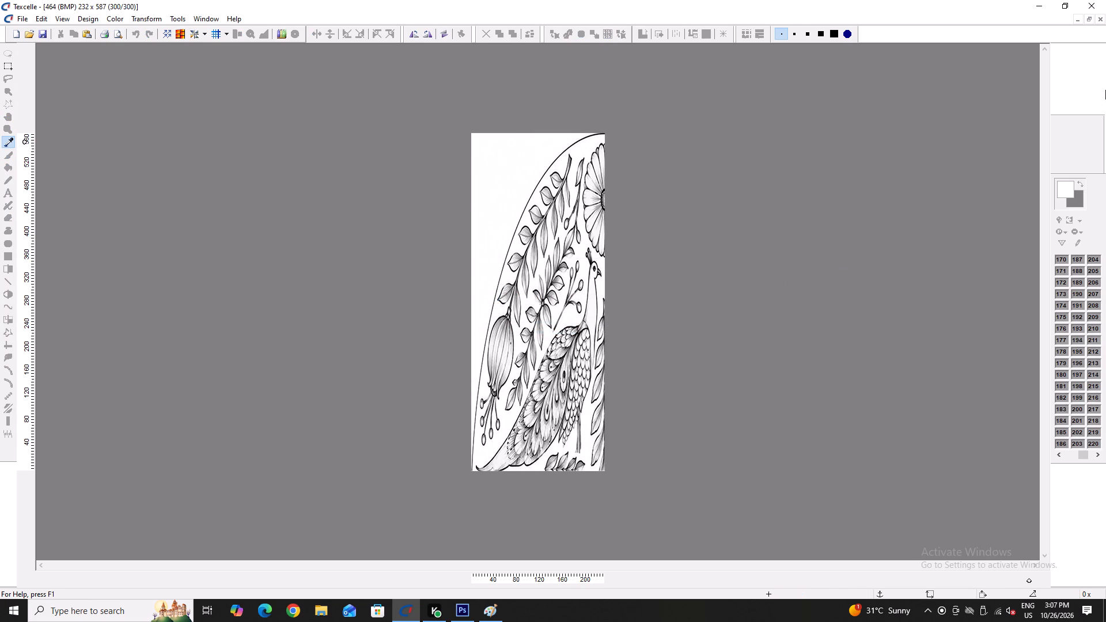
pyautogui.click(1104, 16)
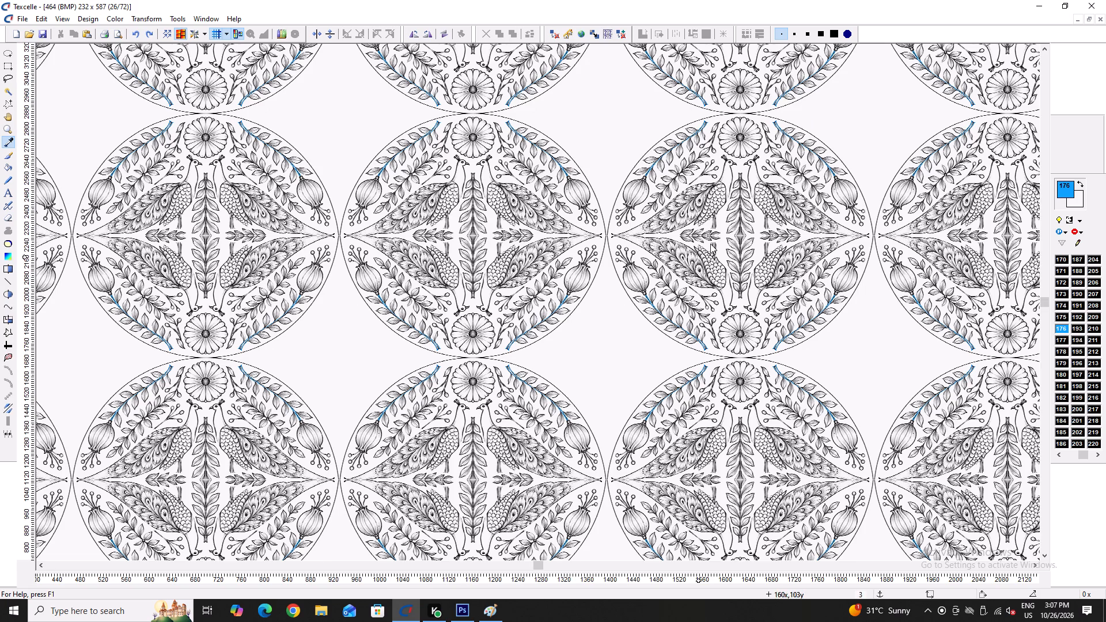
# Save the 464 BMP design with the blue stems.
pyautogui.hotkey('ctrl', 's')
pyautogui.hotkey('ctrl', 's')
pyautogui.hotkey('ctrl', 's')
pyautogui.hotkey('ctrl', 's')
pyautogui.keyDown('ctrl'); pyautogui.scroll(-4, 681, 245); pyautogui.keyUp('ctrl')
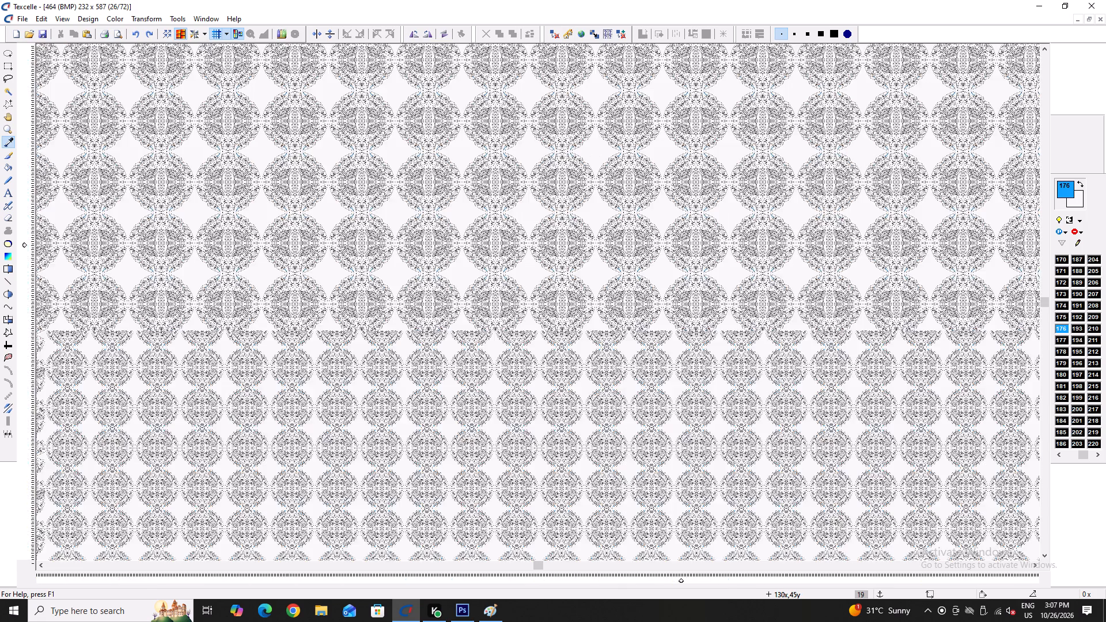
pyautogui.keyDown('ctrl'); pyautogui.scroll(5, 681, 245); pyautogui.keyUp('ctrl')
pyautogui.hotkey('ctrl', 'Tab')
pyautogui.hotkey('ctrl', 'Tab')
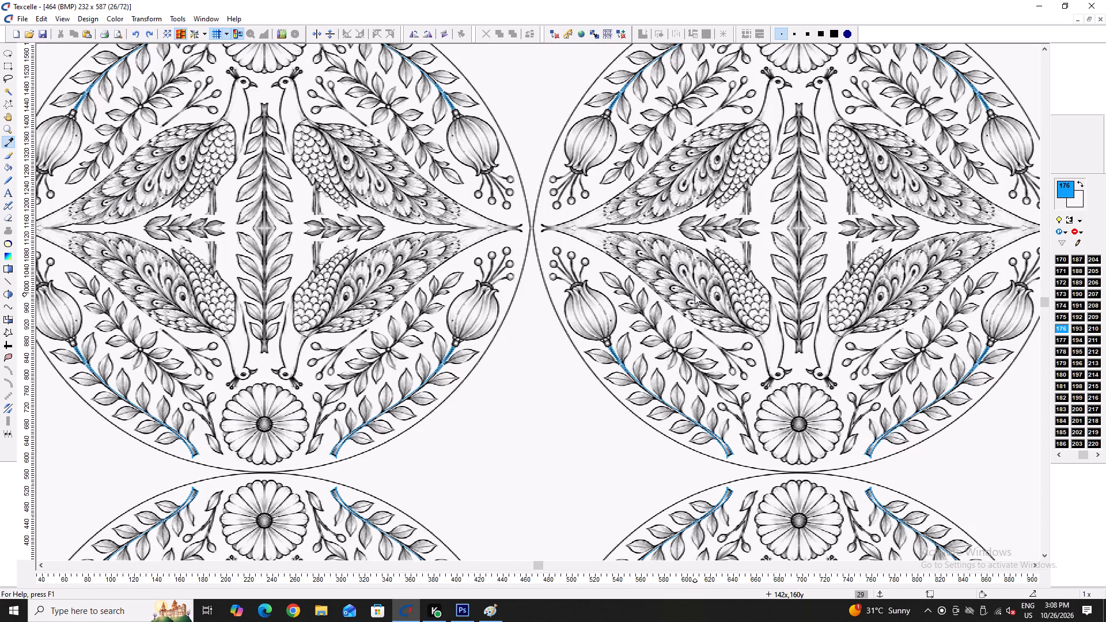
# Open the bitmap design Untitled-202501 from the desing folder on the FASTER 32GB (F:) drive.
pyautogui.hotkey('ctrl', 'o')
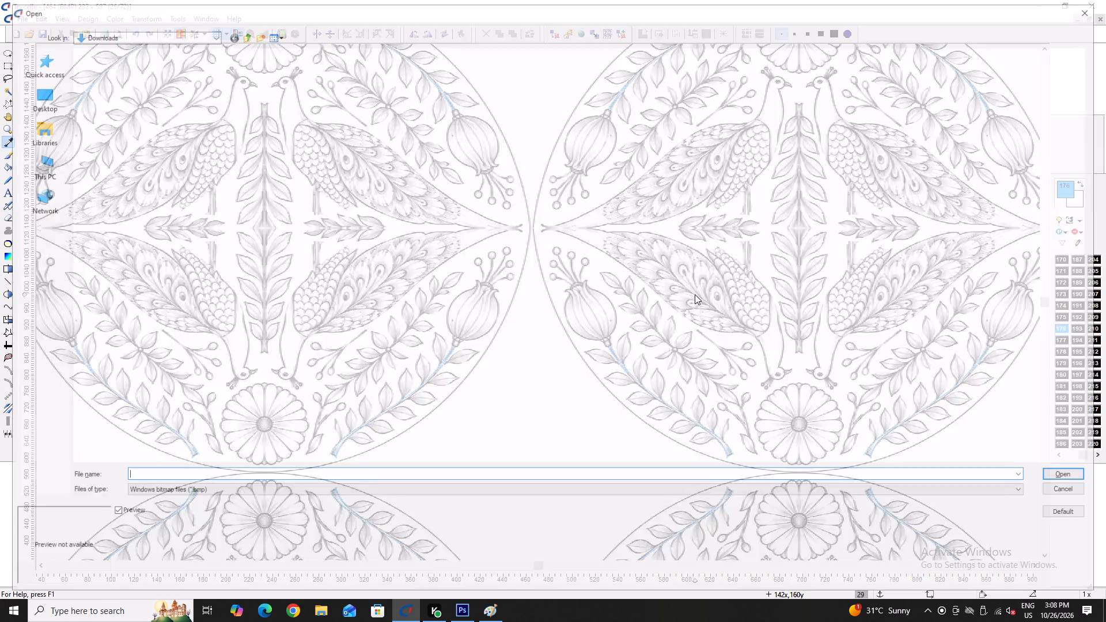
pyautogui.keyDown('ctrl'); pyautogui.scroll(7, 737, 238); pyautogui.keyUp('ctrl')
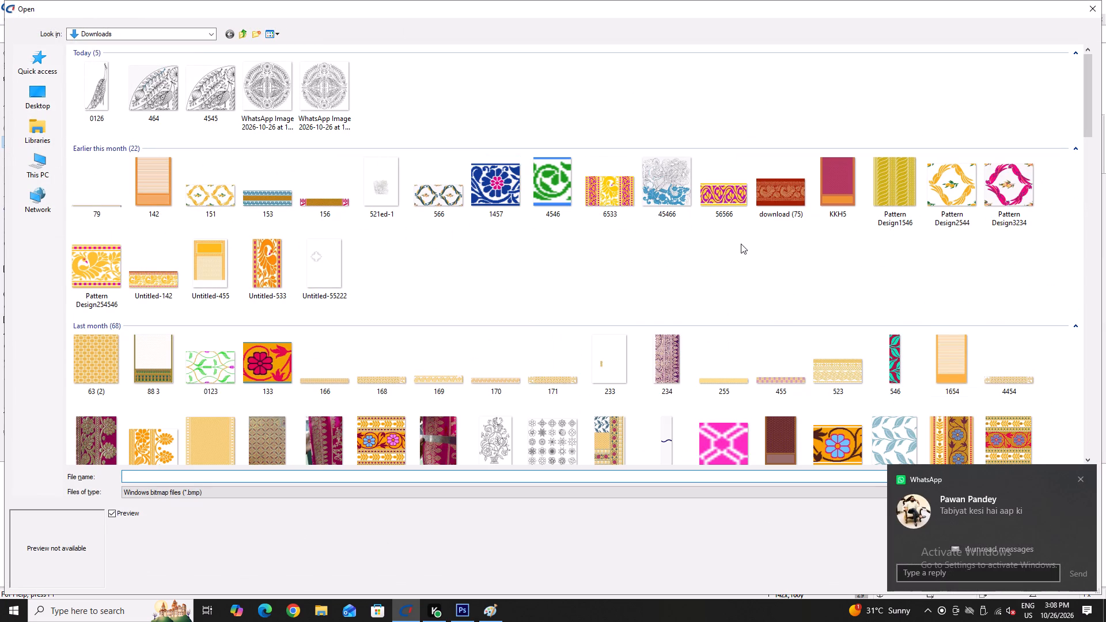
pyautogui.click(1081, 475)
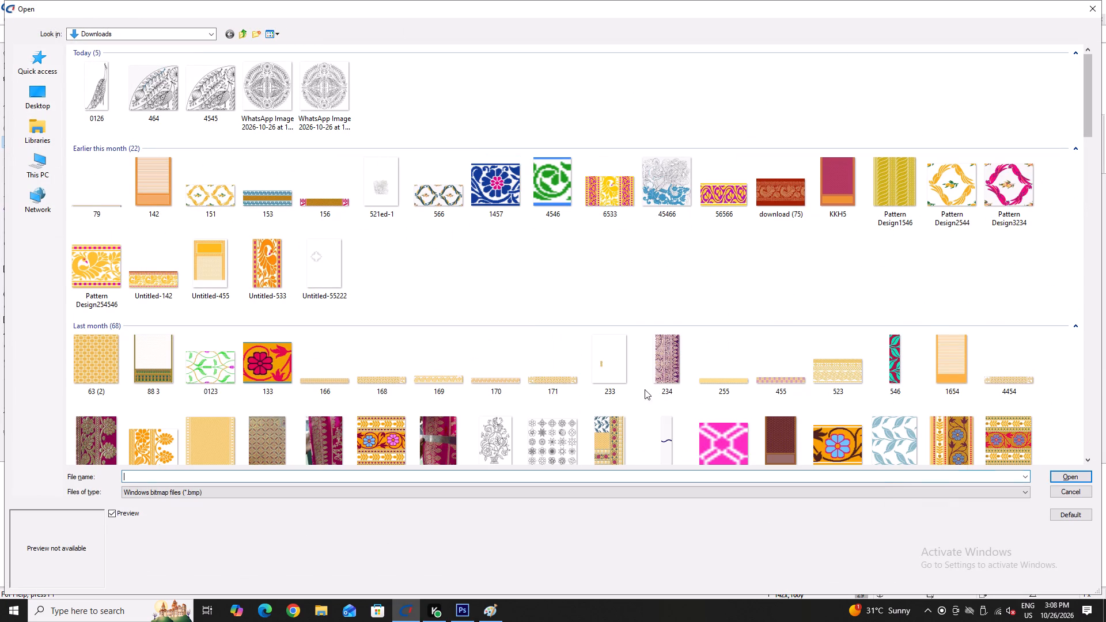
pyautogui.click(51, 175)
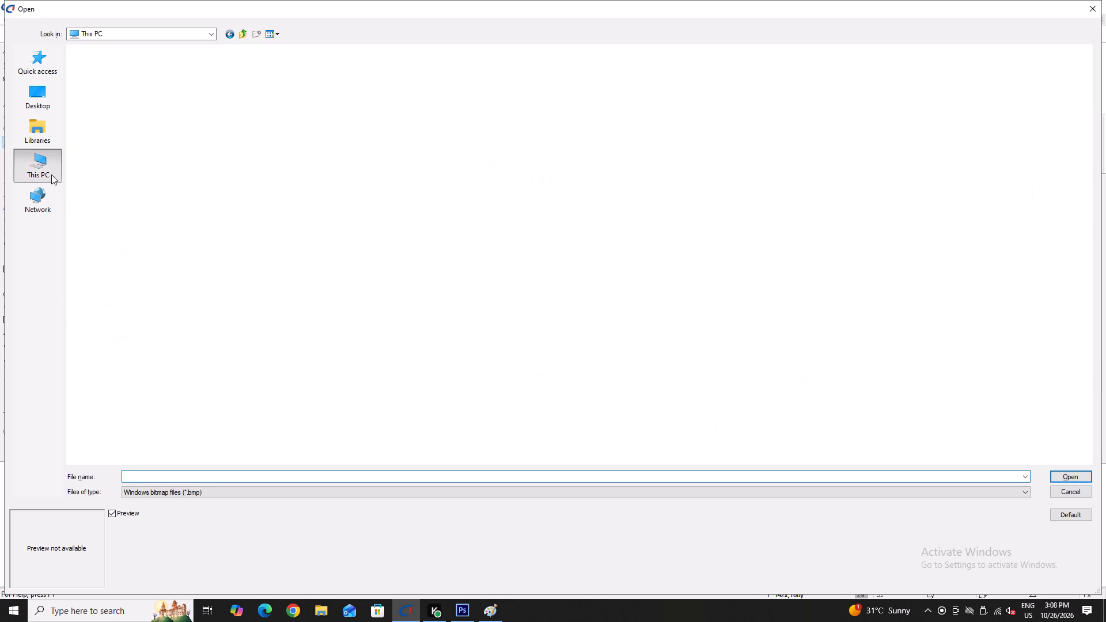
pyautogui.doubleClick(172, 149)
pyautogui.keyDown('ctrl'); pyautogui.scroll(2, 600, 238); pyautogui.keyUp('ctrl')
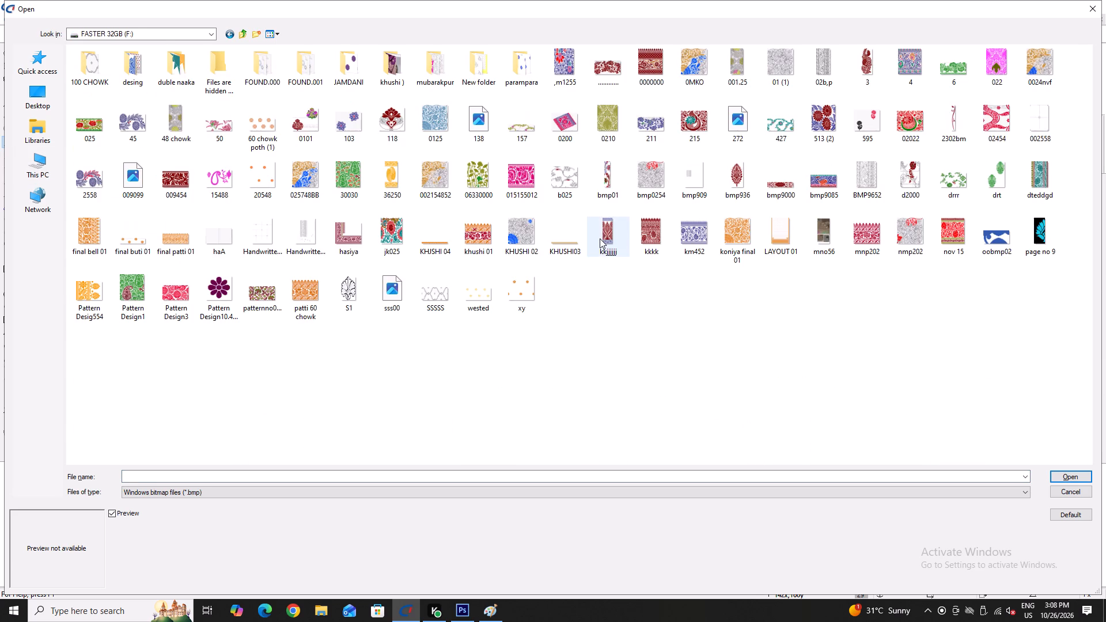
pyautogui.keyDown('ctrl'); pyautogui.scroll(10, 600, 238); pyautogui.keyUp('ctrl')
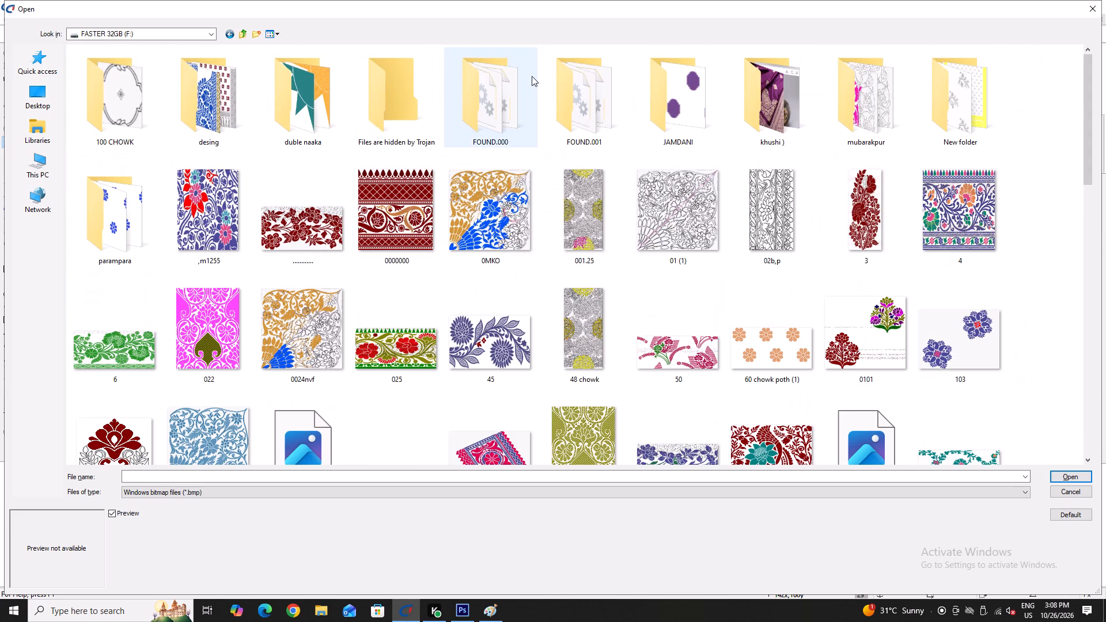
pyautogui.doubleClick(217, 87)
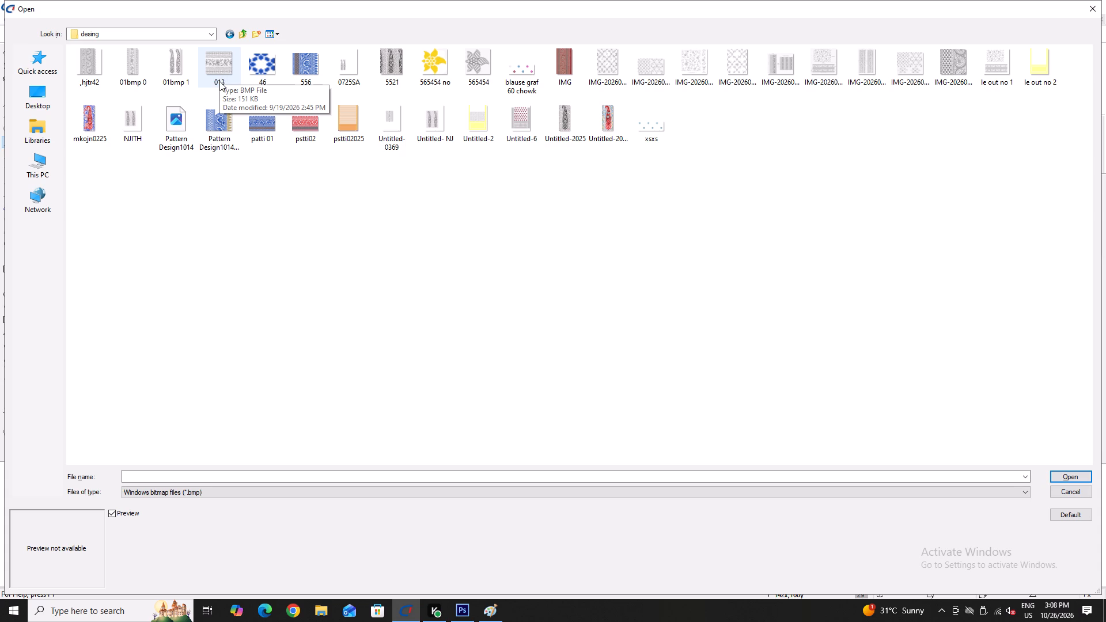
pyautogui.scroll(10, 219, 81)
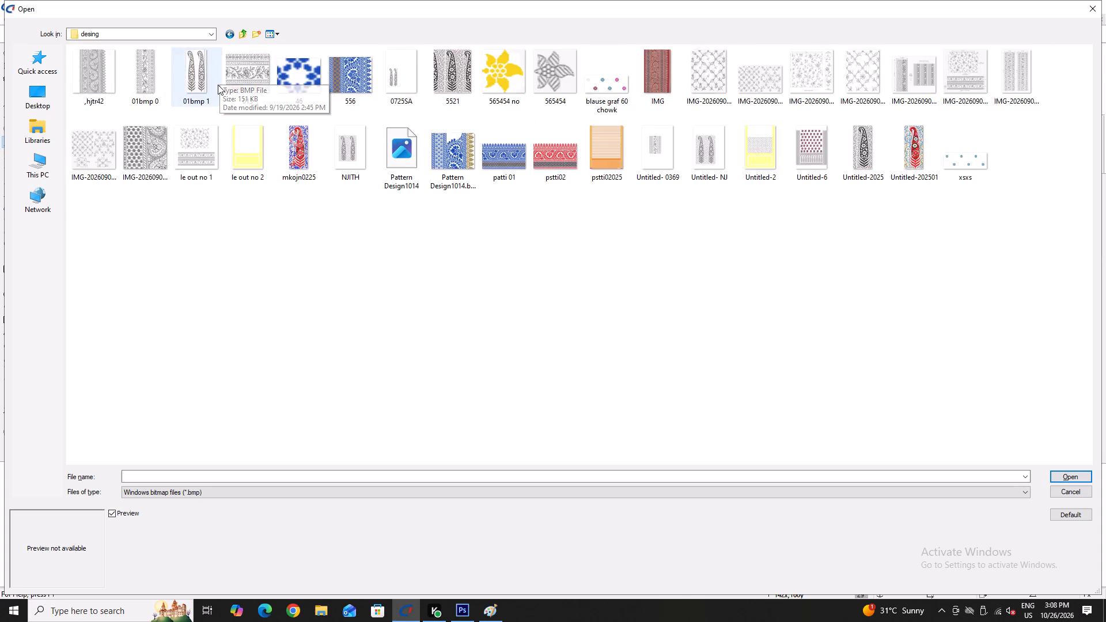
pyautogui.scroll(4, 218, 85)
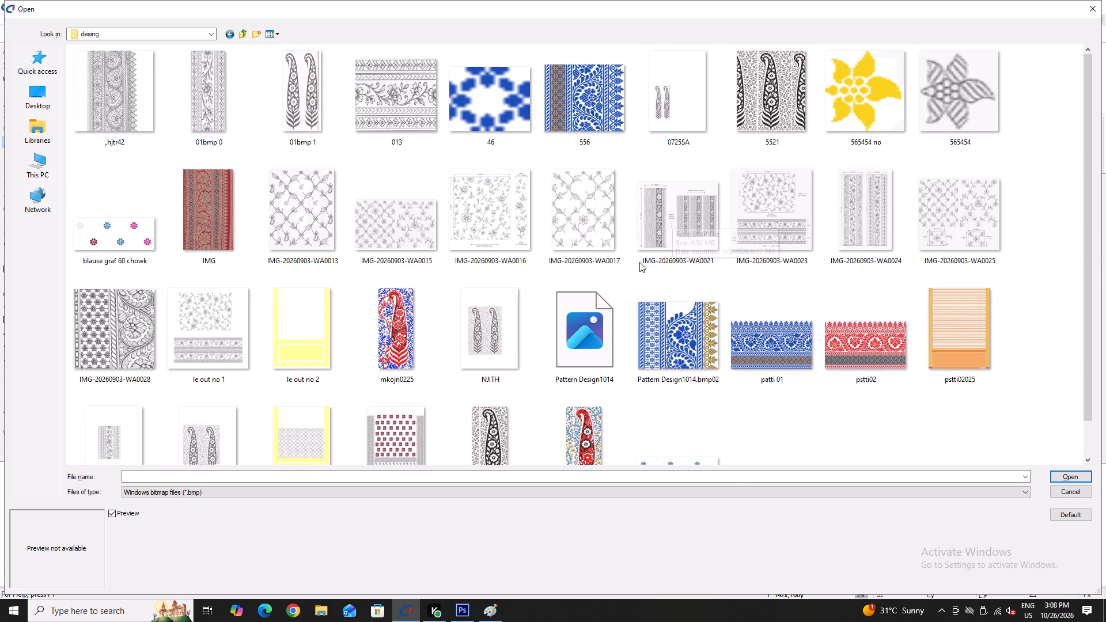
pyautogui.scroll(-2, 641, 276)
pyautogui.doubleClick(577, 401)
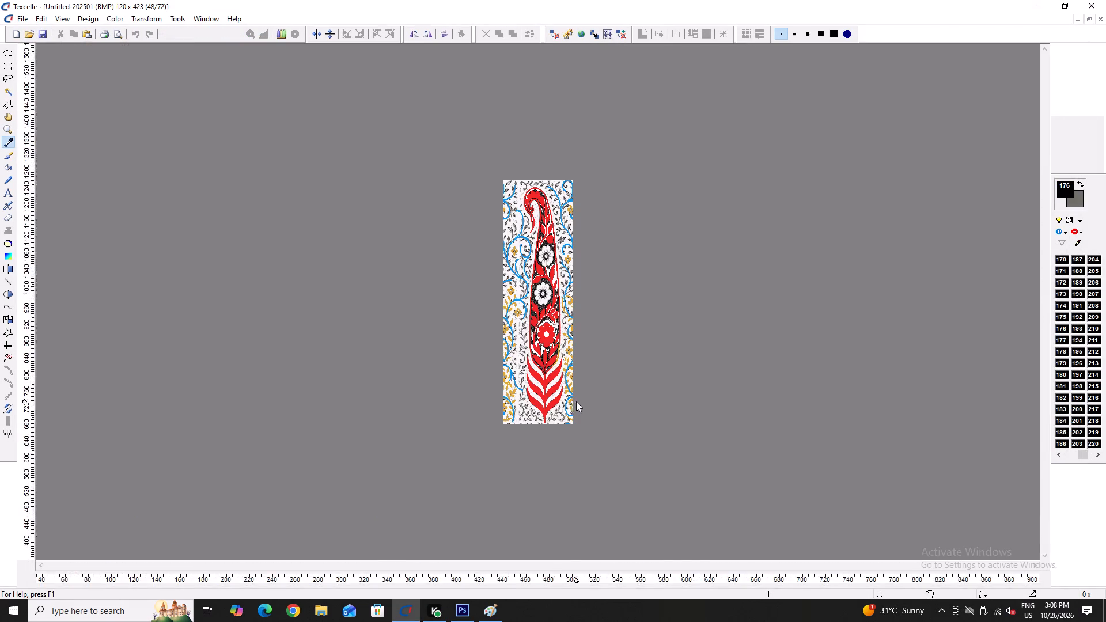
# Show the pixel grid and a repeat view with 0 horizontal and 0 vertical drop for the Untitled-202501 design.
pyautogui.keyDown('ctrl'); pyautogui.scroll(4, 569, 395); pyautogui.keyUp('ctrl')
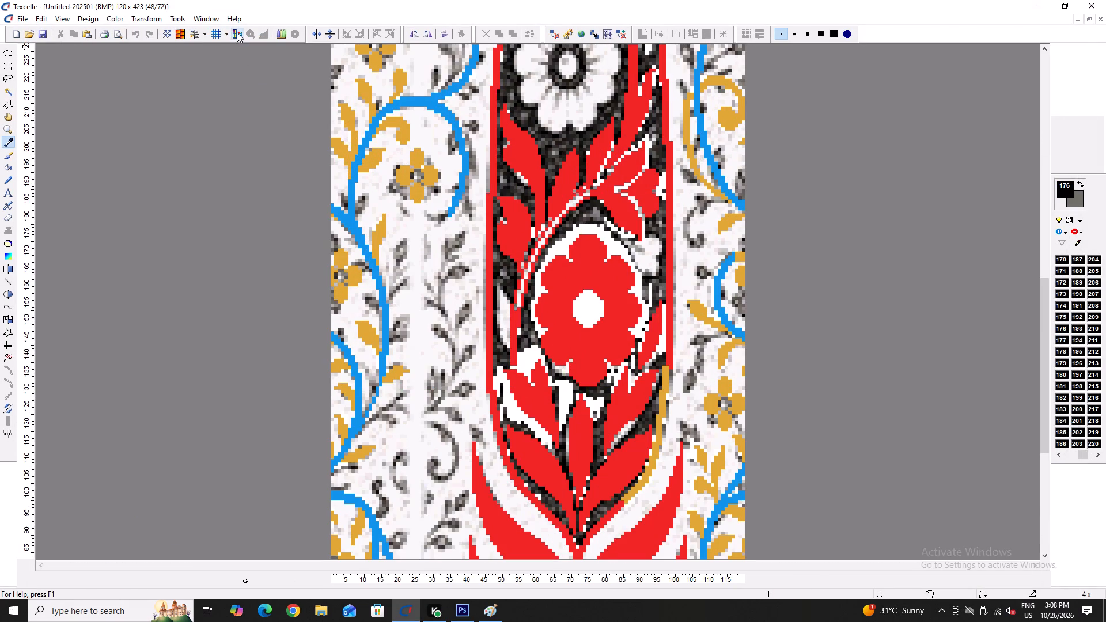
pyautogui.click(237, 32)
pyautogui.click(221, 32)
pyautogui.click(166, 37)
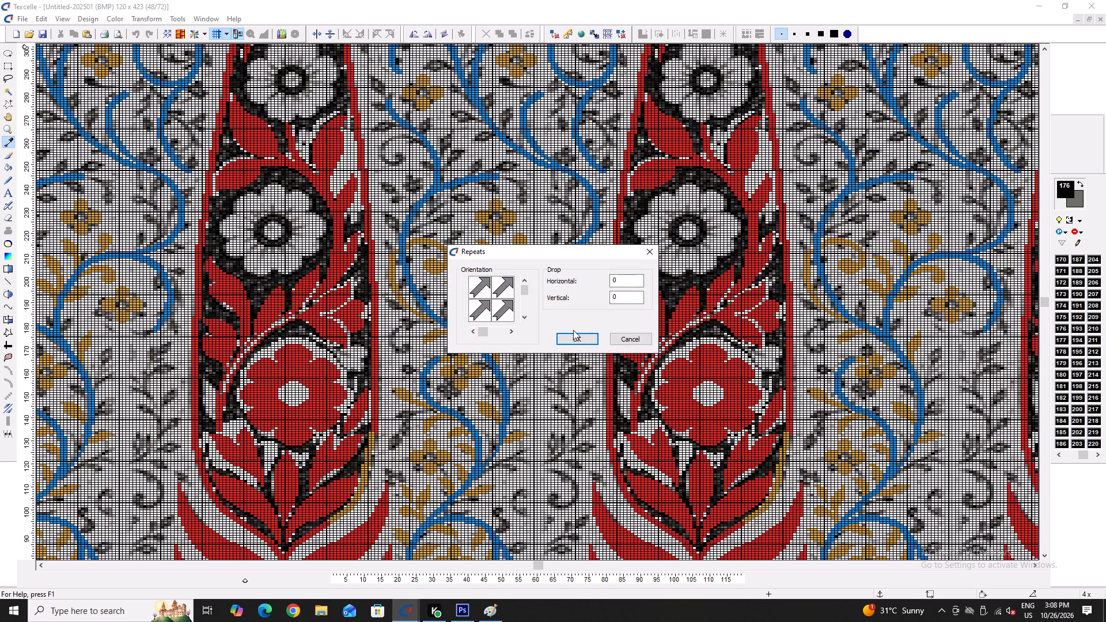
pyautogui.click(573, 336)
# With gold colour 164, reshape the top of the gold curl where it crosses the blue stem, filling inner pixels and trimming outer ones.
pyautogui.keyDown('ctrl'); pyautogui.scroll(5, 385, 268); pyautogui.keyUp('ctrl')
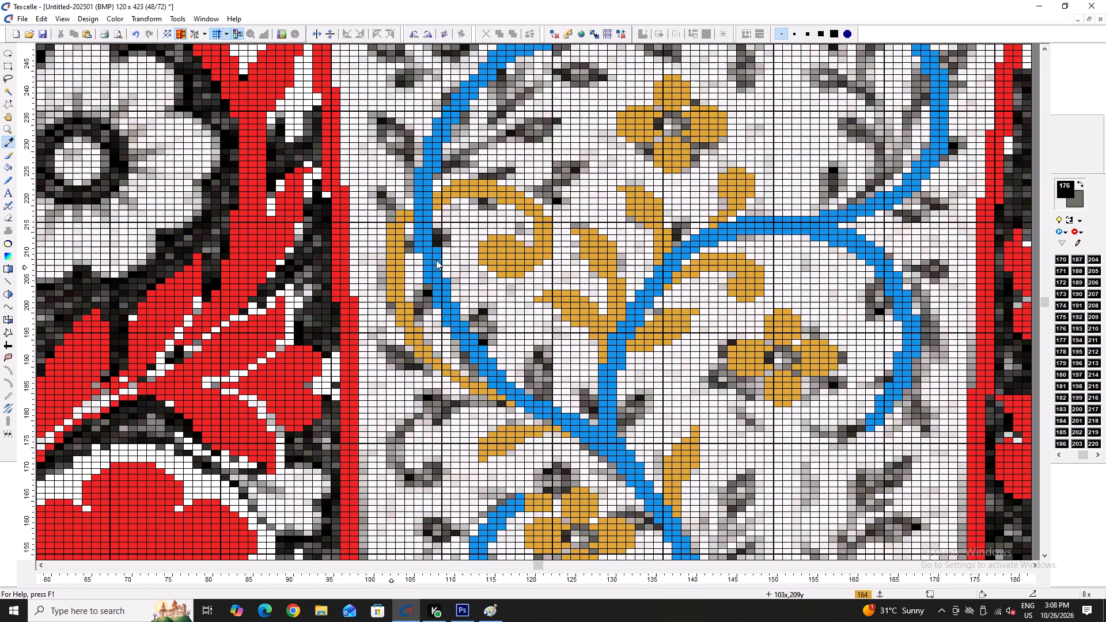
pyautogui.press('space')
pyautogui.press('x')
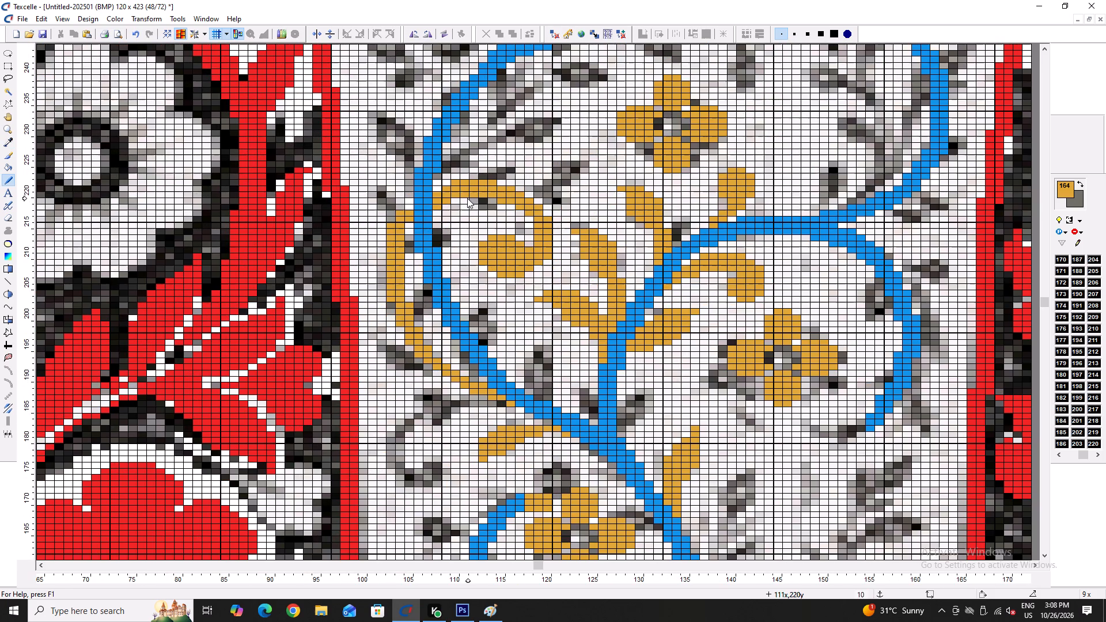
pyautogui.keyDown('ctrl'); pyautogui.scroll(3, 416, 188); pyautogui.keyUp('ctrl')
pyautogui.rightClick(329, 301)
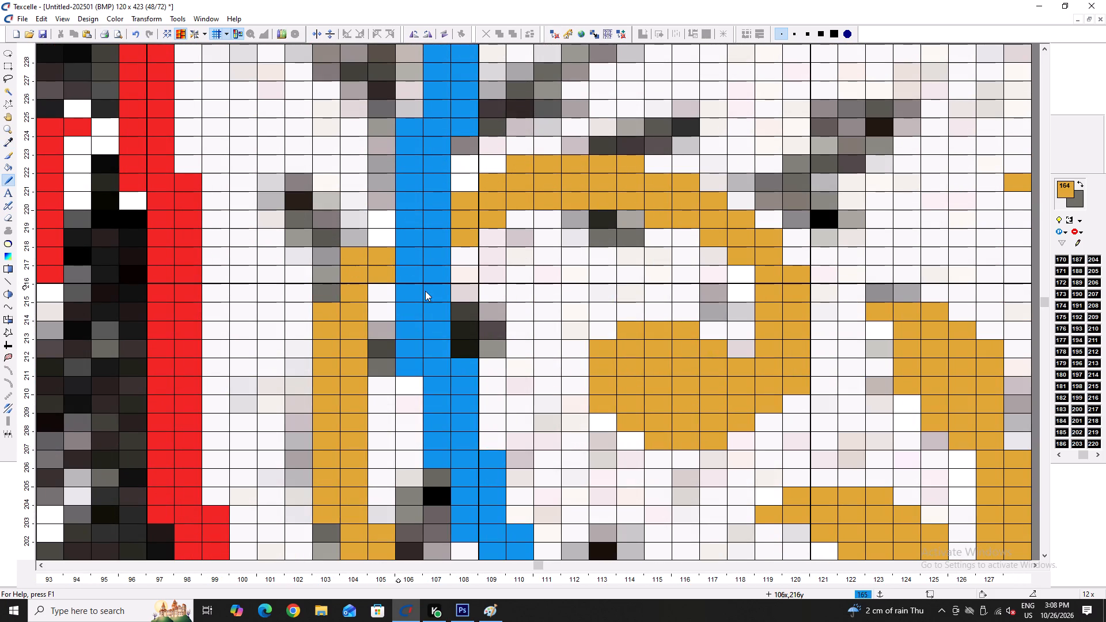
pyautogui.hotkey('ctrl', 'space')
pyautogui.rightClick(364, 255)
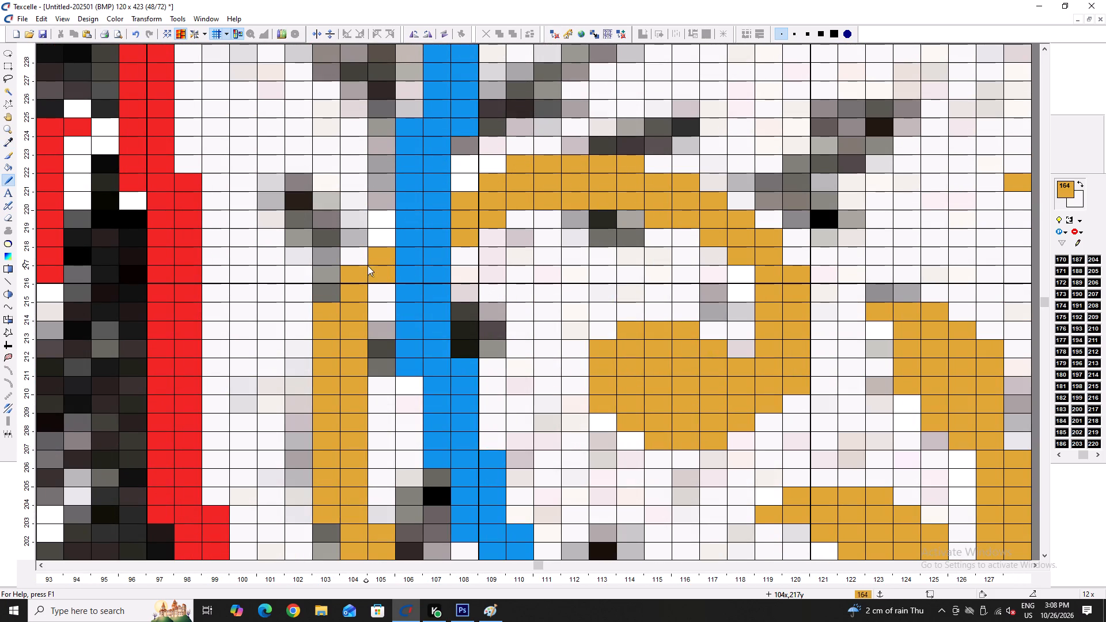
pyautogui.moveTo(377, 280); pyautogui.dragTo(380, 314)
pyautogui.doubleClick(380, 314)
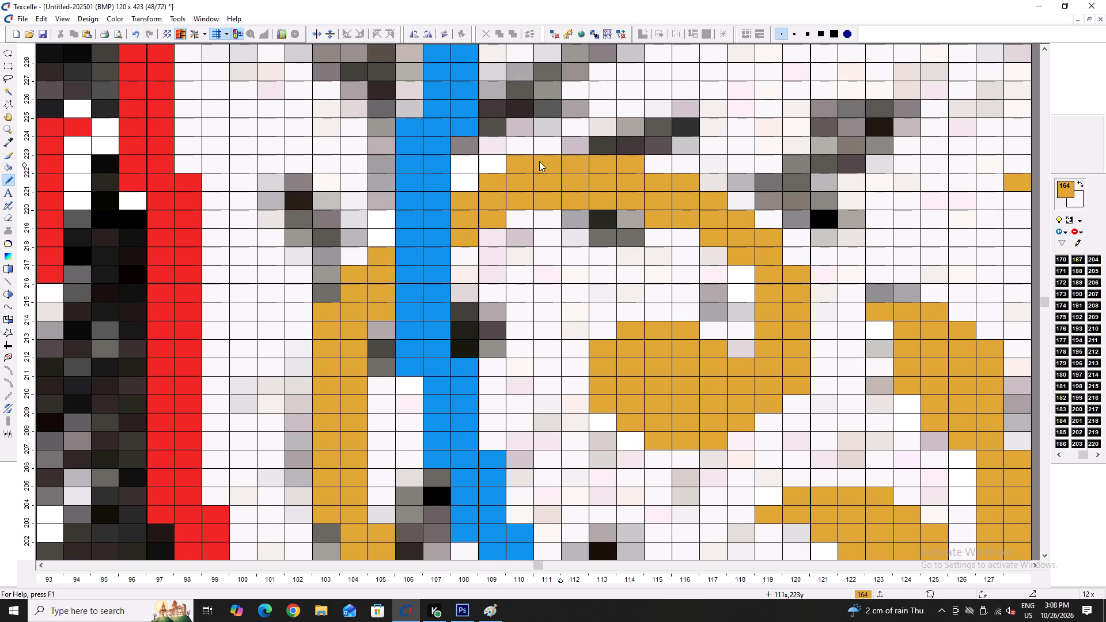
pyautogui.rightClick(515, 170)
pyautogui.click(515, 219)
# Thicken the gold curl's lower tail with colour 164 along its inner edge until it meets the blue stem, trimming its outer edge.
pyautogui.keyDown('ctrl'); pyautogui.scroll(-1, 548, 268); pyautogui.keyUp('ctrl')
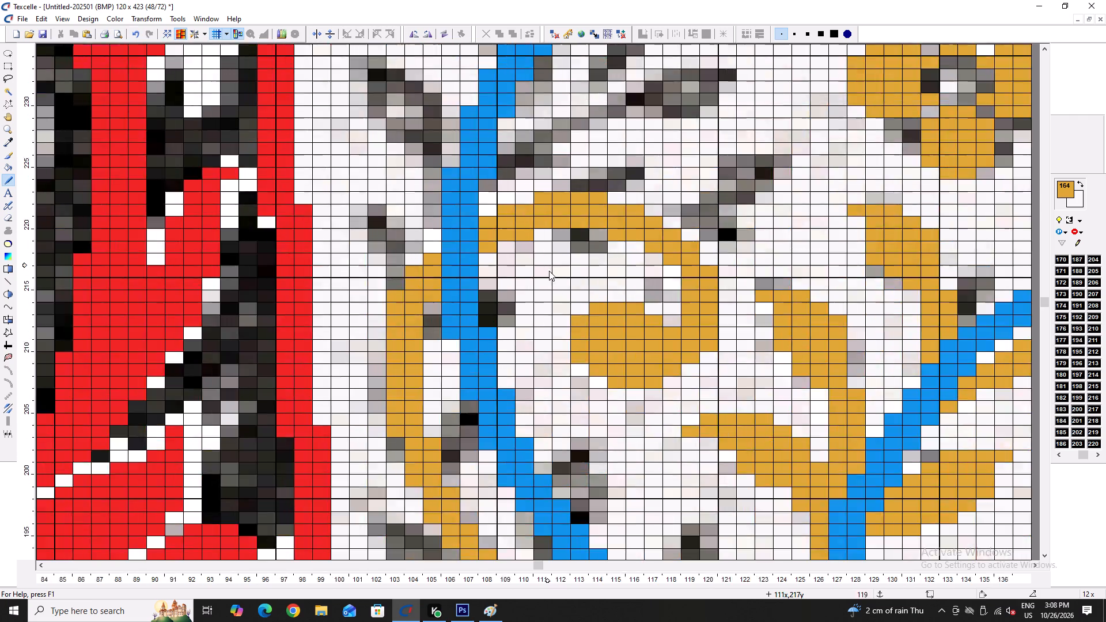
pyautogui.keyDown('ctrl'); pyautogui.scroll(-3, 549, 271); pyautogui.keyUp('ctrl')
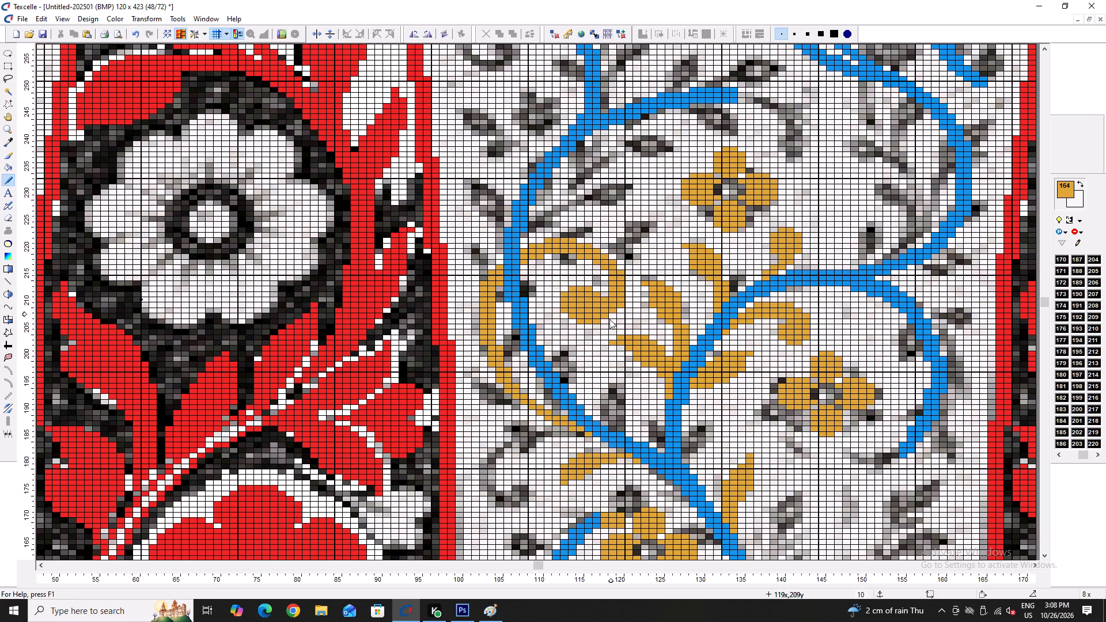
pyautogui.keyDown('ctrl'); pyautogui.scroll(3, 510, 351); pyautogui.keyUp('ctrl')
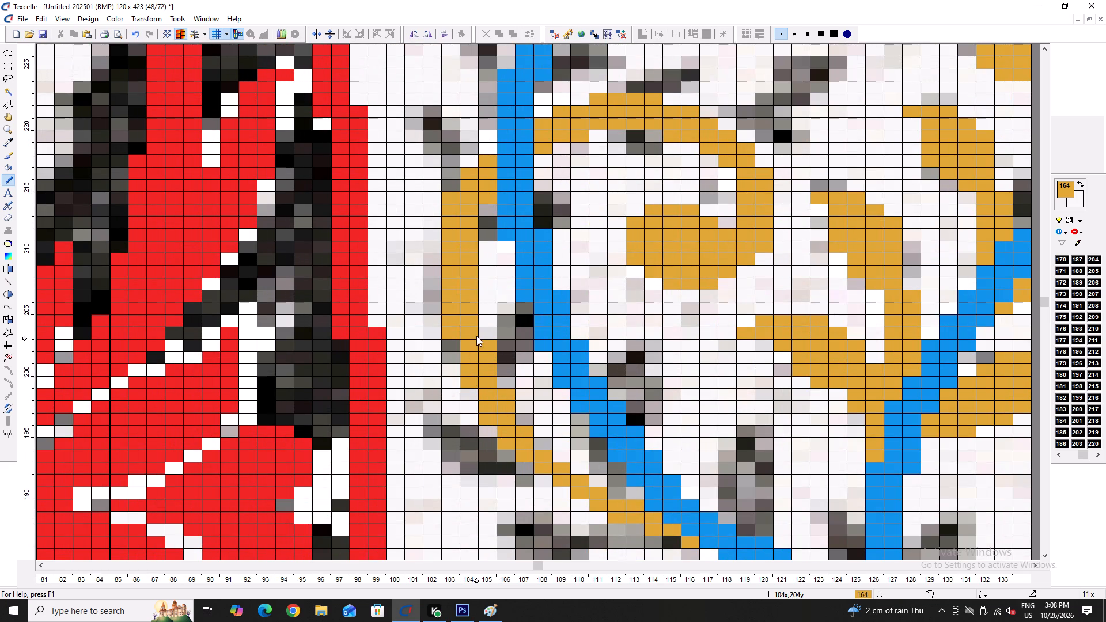
pyautogui.click(484, 337)
pyautogui.click(509, 388)
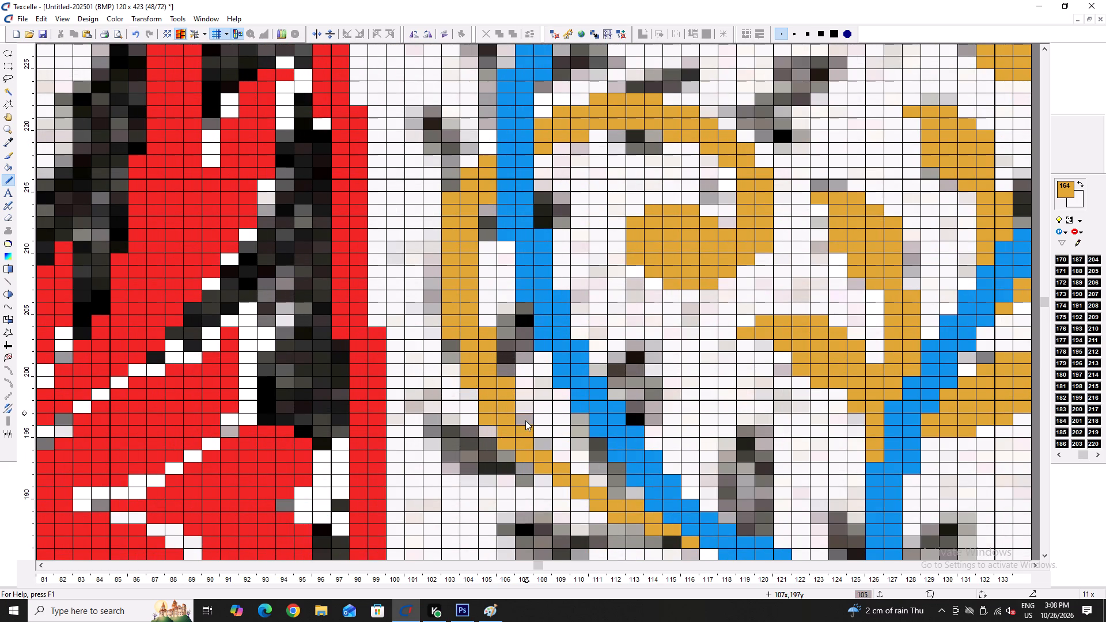
pyautogui.click(525, 420)
pyautogui.click(548, 445)
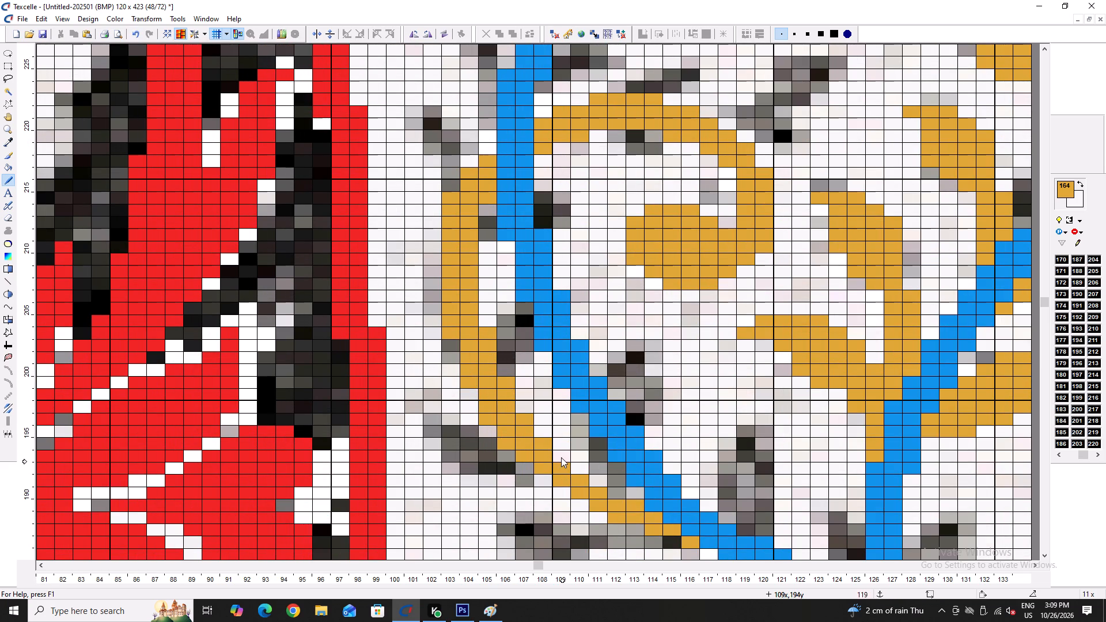
pyautogui.click(561, 457)
pyautogui.click(575, 469)
pyautogui.moveTo(591, 480); pyautogui.dragTo(597, 486)
pyautogui.click(617, 494)
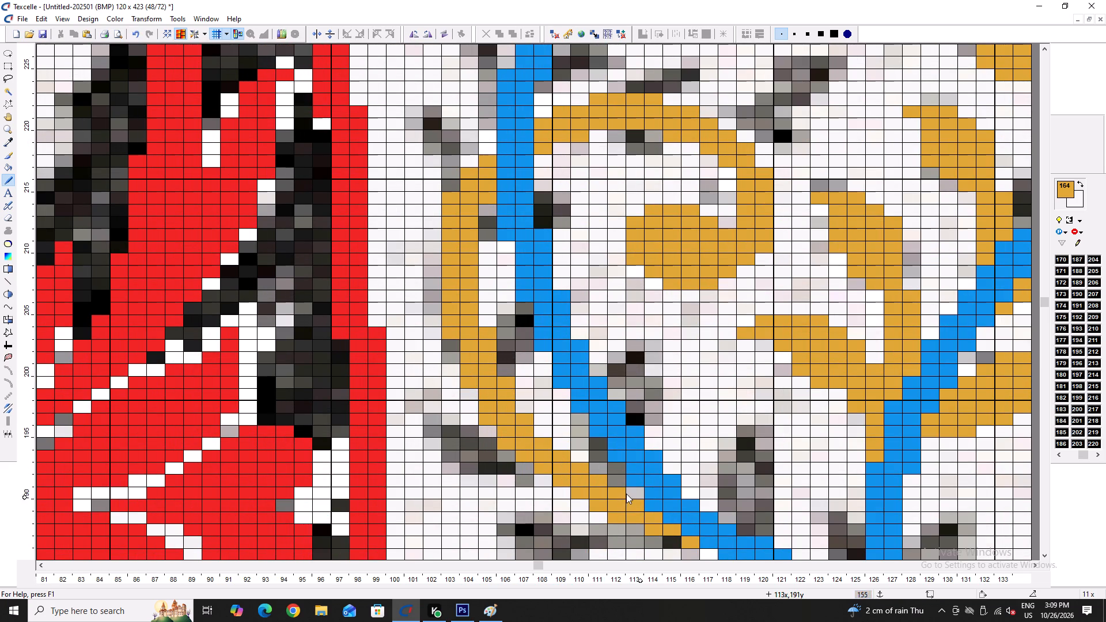
pyautogui.rightClick(611, 520)
pyautogui.rightClick(609, 522)
pyautogui.click(615, 516)
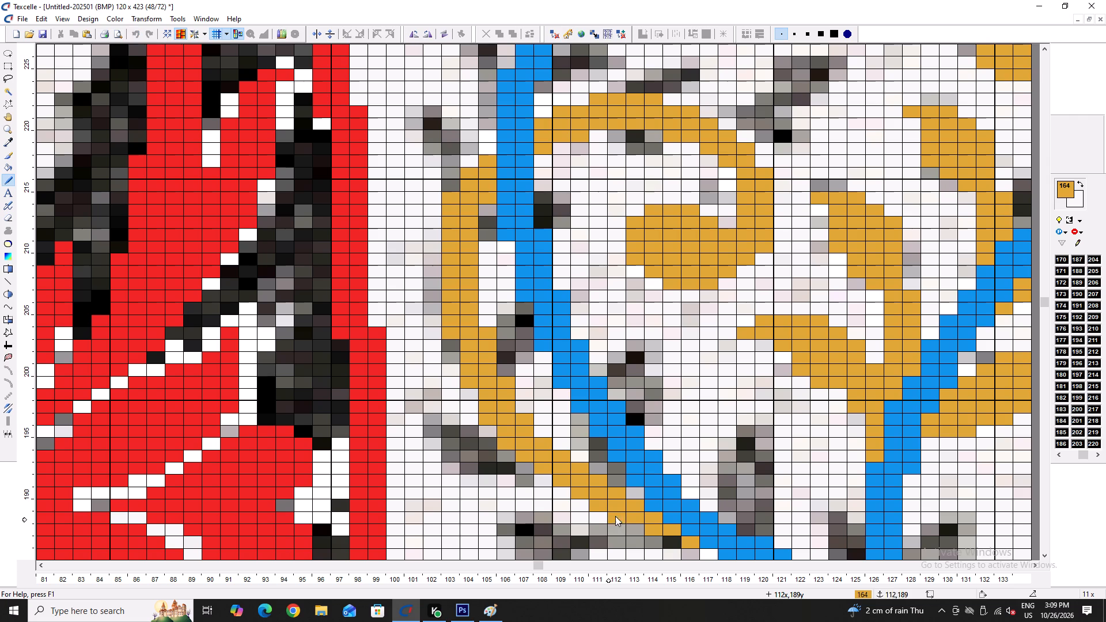
pyautogui.click(633, 526)
pyautogui.click(676, 541)
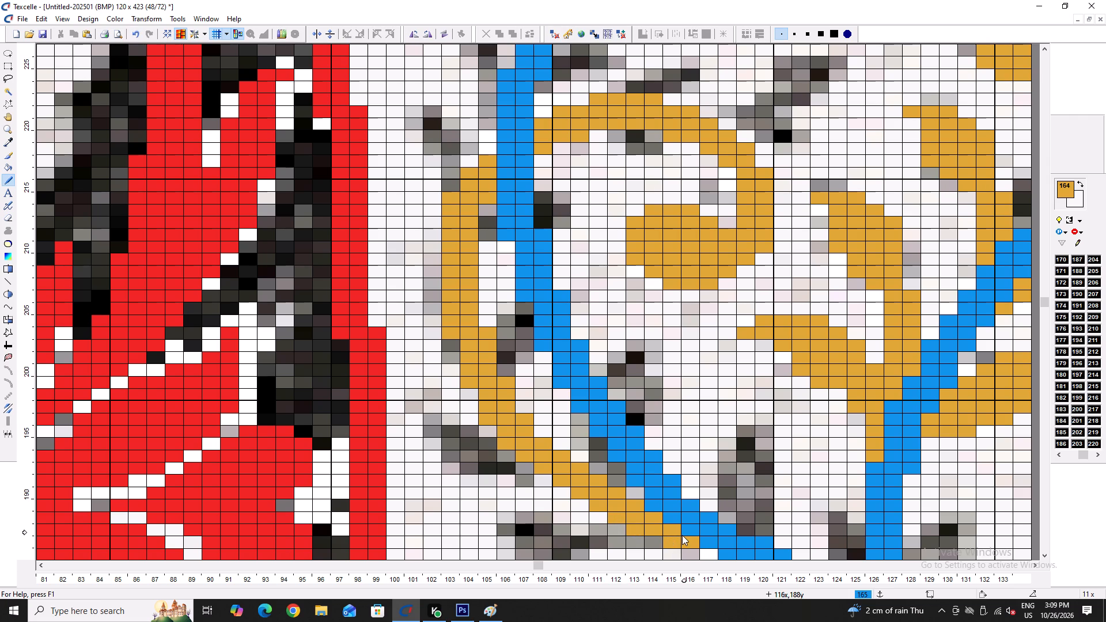
# Trim the outer edge of the gold curl beside its round end.
pyautogui.keyDown('ctrl'); pyautogui.scroll(-5, 687, 533); pyautogui.keyUp('ctrl')
pyautogui.keyDown('ctrl'); pyautogui.scroll(7, 664, 465); pyautogui.keyUp('ctrl')
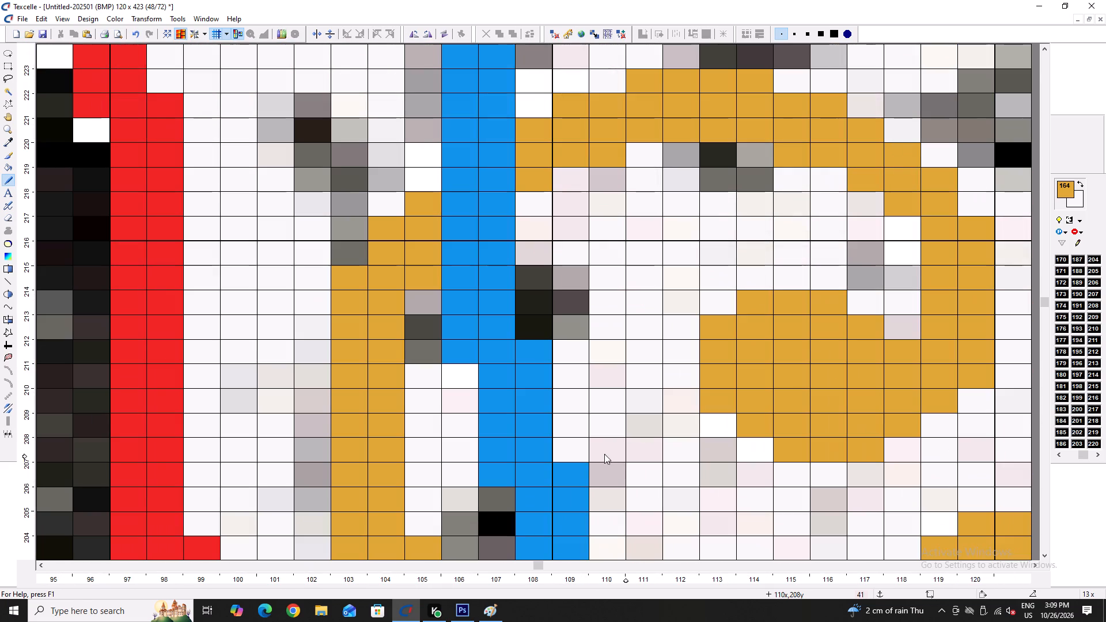
pyautogui.keyDown('ctrl'); pyautogui.scroll(-4, 602, 478); pyautogui.keyUp('ctrl')
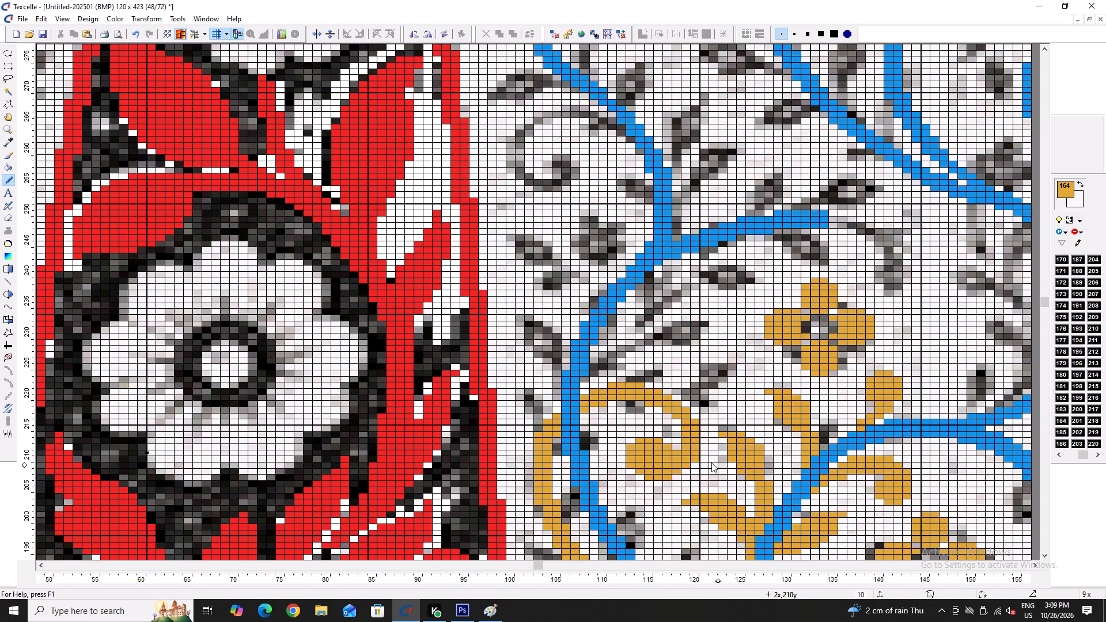
pyautogui.keyDown('ctrl'); pyautogui.scroll(2, 698, 462); pyautogui.keyUp('ctrl')
pyautogui.rightClick(695, 461)
pyautogui.keyDown('ctrl'); pyautogui.scroll(-2, 694, 460); pyautogui.keyUp('ctrl')
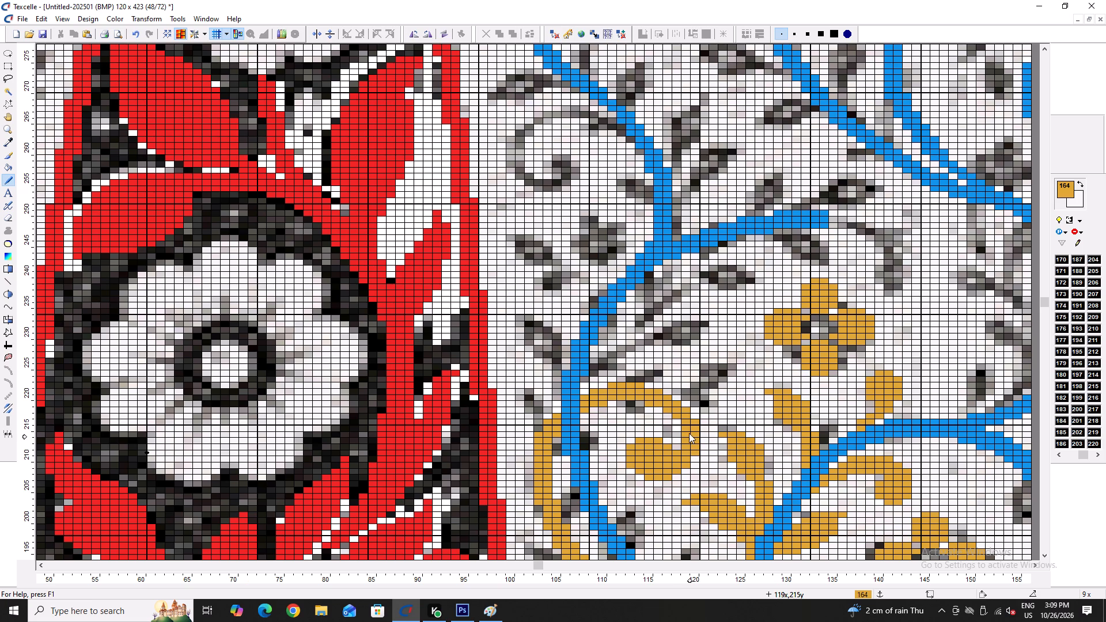
# Trim the stray pixel from the inner edge of the curved blue stem above the branch junction.
pyautogui.keyDown('ctrl'); pyautogui.scroll(-3, 489, 401); pyautogui.keyUp('ctrl')
pyautogui.scroll(1, 569, 315)
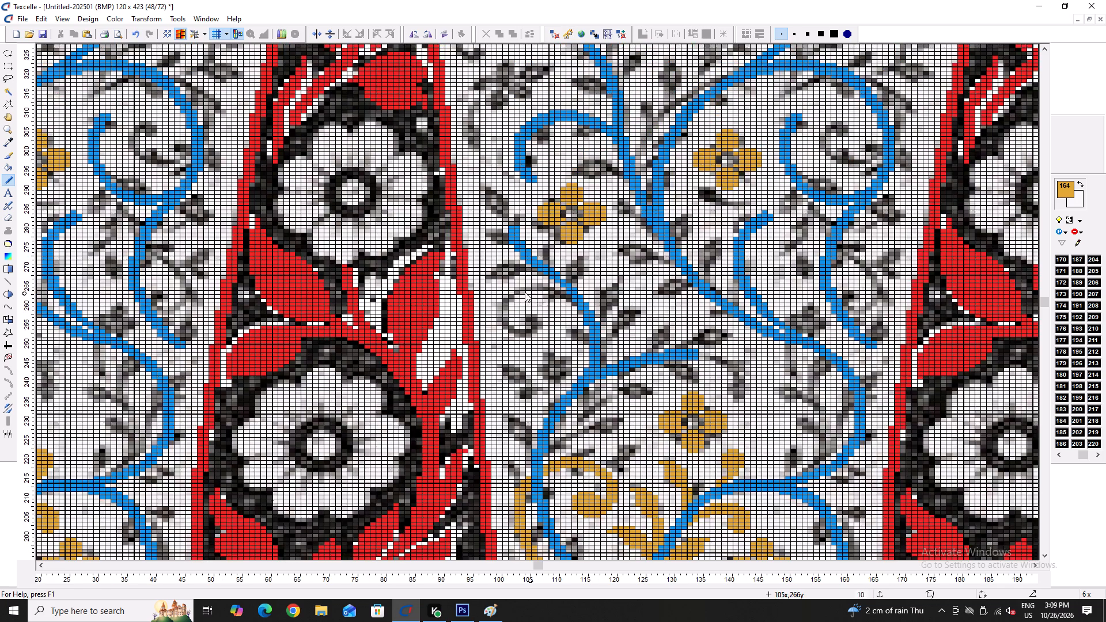
pyautogui.keyDown('ctrl'); pyautogui.scroll(5, 523, 291); pyautogui.keyUp('ctrl')
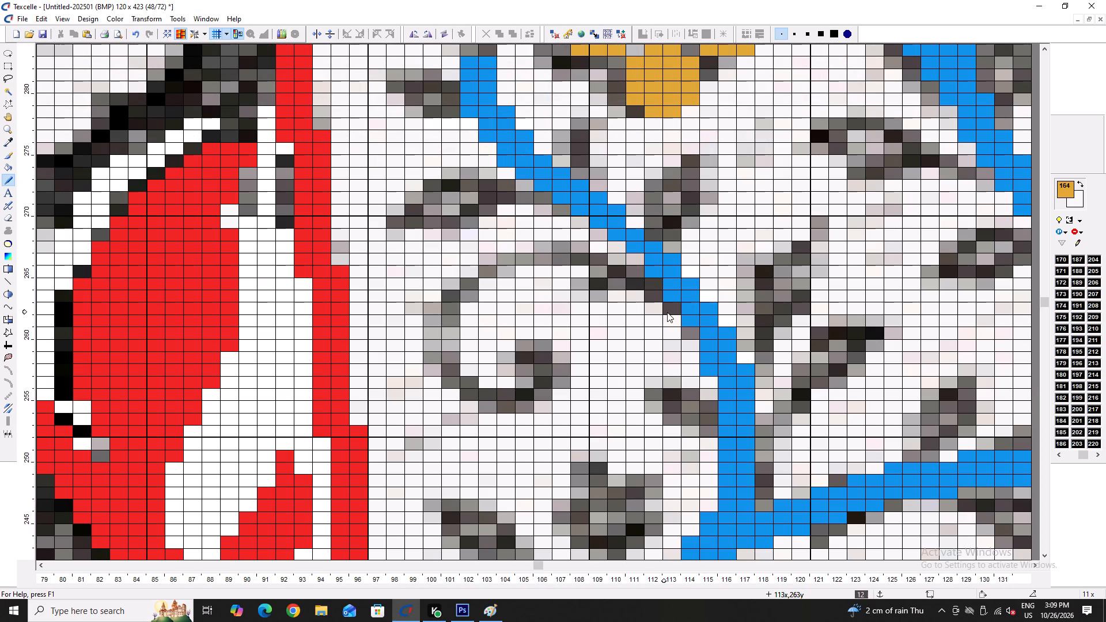
pyautogui.click(698, 310)
pyautogui.hotkey('ctrl', 'z')
pyautogui.hotkey('shift', 'space')
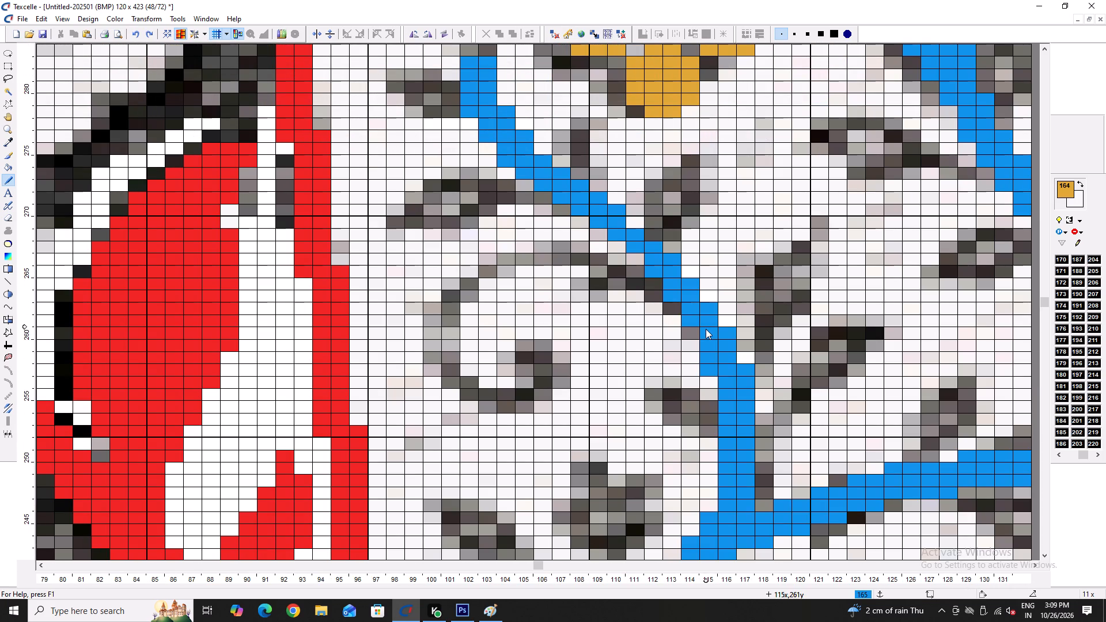
pyautogui.rightClick(712, 369)
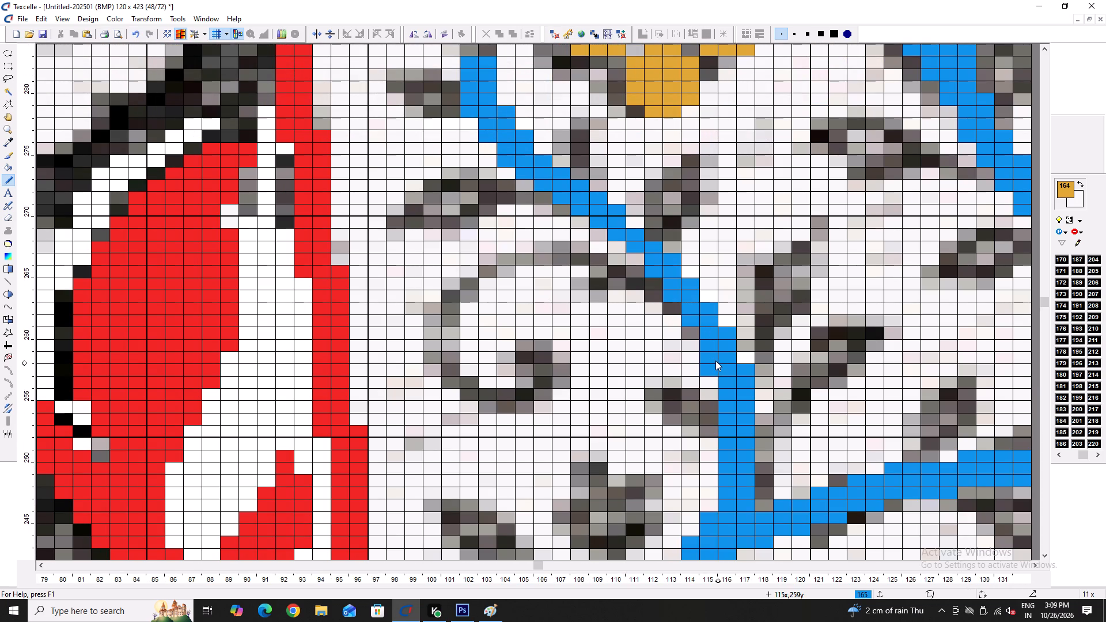
pyautogui.hotkey('shift', 'space')
pyautogui.rightClick(711, 366)
# Thicken the curved blue stem below the gold flower by adding colour 165 pixels along its outer edge.
pyautogui.scroll(2, 631, 296)
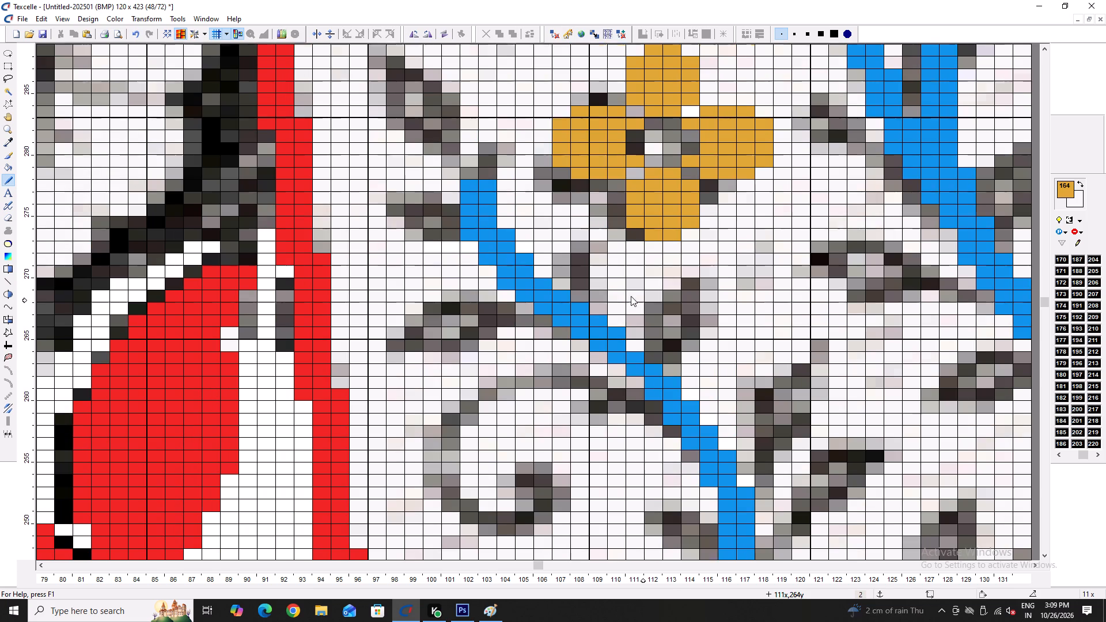
pyautogui.press('space')
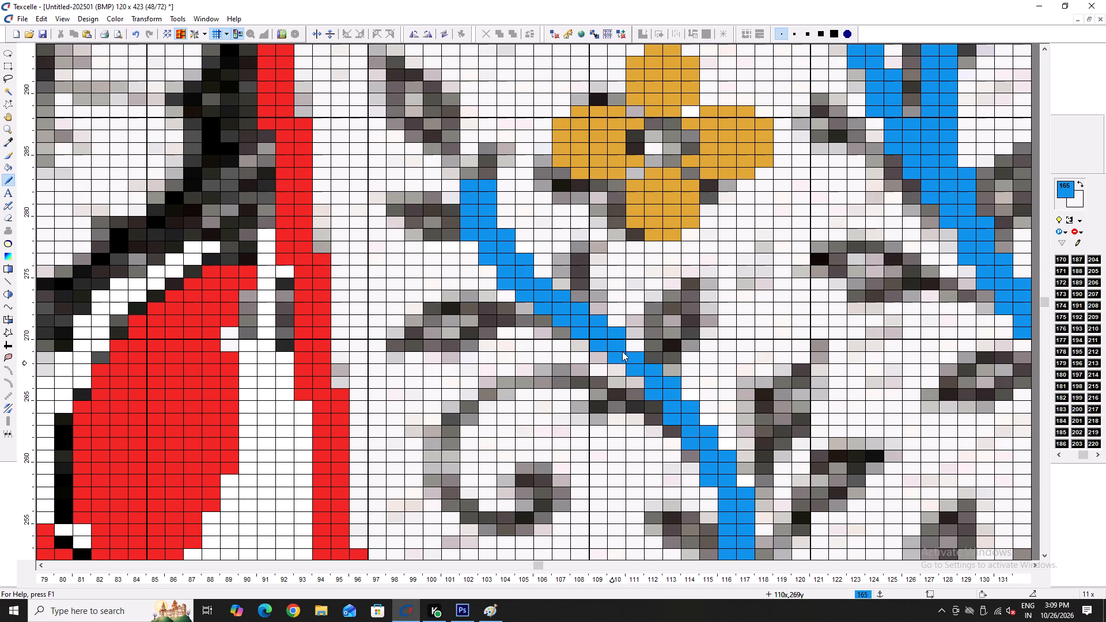
pyautogui.click(624, 350)
pyautogui.click(630, 351)
pyautogui.click(635, 347)
pyautogui.click(654, 361)
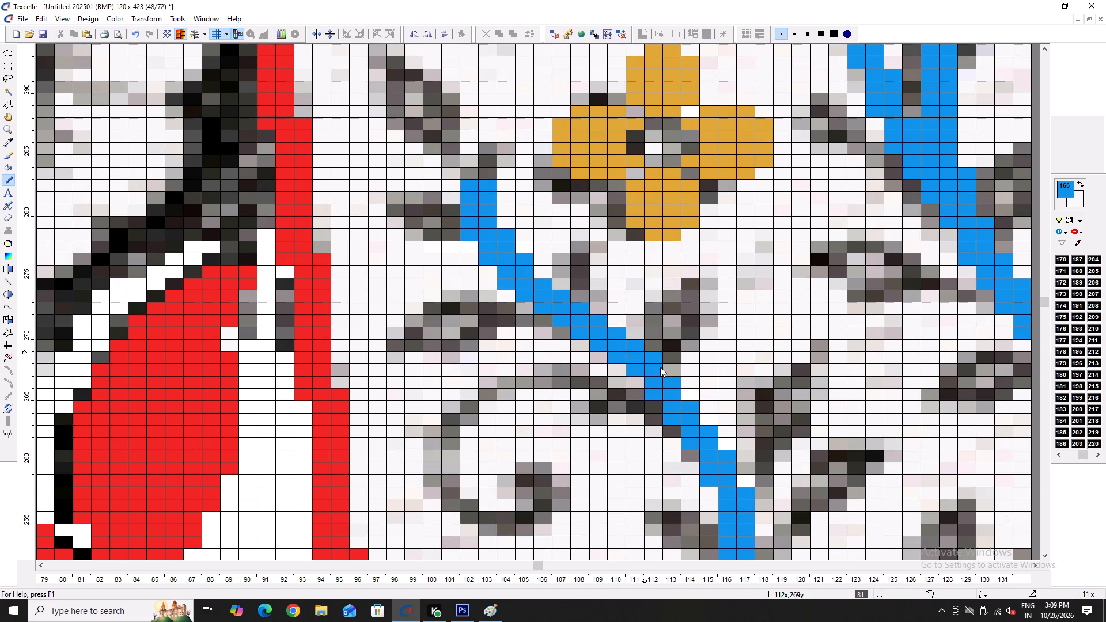
pyautogui.click(663, 369)
pyautogui.click(685, 394)
pyautogui.click(706, 424)
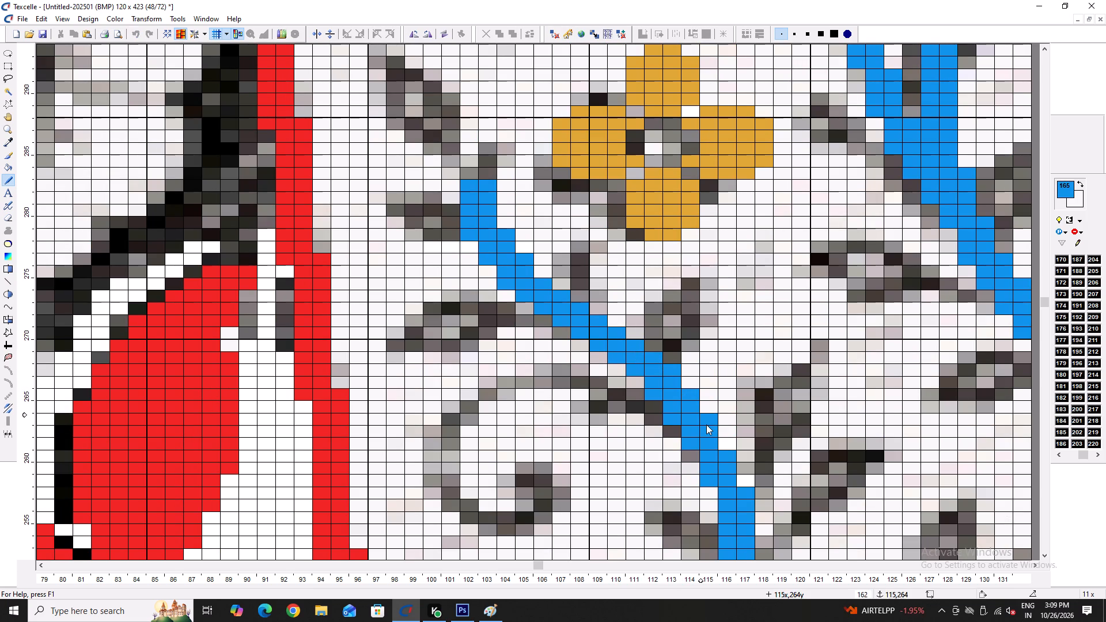
pyautogui.click(729, 445)
pyautogui.doubleClick(745, 479)
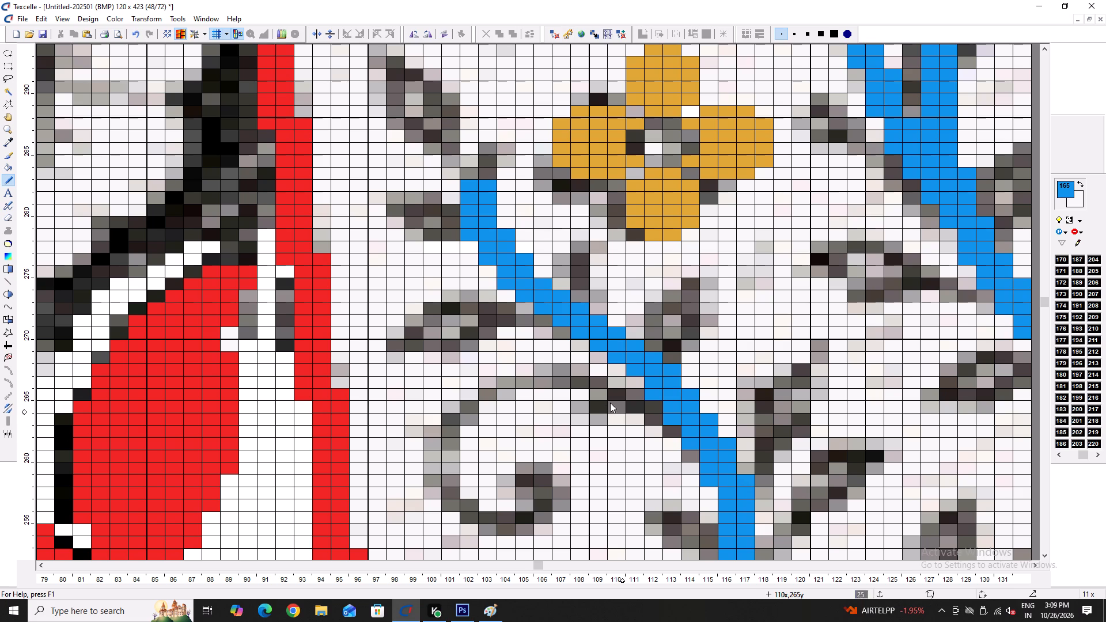
pyautogui.keyDown('ctrl'); pyautogui.scroll(-3, 601, 395); pyautogui.keyUp('ctrl')
pyautogui.scroll(-3, 612, 397)
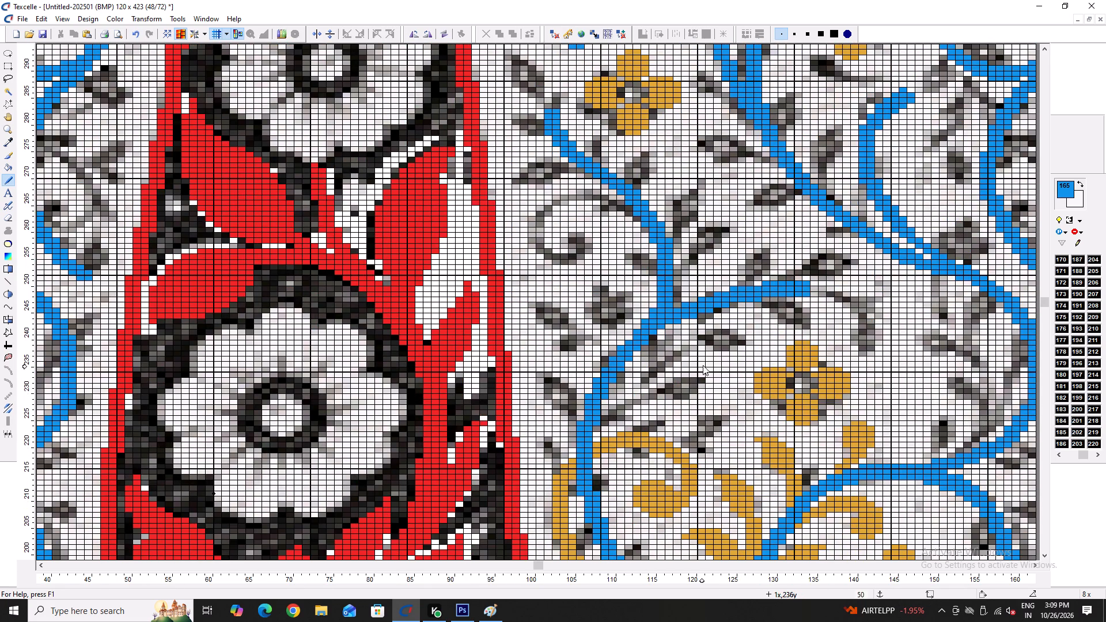
# Draw a curl in colour 165 over the grey scroll below the gold curl's tail, outlining and filling its hooked end.
pyautogui.keyDown('ctrl'); pyautogui.scroll(3, 779, 313); pyautogui.keyUp('ctrl')
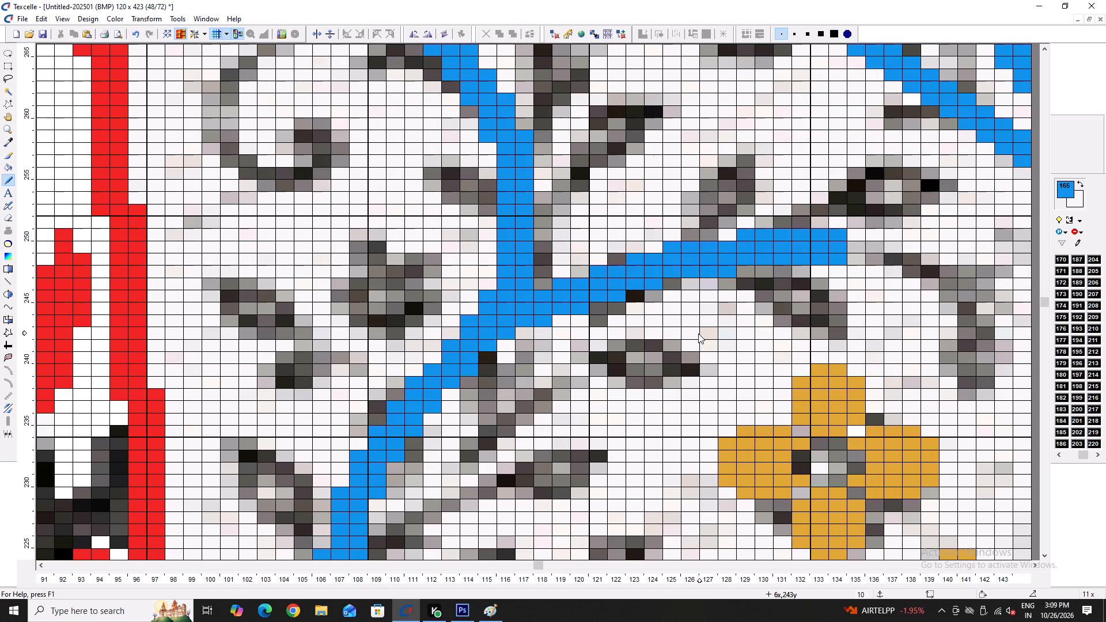
pyautogui.keyDown('ctrl'); pyautogui.scroll(-1, 671, 339); pyautogui.keyUp('ctrl')
pyautogui.scroll(-5, 465, 421)
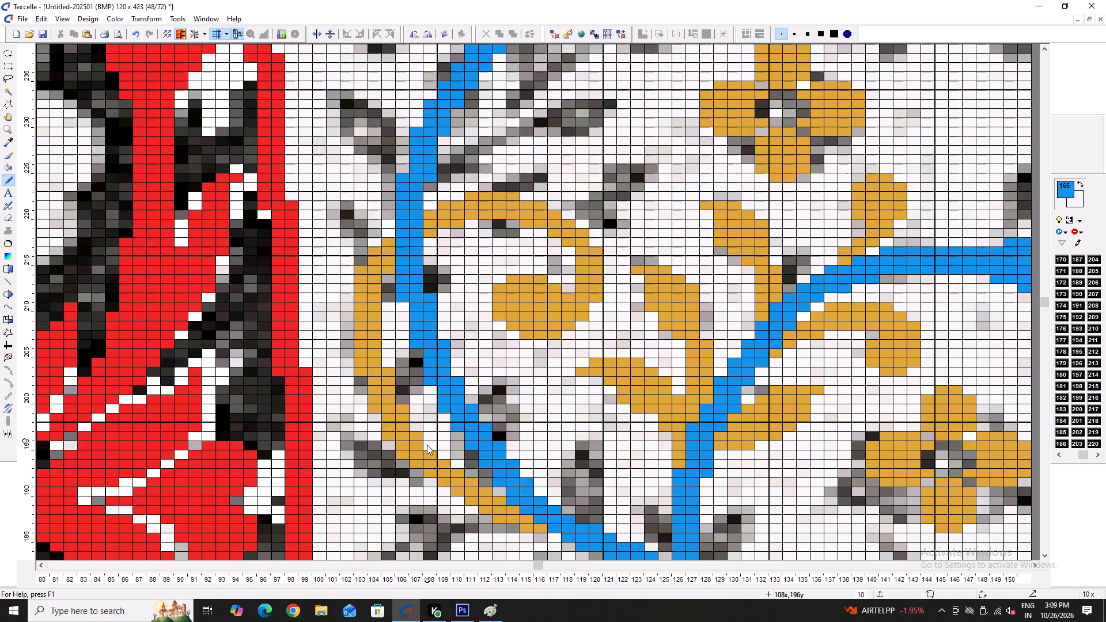
pyautogui.scroll(-3, 427, 445)
pyautogui.keyDown('ctrl'); pyautogui.scroll(2, 410, 378); pyautogui.keyUp('ctrl')
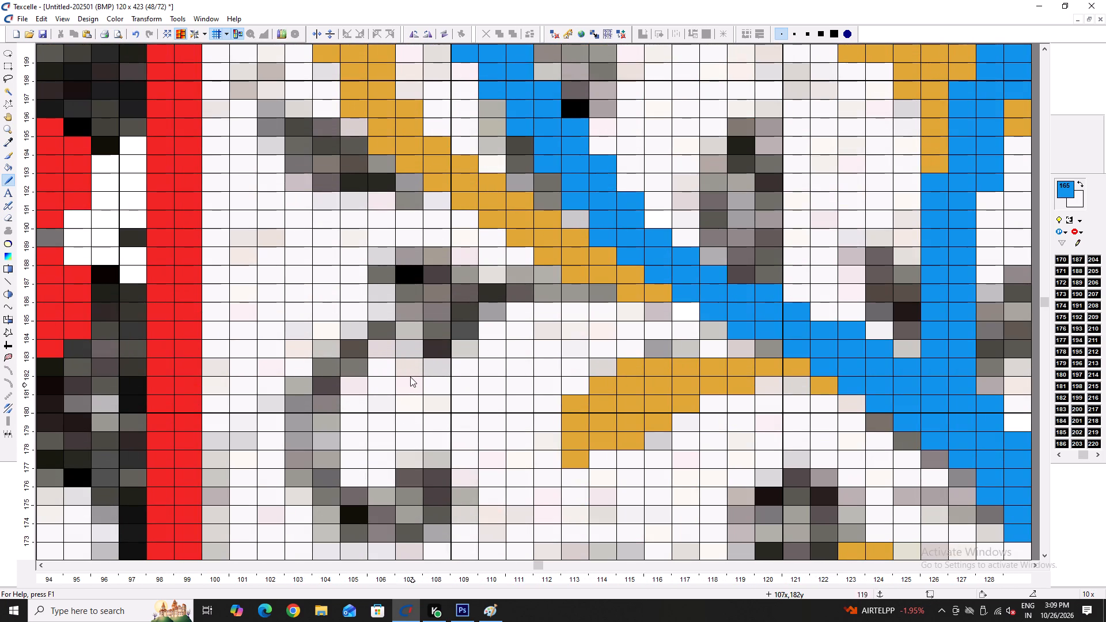
pyautogui.press('x')
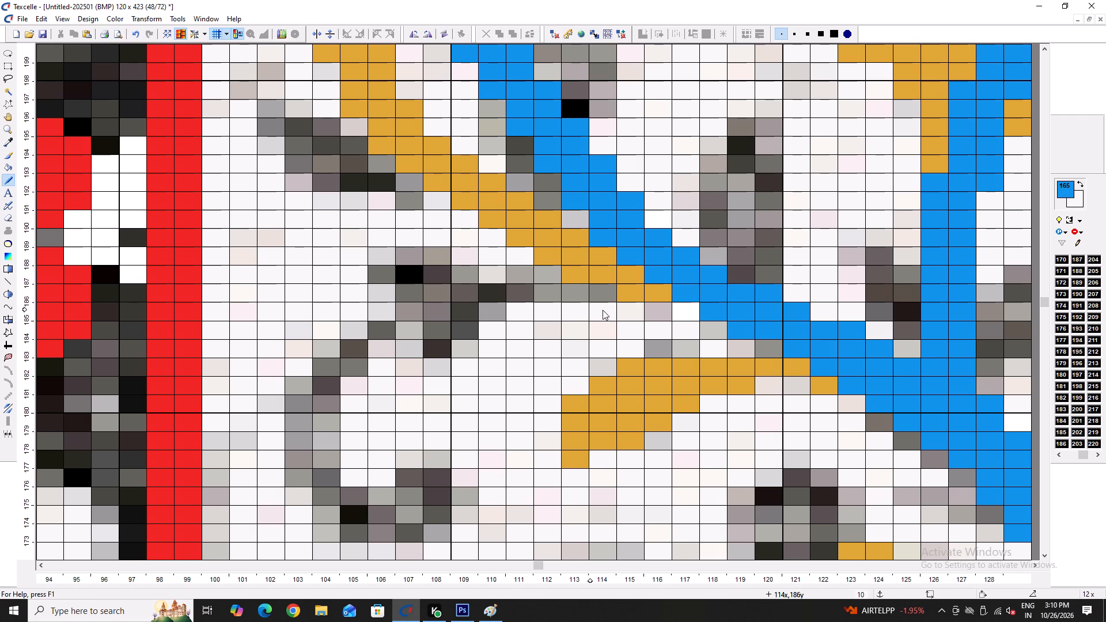
pyautogui.moveTo(616, 299); pyautogui.dragTo(386, 324)
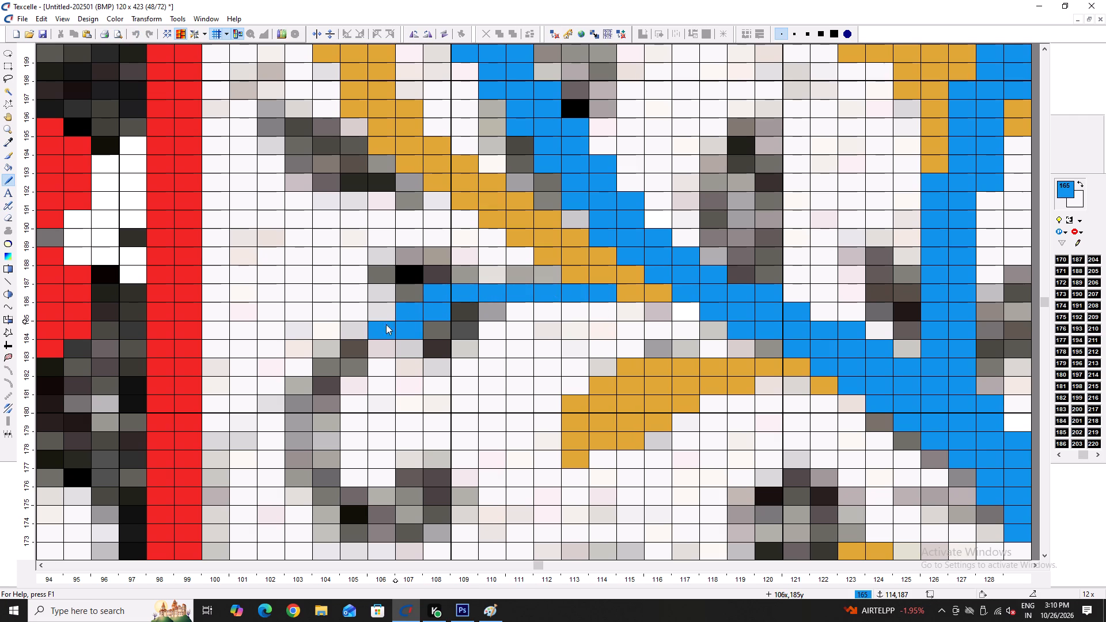
pyautogui.moveTo(386, 324); pyautogui.dragTo(350, 515)
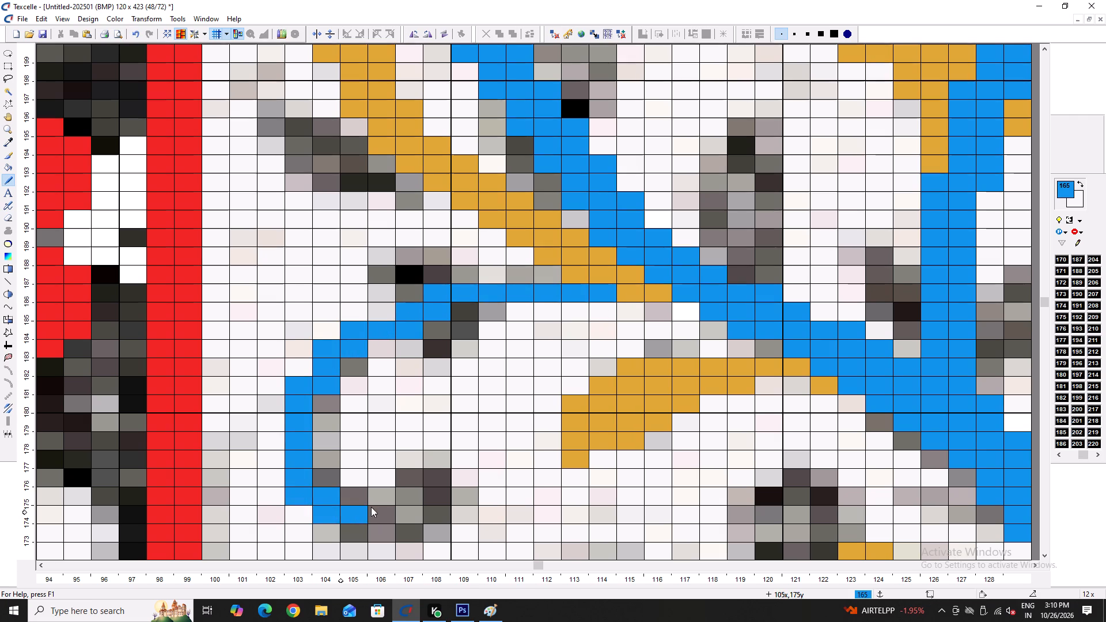
pyautogui.scroll(-2, 393, 468)
pyautogui.moveTo(331, 382); pyautogui.dragTo(369, 388)
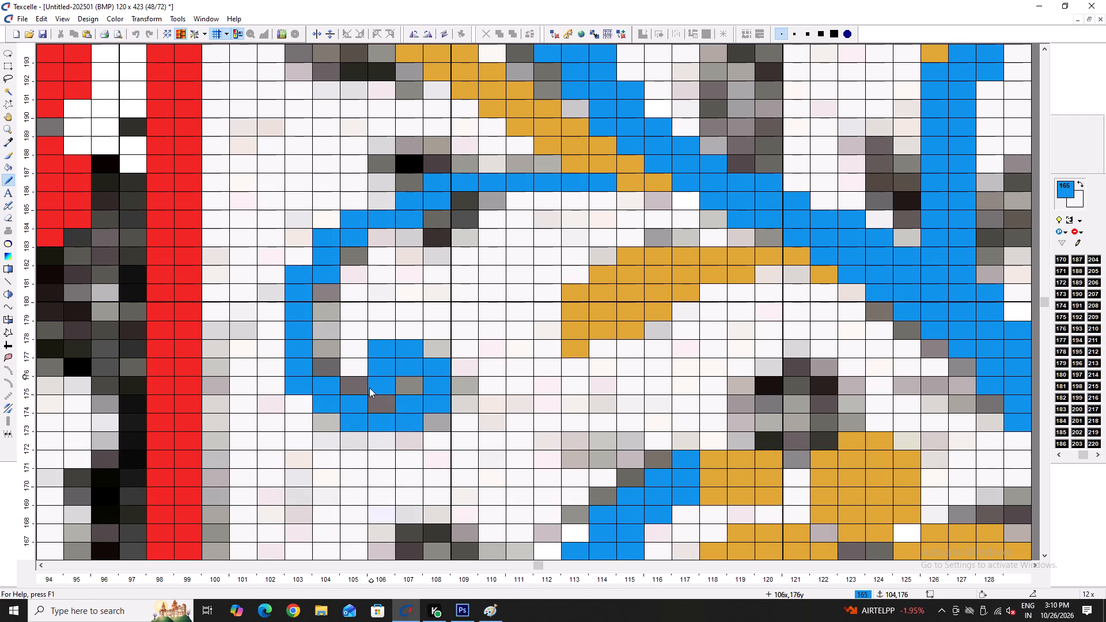
pyautogui.moveTo(369, 388); pyautogui.dragTo(396, 384)
pyautogui.rightClick(376, 342)
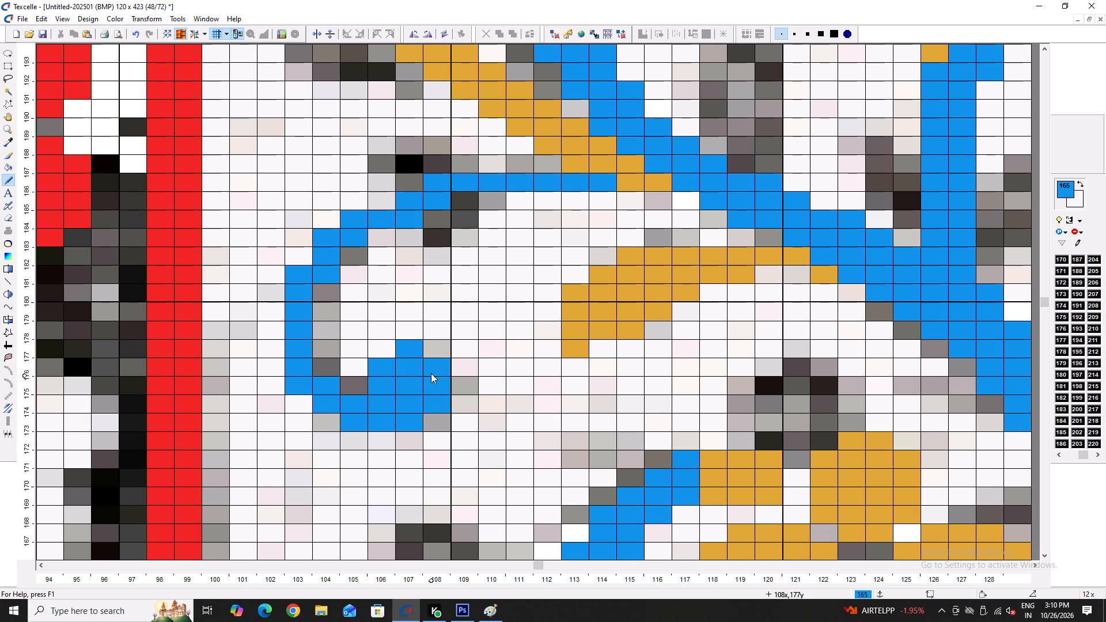
# Fill out the round end of the new blue curl with colour 165 pixels along its outer side and corners.
pyautogui.click(434, 358)
pyautogui.click(437, 350)
pyautogui.click(427, 423)
pyautogui.moveTo(456, 360); pyautogui.dragTo(456, 393)
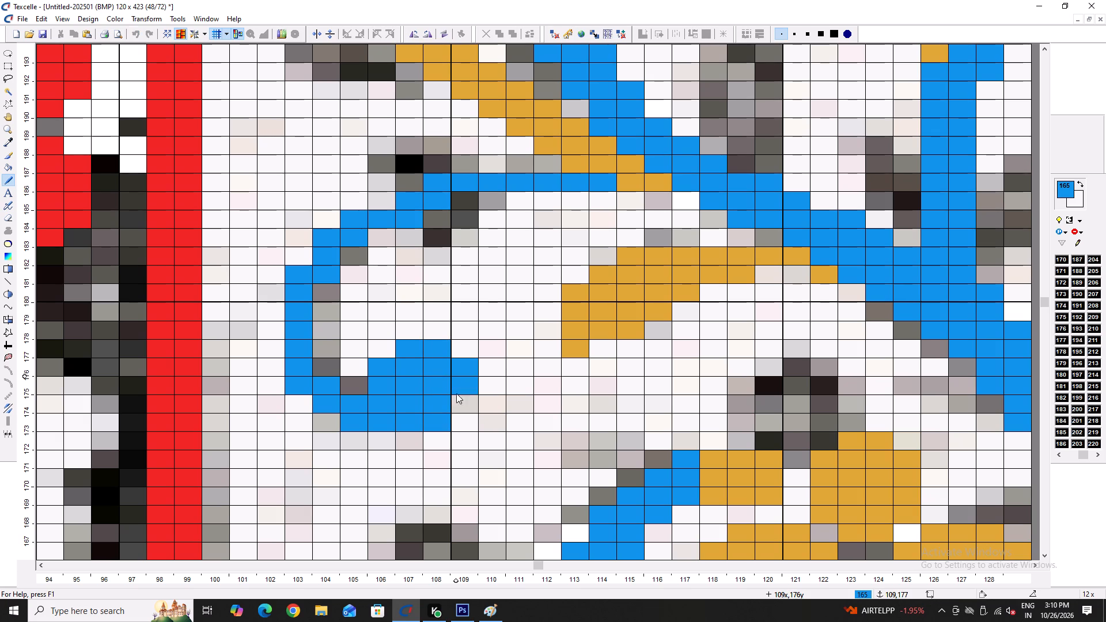
pyautogui.moveTo(456, 393); pyautogui.dragTo(456, 401)
pyautogui.doubleClick(456, 401)
# Thicken the blue curl's vertical bend along its inner edge and trim the stray pixels from its lower outer corner.
pyautogui.moveTo(329, 283); pyautogui.dragTo(334, 385)
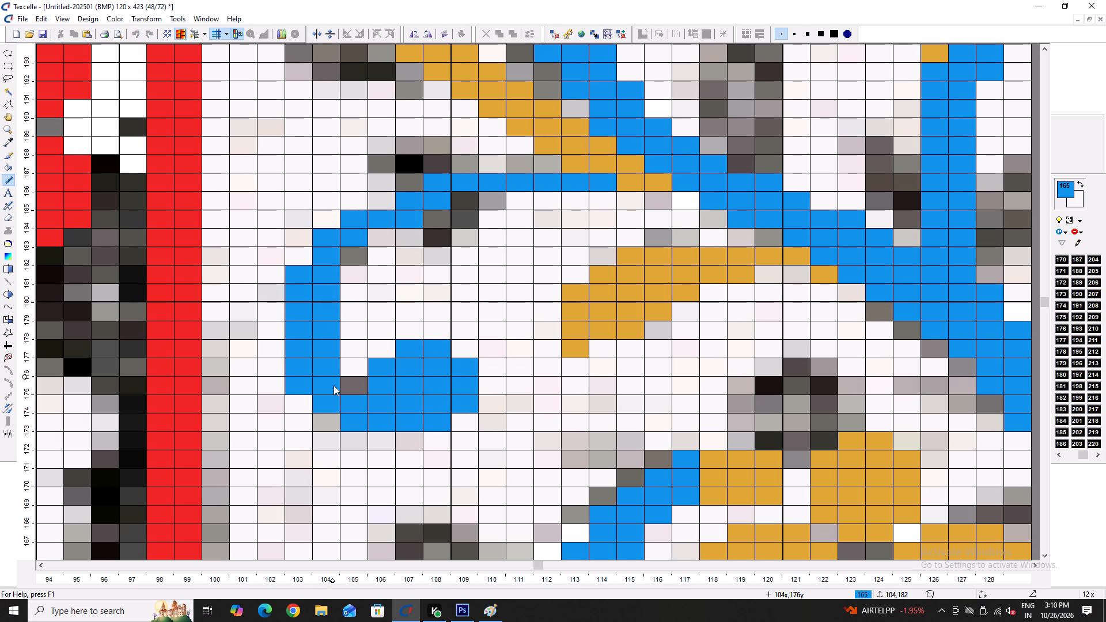
pyautogui.moveTo(334, 385); pyautogui.dragTo(334, 386)
pyautogui.click(353, 396)
pyautogui.click(349, 388)
pyautogui.rightClick(300, 387)
pyautogui.rightClick(318, 404)
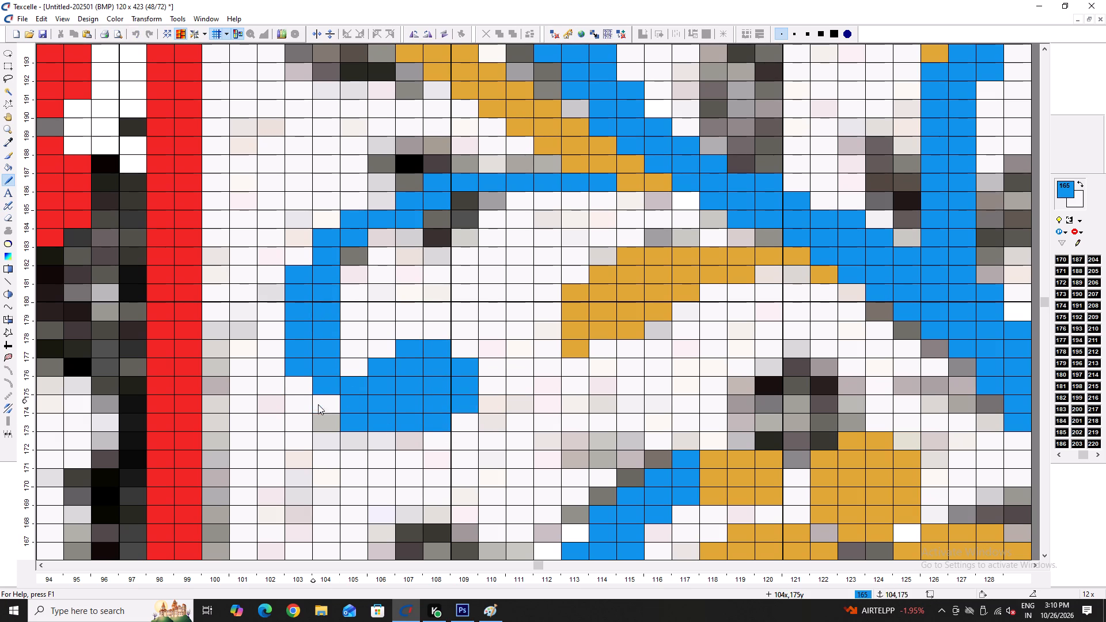
pyautogui.rightClick(343, 418)
# Build up the upper edge of the blue curl's round end with colour 165 pixels.
pyautogui.moveTo(356, 385); pyautogui.dragTo(354, 378)
pyautogui.click(354, 374)
pyautogui.click(384, 353)
pyautogui.moveTo(401, 331); pyautogui.dragTo(413, 327)
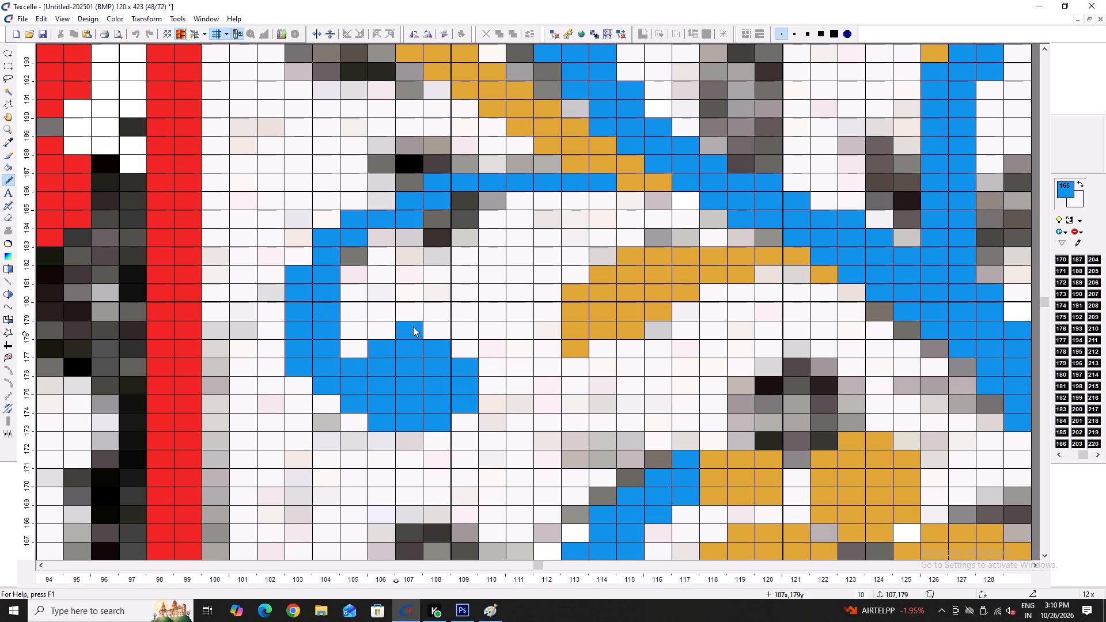
pyautogui.moveTo(413, 327); pyautogui.dragTo(438, 331)
pyautogui.click(453, 343)
# Thicken the upper arm of the blue curl with colour 165 along its inner edge, from the bend to the gold tail.
pyautogui.scroll(3, 414, 394)
pyautogui.click(352, 429)
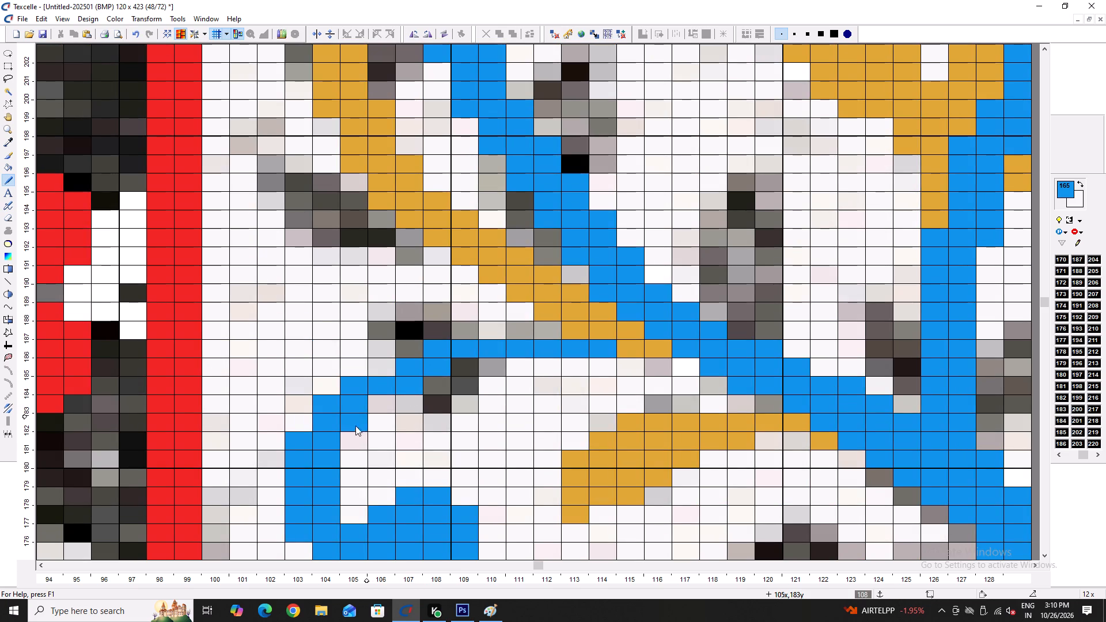
pyautogui.click(388, 401)
pyautogui.click(385, 370)
pyautogui.click(424, 354)
pyautogui.moveTo(453, 359); pyautogui.dragTo(595, 356)
pyautogui.click(597, 356)
pyautogui.moveTo(598, 356); pyautogui.dragTo(564, 358)
pyautogui.tripleClick(563, 358)
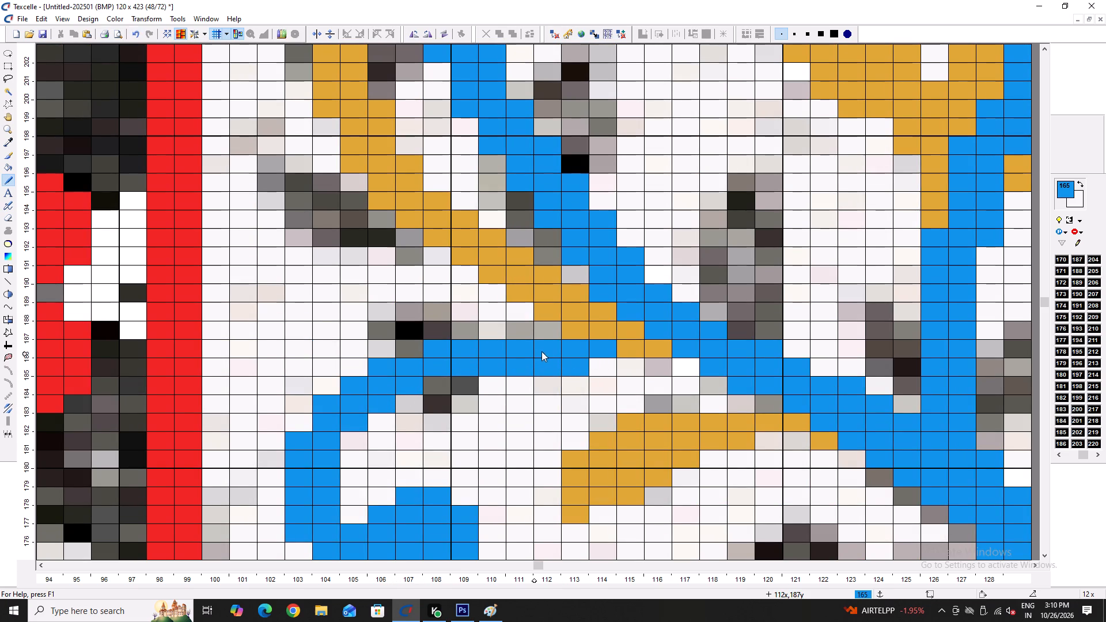
pyautogui.click(429, 382)
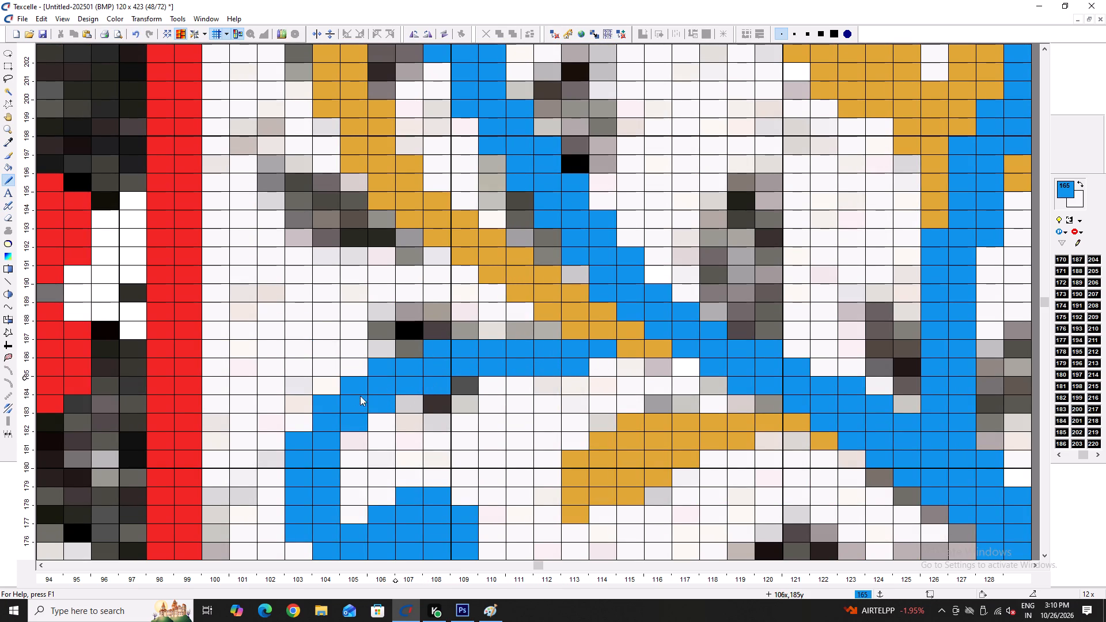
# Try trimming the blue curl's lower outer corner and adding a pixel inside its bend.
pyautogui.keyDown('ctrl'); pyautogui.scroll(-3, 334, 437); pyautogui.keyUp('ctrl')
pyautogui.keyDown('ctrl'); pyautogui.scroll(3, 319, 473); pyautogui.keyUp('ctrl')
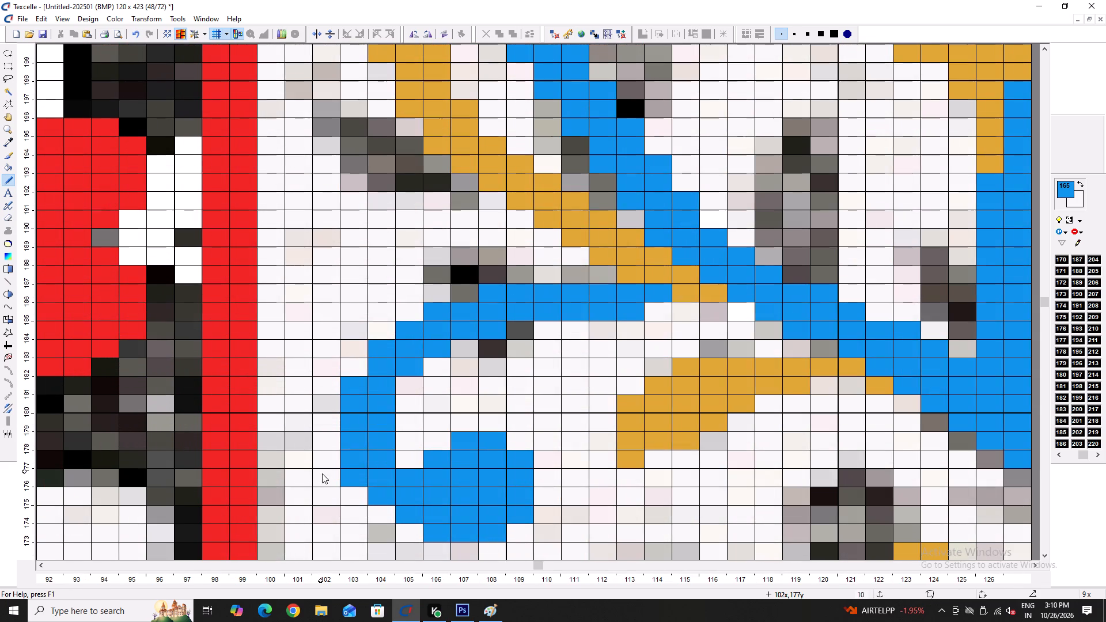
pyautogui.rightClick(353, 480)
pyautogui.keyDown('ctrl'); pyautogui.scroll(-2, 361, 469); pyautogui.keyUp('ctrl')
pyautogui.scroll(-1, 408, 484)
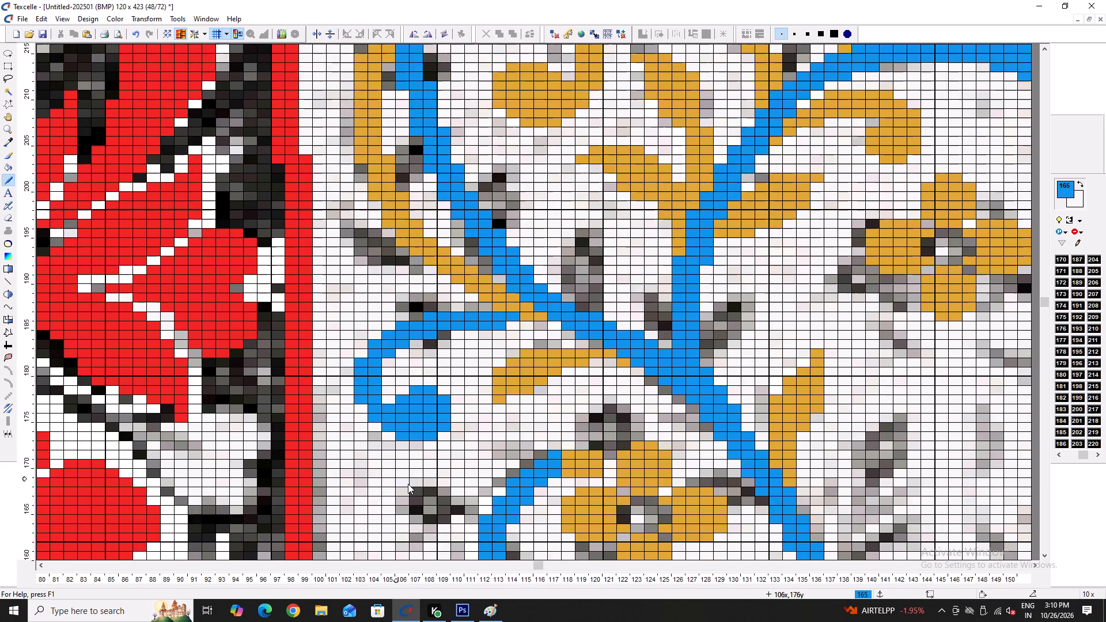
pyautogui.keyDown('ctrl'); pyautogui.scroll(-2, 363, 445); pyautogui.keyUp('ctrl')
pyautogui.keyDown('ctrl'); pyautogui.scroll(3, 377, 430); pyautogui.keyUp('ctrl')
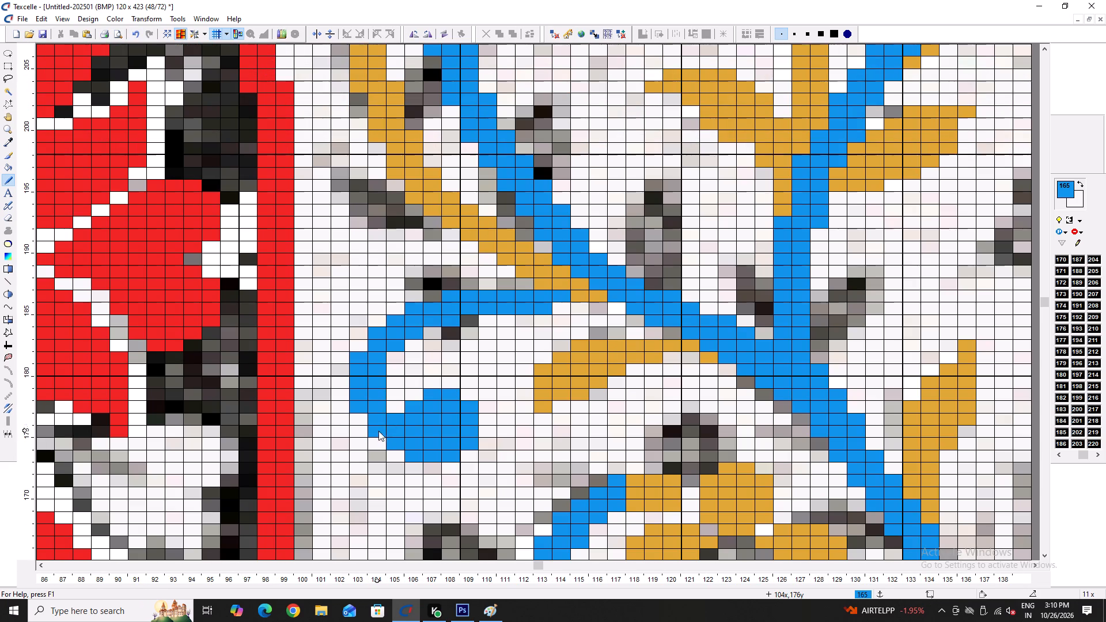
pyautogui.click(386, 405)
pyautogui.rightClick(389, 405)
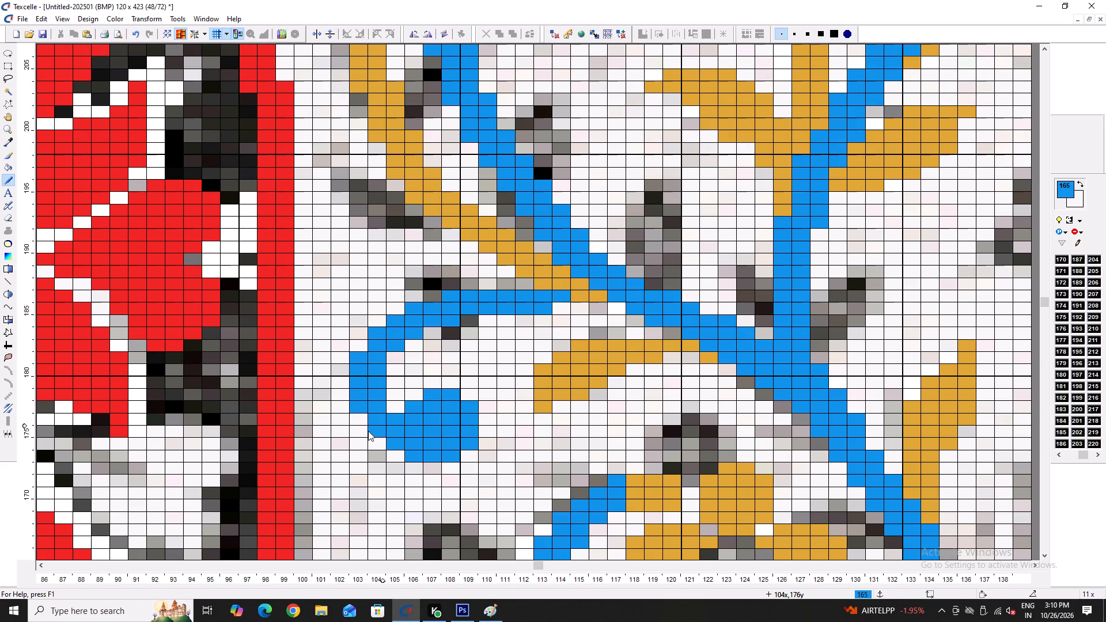
# Add colour 165 pixels along the blue curl's lower outer bend and the underside of its round end.
pyautogui.click(356, 424)
pyautogui.moveTo(370, 437); pyautogui.dragTo(376, 441)
pyautogui.click(396, 456)
pyautogui.moveTo(408, 464); pyautogui.dragTo(449, 460)
pyautogui.click(449, 460)
pyautogui.click(468, 457)
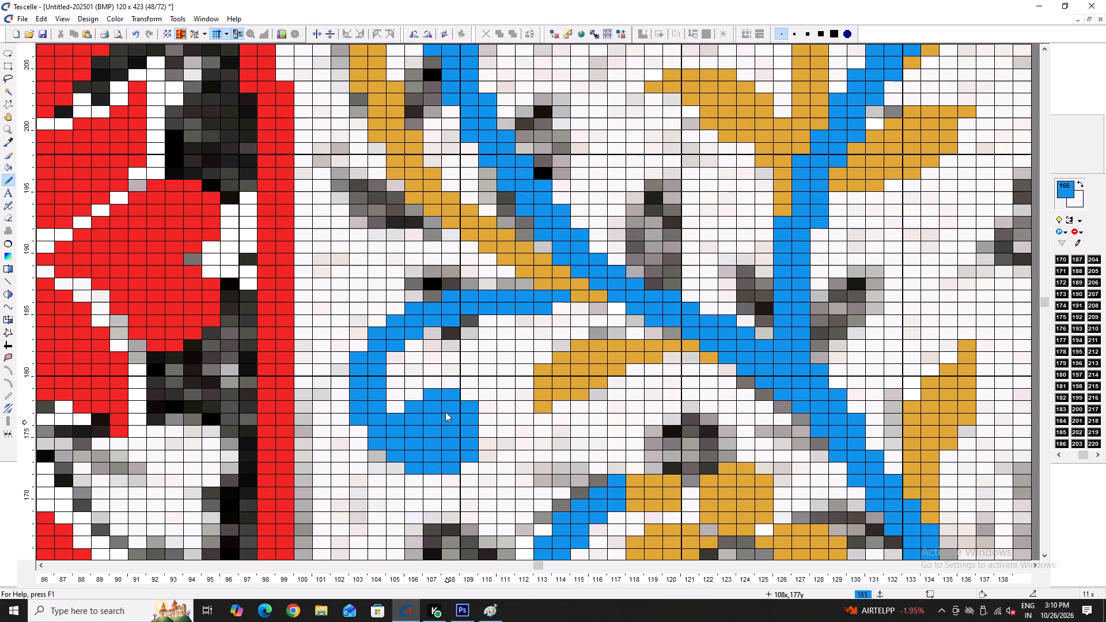
# Trim the top edge of the blue curl's round end and widen the gap between it and the bend.
pyautogui.moveTo(429, 391); pyautogui.dragTo(452, 393, button='right')
pyautogui.rightClick(452, 393)
pyautogui.rightClick(462, 403)
pyautogui.rightClick(399, 419)
pyautogui.rightClick(416, 413)
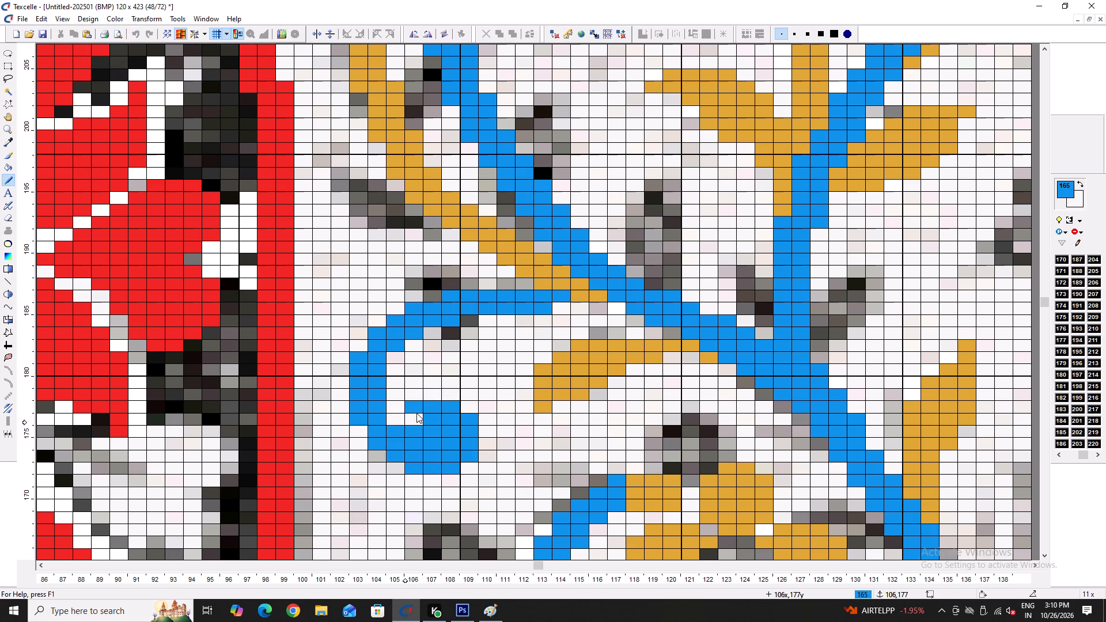
pyautogui.rightClick(415, 407)
pyautogui.click(418, 415)
# Add a colour 165 pixel to the outer edge of the blue stem just above the gold leaf below the lower branch junction.
pyautogui.keyDown('ctrl'); pyautogui.scroll(-3, 417, 421); pyautogui.keyUp('ctrl')
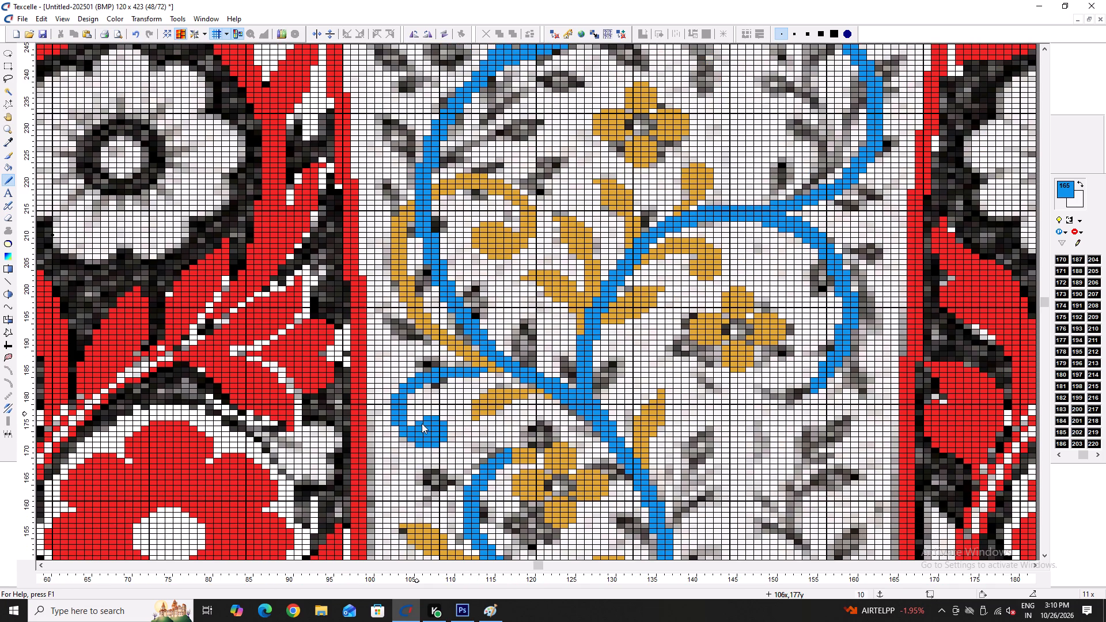
pyautogui.keyDown('ctrl'); pyautogui.scroll(-1, 423, 426); pyautogui.keyUp('ctrl')
pyautogui.keyDown('ctrl'); pyautogui.scroll(4, 397, 427); pyautogui.keyUp('ctrl')
pyautogui.scroll(1, 447, 418)
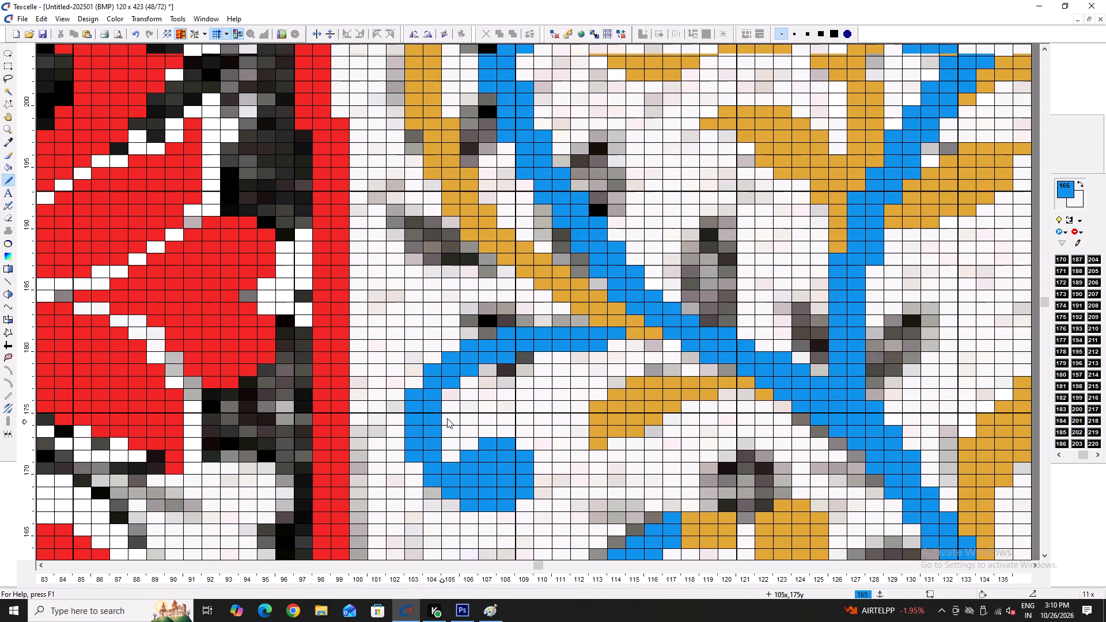
pyautogui.scroll(1, 449, 417)
pyautogui.keyDown('ctrl'); pyautogui.scroll(-6, 500, 392); pyautogui.keyUp('ctrl')
pyautogui.scroll(-2, 545, 422)
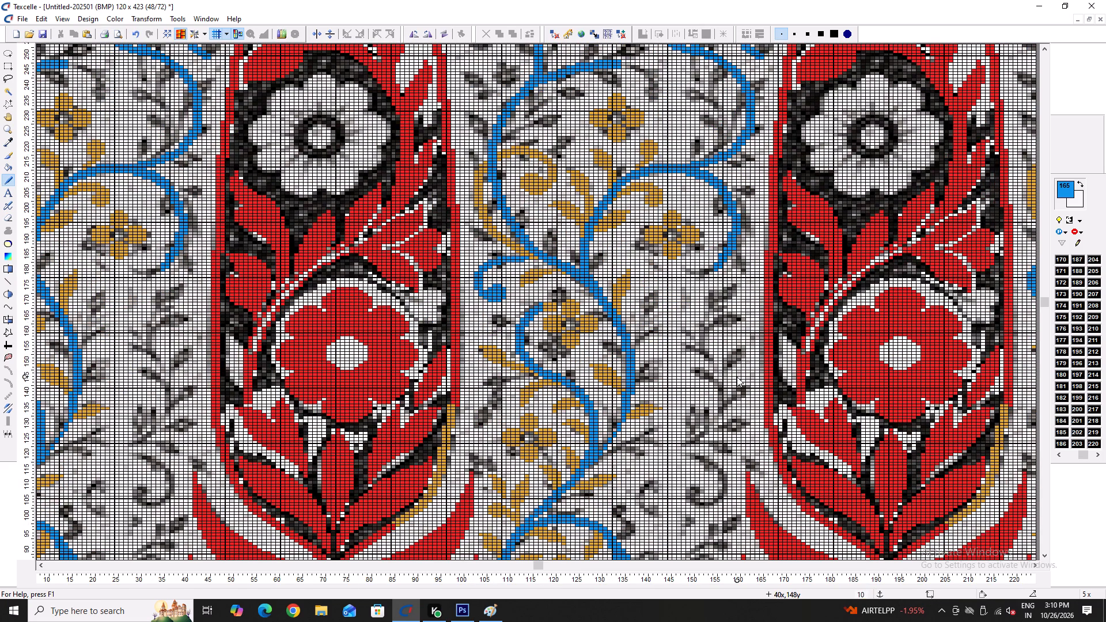
pyautogui.scroll(-1, 733, 382)
pyautogui.keyDown('ctrl'); pyautogui.scroll(2, 720, 395); pyautogui.keyUp('ctrl')
pyautogui.press('x')
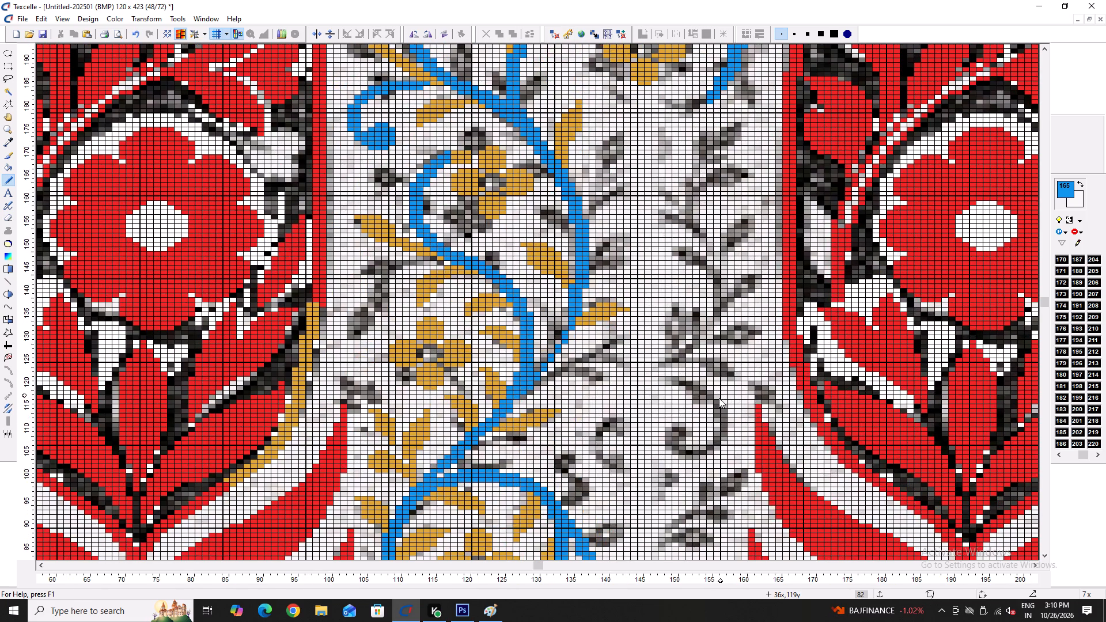
pyautogui.press('Right')
pyautogui.scroll(-1, 376, 434)
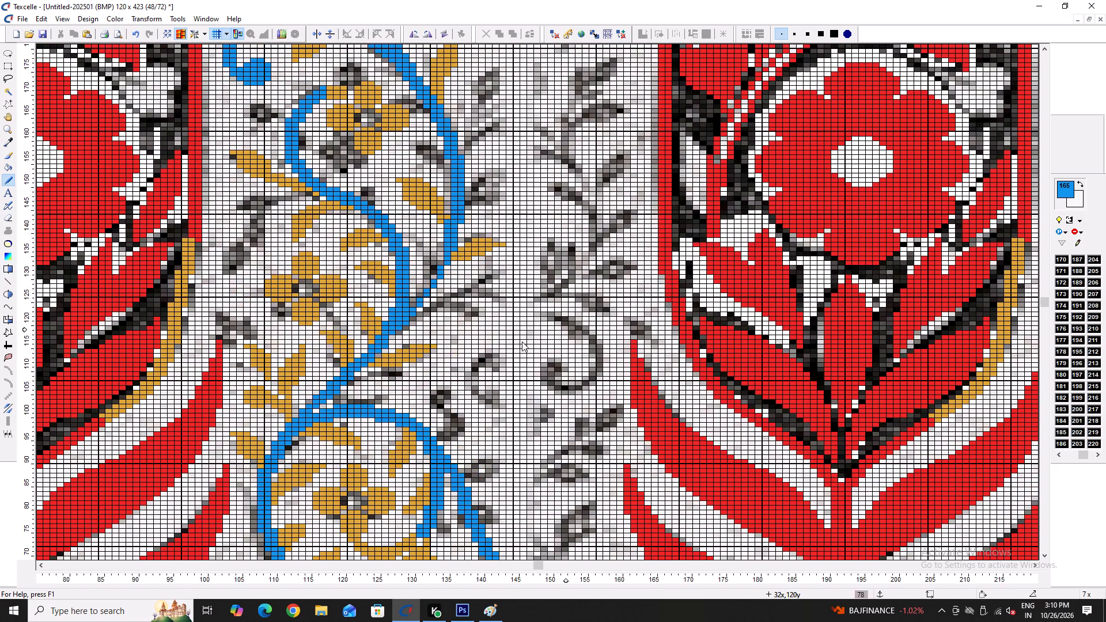
pyautogui.keyDown('ctrl'); pyautogui.scroll(2, 488, 354); pyautogui.keyUp('ctrl')
pyautogui.keyDown('ctrl'); pyautogui.scroll(4, 369, 327); pyautogui.keyUp('ctrl')
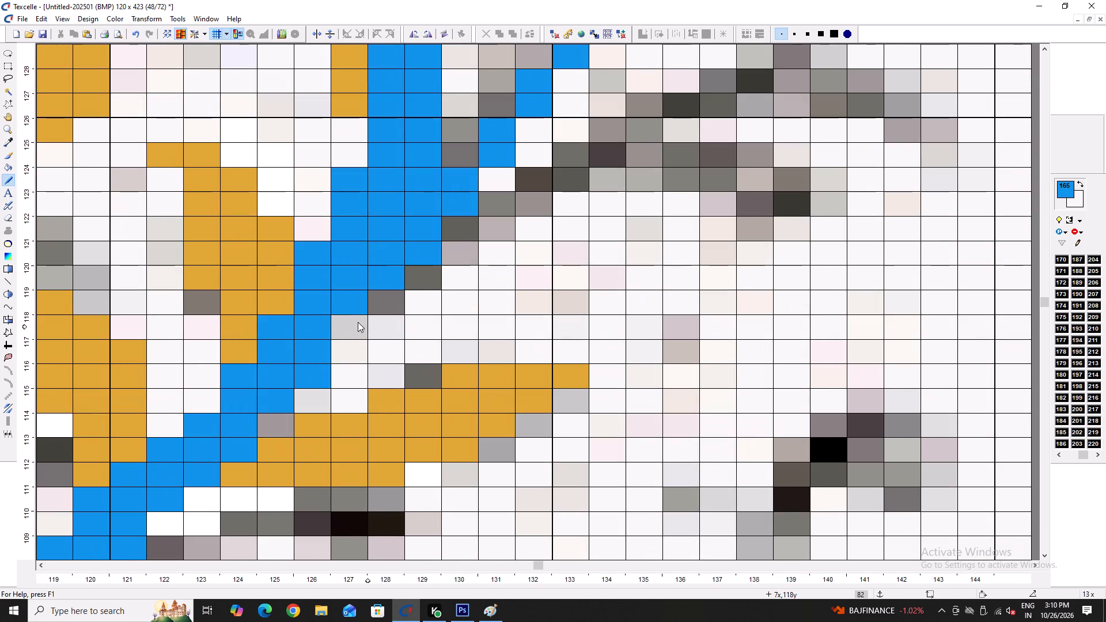
pyautogui.click(358, 322)
pyautogui.doubleClick(357, 326)
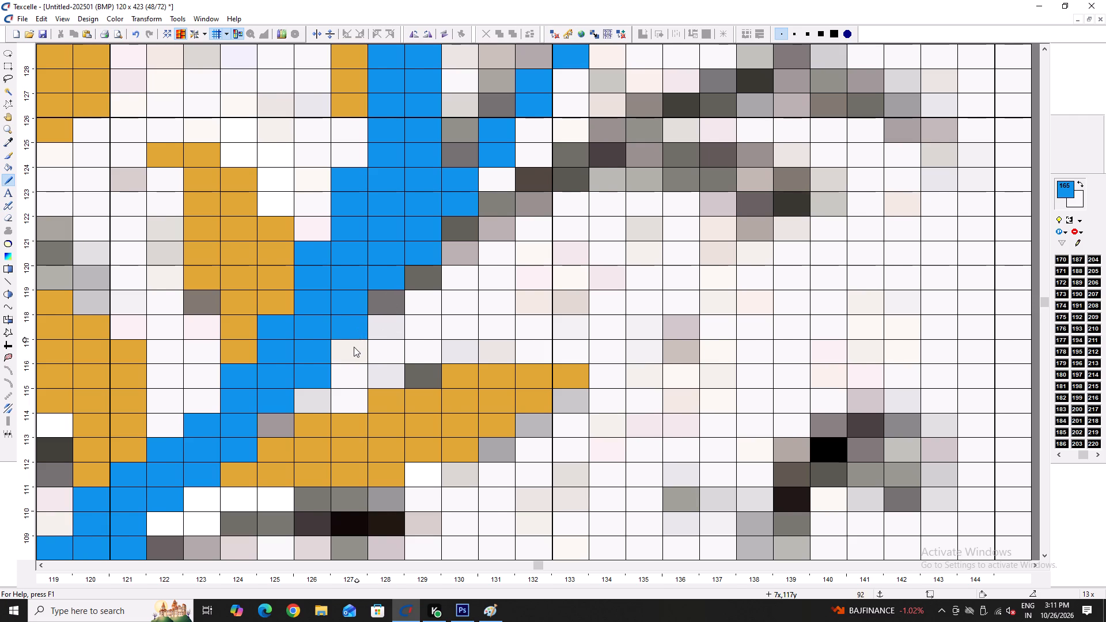
# Trim the stray pixel from the outer edge of the blue stem just below the branch junction.
pyautogui.keyDown('ctrl'); pyautogui.scroll(-1, 354, 347); pyautogui.keyUp('ctrl')
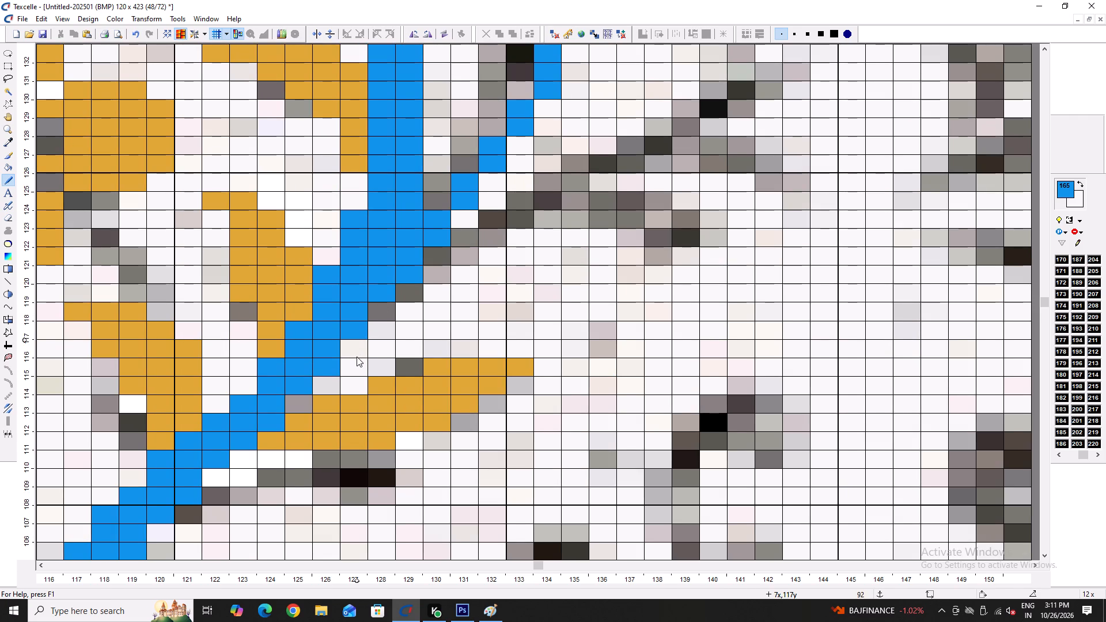
pyautogui.keyDown('ctrl'); pyautogui.scroll(-4, 357, 356); pyautogui.keyUp('ctrl')
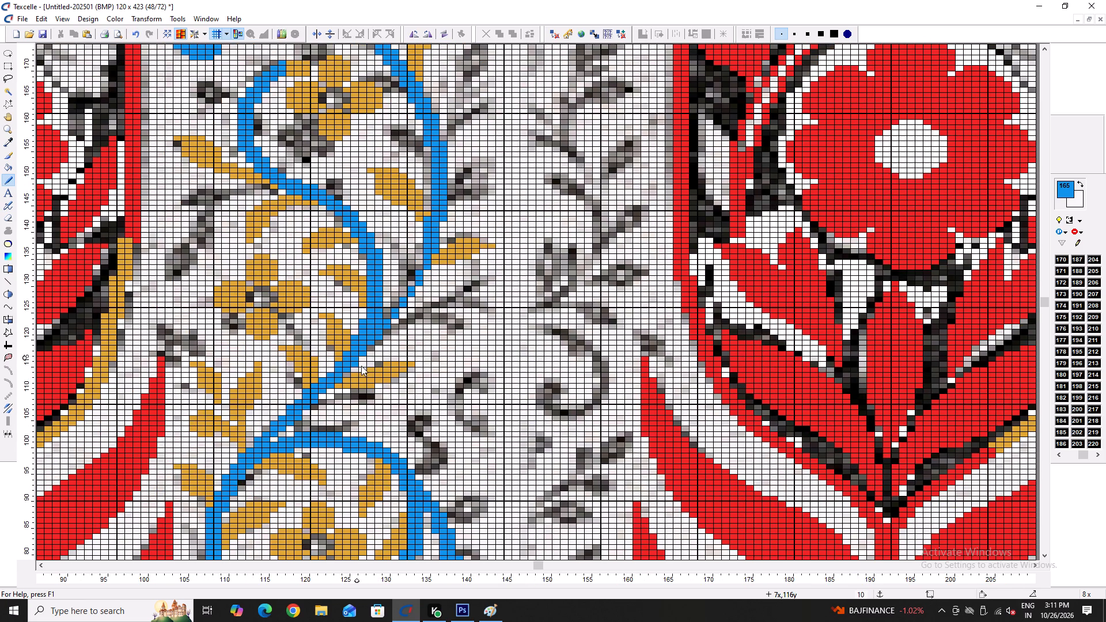
pyautogui.keyDown('ctrl'); pyautogui.scroll(3, 344, 359); pyautogui.keyUp('ctrl')
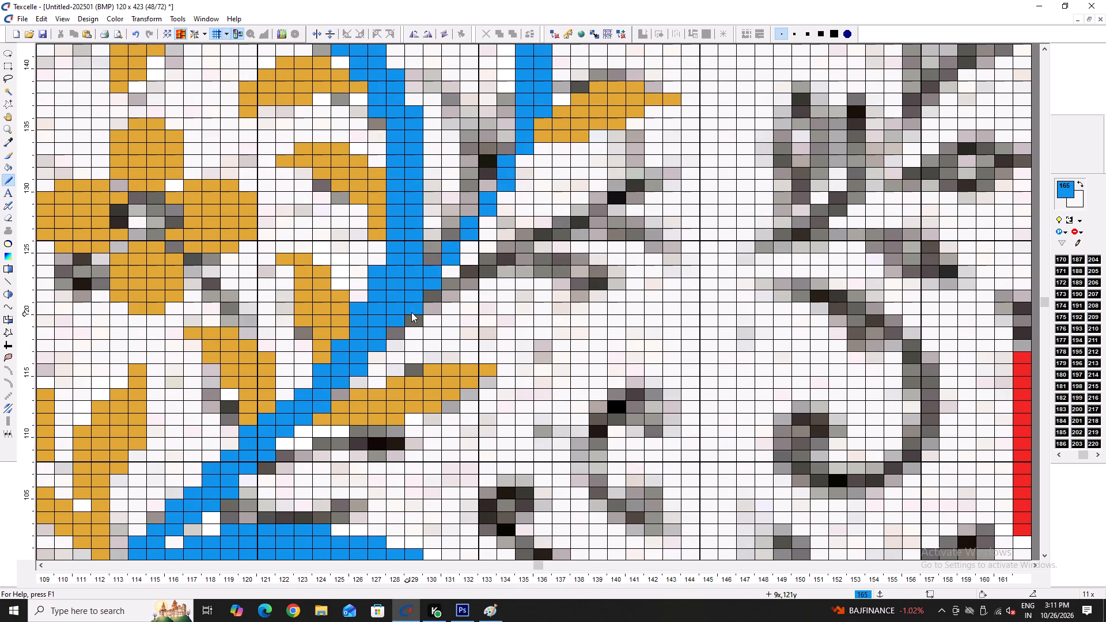
pyautogui.rightClick(414, 310)
# Thicken the thin blue stem from the gold leaf down to the branch junction with colour 165 along its inner edge, trimming the surplus pixel.
pyautogui.scroll(4, 519, 256)
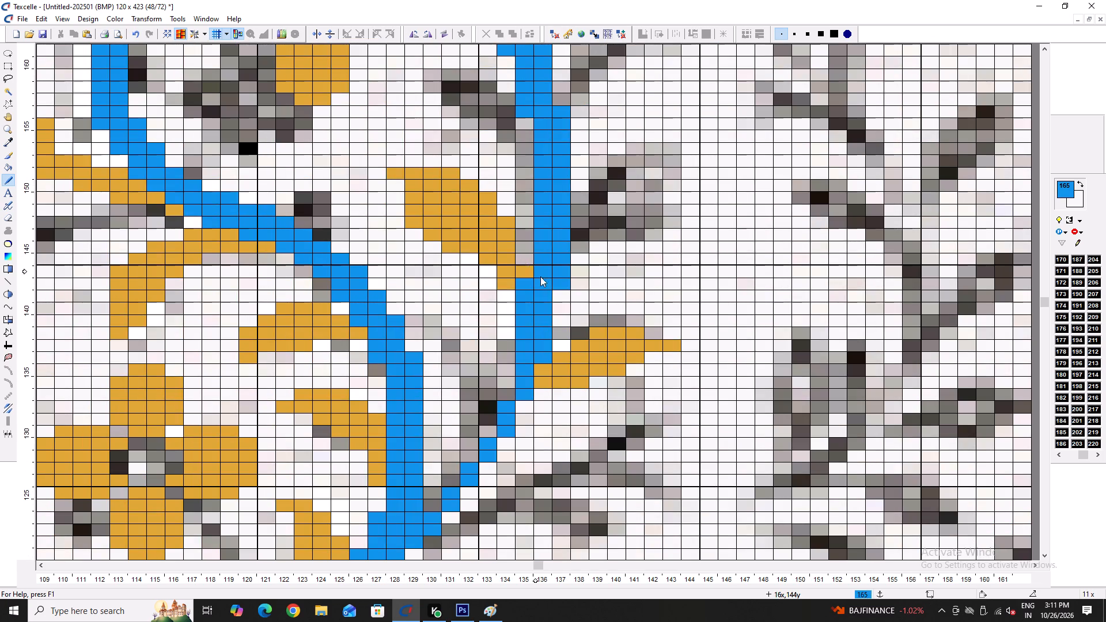
pyautogui.keyDown('ctrl'); pyautogui.scroll(3, 513, 383); pyautogui.keyUp('ctrl')
pyautogui.moveTo(511, 325); pyautogui.dragTo(507, 402)
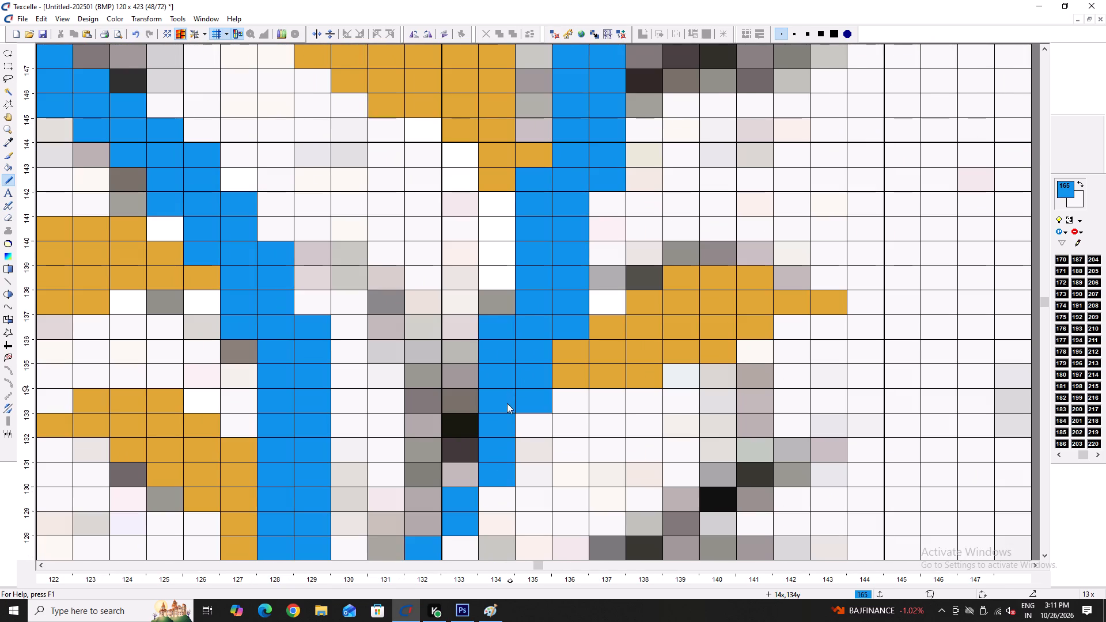
pyautogui.rightClick(494, 325)
pyautogui.scroll(-2, 495, 328)
pyautogui.moveTo(467, 320); pyautogui.dragTo(464, 378)
pyautogui.moveTo(425, 389); pyautogui.dragTo(419, 437)
pyautogui.click(419, 438)
pyautogui.scroll(-4, 427, 423)
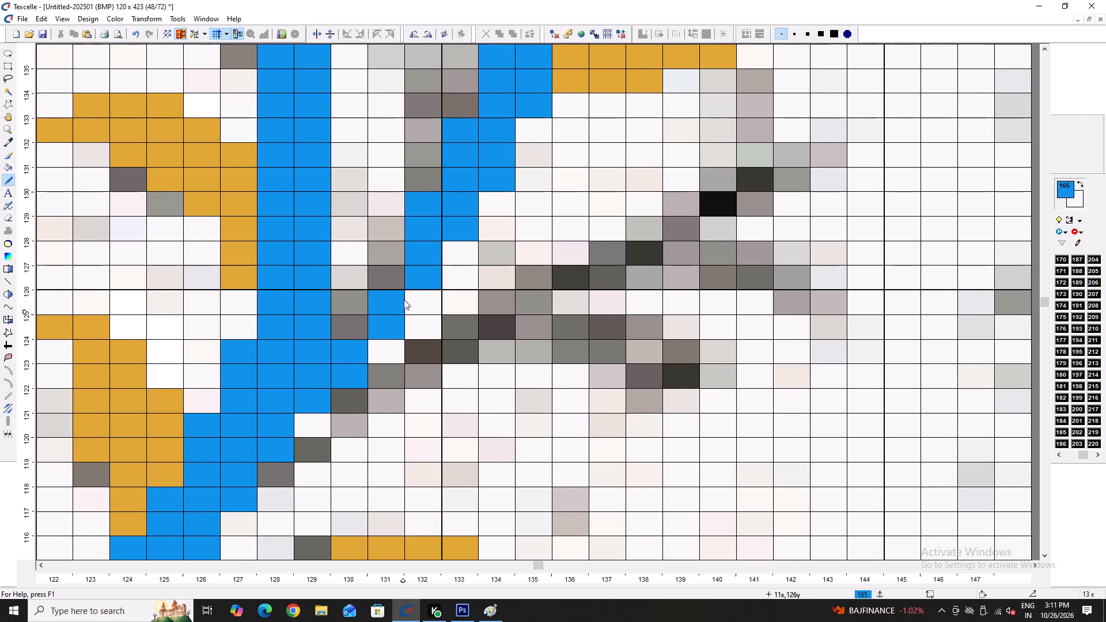
pyautogui.moveTo(389, 253); pyautogui.dragTo(384, 281)
pyautogui.click(384, 283)
pyautogui.moveTo(355, 313); pyautogui.dragTo(351, 329)
pyautogui.click(351, 331)
pyautogui.keyDown('ctrl'); pyautogui.scroll(-4, 356, 342); pyautogui.keyUp('ctrl')
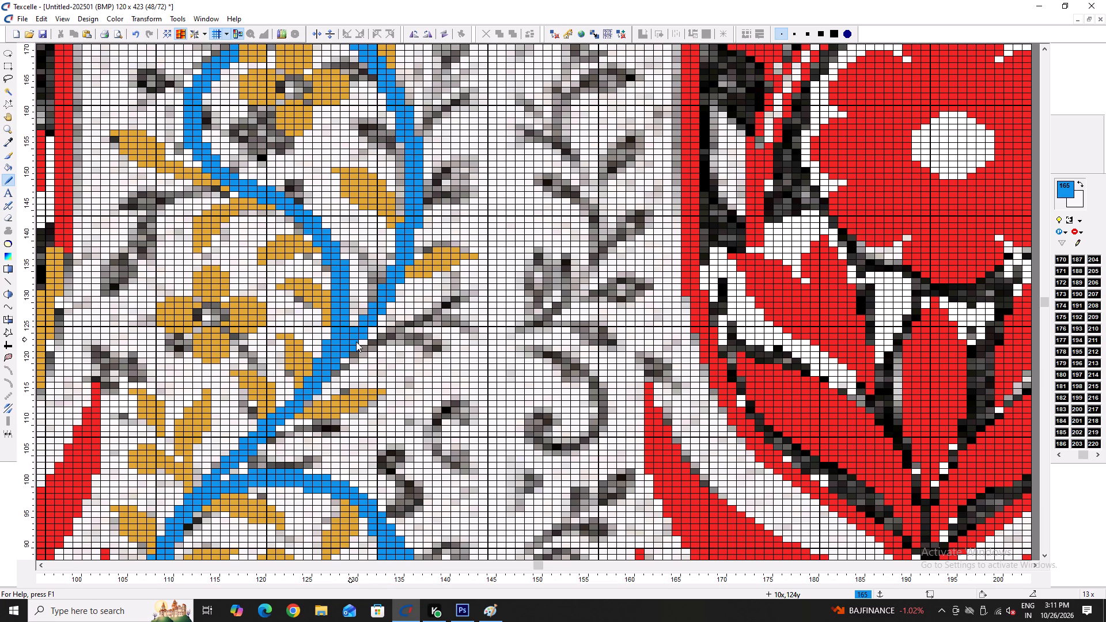
# Extend the blue curl with a colour 165 line sweeping from the gold flower's lower petal round beneath it to the curl's open end.
pyautogui.keyDown('ctrl'); pyautogui.scroll(2, 334, 356); pyautogui.keyUp('ctrl')
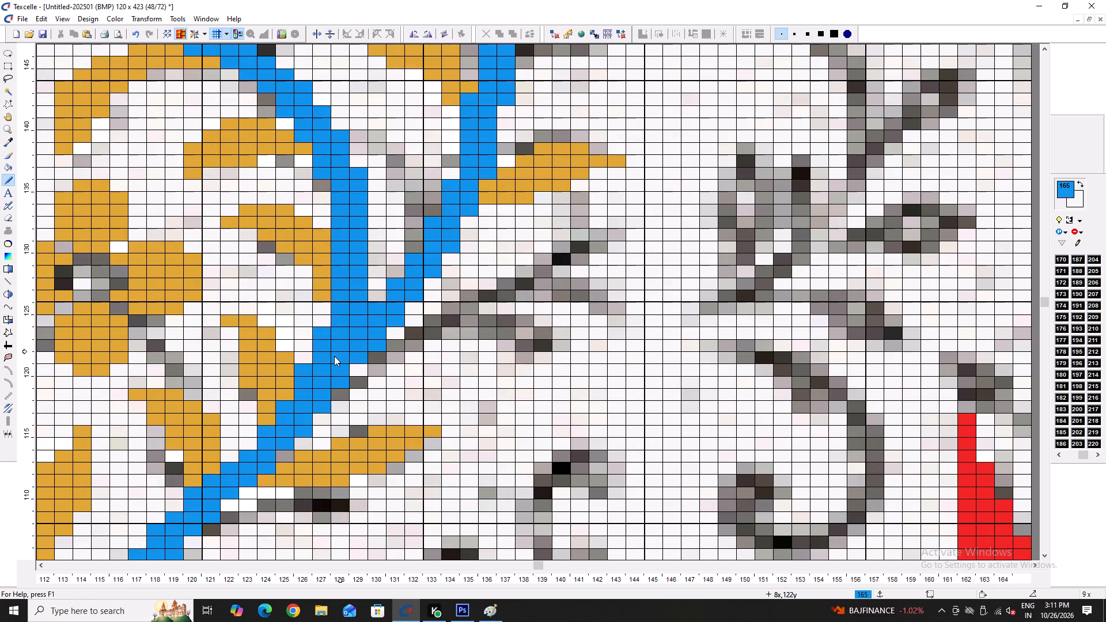
pyautogui.keyDown('ctrl'); pyautogui.scroll(-4, 334, 356); pyautogui.keyUp('ctrl')
pyautogui.scroll(5, 334, 356)
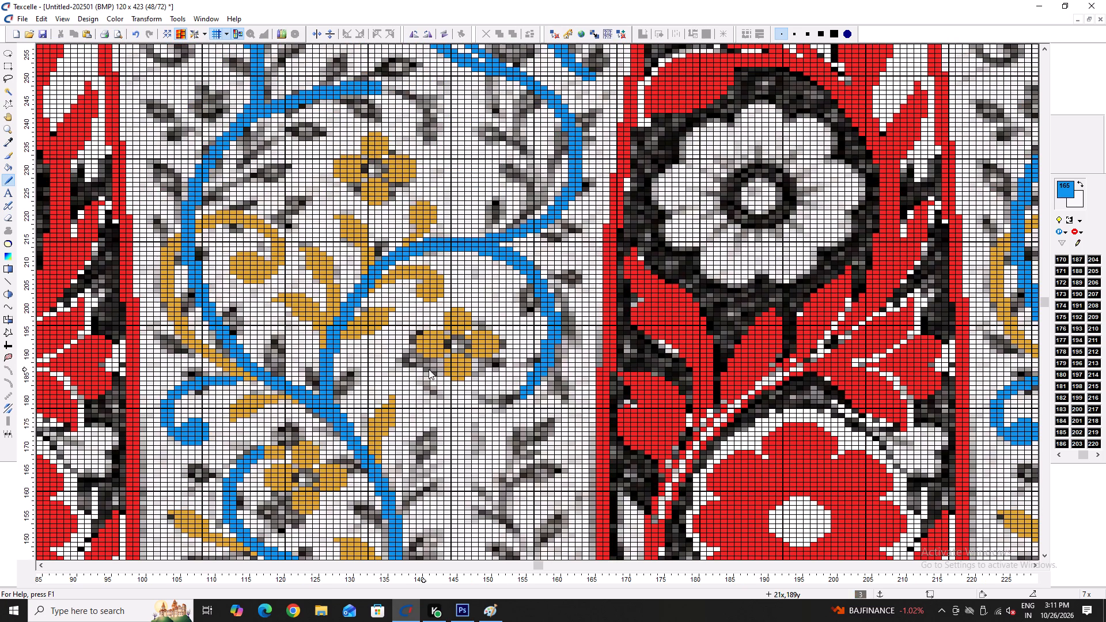
pyautogui.keyDown('ctrl'); pyautogui.scroll(4, 504, 403); pyautogui.keyUp('ctrl')
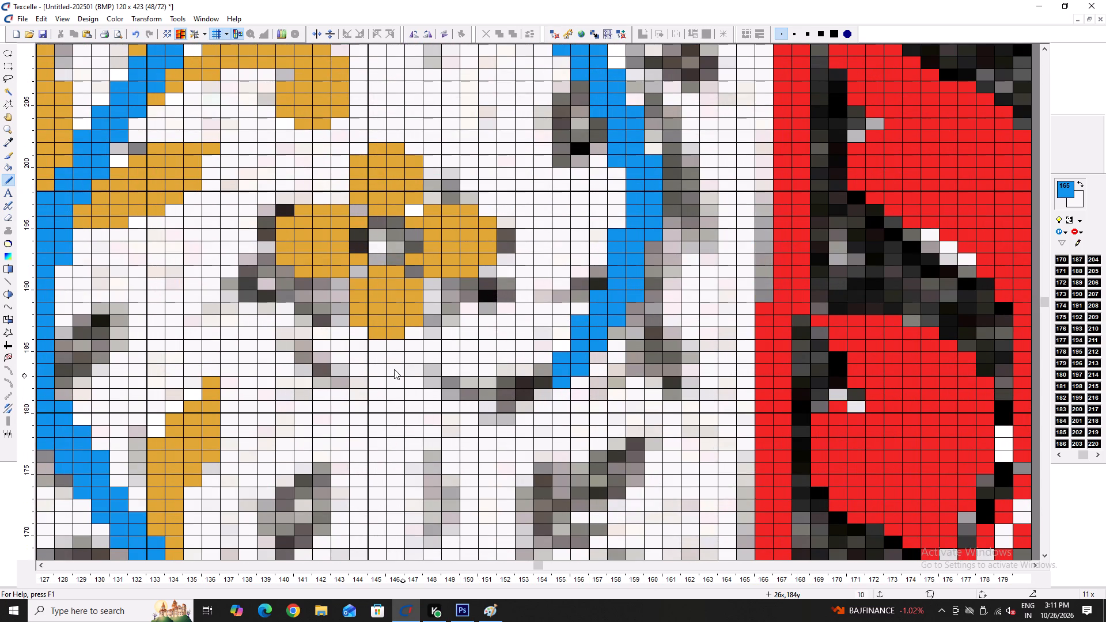
pyautogui.moveTo(327, 300); pyautogui.dragTo(334, 329)
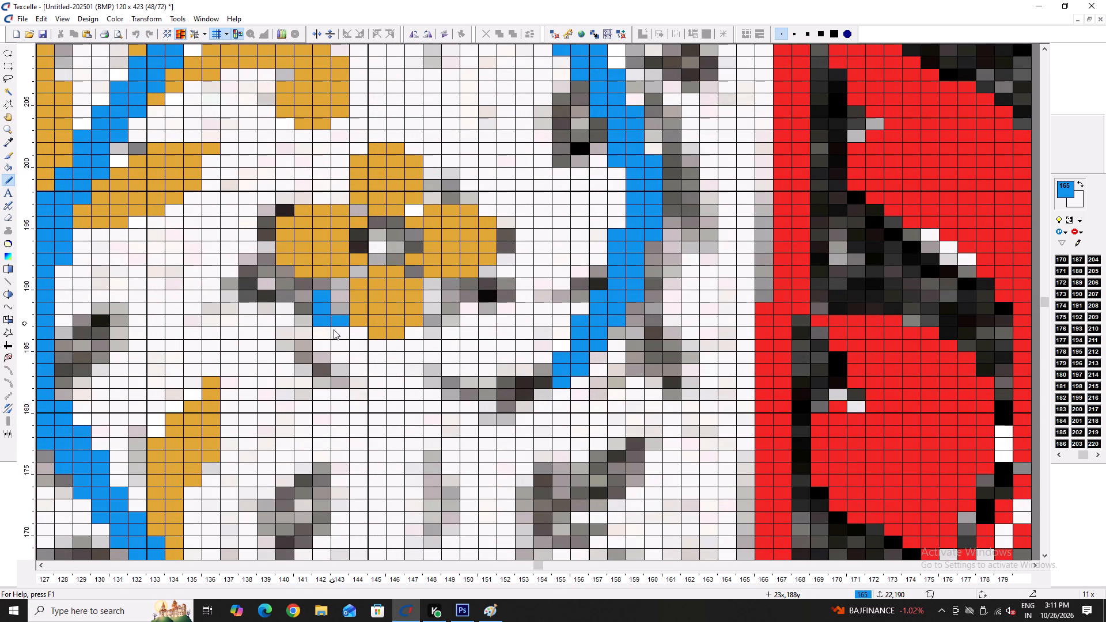
pyautogui.moveTo(334, 329); pyautogui.dragTo(549, 386)
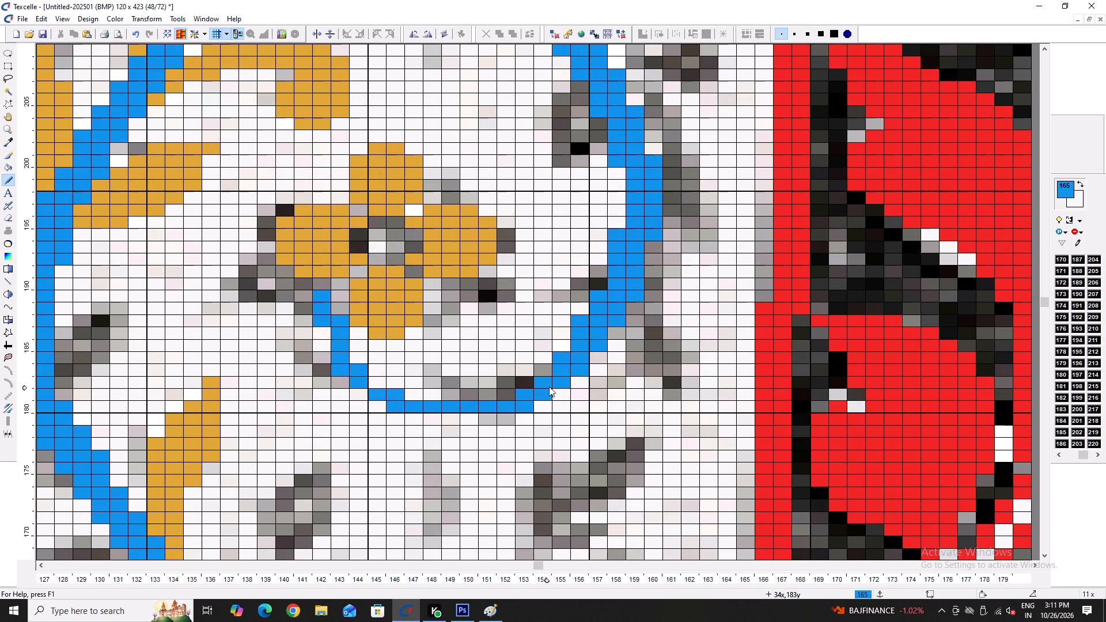
# Thicken the new line under the gold flower with a second row of colour 165 and even out the steps near its tip.
pyautogui.moveTo(525, 392); pyautogui.dragTo(399, 391)
pyautogui.click(399, 391)
pyautogui.click(374, 384)
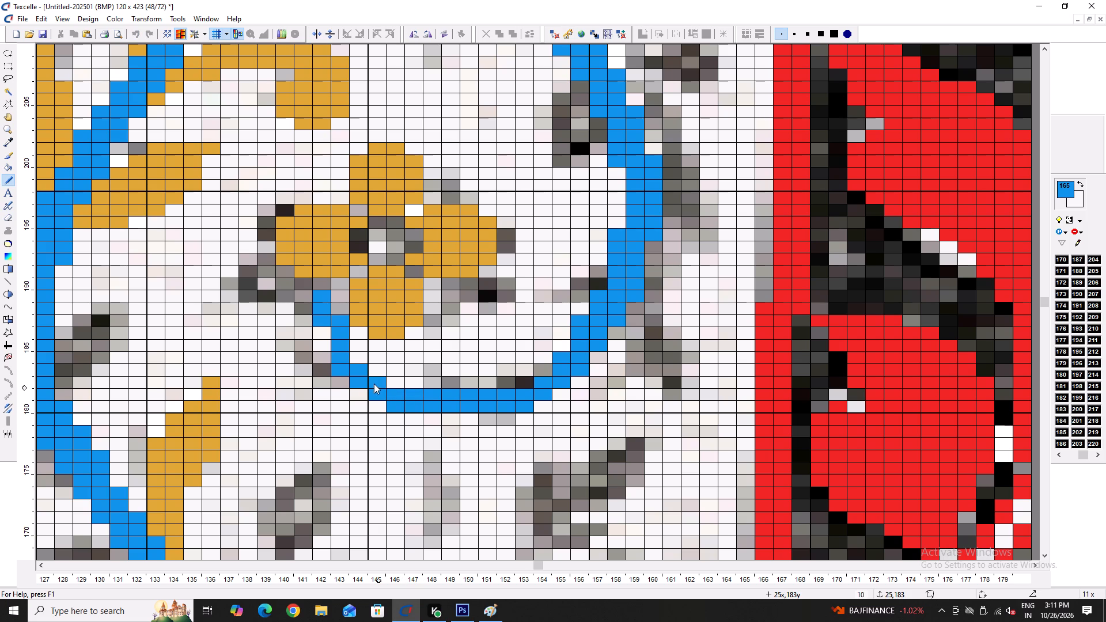
pyautogui.click(388, 386)
pyautogui.moveTo(357, 351); pyautogui.dragTo(357, 361)
pyautogui.rightClick(340, 326)
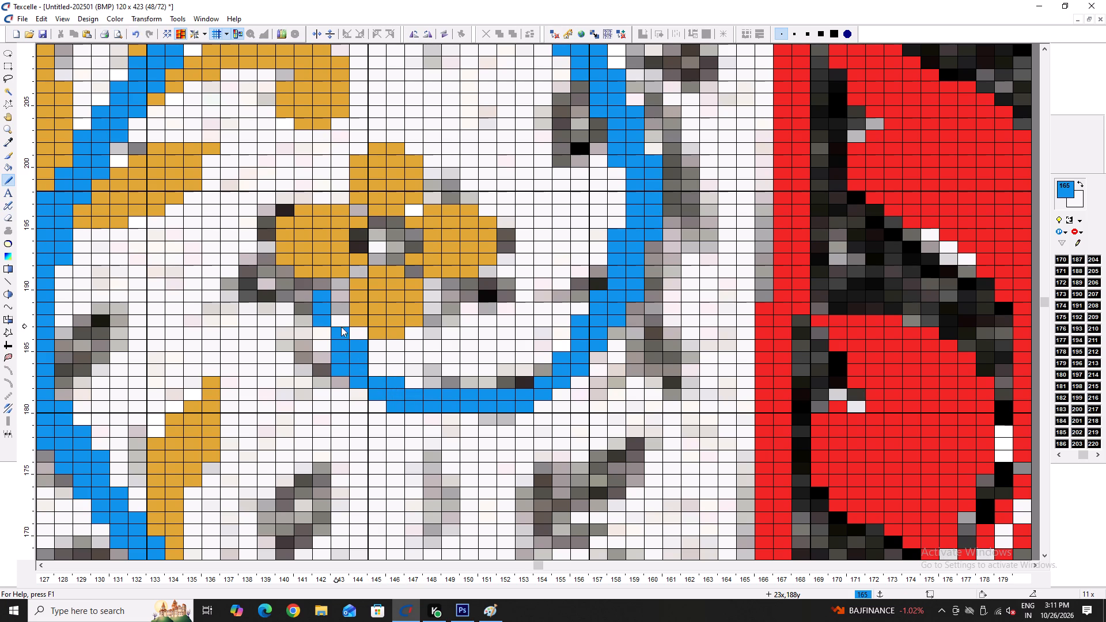
pyautogui.moveTo(328, 337); pyautogui.dragTo(326, 348)
pyautogui.click(326, 348)
pyautogui.rightClick(352, 346)
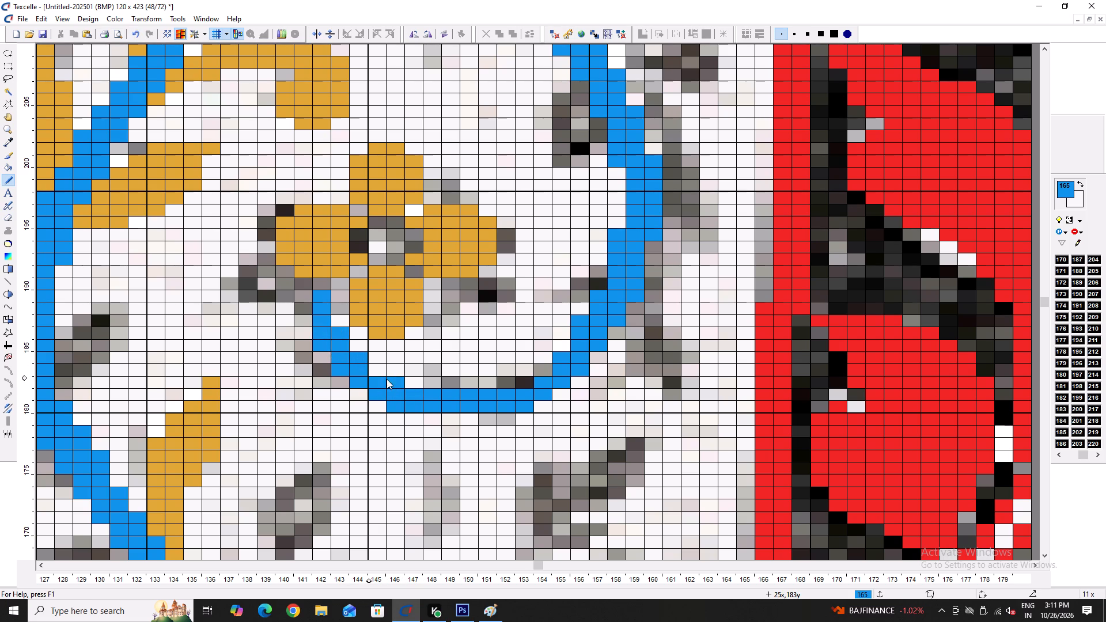
# Smooth the bottom of the blue curl by filling its inner edge with colour 165 and trimming the outer corner pixels.
pyautogui.moveTo(523, 381); pyautogui.dragTo(502, 381)
pyautogui.click(502, 381)
pyautogui.tripleClick(539, 368)
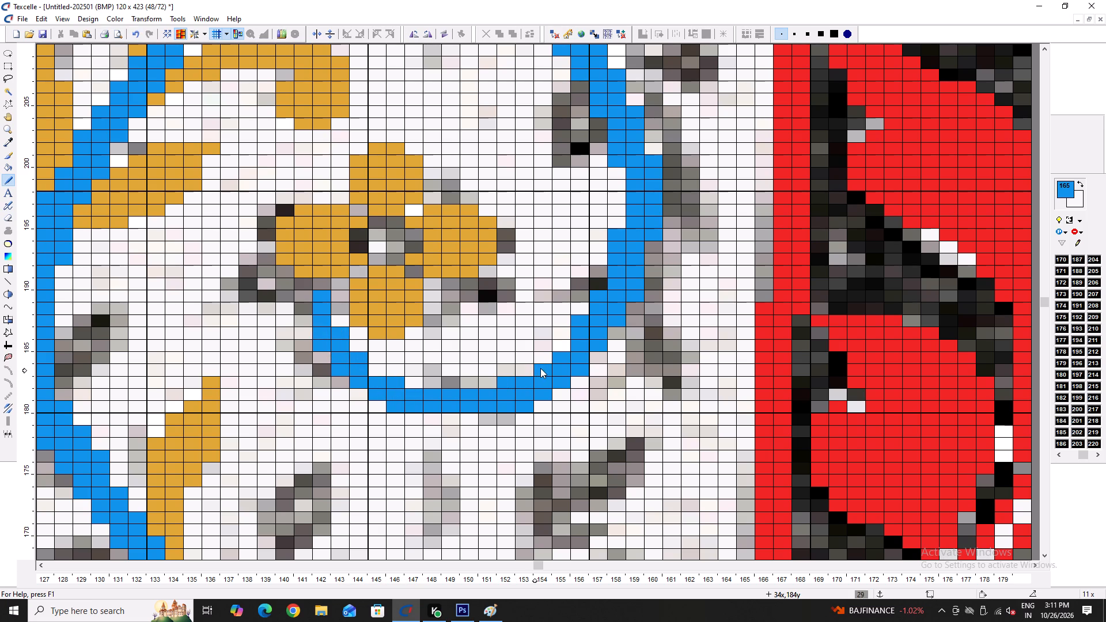
pyautogui.click(563, 346)
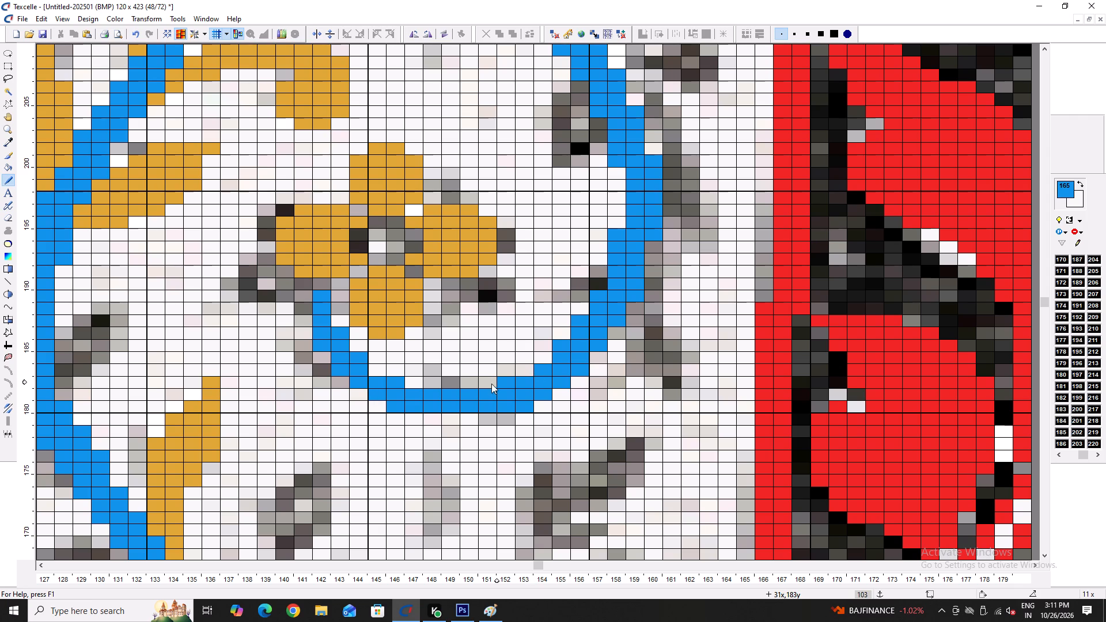
pyautogui.click(488, 384)
pyautogui.rightClick(521, 408)
pyautogui.click(524, 375)
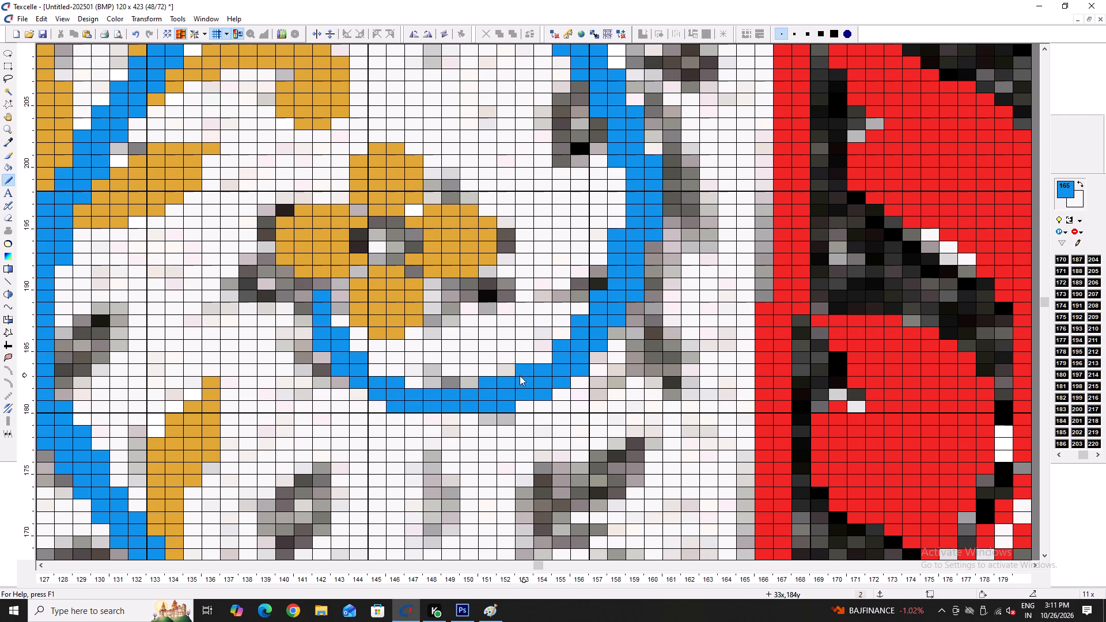
pyautogui.moveTo(408, 380); pyautogui.dragTo(466, 382)
pyautogui.click(378, 369)
pyautogui.click(394, 371)
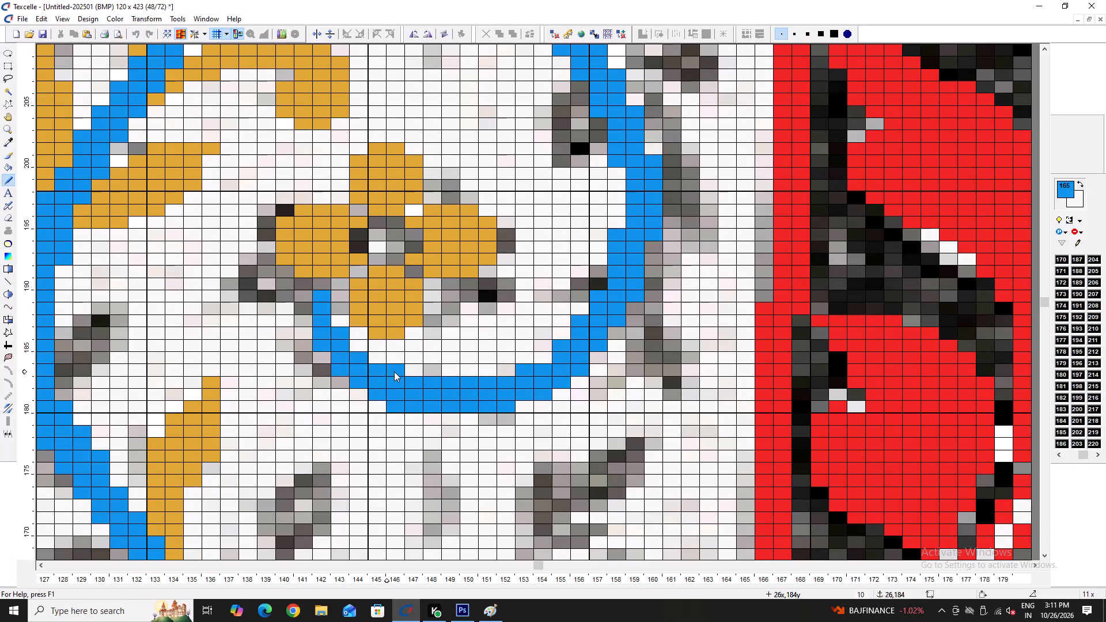
pyautogui.rightClick(387, 405)
pyautogui.click(540, 359)
pyautogui.click(509, 370)
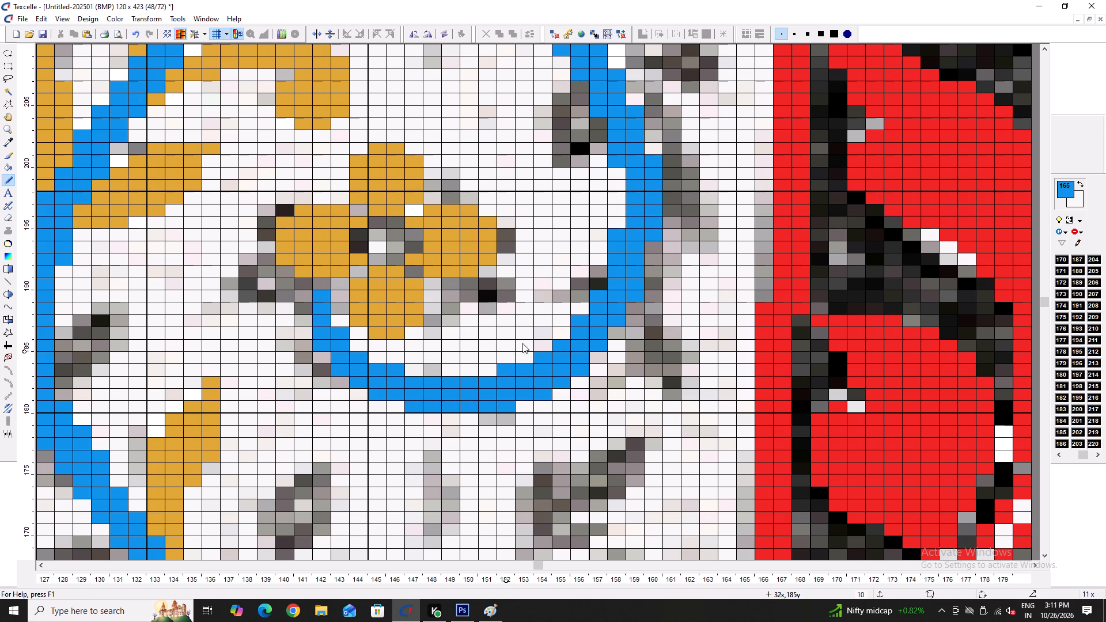
# Thin the blue curl's upper bend by trimming pixels along its inner edge and the outer pixel beside the branch junction.
pyautogui.keyDown('ctrl'); pyautogui.scroll(-4, 445, 420); pyautogui.keyUp('ctrl')
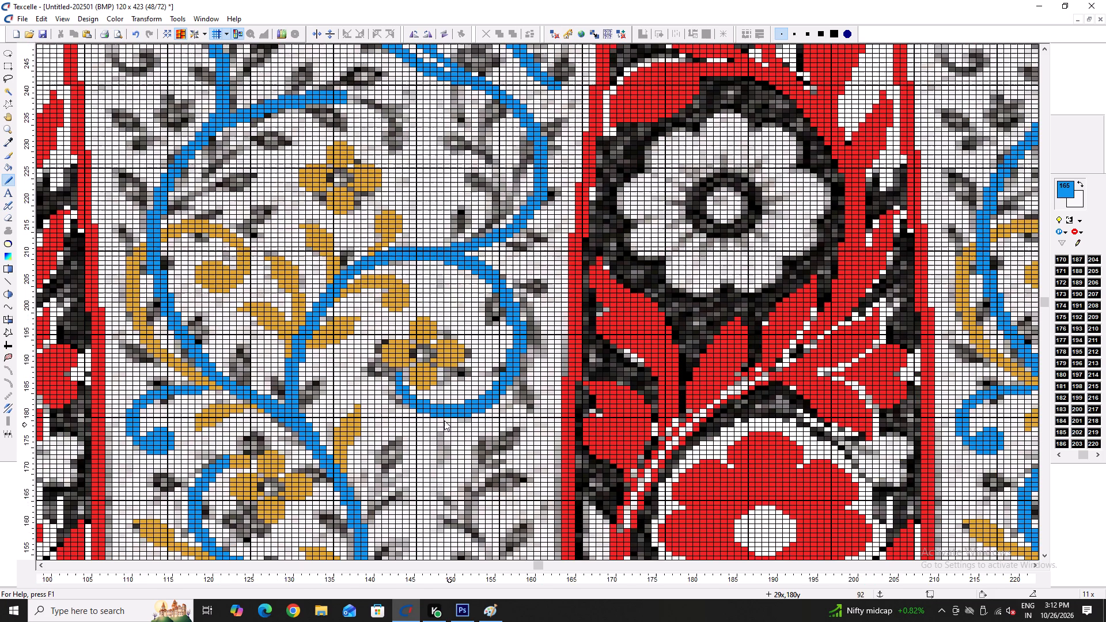
pyautogui.keyDown('ctrl'); pyautogui.scroll(5, 413, 391); pyautogui.keyUp('ctrl')
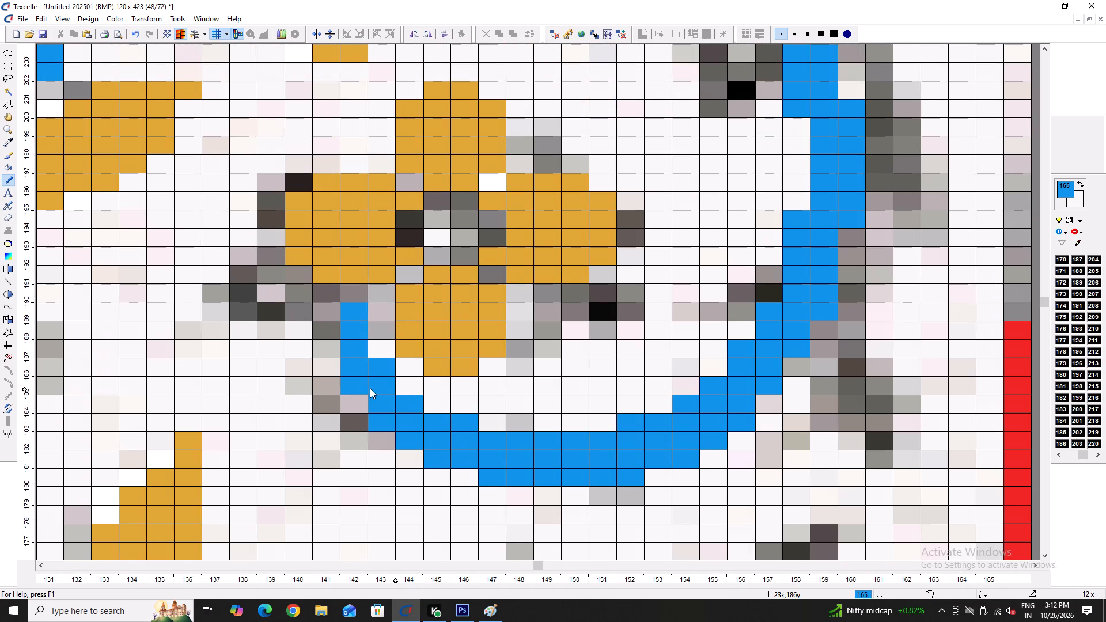
pyautogui.keyDown('ctrl'); pyautogui.scroll(-6, 344, 312); pyautogui.keyUp('ctrl')
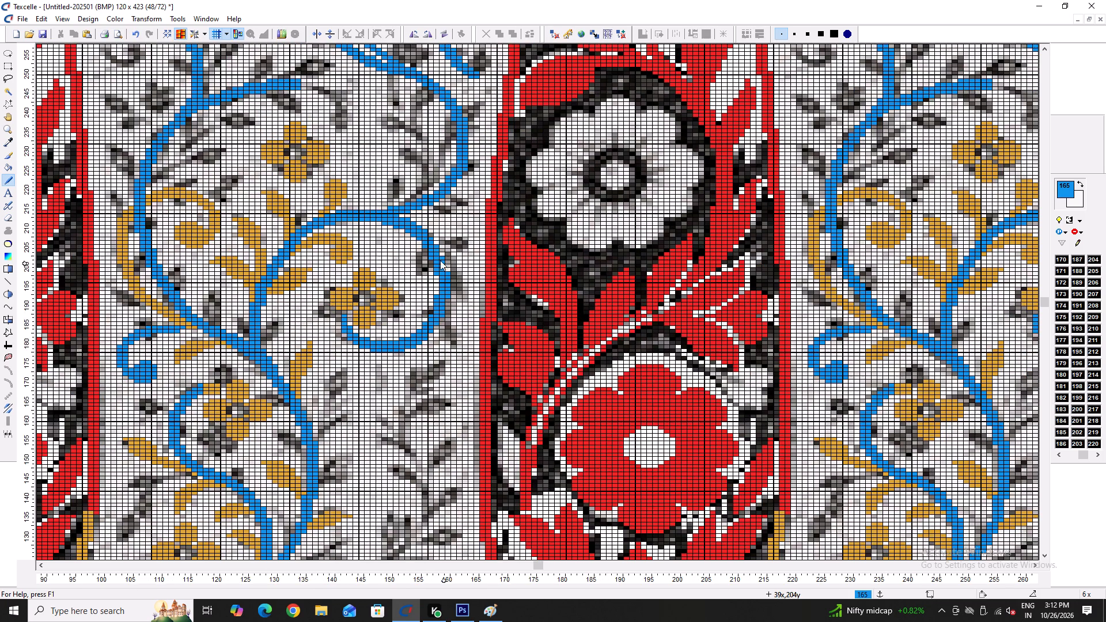
pyautogui.keyDown('ctrl'); pyautogui.scroll(4, 440, 260); pyautogui.keyUp('ctrl')
pyautogui.scroll(2, 427, 278)
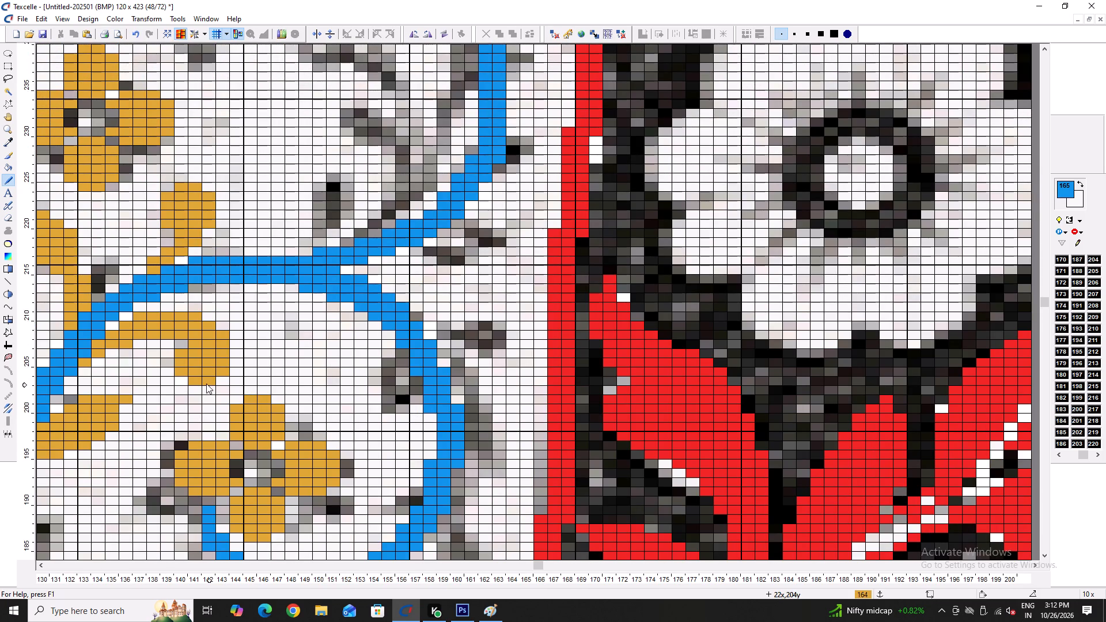
pyautogui.keyDown('ctrl'); pyautogui.scroll(2, 206, 384); pyautogui.keyUp('ctrl')
pyautogui.rightClick(656, 446)
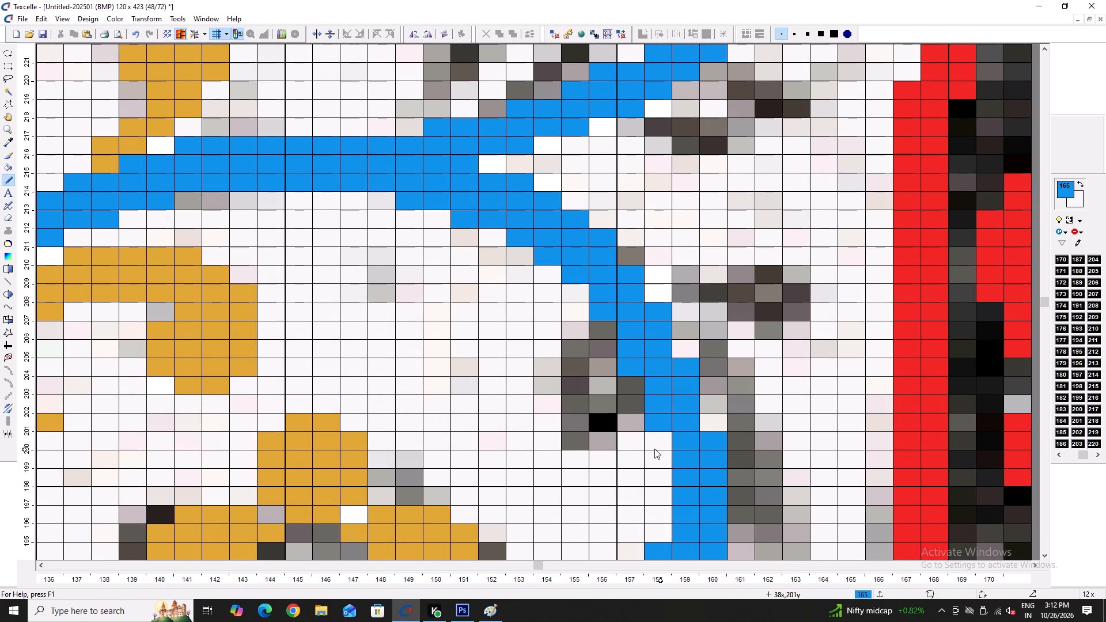
pyautogui.rightClick(623, 367)
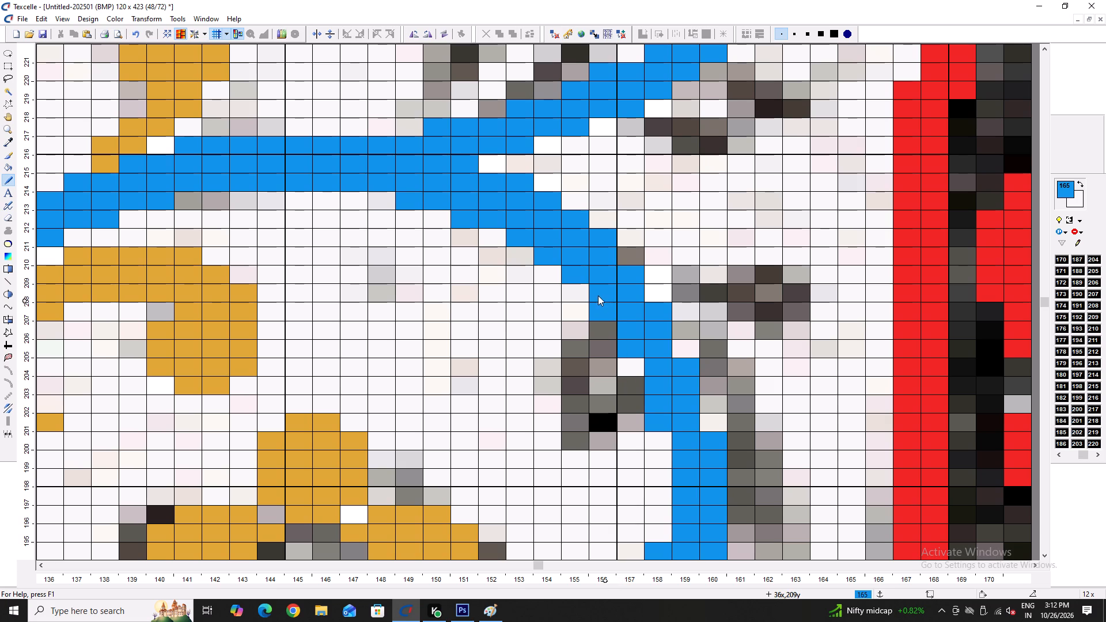
pyautogui.rightClick(600, 311)
pyautogui.rightClick(567, 275)
pyautogui.rightClick(542, 254)
pyautogui.rightClick(542, 254)
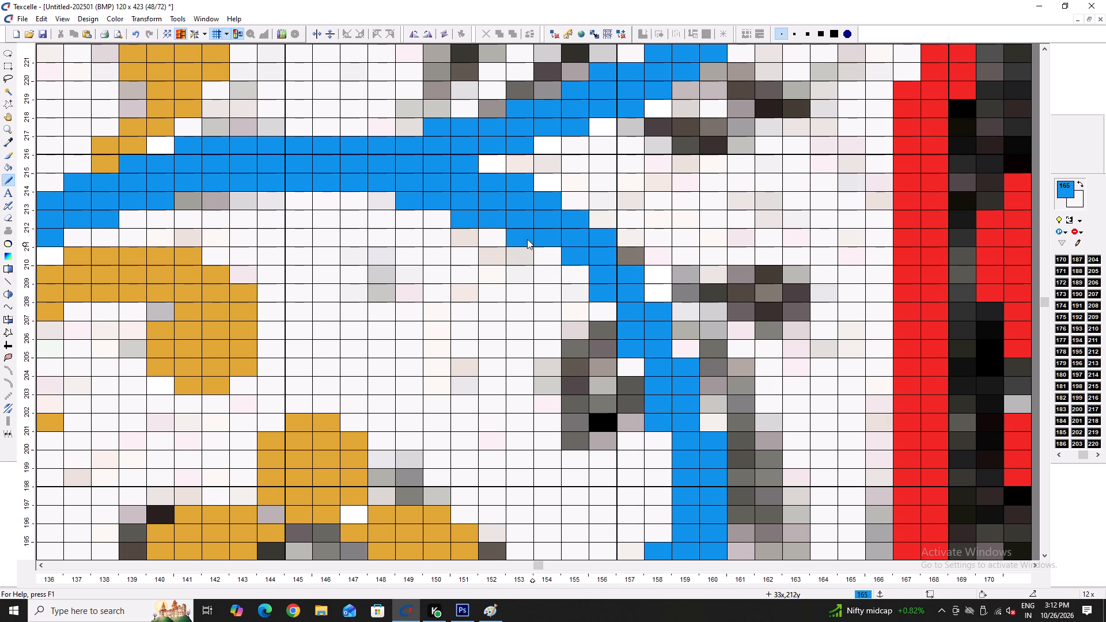
pyautogui.rightClick(525, 237)
pyautogui.rightClick(471, 214)
pyautogui.rightClick(404, 204)
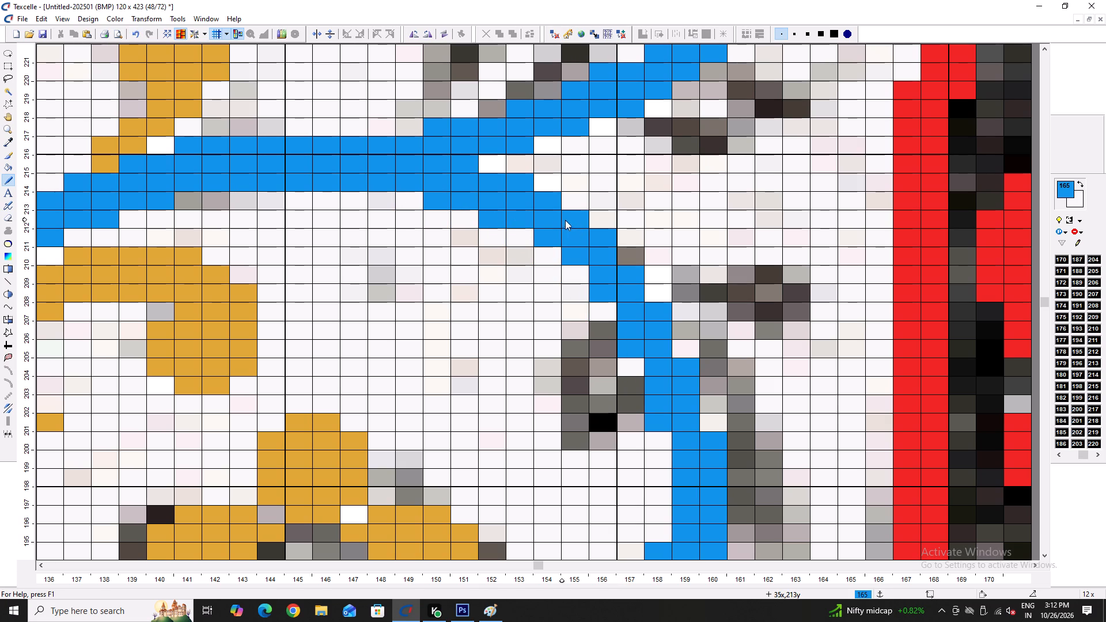
pyautogui.rightClick(529, 183)
pyautogui.rightClick(529, 183)
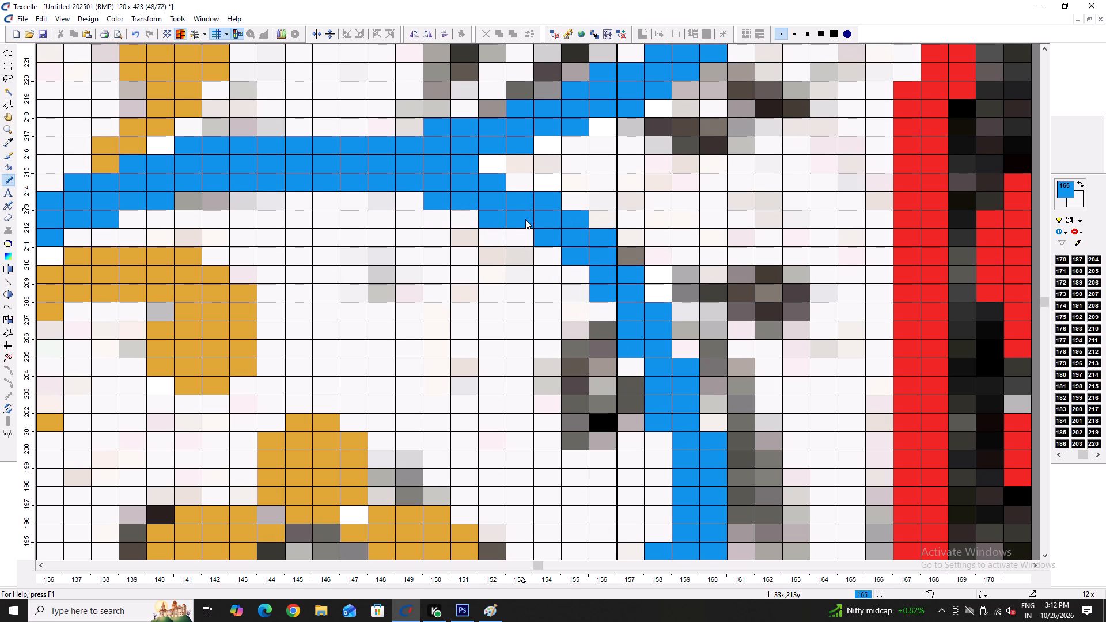
# Shift the curl's vertical side one pixel inward, adding colour 165 along the inner edge, trimming the outer edge and smoothing the lower joint.
pyautogui.keyDown('ctrl'); pyautogui.scroll(-4, 523, 221); pyautogui.keyUp('ctrl')
pyautogui.keyDown('ctrl'); pyautogui.scroll(4, 582, 270); pyautogui.keyUp('ctrl')
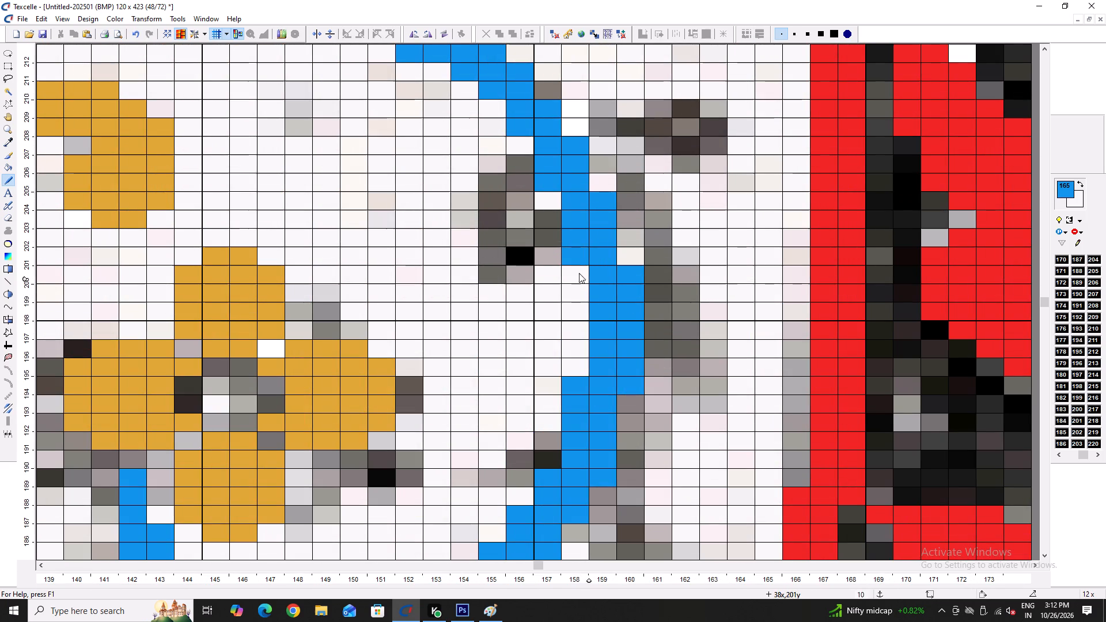
pyautogui.moveTo(577, 269); pyautogui.dragTo(586, 378)
pyautogui.moveTo(635, 276); pyautogui.dragTo(629, 406, button='right')
pyautogui.keyDown('ctrl'); pyautogui.scroll(-6, 627, 396); pyautogui.keyUp('ctrl')
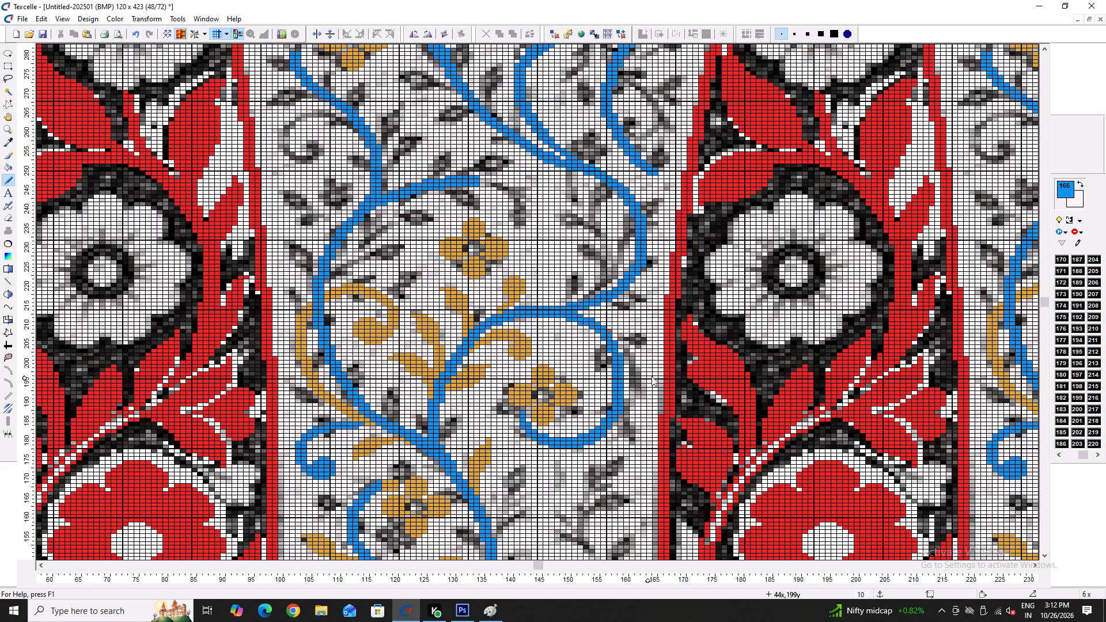
pyautogui.keyDown('ctrl'); pyautogui.scroll(3, 604, 370); pyautogui.keyUp('ctrl')
pyautogui.keyDown('ctrl'); pyautogui.scroll(3, 639, 420); pyautogui.keyUp('ctrl')
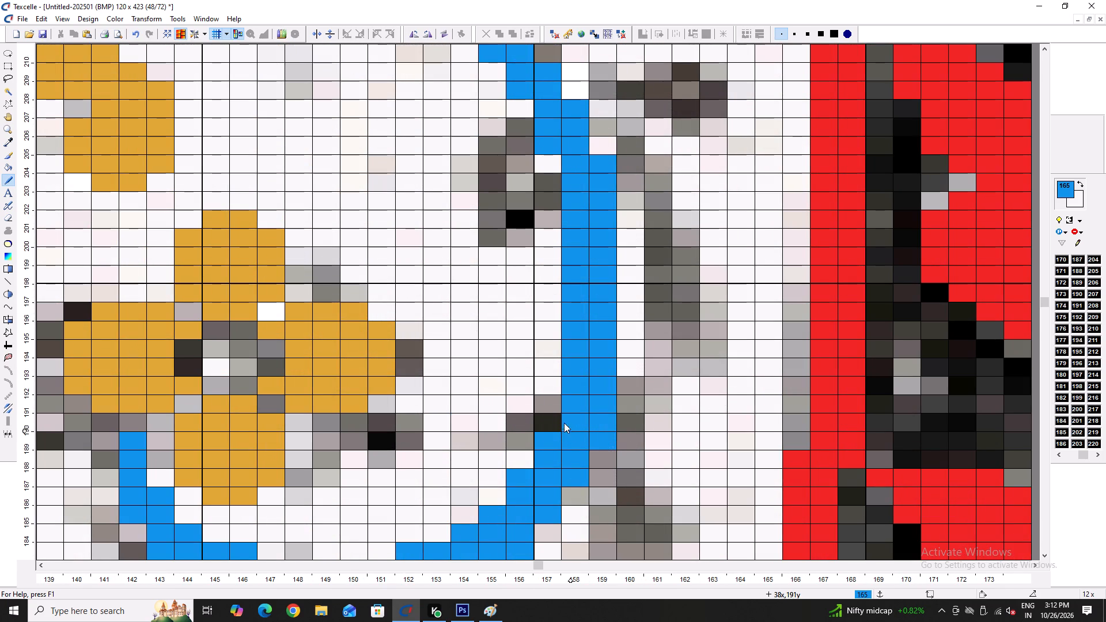
pyautogui.click(554, 419)
pyautogui.rightClick(608, 439)
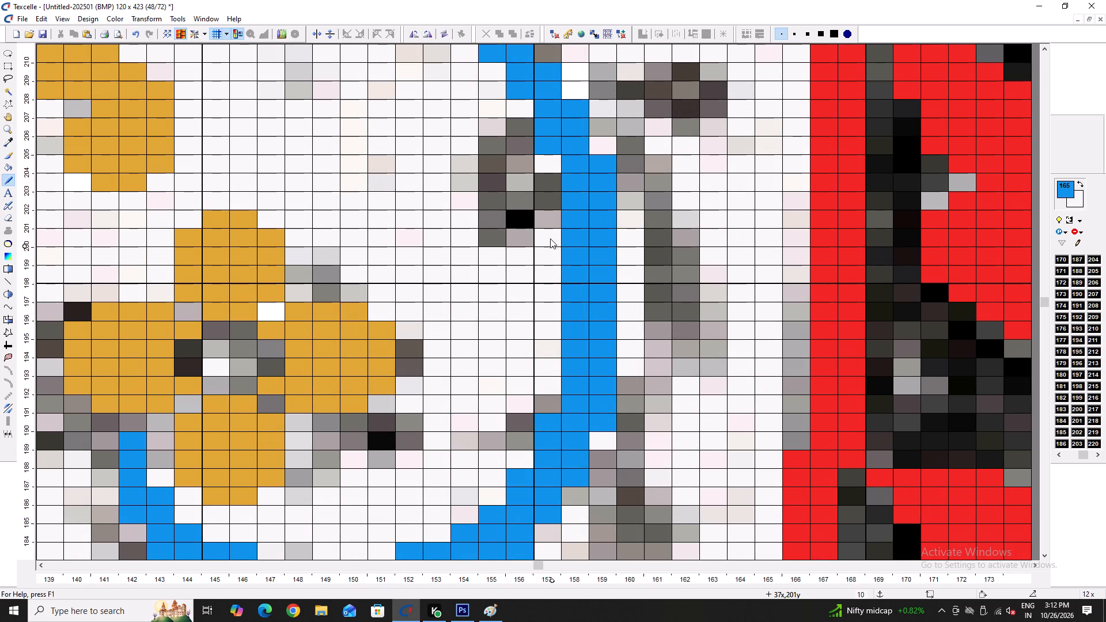
# Round the blue curl's upper bend by adding colour 165 pixels on the inner edge and trimming pixels from the outer edge.
pyautogui.click(556, 164)
pyautogui.click(555, 172)
pyautogui.rightClick(602, 160)
pyautogui.rightClick(602, 160)
pyautogui.click(562, 183)
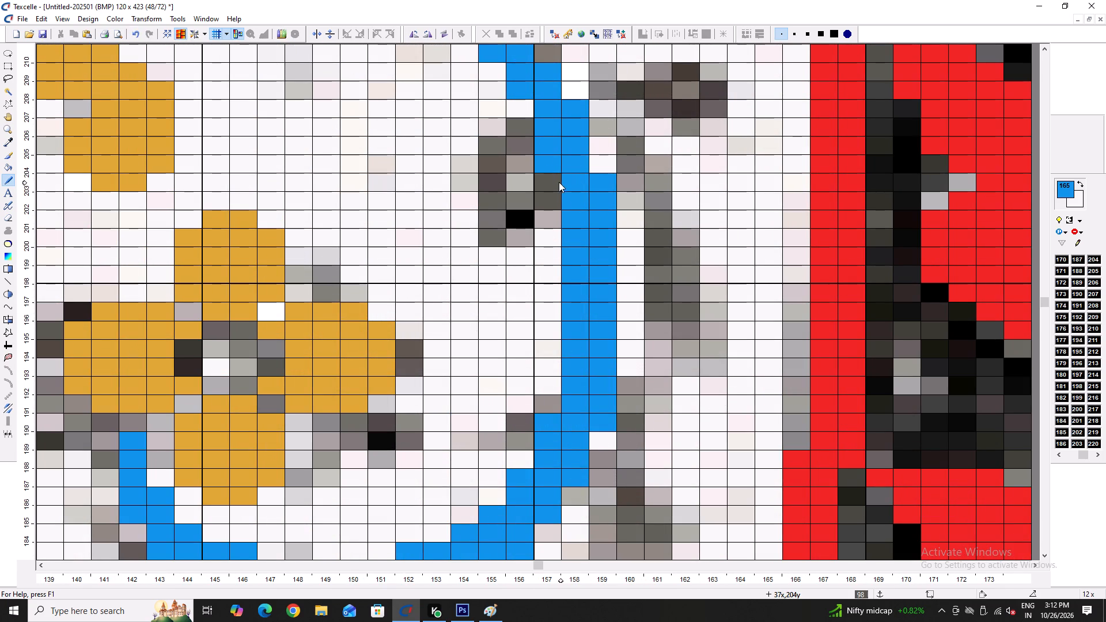
pyautogui.click(554, 181)
pyautogui.scroll(2, 555, 192)
pyautogui.click(524, 223)
pyautogui.rightClick(570, 218)
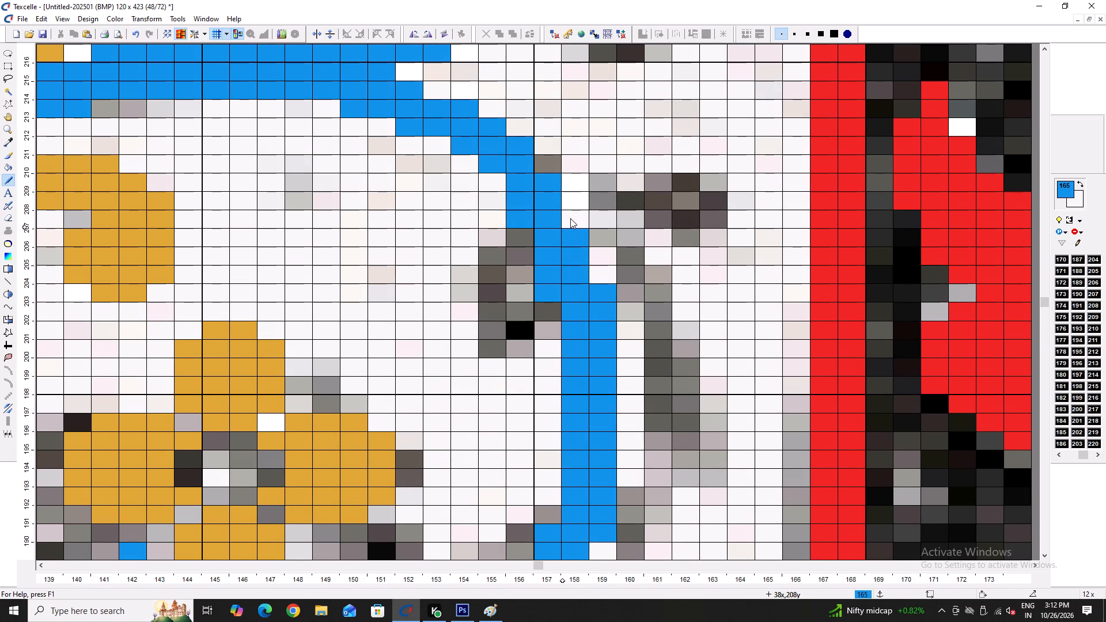
pyautogui.click(520, 231)
pyautogui.click(505, 178)
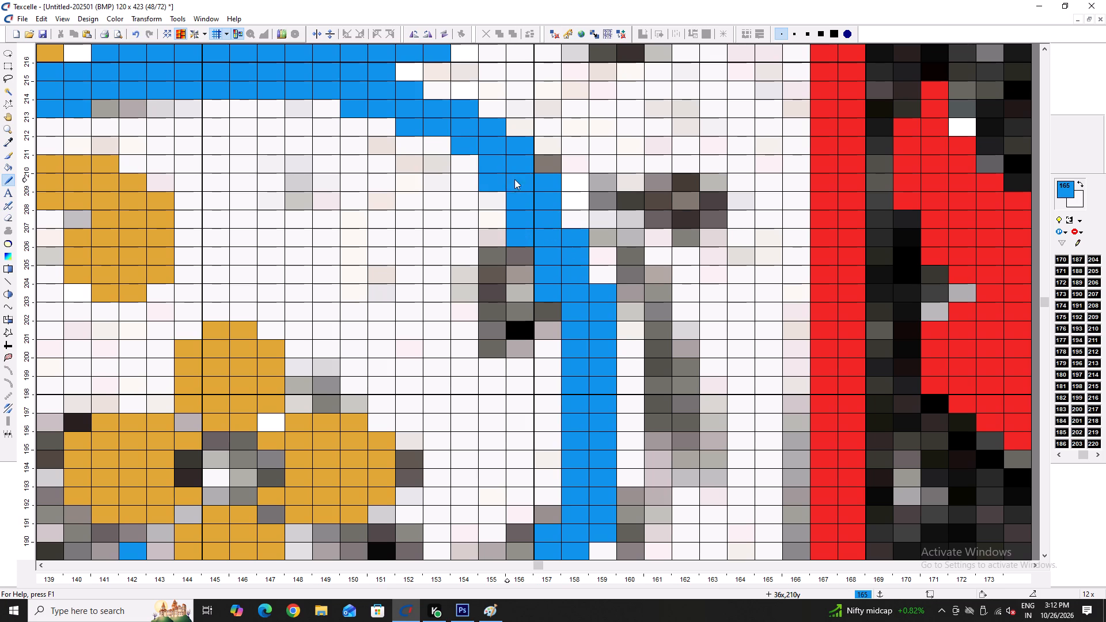
# Draw a thin tendril in colour 165 from the main vine below its fork, arching over and curling under along the grey stem.
pyautogui.keyDown('ctrl'); pyautogui.scroll(-6, 594, 316); pyautogui.keyUp('ctrl')
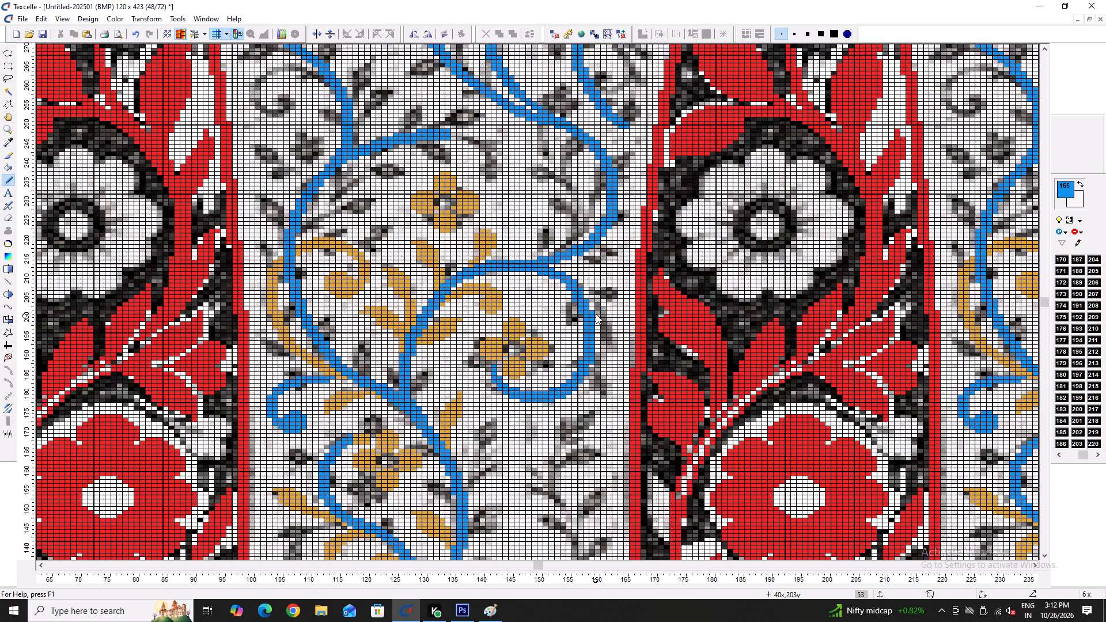
pyautogui.keyDown('ctrl'); pyautogui.scroll(6, 562, 299); pyautogui.keyUp('ctrl')
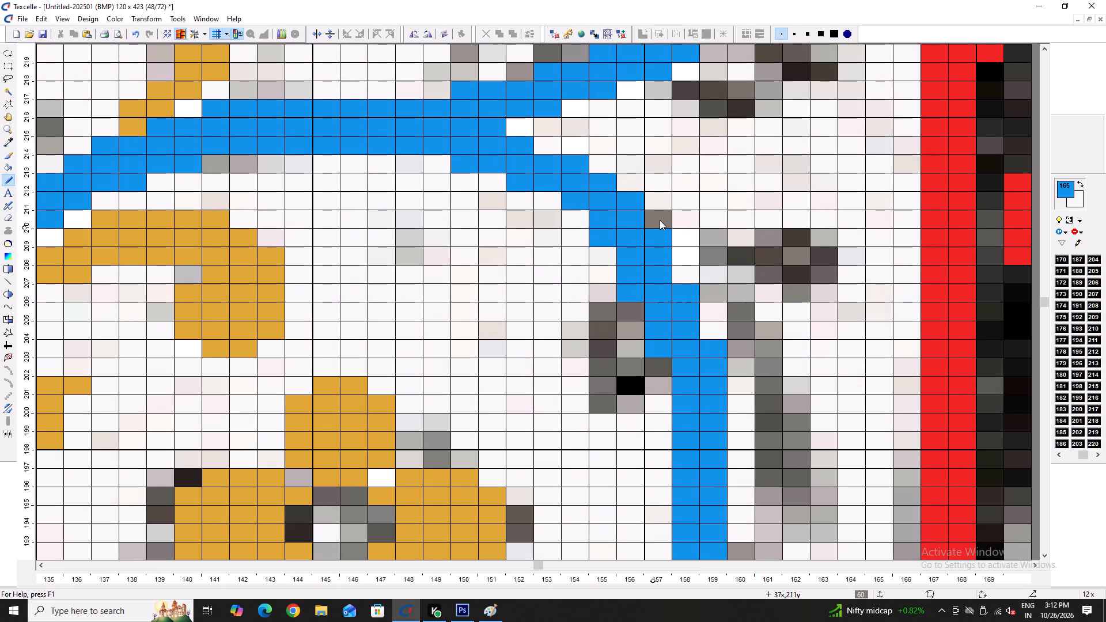
pyautogui.keyDown('ctrl'); pyautogui.scroll(-5, 655, 221); pyautogui.keyUp('ctrl')
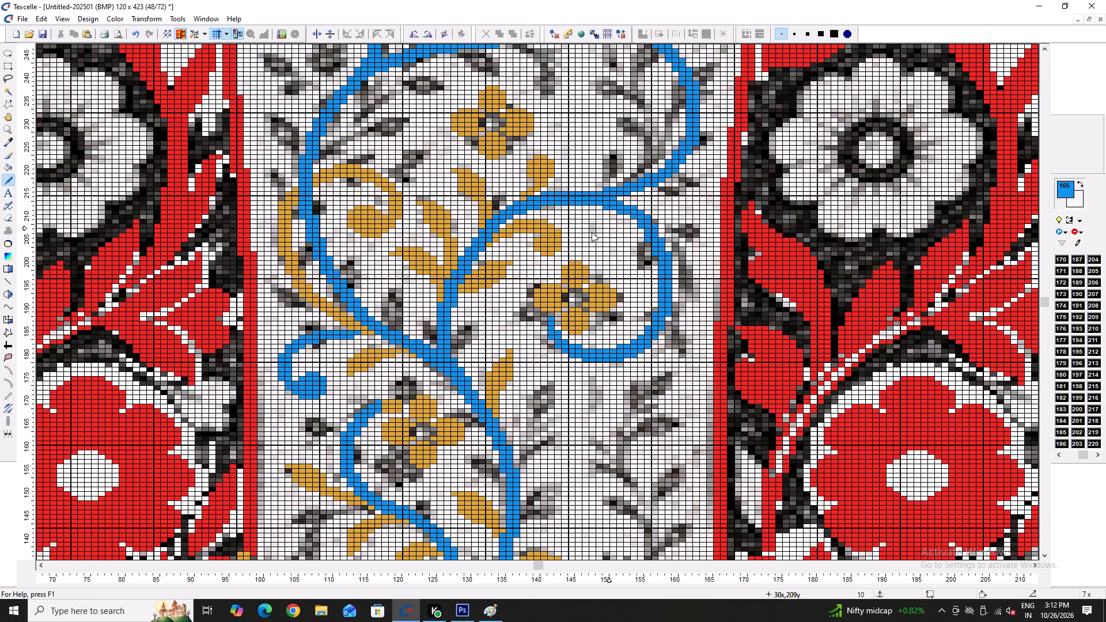
pyautogui.scroll(-3, 547, 484)
pyautogui.keyDown('ctrl'); pyautogui.scroll(-3, 588, 410); pyautogui.keyUp('ctrl')
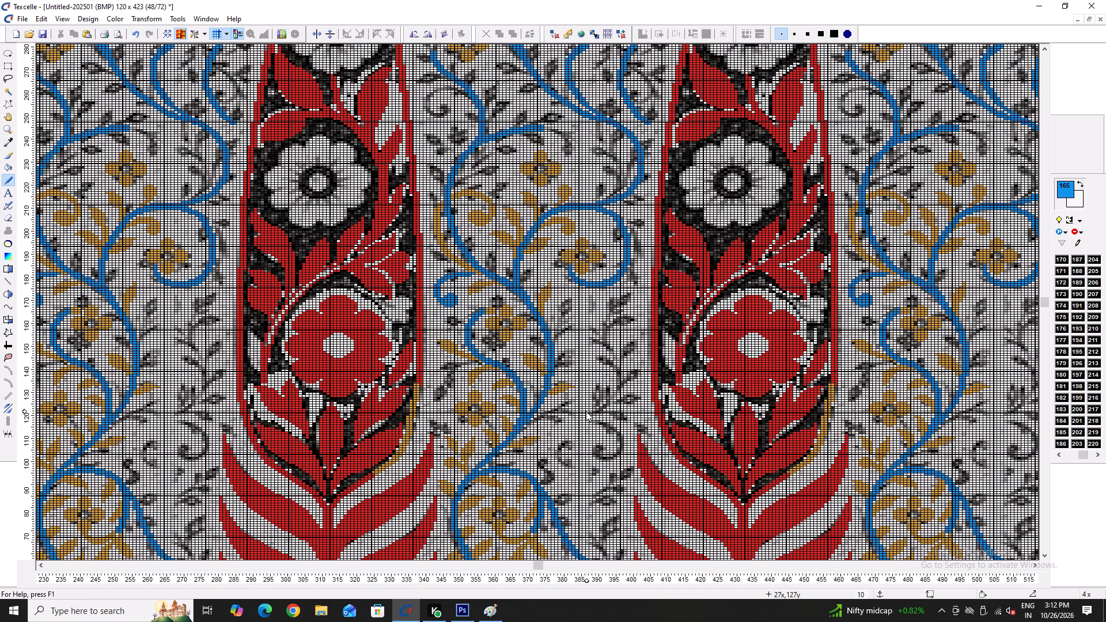
pyautogui.keyDown('ctrl'); pyautogui.scroll(4, 584, 450); pyautogui.keyUp('ctrl')
pyautogui.press('y')
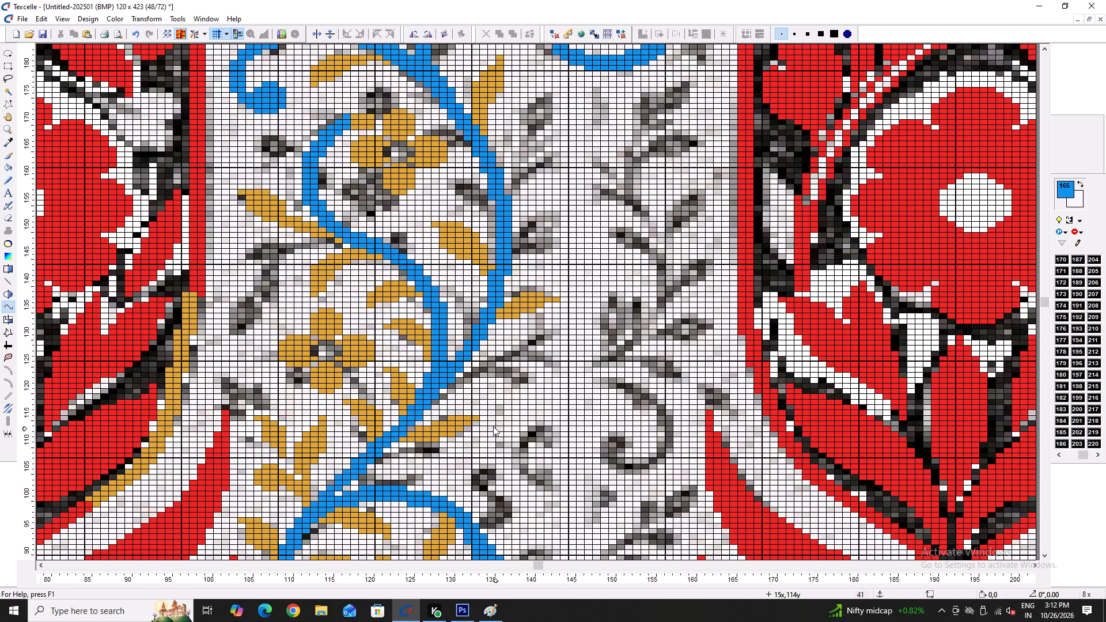
pyautogui.click(411, 422)
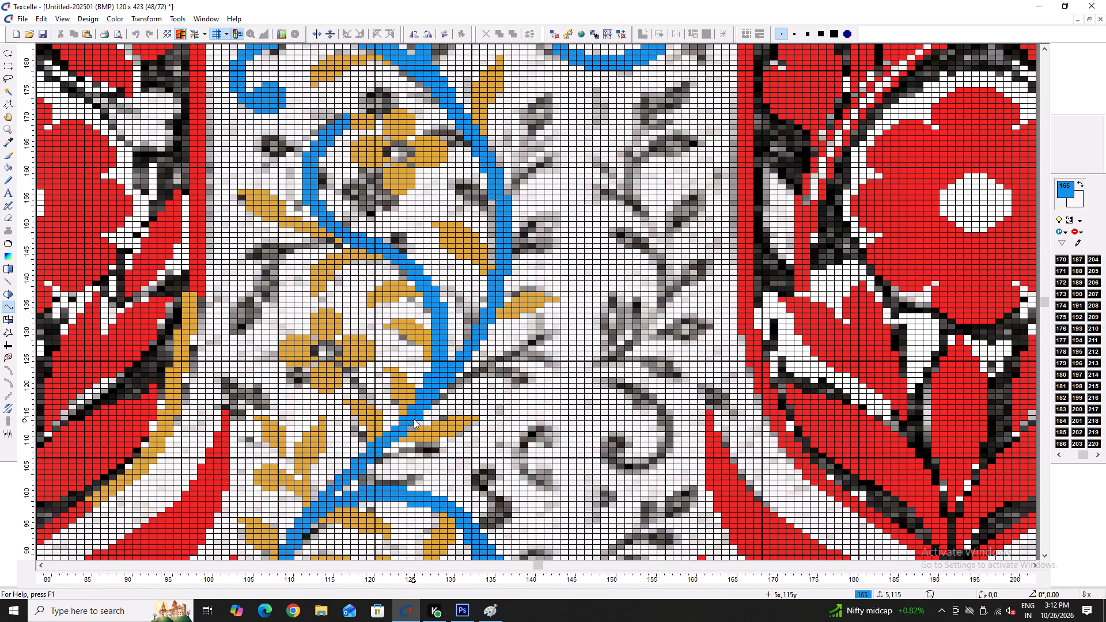
pyautogui.click(668, 422)
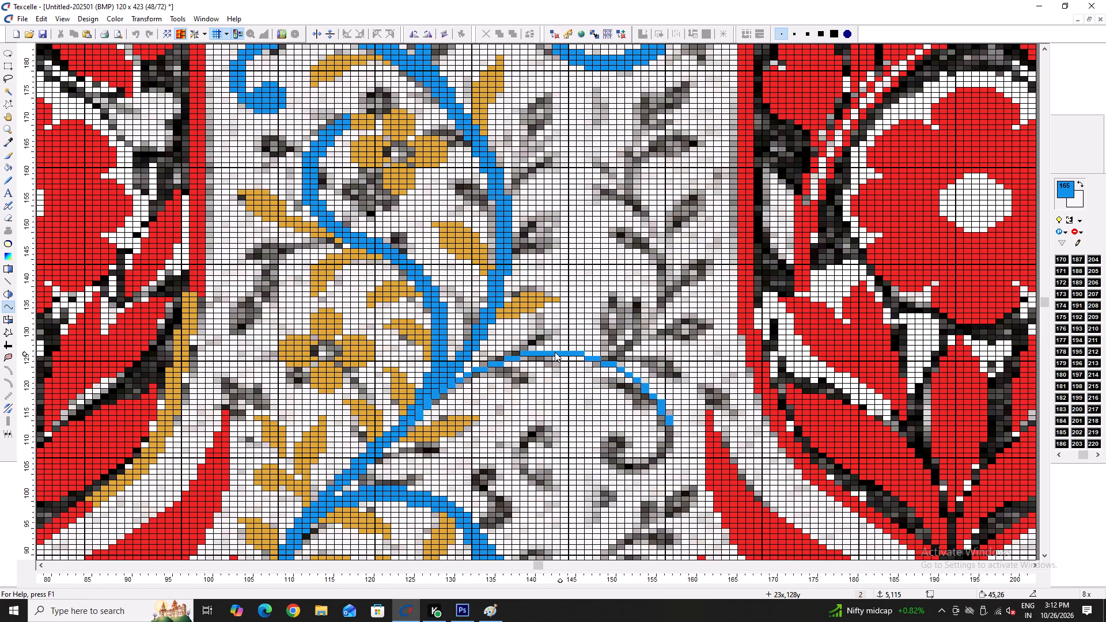
pyautogui.click(555, 352)
pyautogui.click(661, 408)
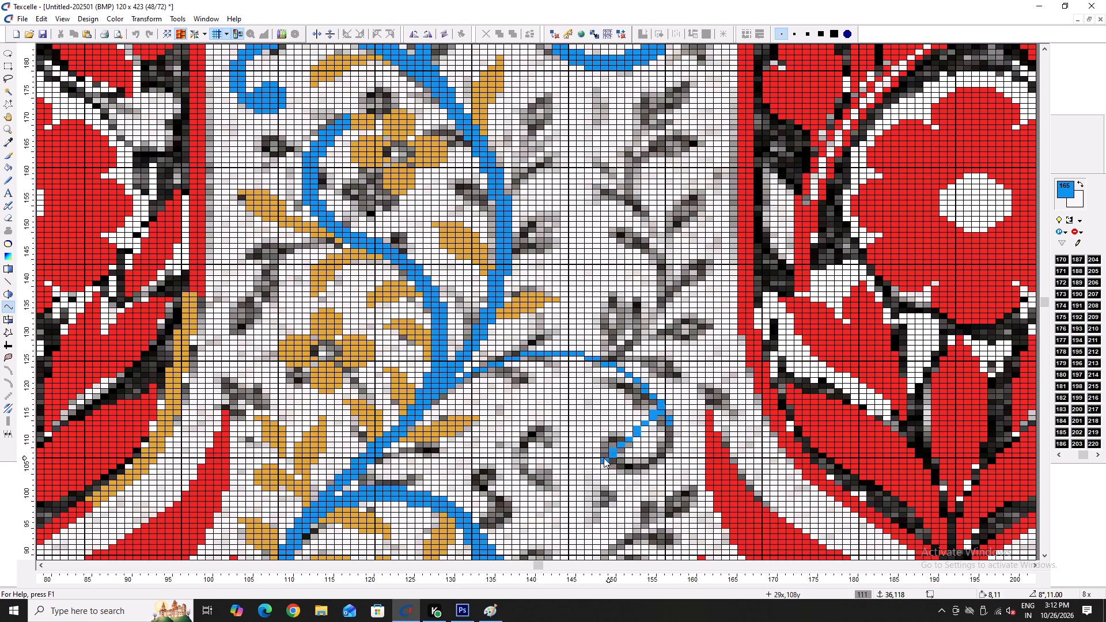
pyautogui.click(592, 450)
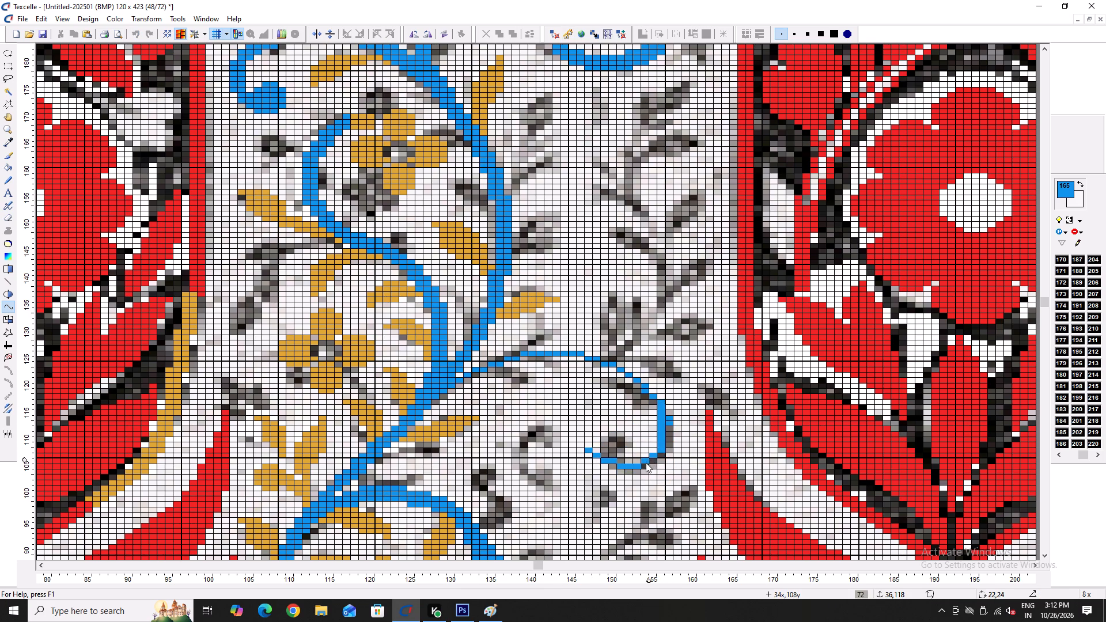
pyautogui.click(644, 461)
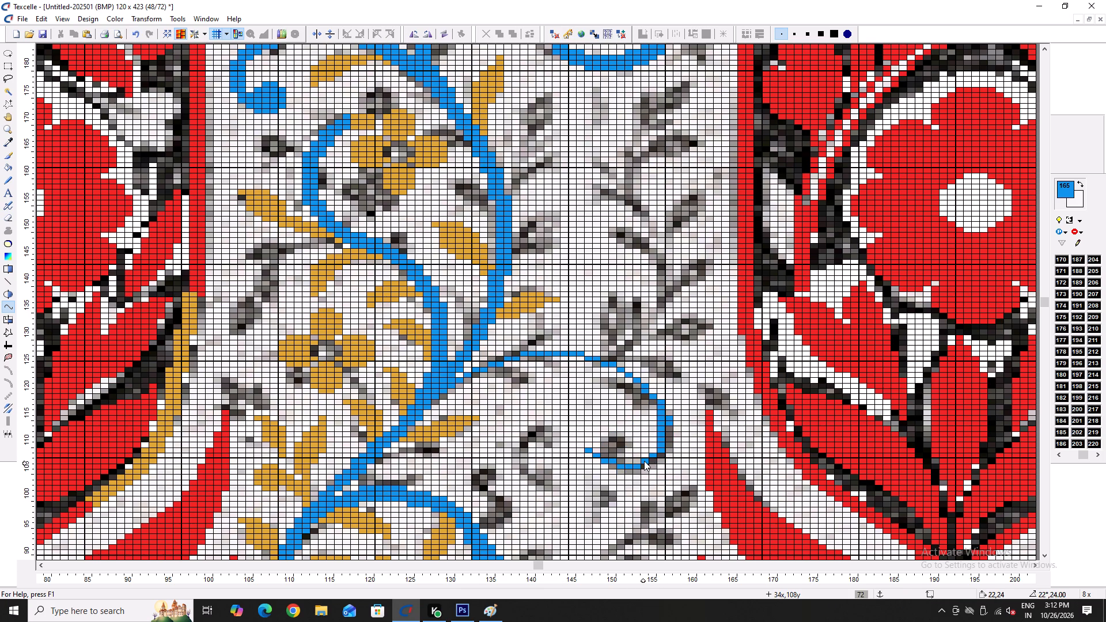
# Draw a curved branch in colour 165 from the tendril's crest, following the grey leafy stem up in an S-shape below the blue curl.
pyautogui.click(560, 352)
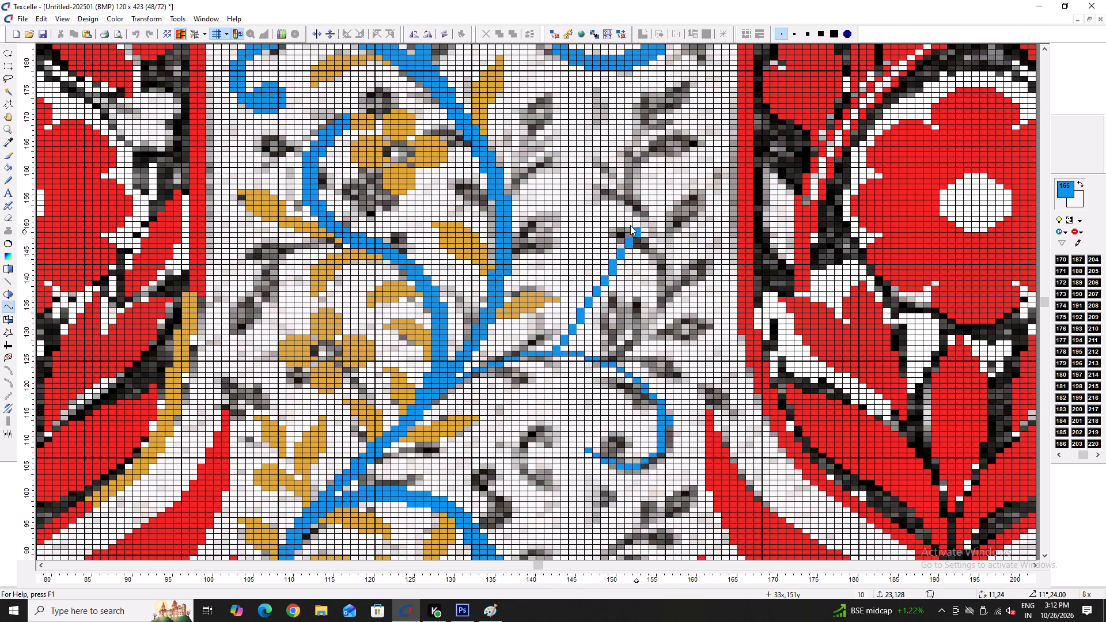
pyautogui.click(633, 195)
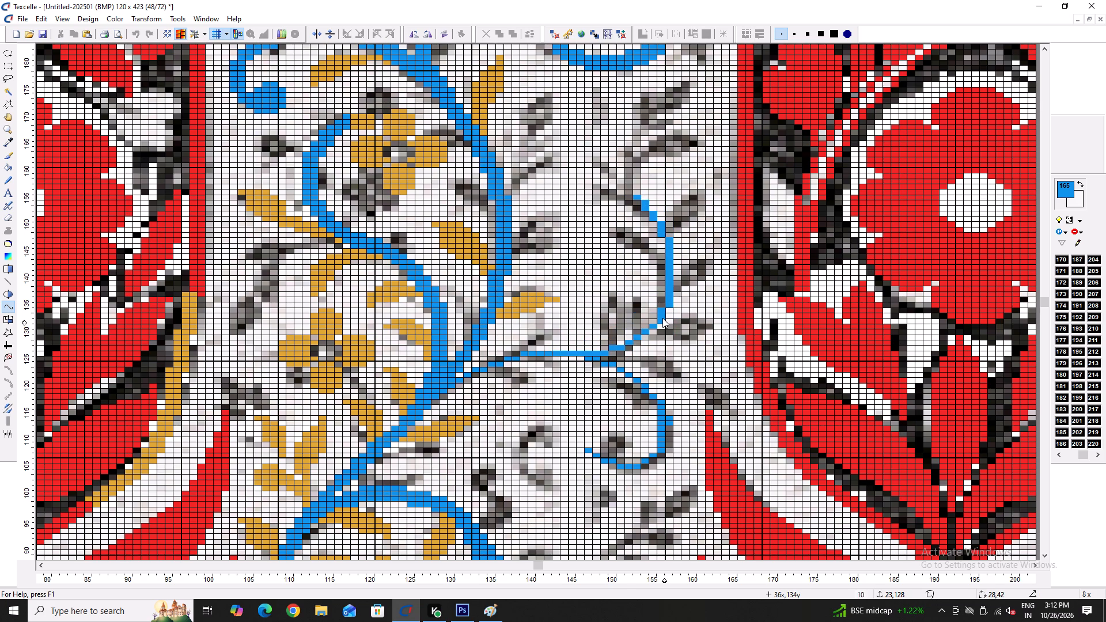
pyautogui.click(662, 317)
pyautogui.scroll(3, 662, 317)
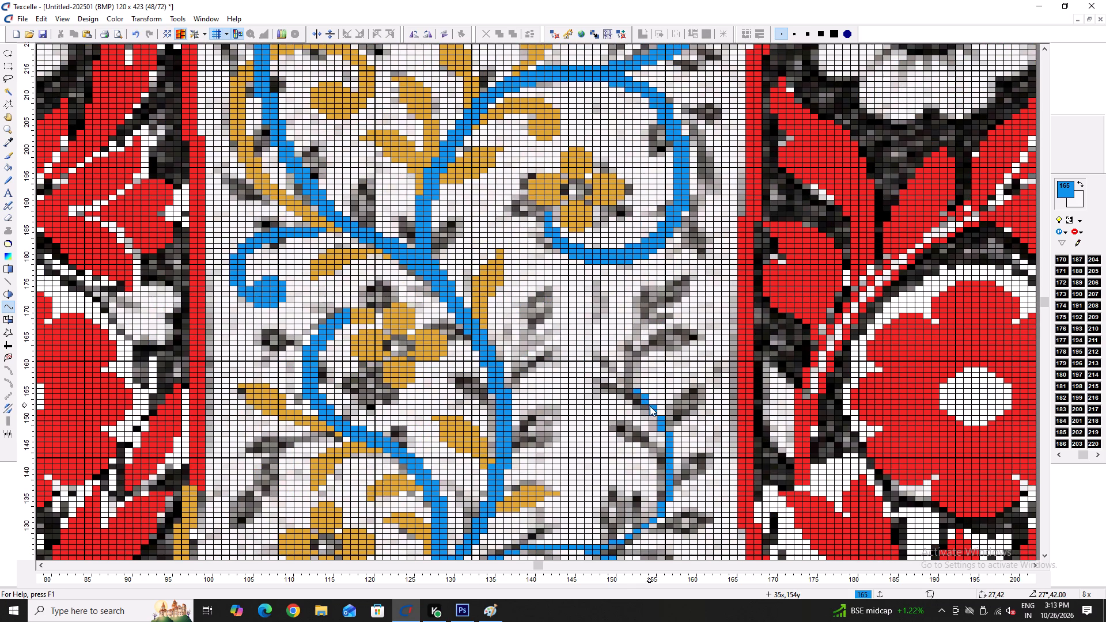
pyautogui.click(650, 407)
pyautogui.click(673, 299)
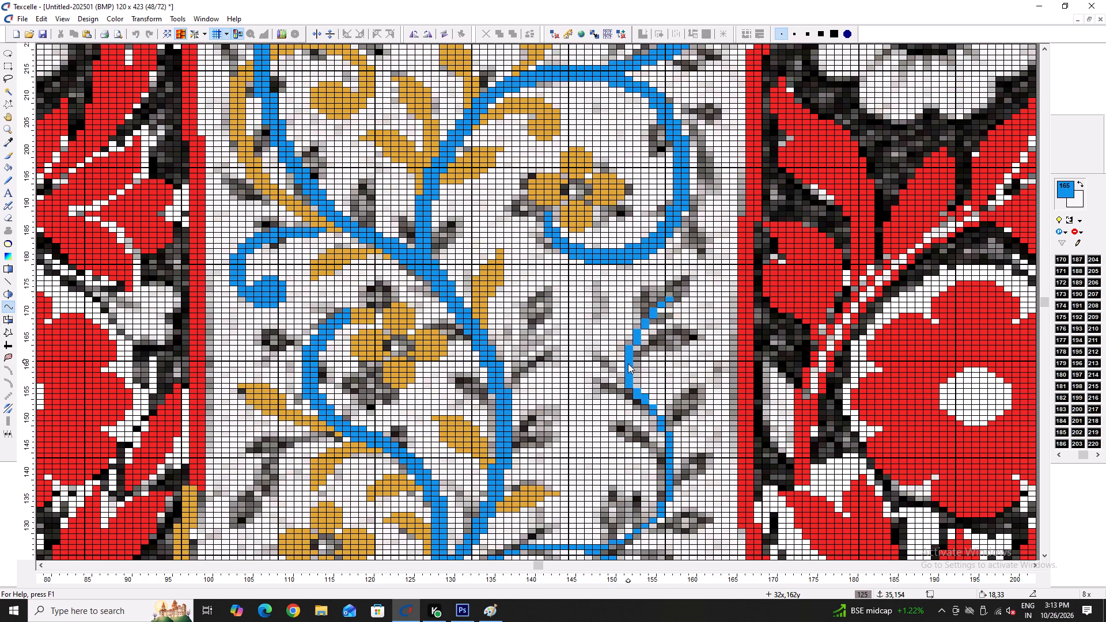
pyautogui.click(628, 363)
# Smooth the middle bend of the new S-shaped branch by adding colour 165 pixels on the inner edge and trimming the outer edge.
pyautogui.press('x')
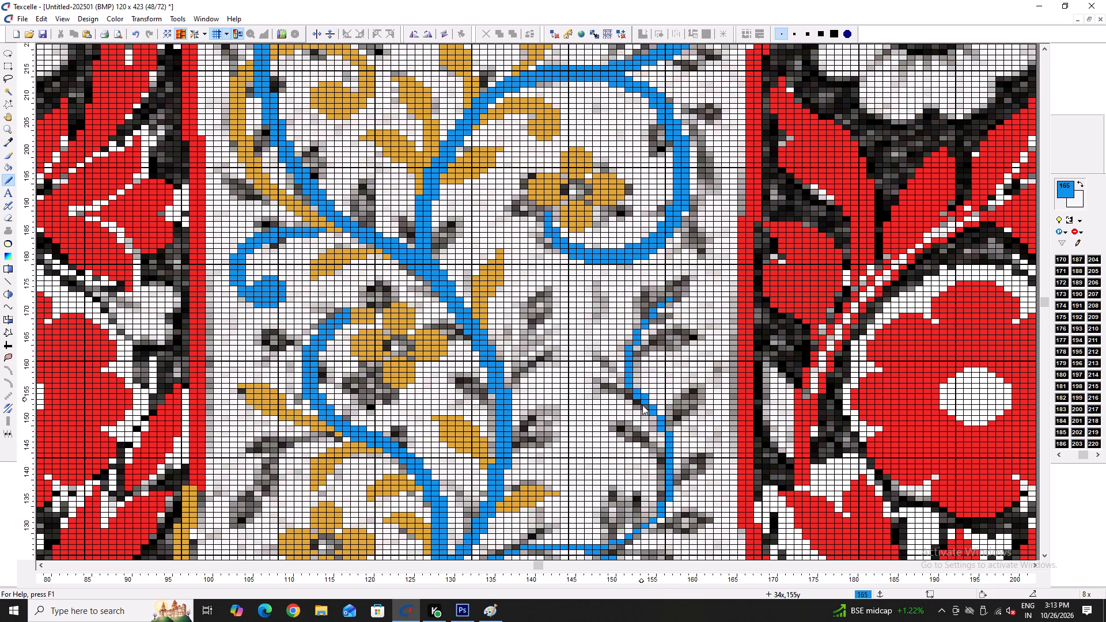
pyautogui.scroll(-1, 646, 424)
pyautogui.keyDown('ctrl'); pyautogui.scroll(3, 661, 370); pyautogui.keyUp('ctrl')
pyautogui.click(661, 370)
pyautogui.rightClick(666, 368)
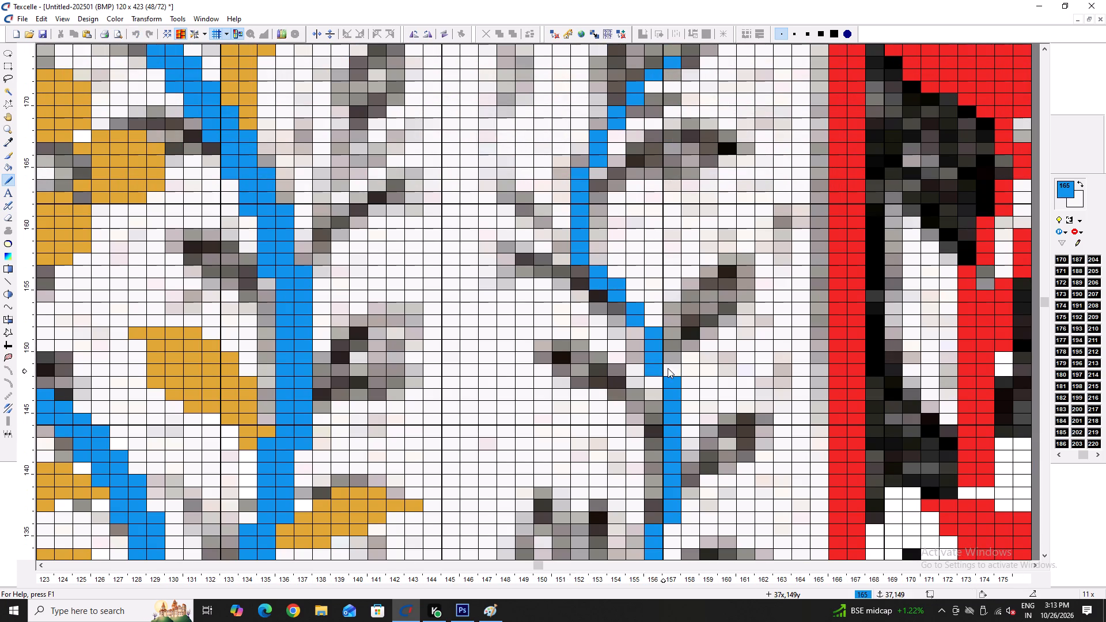
pyautogui.click(638, 332)
pyautogui.rightClick(650, 330)
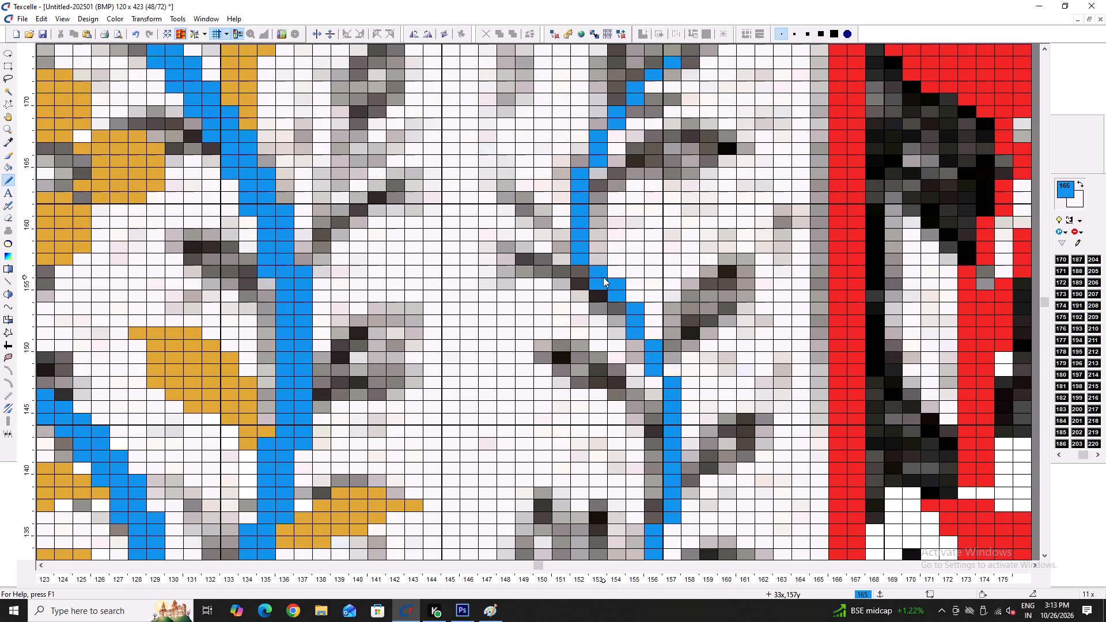
pyautogui.rightClick(615, 282)
pyautogui.click(618, 309)
pyautogui.rightClick(632, 302)
pyautogui.click(641, 350)
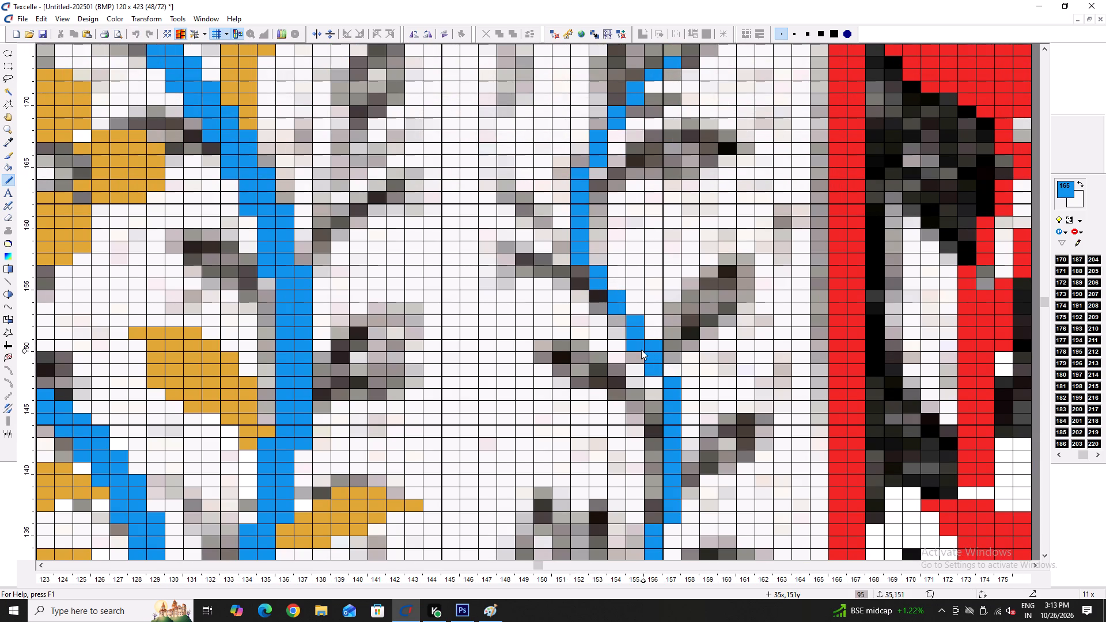
pyautogui.rightClick(650, 346)
pyautogui.click(656, 382)
pyautogui.rightClick(669, 378)
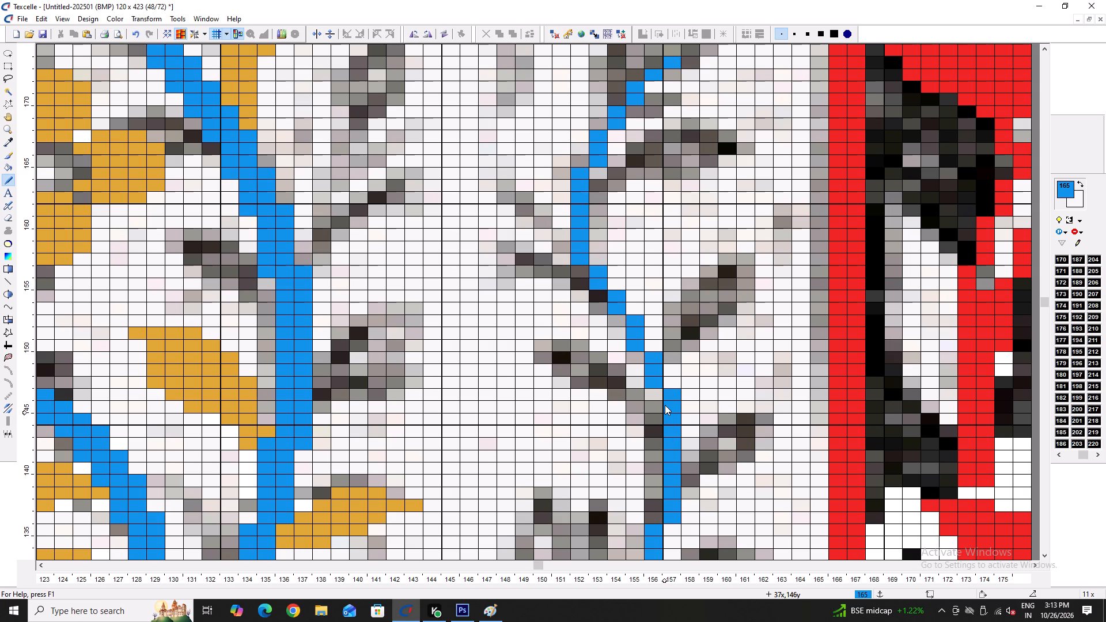
# Even out the branch's lower bend and the step in the tendril's near-horizontal stem by shifting single pixels of colour 165.
pyautogui.scroll(-3, 623, 337)
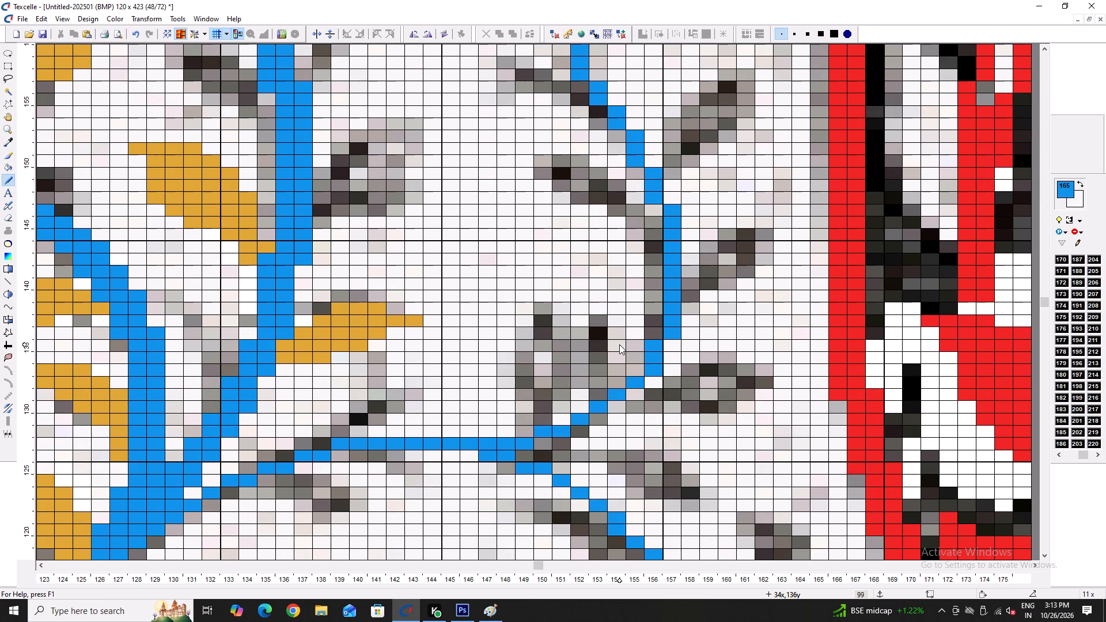
pyautogui.click(627, 370)
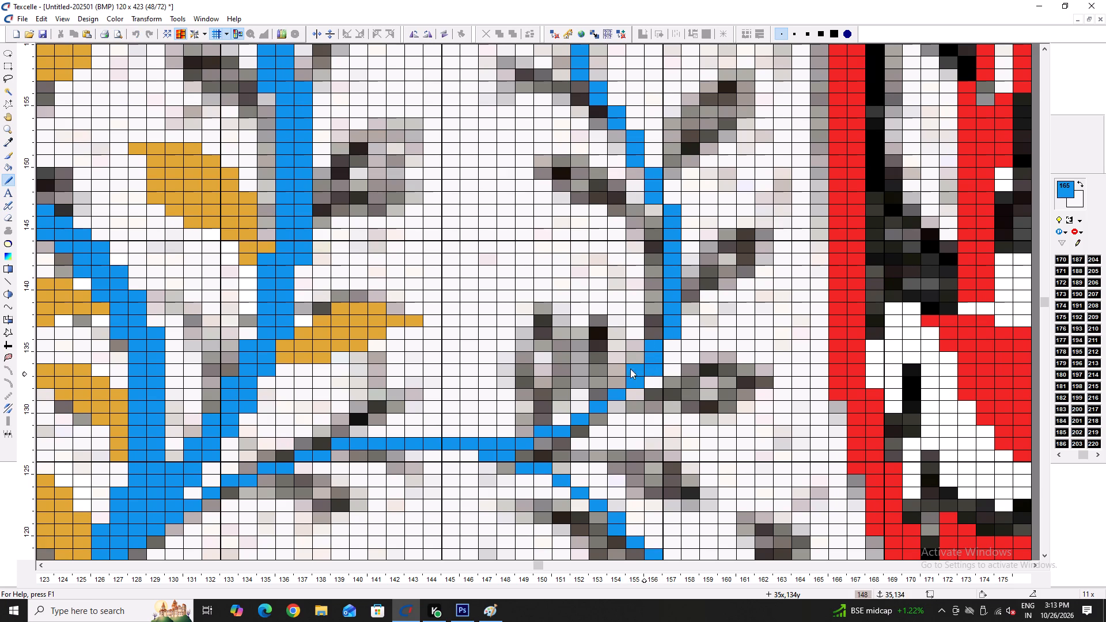
pyautogui.rightClick(651, 372)
pyautogui.keyDown('ctrl'); pyautogui.scroll(-3, 589, 424); pyautogui.keyUp('ctrl')
pyautogui.keyDown('ctrl'); pyautogui.scroll(3, 607, 409); pyautogui.keyUp('ctrl')
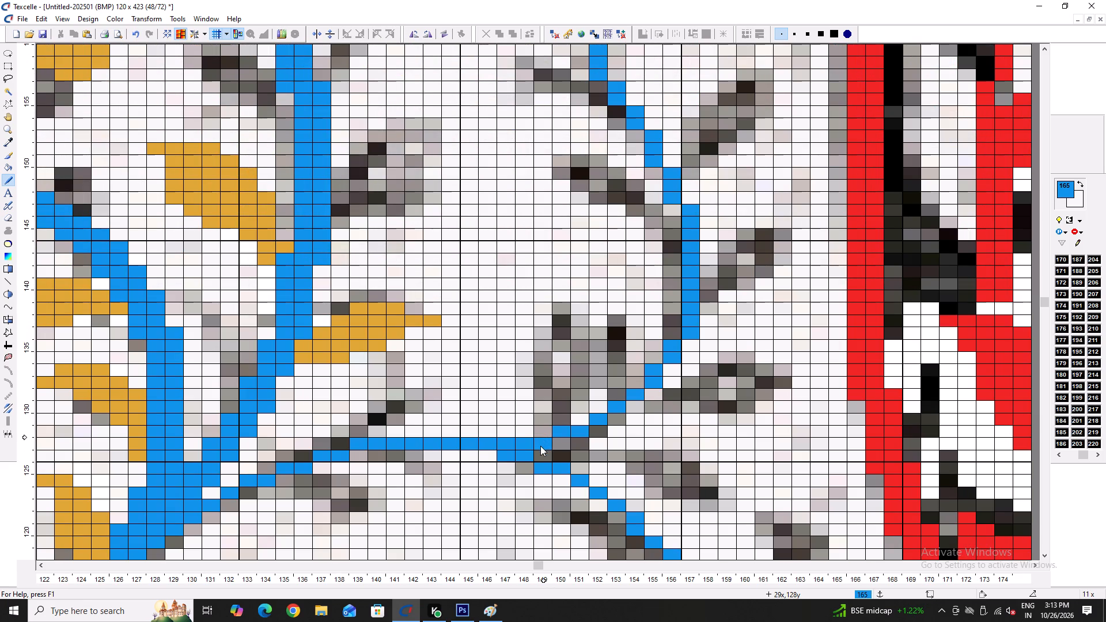
pyautogui.keyDown('ctrl'); pyautogui.scroll(-2, 523, 447); pyautogui.keyUp('ctrl')
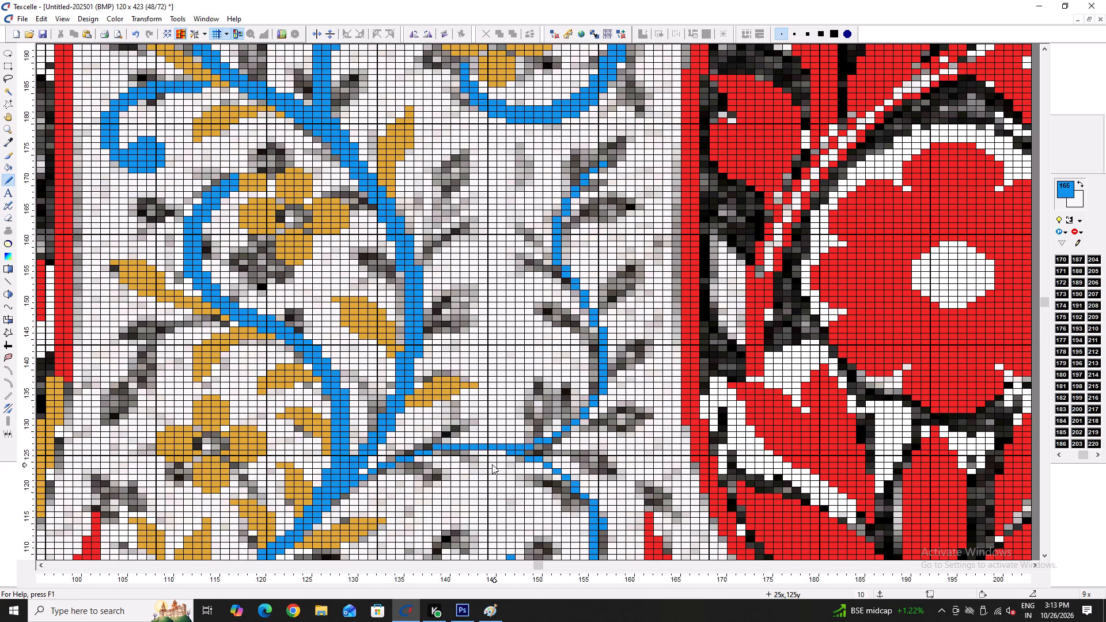
pyautogui.scroll(-1, 492, 464)
pyautogui.keyDown('ctrl'); pyautogui.scroll(4, 366, 407); pyautogui.keyUp('ctrl')
pyautogui.click(632, 297)
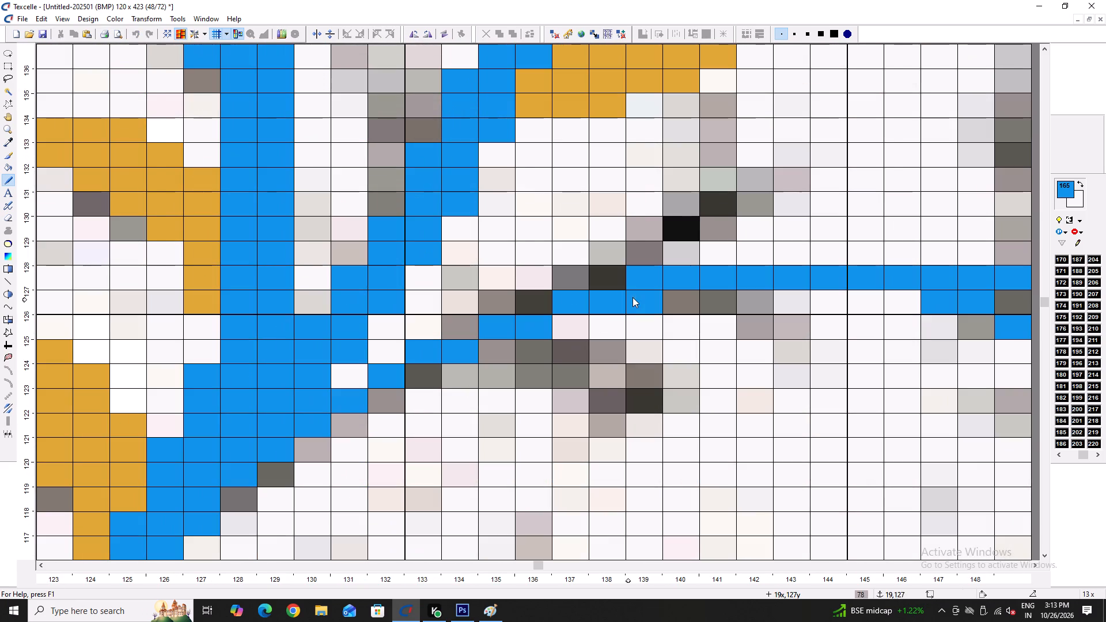
pyautogui.rightClick(636, 280)
# Trim the bulging outer pixels from the tendril hook's vertical side and shift its upper corner pixel inward.
pyautogui.keyDown('ctrl'); pyautogui.scroll(-6, 552, 302); pyautogui.keyUp('ctrl')
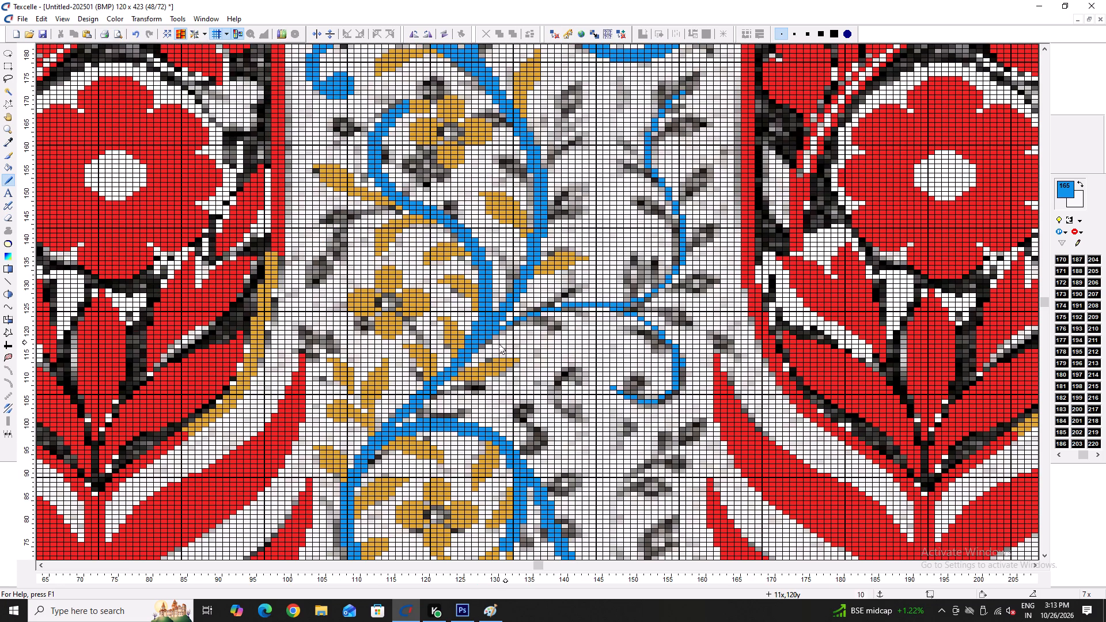
pyautogui.keyDown('ctrl'); pyautogui.scroll(3, 478, 329); pyautogui.keyUp('ctrl')
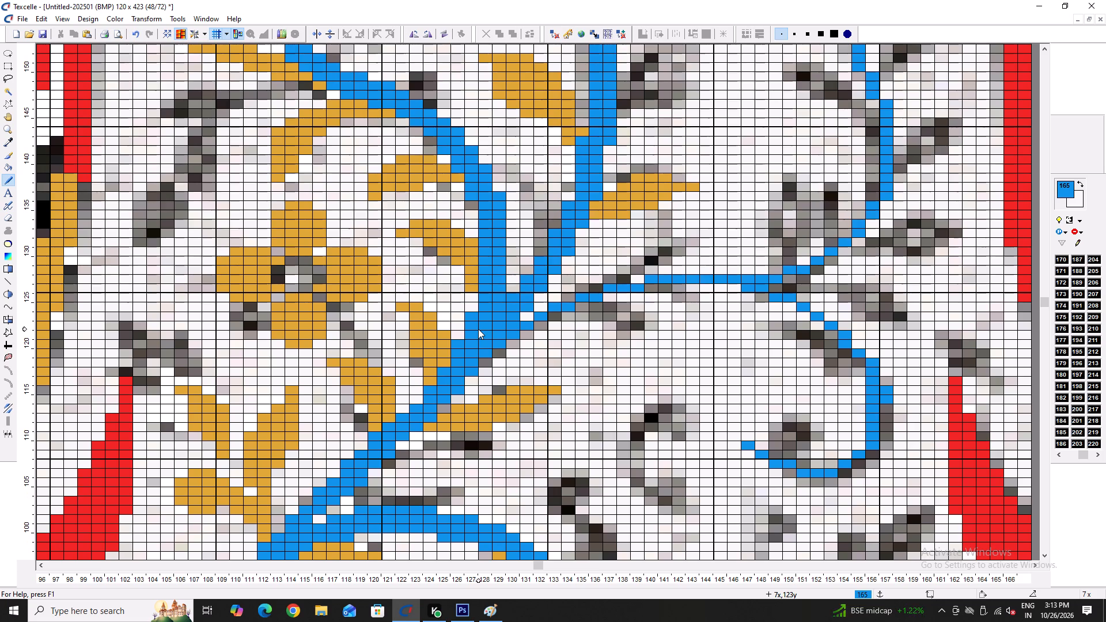
pyautogui.keyDown('ctrl'); pyautogui.scroll(-2, 478, 329); pyautogui.keyUp('ctrl')
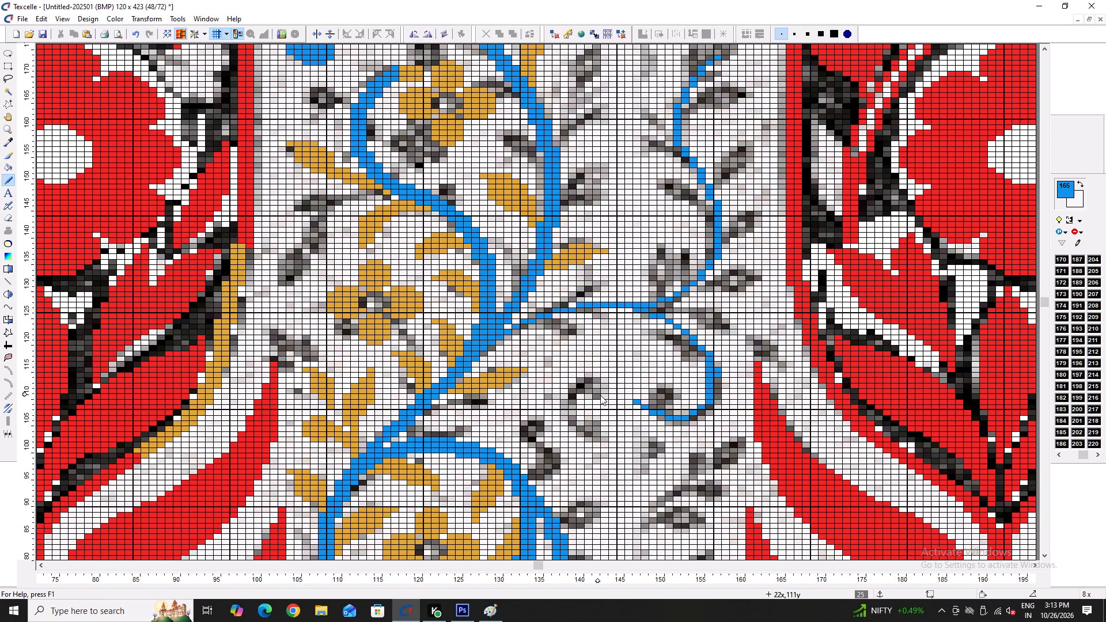
pyautogui.keyDown('ctrl'); pyautogui.scroll(4, 732, 373); pyautogui.keyUp('ctrl')
pyautogui.moveTo(683, 352); pyautogui.dragTo(681, 362, button='right')
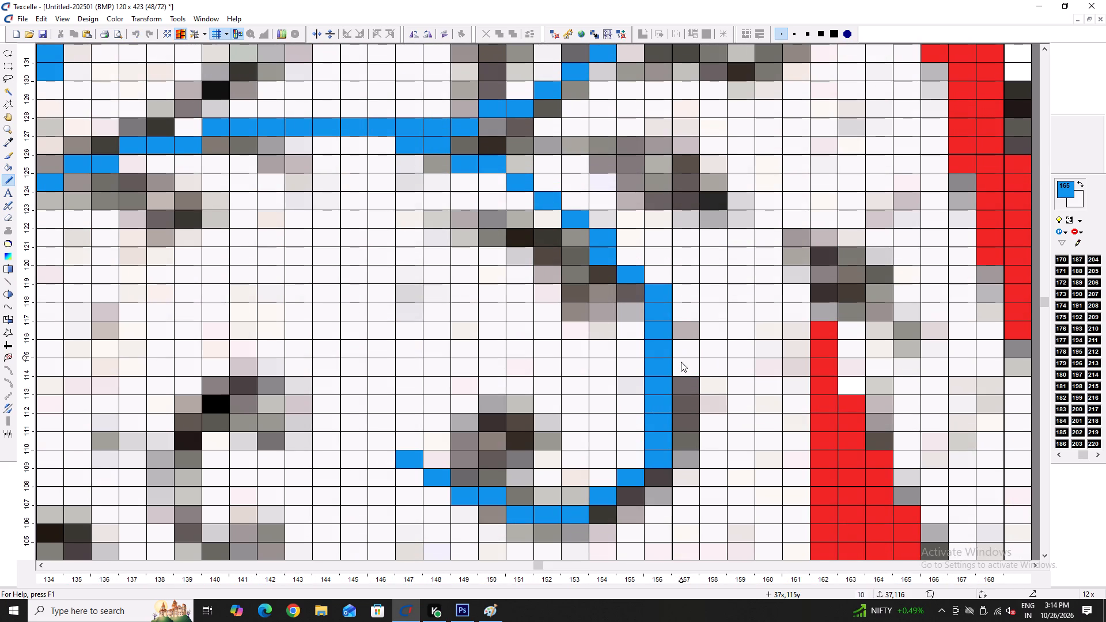
pyautogui.moveTo(681, 362); pyautogui.dragTo(681, 363, button='right')
pyautogui.click(641, 291)
pyautogui.rightClick(654, 288)
pyautogui.rightClick(654, 288)
# Pull in the hook's lower corner, adding colour 165 pixels on the inner edge and trimming the outer ones.
pyautogui.click(638, 452)
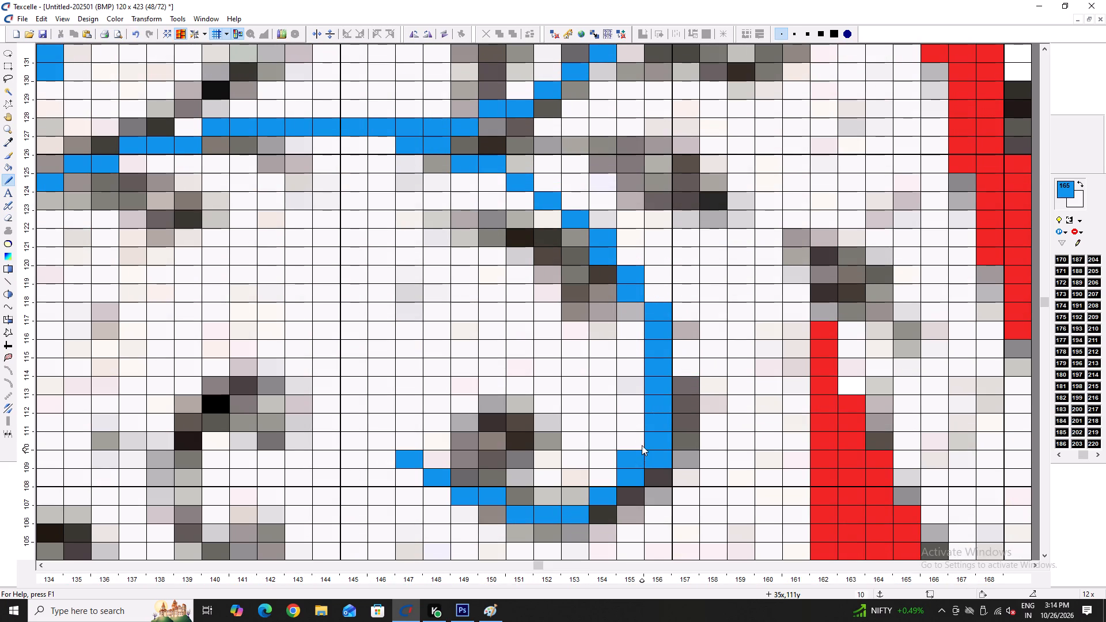
pyautogui.click(642, 445)
pyautogui.rightClick(654, 455)
pyautogui.rightClick(658, 447)
pyautogui.click(615, 474)
pyautogui.rightClick(649, 481)
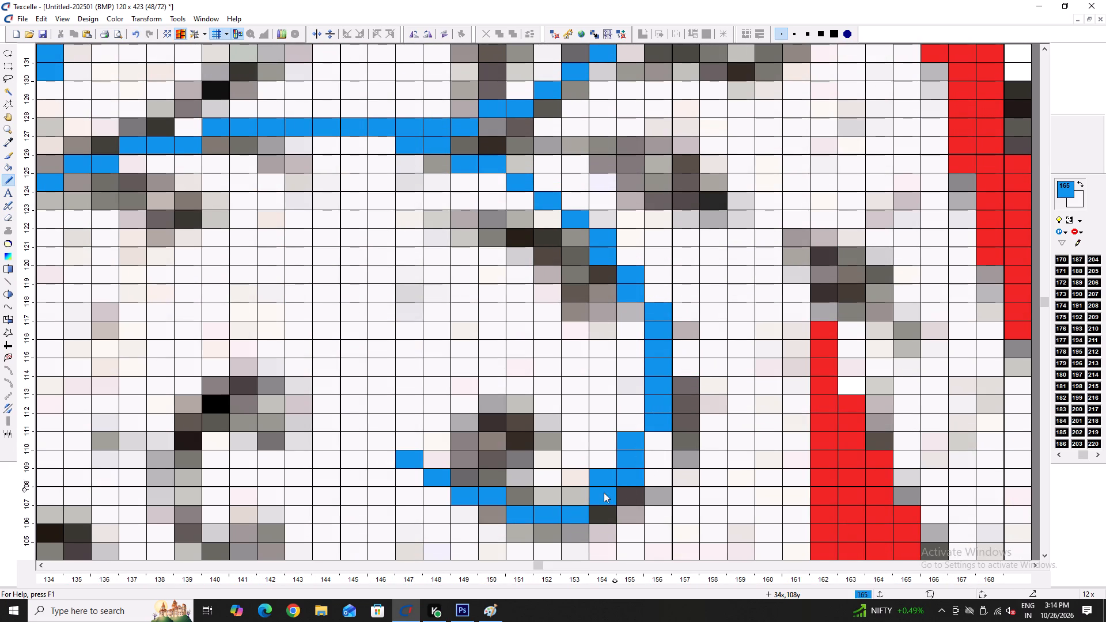
pyautogui.rightClick(630, 477)
# Flatten the hook's bottom by redrawing it in colour 165 along row 109 and erasing the blue pixels below.
pyautogui.moveTo(603, 504); pyautogui.dragTo(529, 511, button='right')
pyautogui.moveTo(518, 490); pyautogui.dragTo(578, 483)
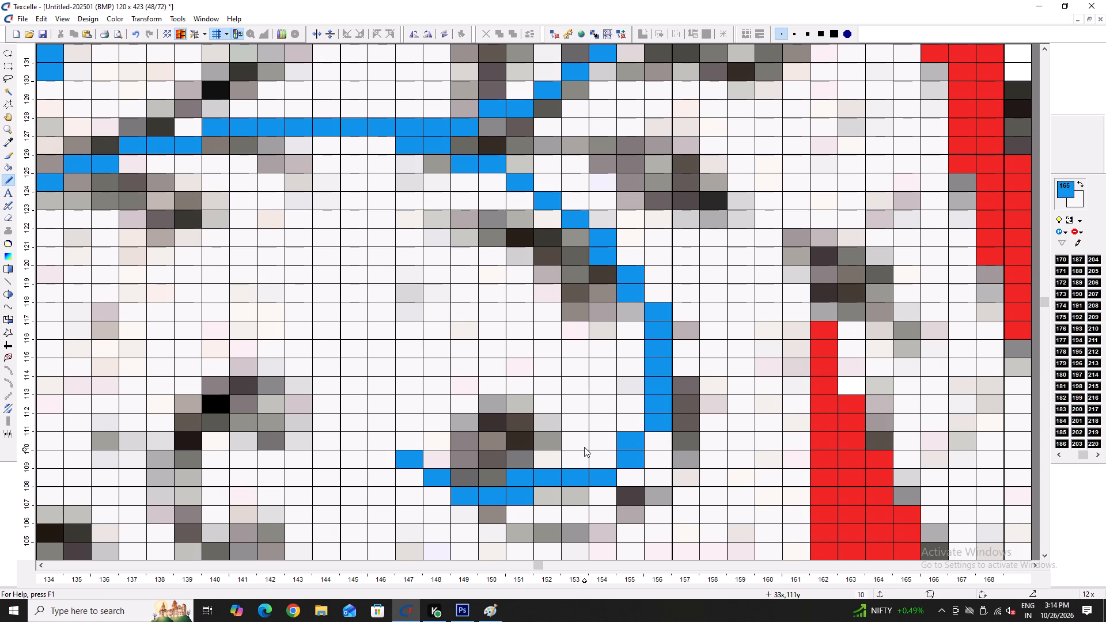
pyautogui.moveTo(460, 480); pyautogui.dragTo(517, 486)
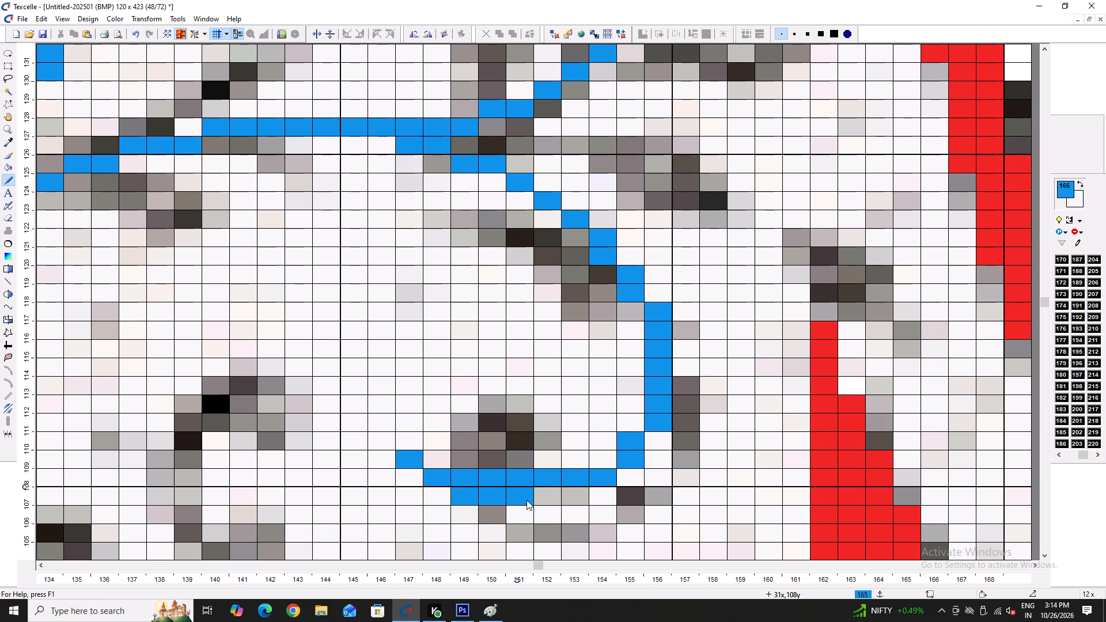
pyautogui.moveTo(527, 500); pyautogui.dragTo(464, 497, button='right')
# Round the hook's lower corner further by stepping colour 165 pixels diagonally inward and trimming the outer corner pixels.
pyautogui.click(586, 460)
pyautogui.rightClick(593, 477)
pyautogui.click(605, 462)
pyautogui.rightClick(582, 457)
pyautogui.rightClick(582, 457)
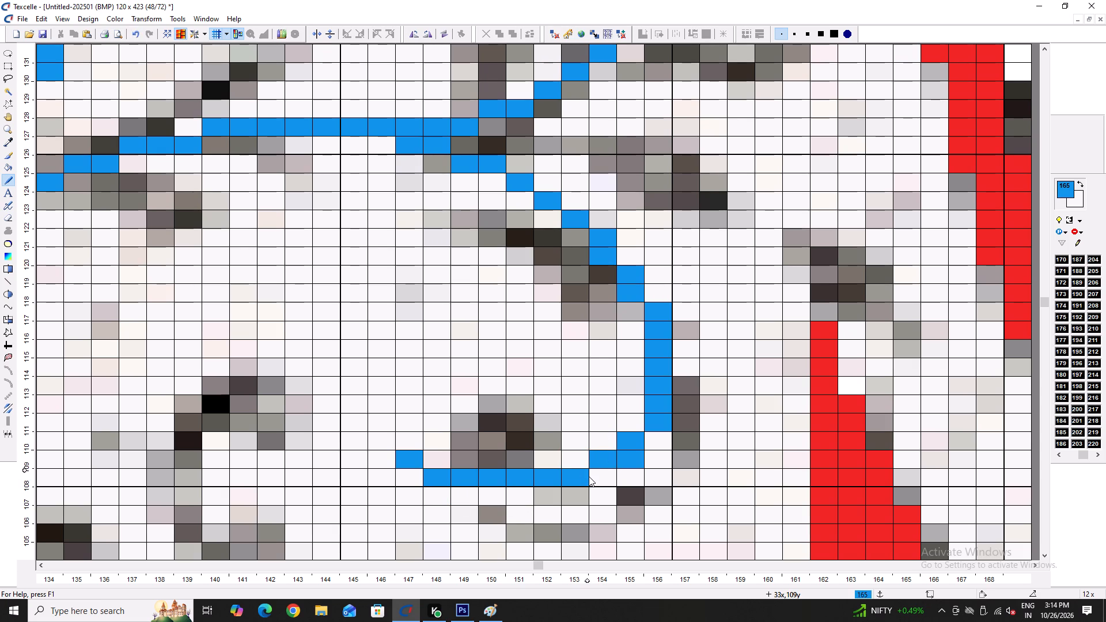
pyautogui.rightClick(626, 459)
pyautogui.click(632, 424)
pyautogui.rightClick(654, 426)
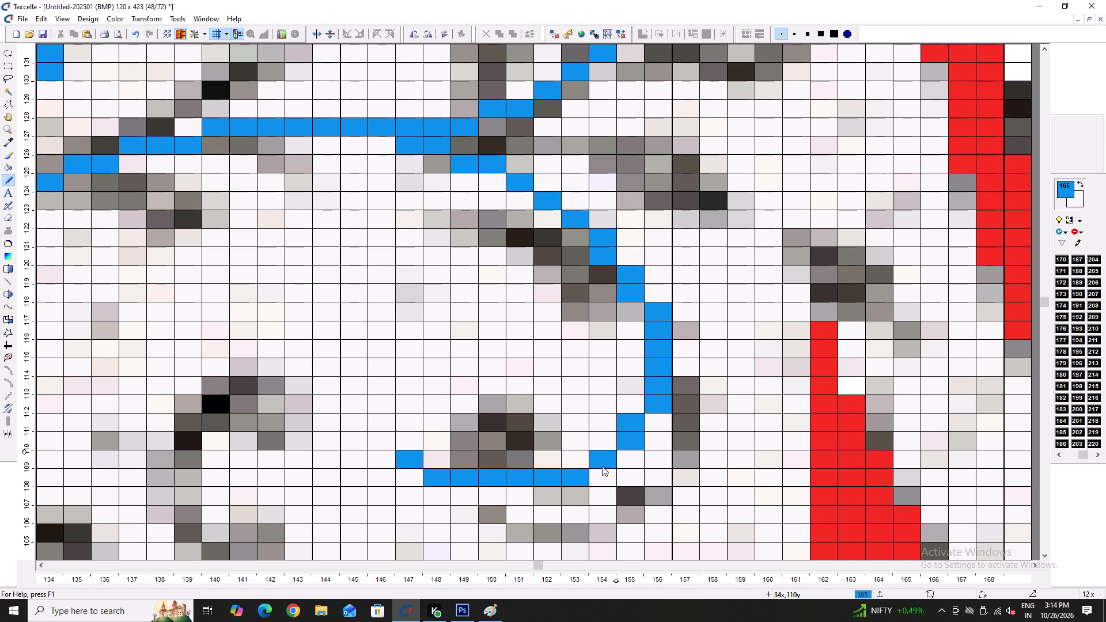
# Draw a solid bulb in colour 165 at the inner end of the tendril hook, erasing the stray tip pixels beside it.
pyautogui.keyDown('ctrl'); pyautogui.scroll(-5, 480, 456); pyautogui.keyUp('ctrl')
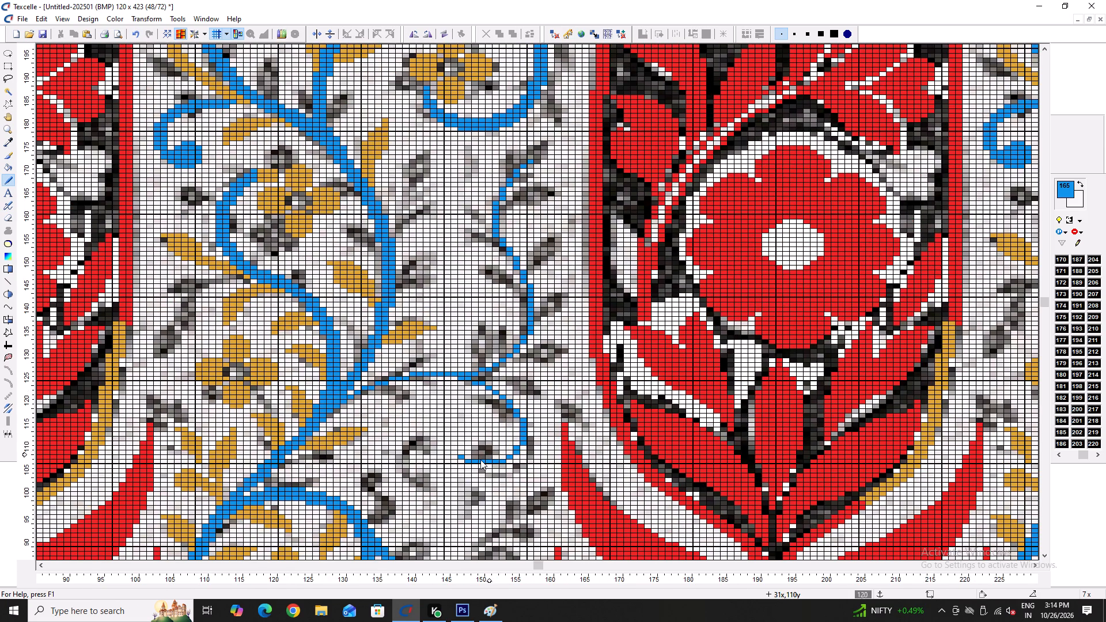
pyautogui.keyDown('ctrl'); pyautogui.scroll(4, 480, 460); pyautogui.keyUp('ctrl')
pyautogui.moveTo(497, 453); pyautogui.dragTo(463, 449)
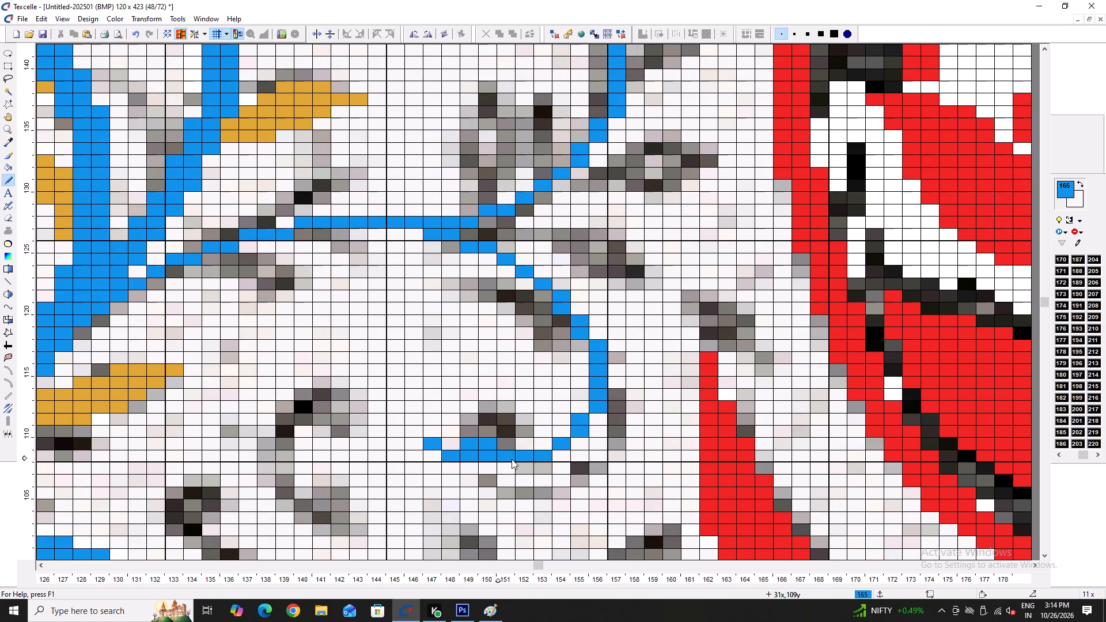
pyautogui.moveTo(508, 458); pyautogui.dragTo(477, 403)
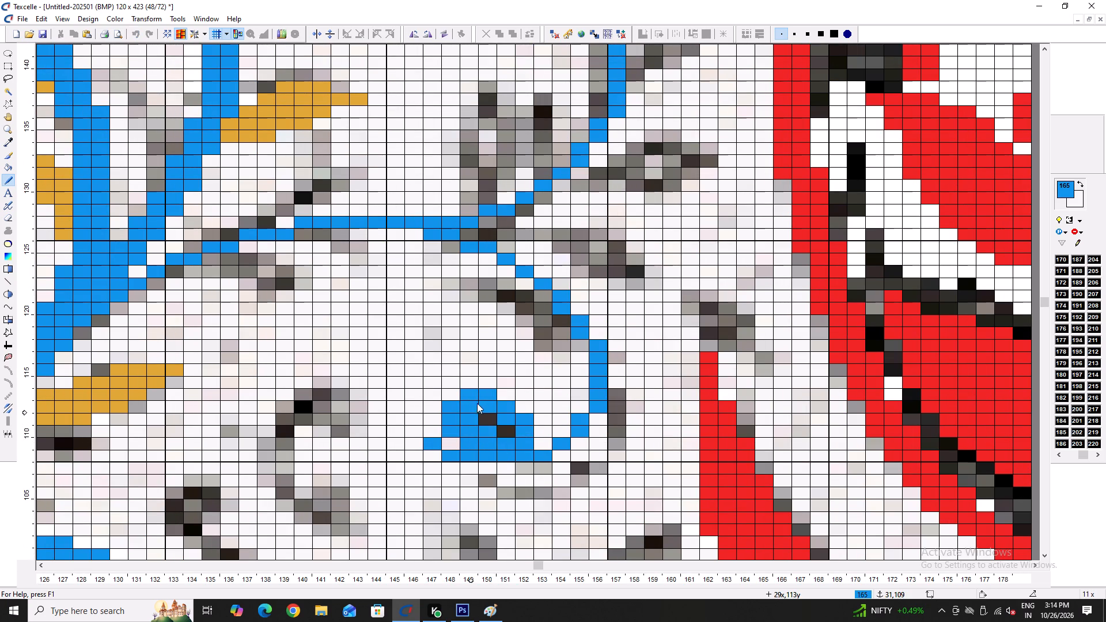
pyautogui.moveTo(477, 403); pyautogui.dragTo(504, 427)
pyautogui.moveTo(453, 452); pyautogui.dragTo(436, 449, button='right')
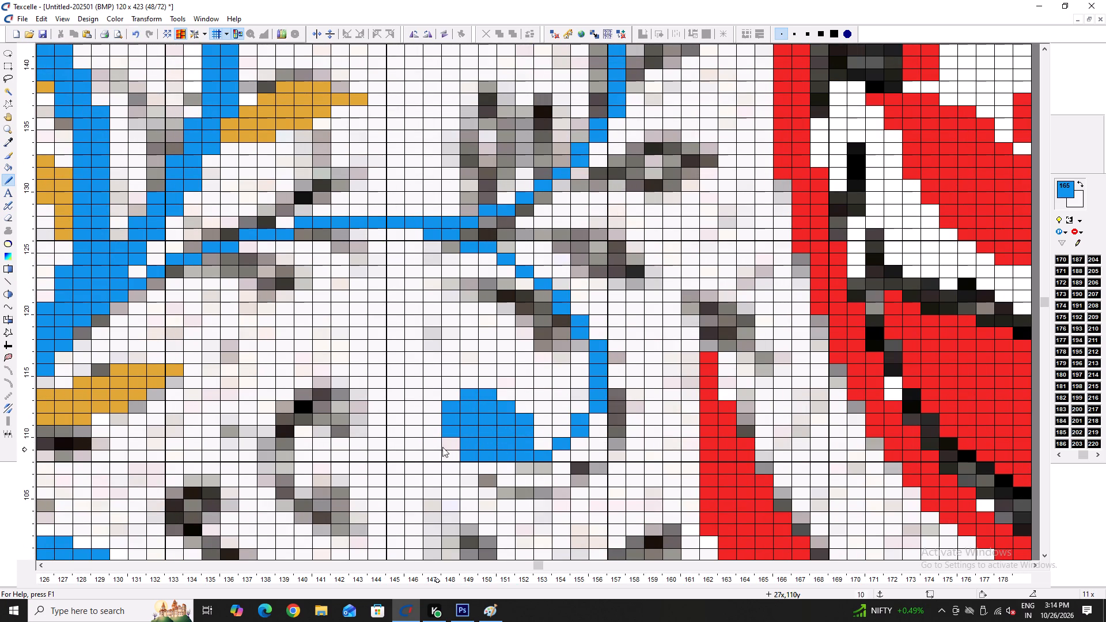
pyautogui.click(454, 441)
# Thicken the hook's bottom, lower corner and vertical side to about two pixels with colour 165.
pyautogui.moveTo(482, 468); pyautogui.dragTo(570, 449)
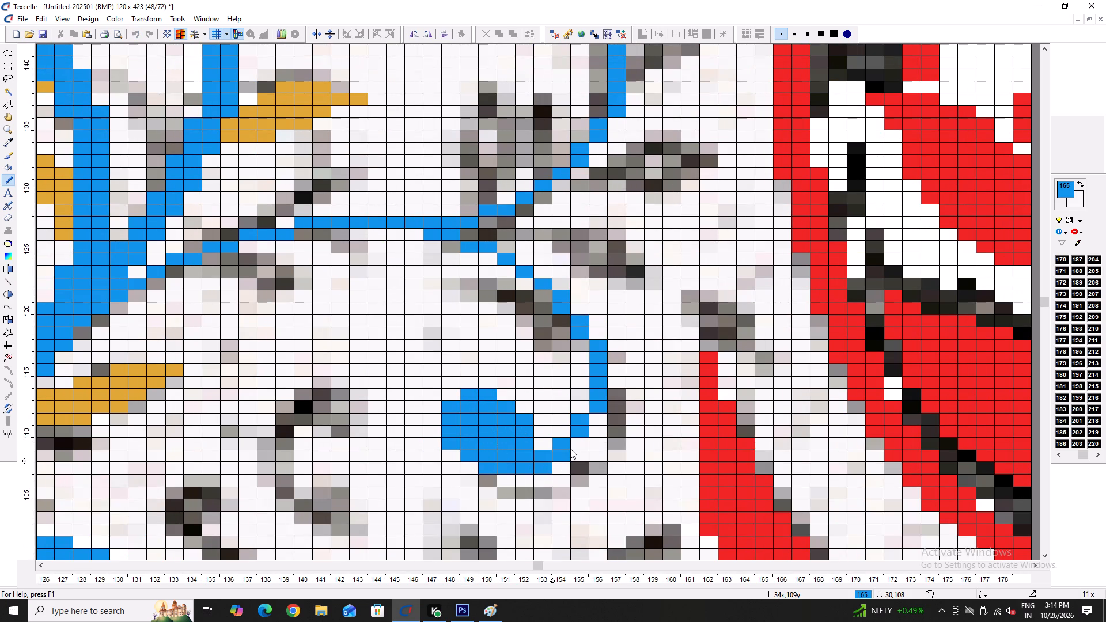
pyautogui.moveTo(570, 449); pyautogui.dragTo(589, 422)
pyautogui.tripleClick(589, 422)
pyautogui.moveTo(586, 344); pyautogui.dragTo(585, 387)
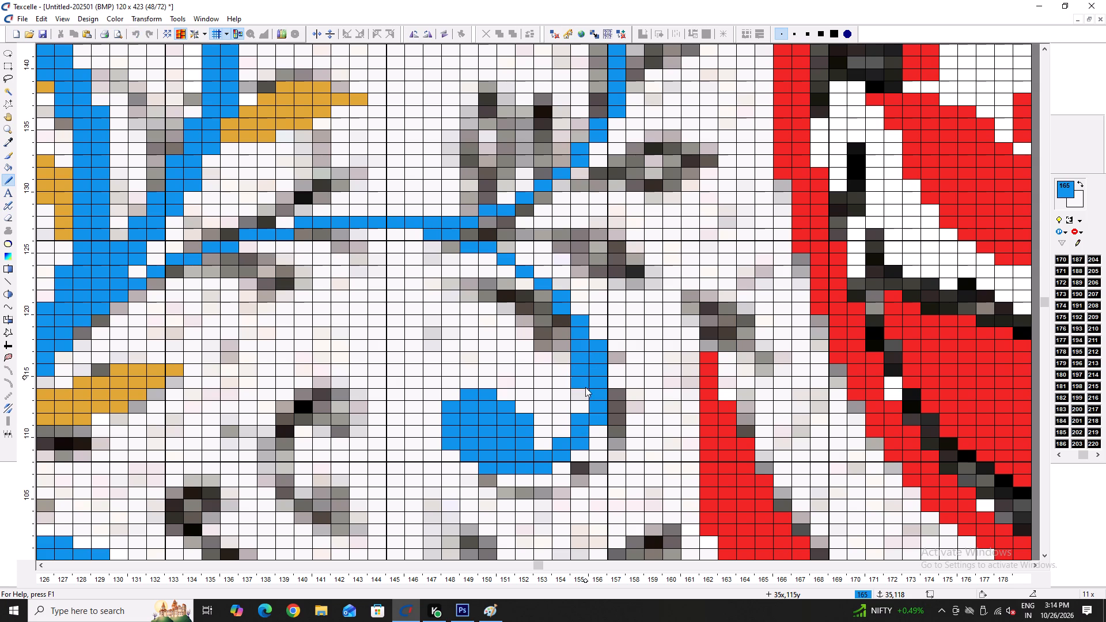
pyautogui.moveTo(585, 387); pyautogui.dragTo(585, 414)
pyautogui.moveTo(565, 320); pyautogui.dragTo(565, 336)
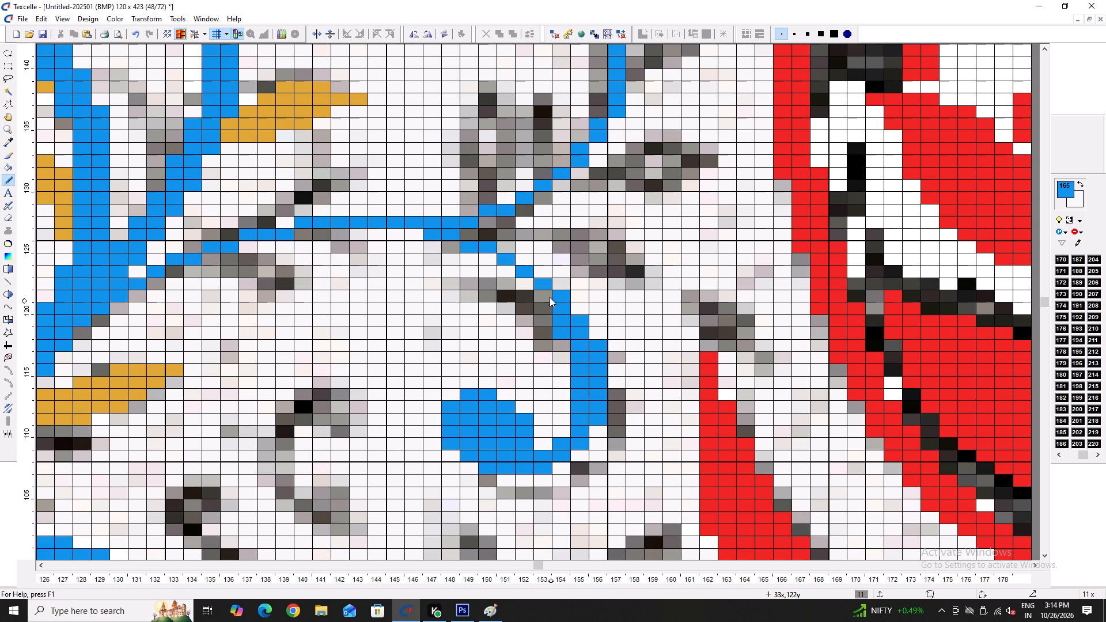
pyautogui.moveTo(550, 294); pyautogui.dragTo(547, 308)
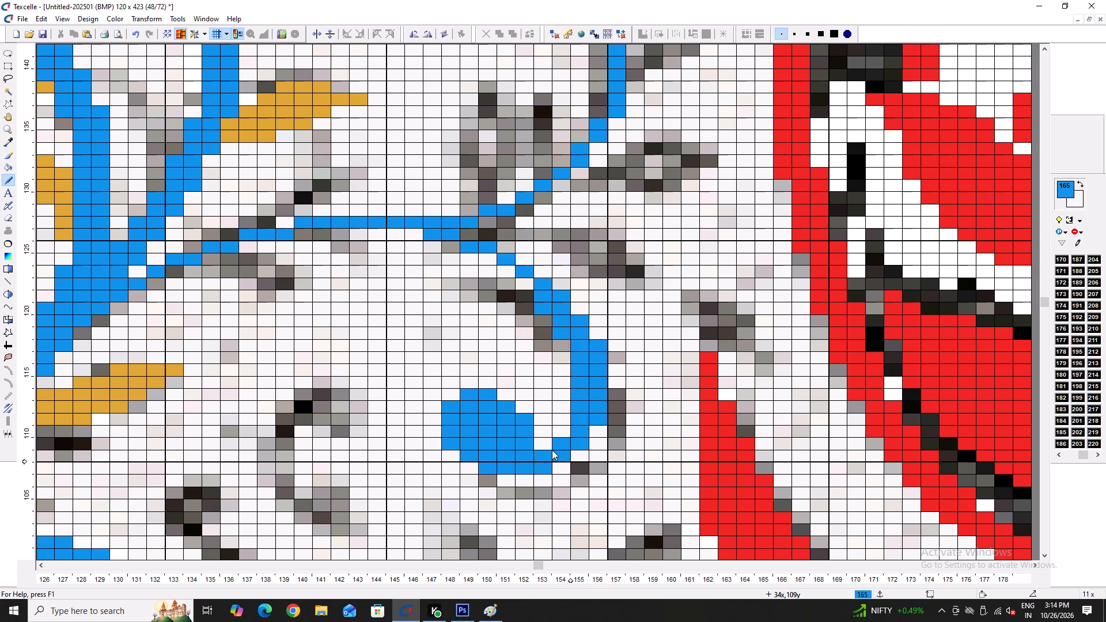
pyautogui.click(550, 449)
pyautogui.moveTo(565, 440); pyautogui.dragTo(565, 421)
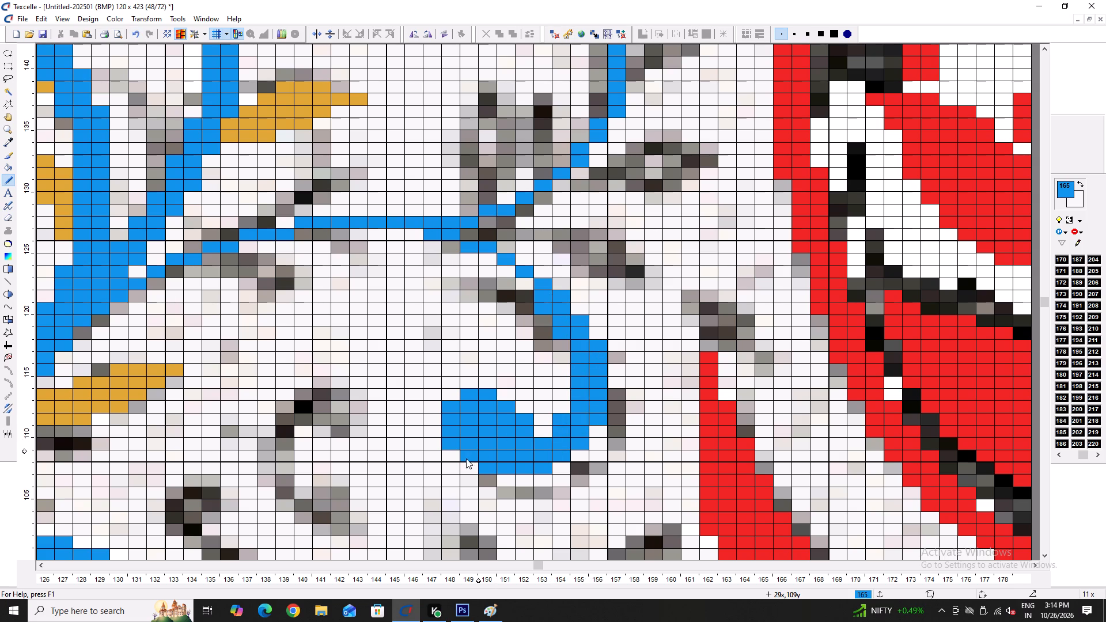
# Slim the hook's bulb by erasing its outer pixel column, top row and upper corner pixel.
pyautogui.moveTo(451, 401); pyautogui.dragTo(451, 447, button='right')
pyautogui.rightClick(451, 447)
pyautogui.moveTo(467, 393); pyautogui.dragTo(492, 396, button='right')
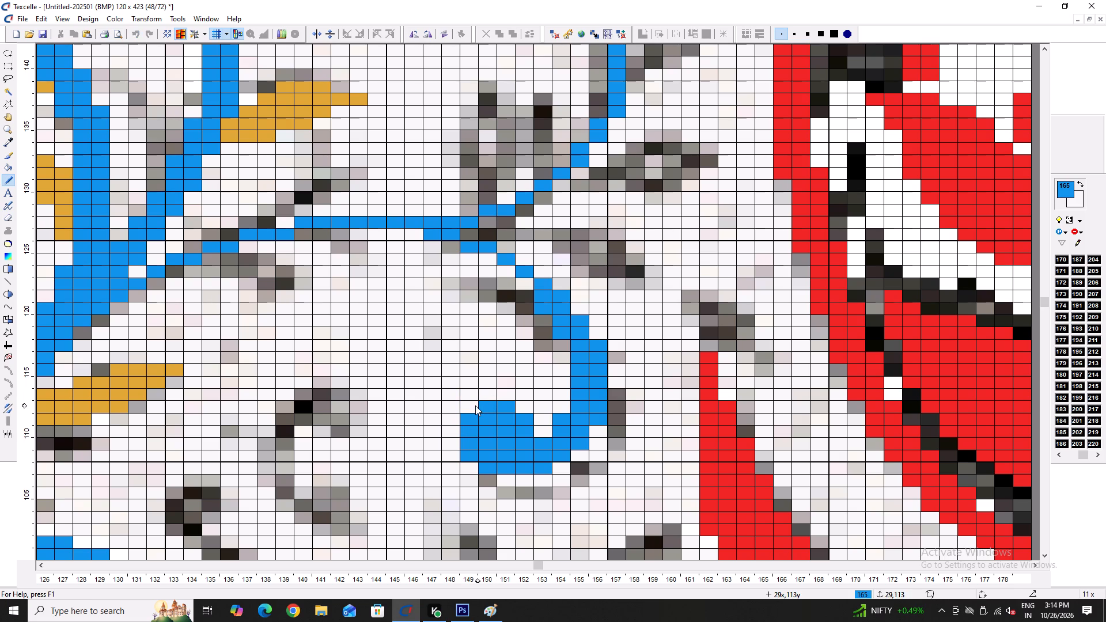
pyautogui.rightClick(475, 405)
# Thicken the tendril's stem and the start of its hook with colour 165 pixels along the underside, starting near the main vine.
pyautogui.scroll(1, 525, 384)
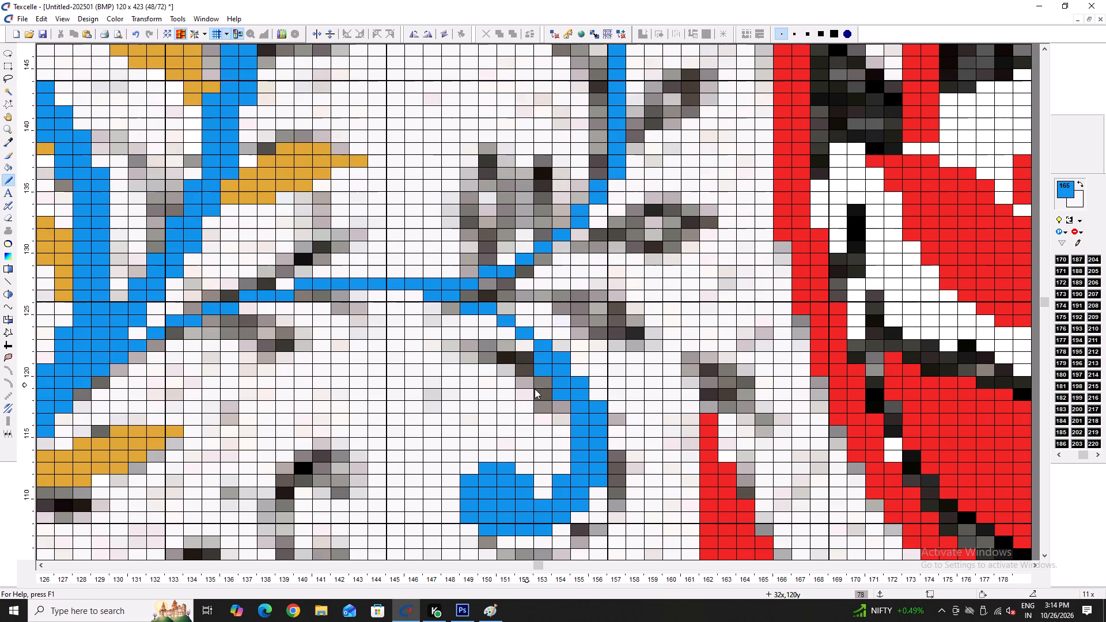
pyautogui.keyDown('ctrl'); pyautogui.scroll(-2, 525, 393); pyautogui.keyUp('ctrl')
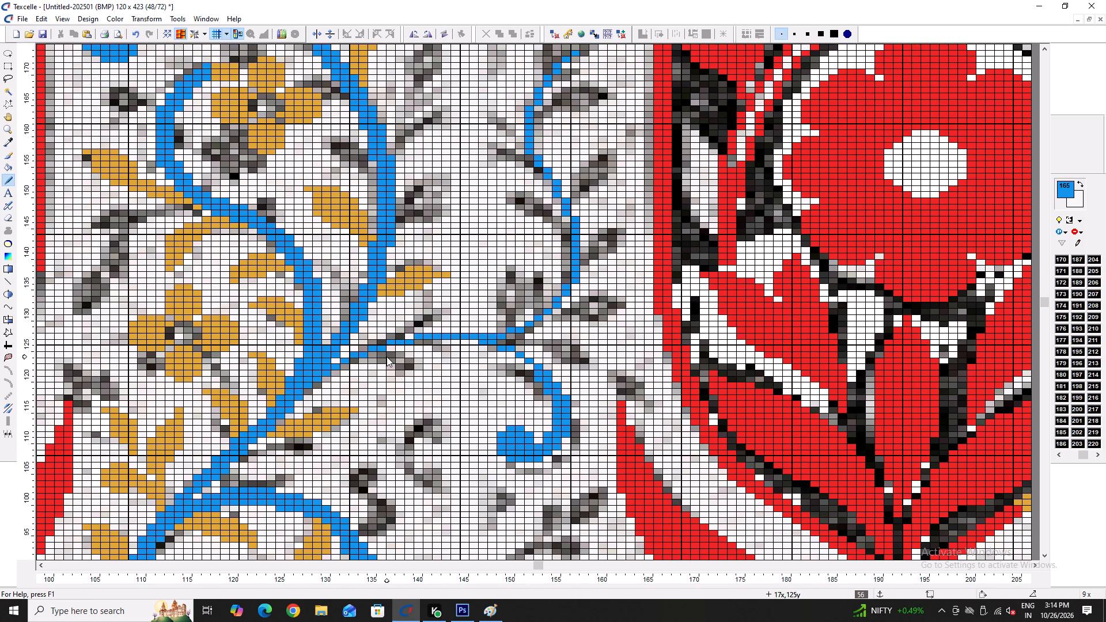
pyautogui.keyDown('ctrl'); pyautogui.scroll(3, 387, 356); pyautogui.keyUp('ctrl')
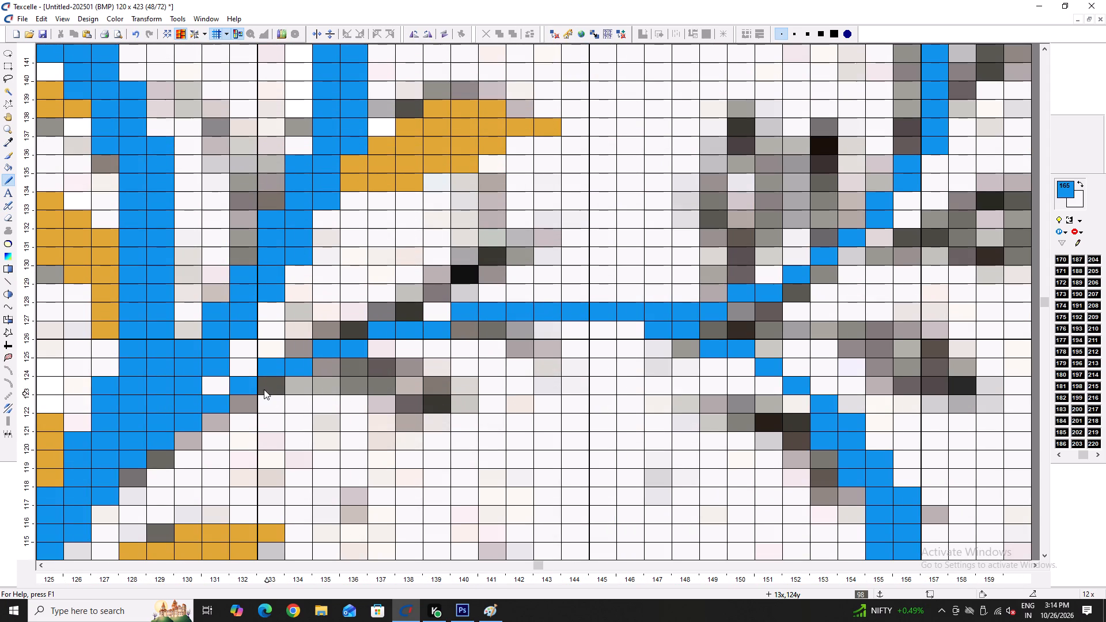
pyautogui.moveTo(283, 381); pyautogui.dragTo(301, 379)
pyautogui.moveTo(318, 365); pyautogui.dragTo(353, 359)
pyautogui.moveTo(369, 352); pyautogui.dragTo(372, 351)
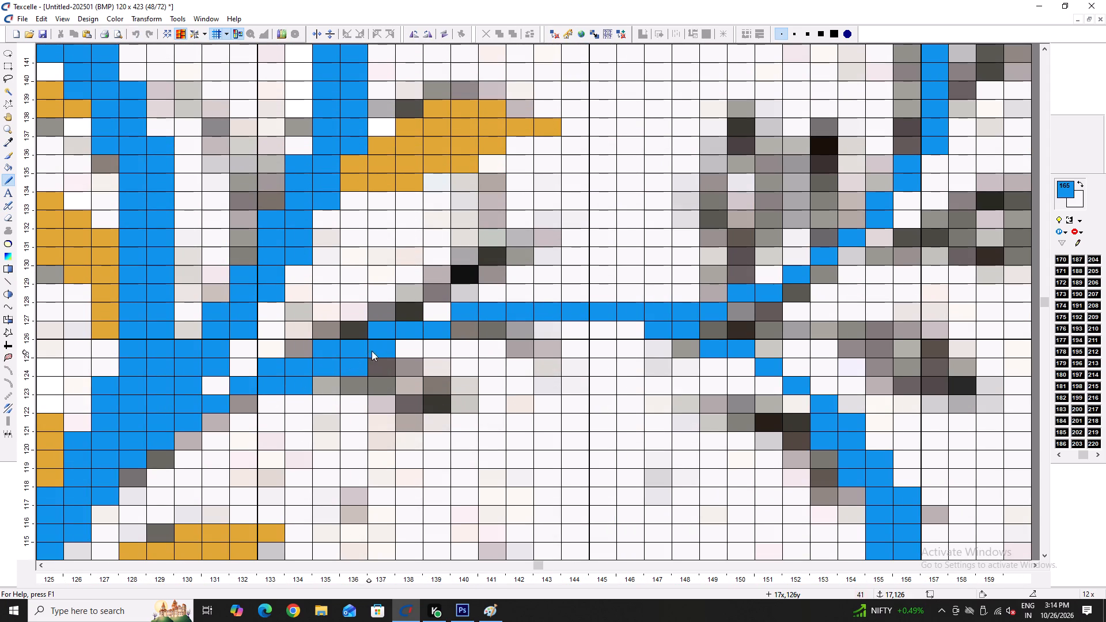
pyautogui.moveTo(372, 351); pyautogui.dragTo(449, 340)
pyautogui.moveTo(456, 331); pyautogui.dragTo(642, 323)
pyautogui.moveTo(666, 344); pyautogui.dragTo(702, 354)
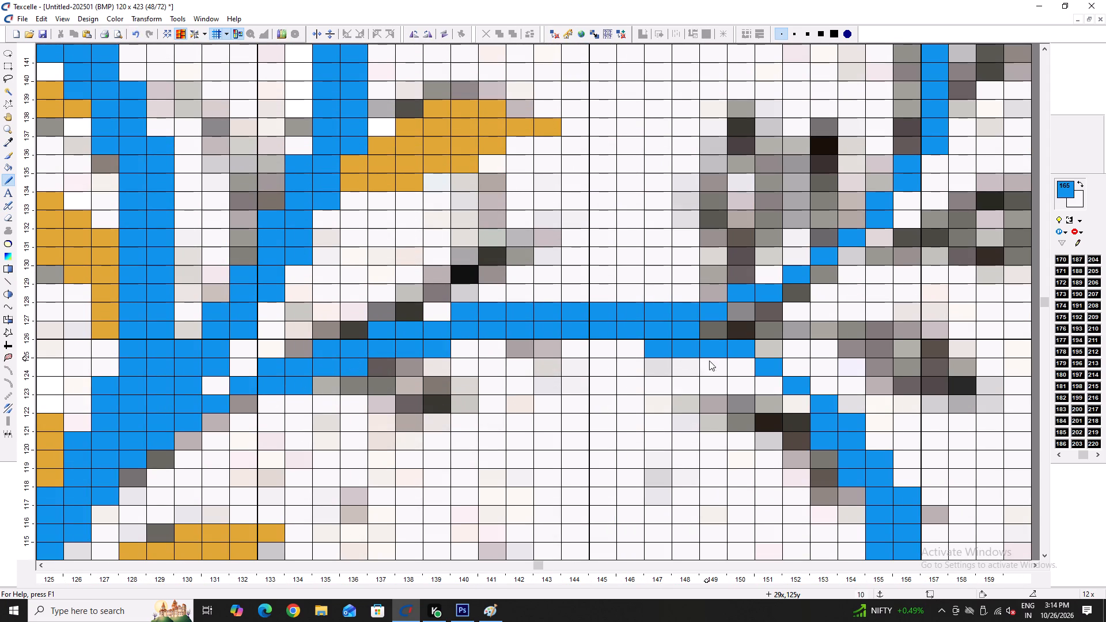
pyautogui.moveTo(713, 366); pyautogui.dragTo(741, 373)
pyautogui.moveTo(762, 386); pyautogui.dragTo(771, 390)
pyautogui.doubleClick(794, 406)
# Fill the steps along the inner edge of the hook's upper curve with colour 165, from the stem down to the vertical side.
pyautogui.keyDown('ctrl'); pyautogui.scroll(-2, 725, 420); pyautogui.keyUp('ctrl')
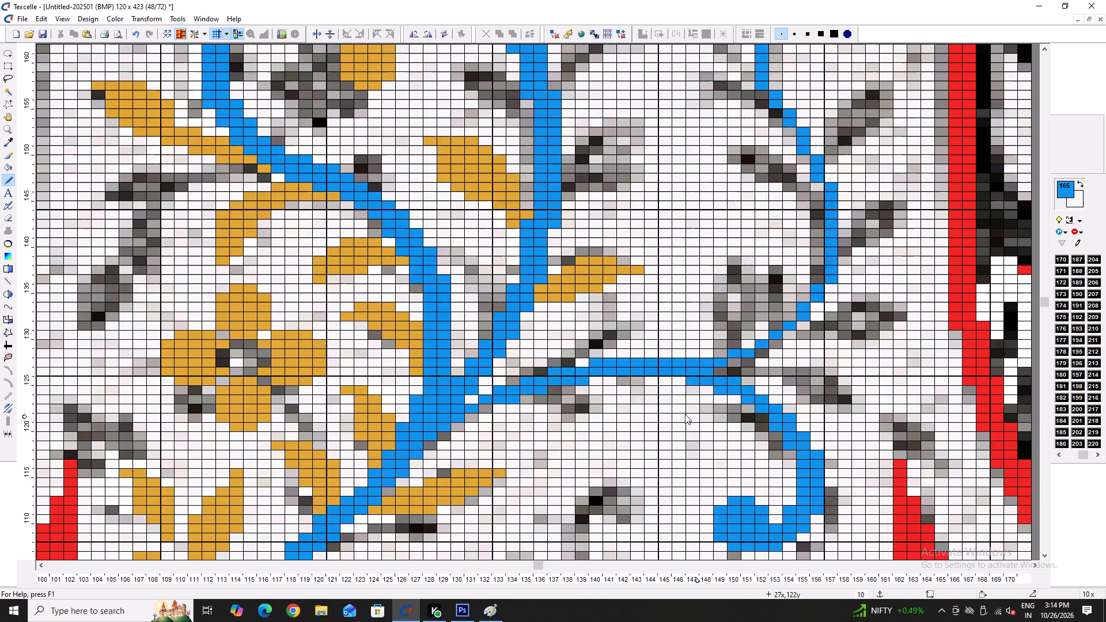
pyautogui.keyDown('ctrl'); pyautogui.scroll(-1, 685, 414); pyautogui.keyUp('ctrl')
pyautogui.keyDown('ctrl'); pyautogui.scroll(3, 766, 431); pyautogui.keyUp('ctrl')
pyautogui.click(689, 385)
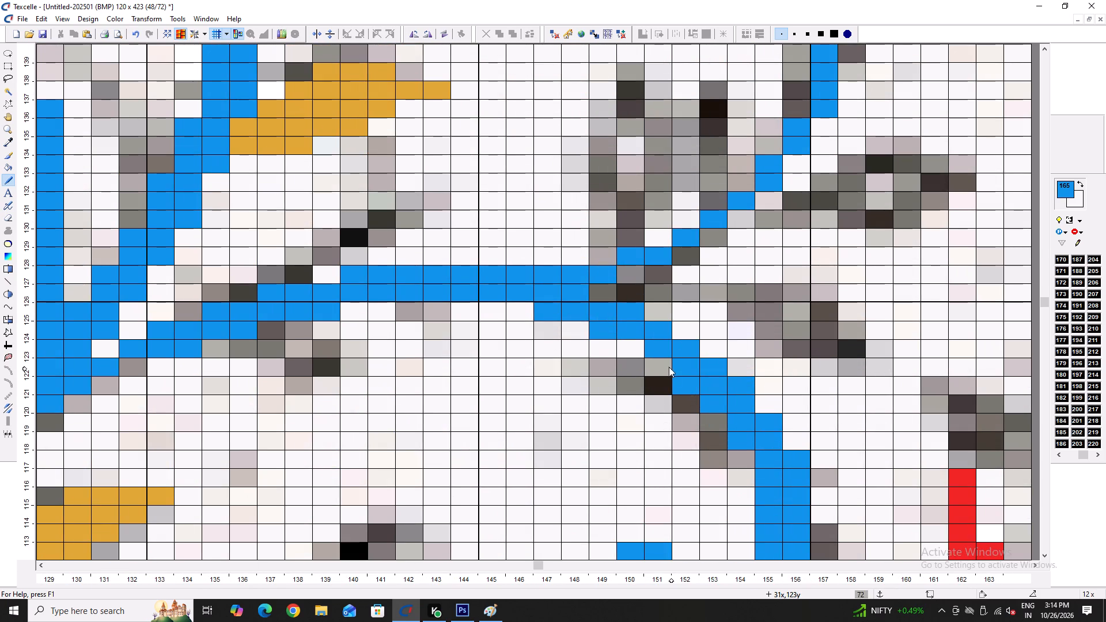
pyautogui.click(668, 365)
pyautogui.click(637, 350)
pyautogui.click(587, 332)
pyautogui.click(535, 310)
pyautogui.click(527, 308)
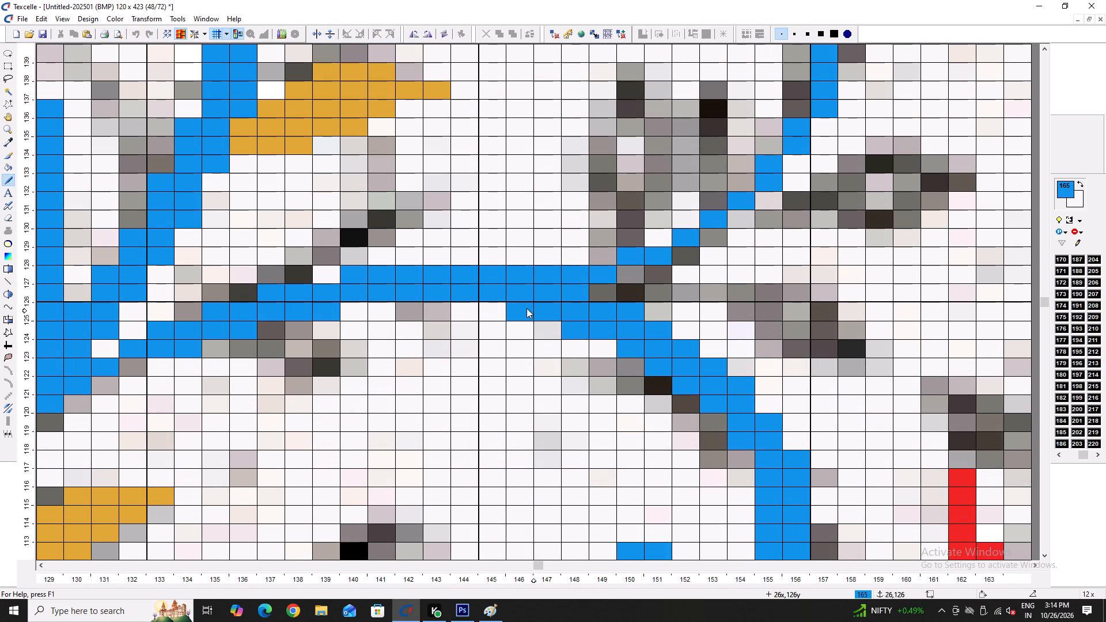
pyautogui.keyDown('ctrl'); pyautogui.scroll(-1, 770, 402); pyautogui.keyUp('ctrl')
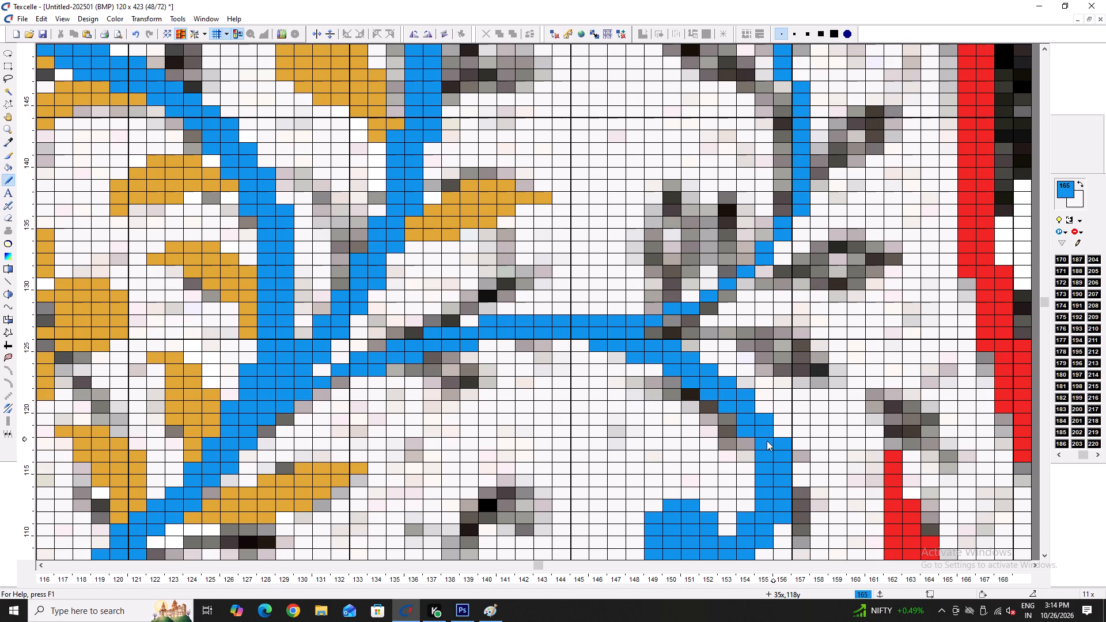
pyautogui.click(755, 443)
# Even out the stem's underside with colour 165, continuing the lower pixel row across to the start of the hook.
pyautogui.click(488, 339)
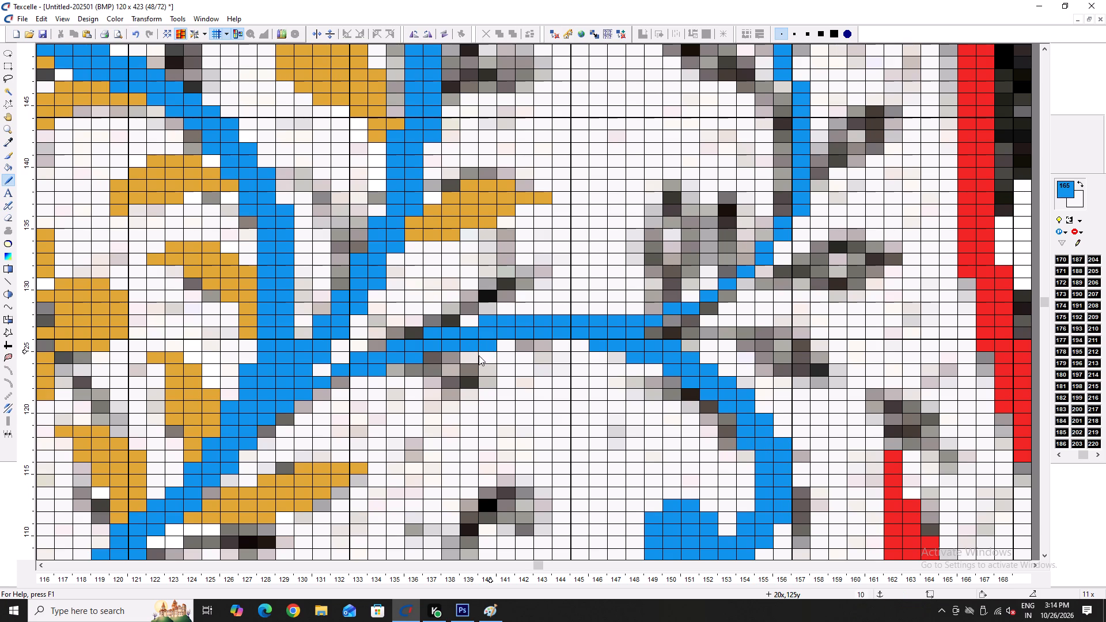
pyautogui.moveTo(490, 354); pyautogui.dragTo(410, 347)
pyautogui.moveTo(445, 358); pyautogui.dragTo(432, 359)
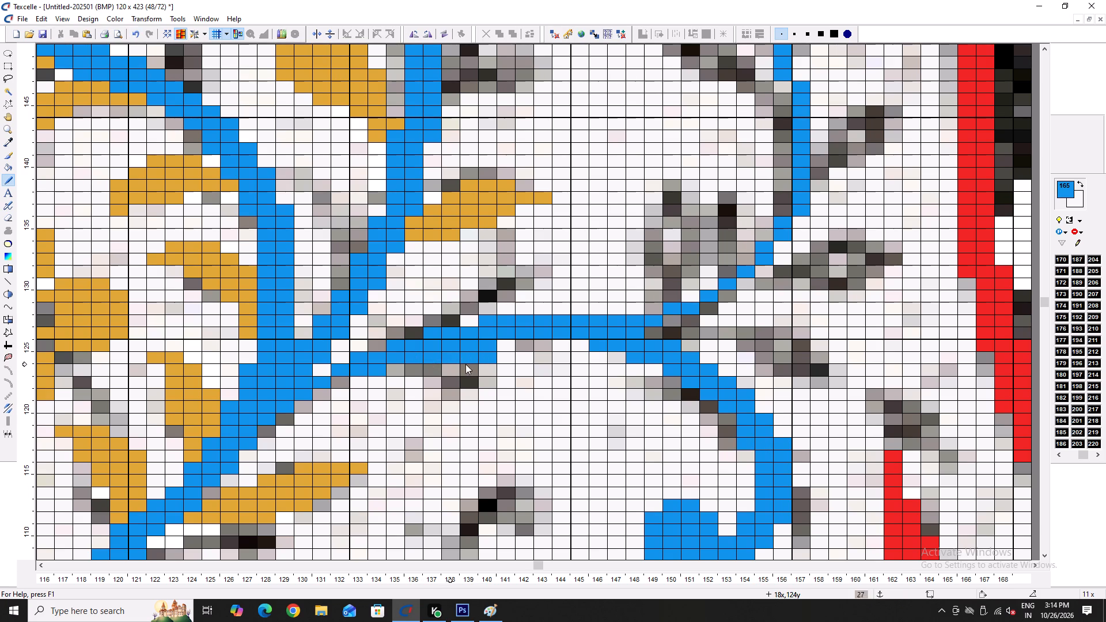
pyautogui.rightClick(484, 362)
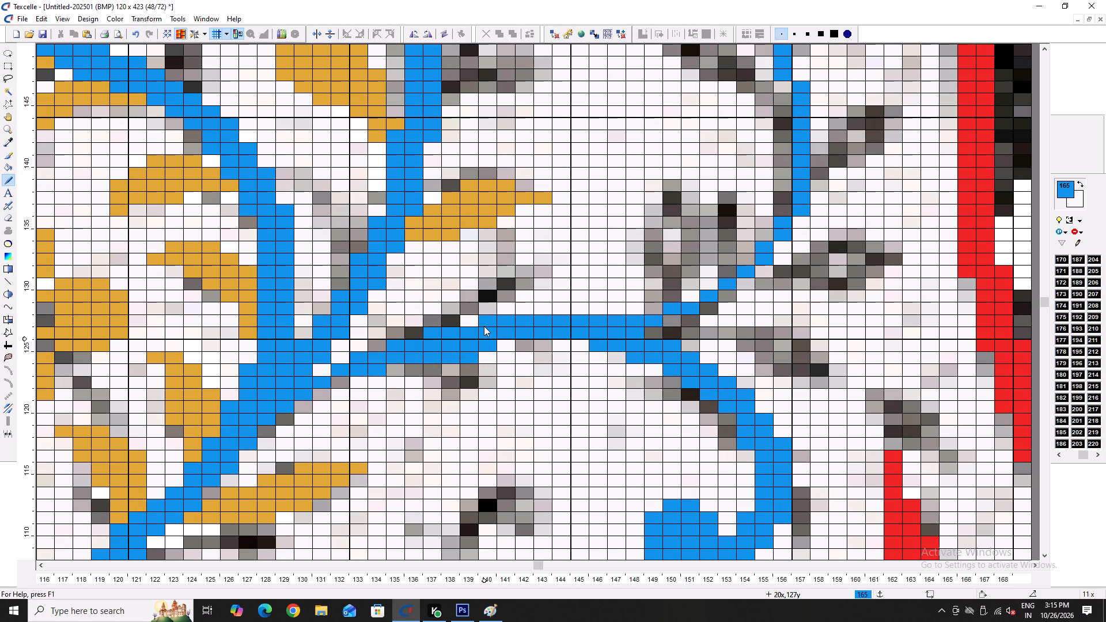
pyautogui.click(490, 356)
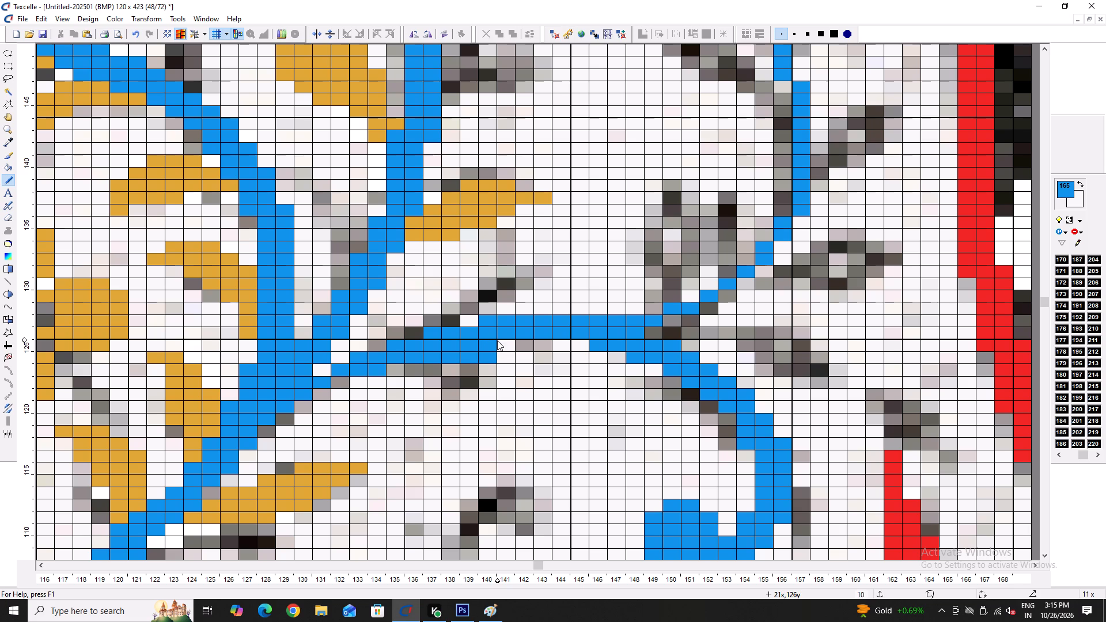
pyautogui.moveTo(497, 342); pyautogui.dragTo(584, 339)
# Widen the stem's underside towards the main vine with stepped colour 165 pixels, and erase the excess pixels below the stem.
pyautogui.moveTo(430, 367); pyautogui.dragTo(368, 369)
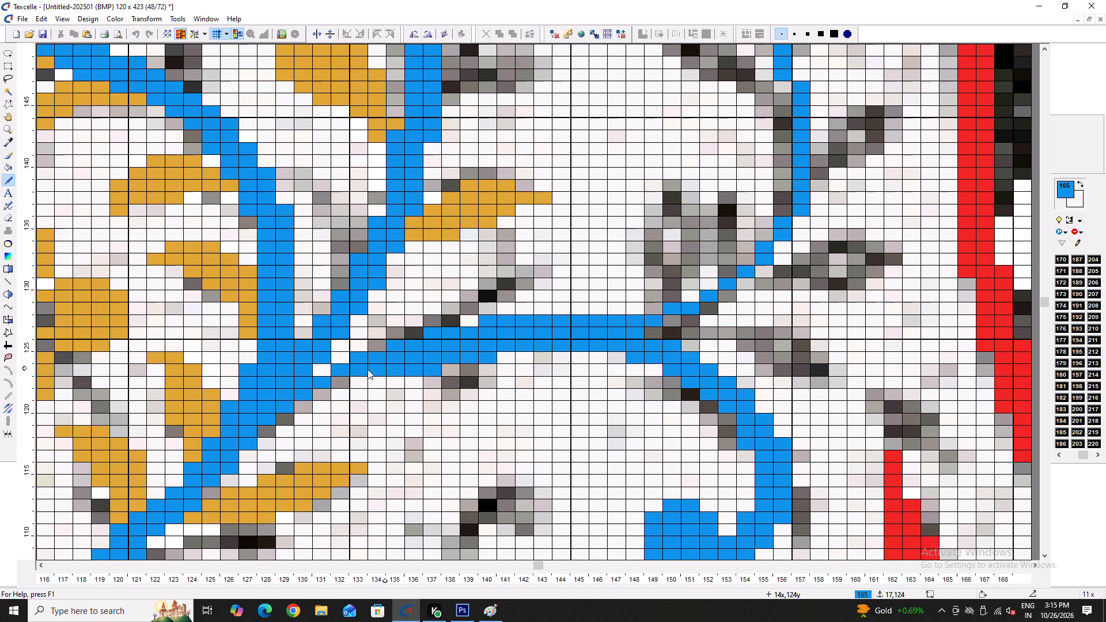
pyautogui.moveTo(368, 369); pyautogui.dragTo(366, 369)
pyautogui.moveTo(373, 384); pyautogui.dragTo(344, 381)
pyautogui.click(328, 397)
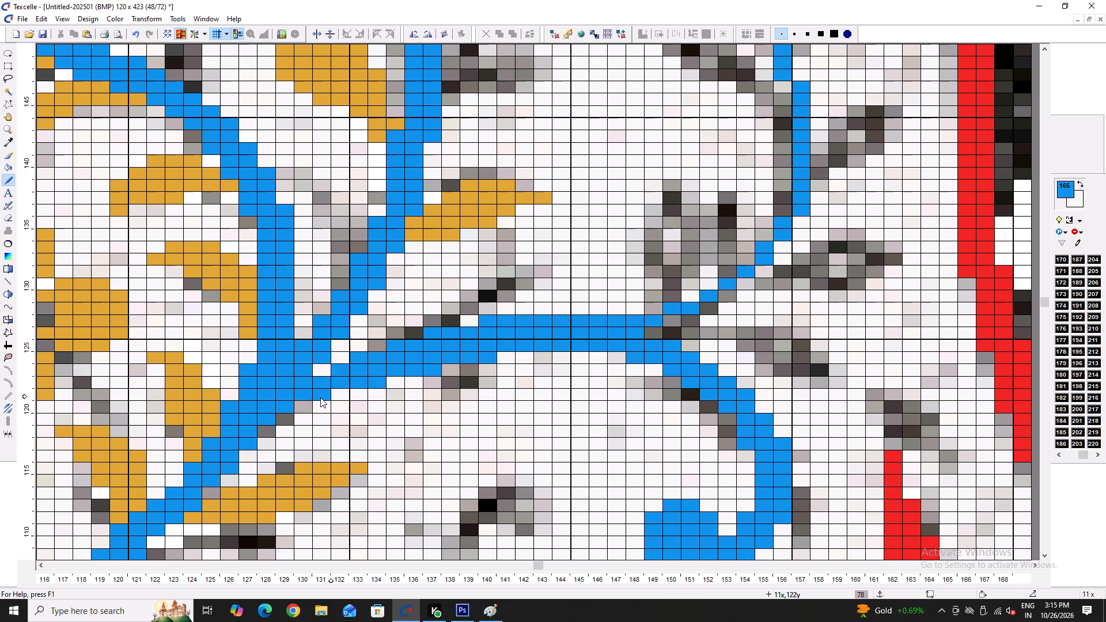
pyautogui.click(305, 406)
pyautogui.click(291, 414)
pyautogui.click(270, 426)
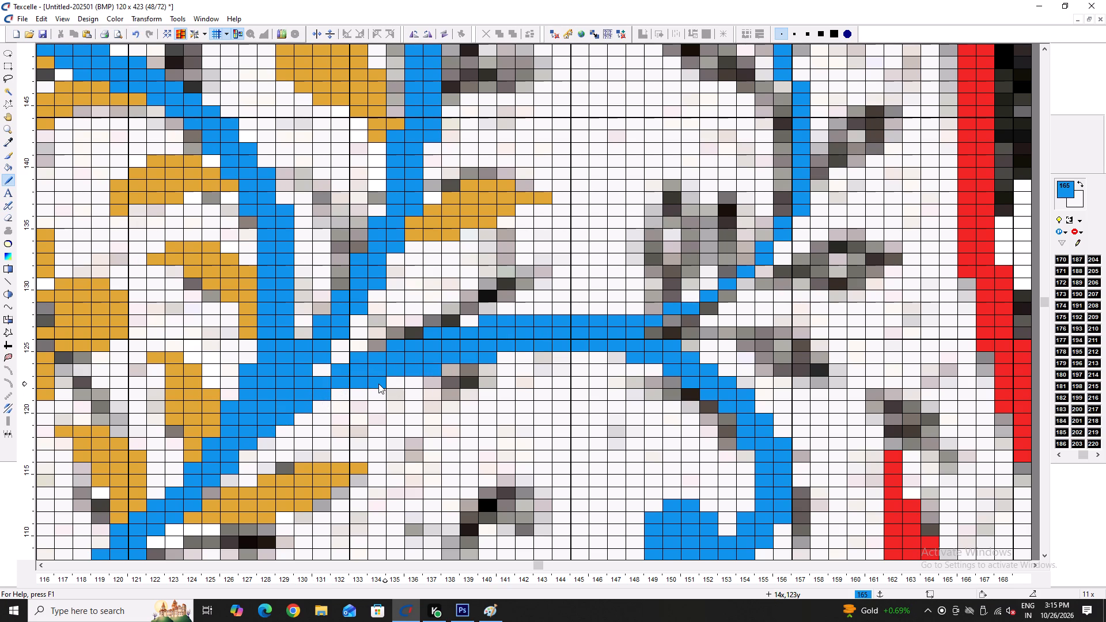
pyautogui.rightClick(440, 375)
pyautogui.rightClick(495, 361)
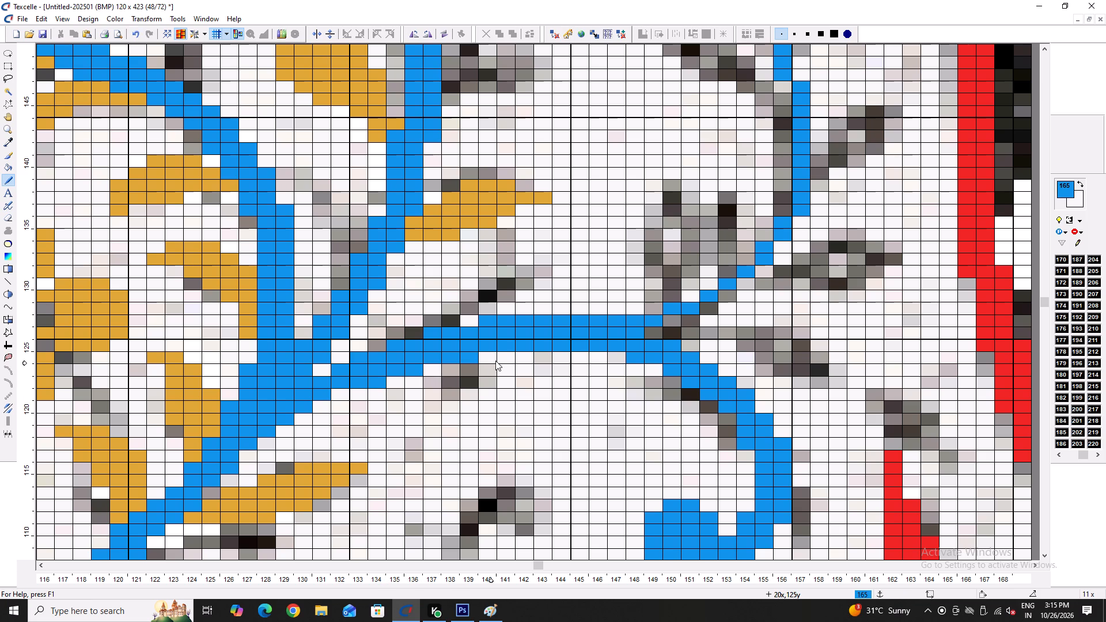
# Thicken the branch rising from the stem's fork with colour 165 pixels along its inner side, continuing up its vertical section.
pyautogui.keyDown('ctrl'); pyautogui.scroll(-2, 499, 365); pyautogui.keyUp('ctrl')
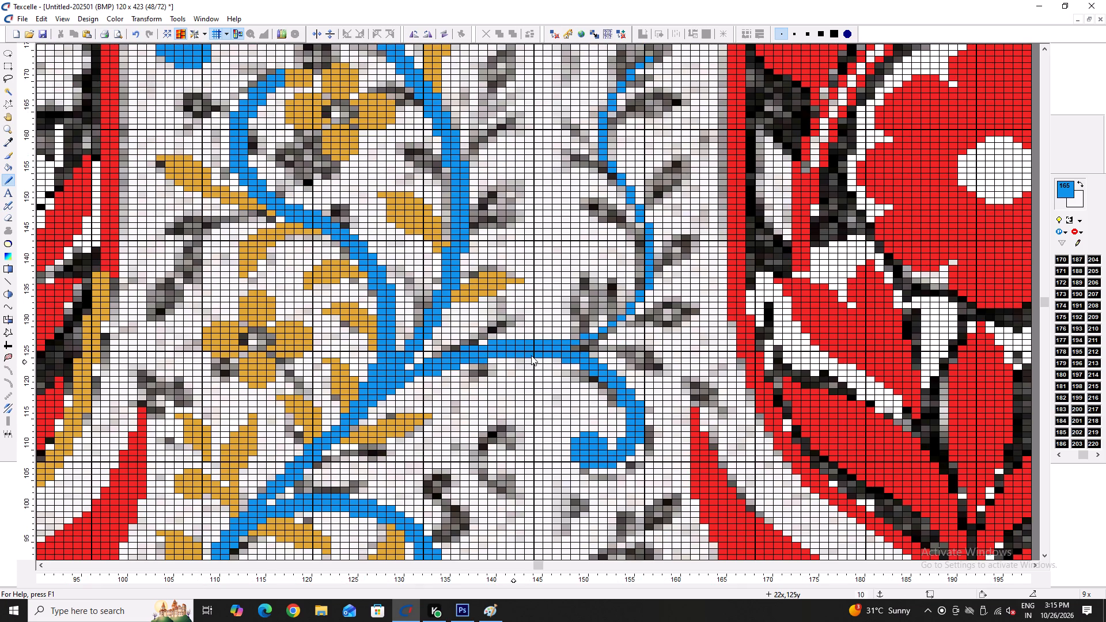
pyautogui.keyDown('ctrl'); pyautogui.scroll(3, 633, 312); pyautogui.keyUp('ctrl')
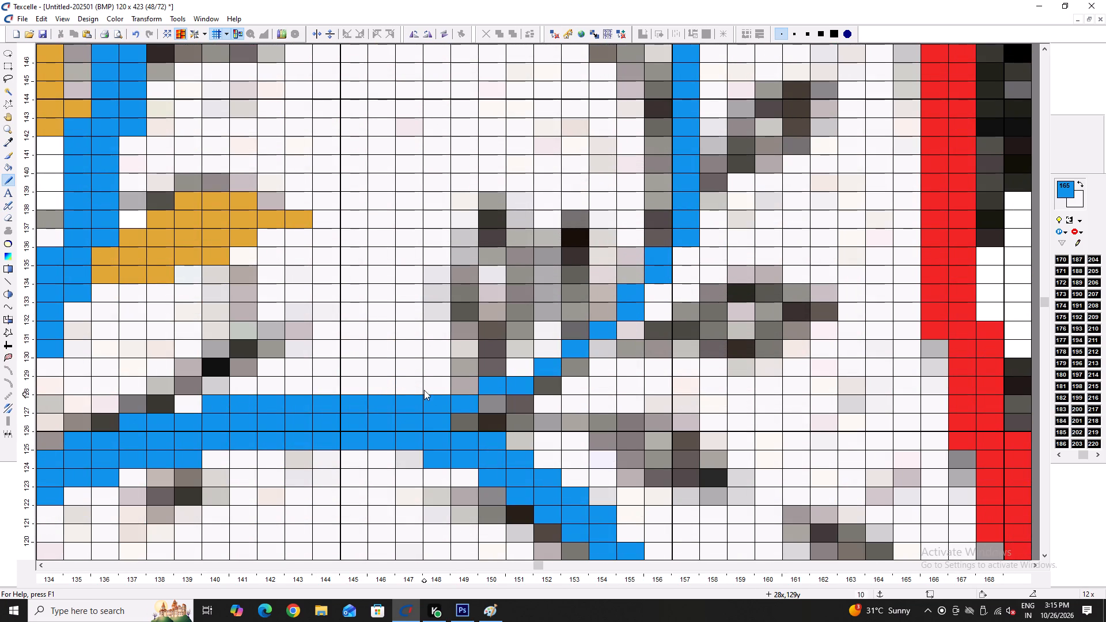
pyautogui.moveTo(424, 390); pyautogui.dragTo(472, 393)
pyautogui.moveTo(486, 374); pyautogui.dragTo(518, 369)
pyautogui.click(541, 349)
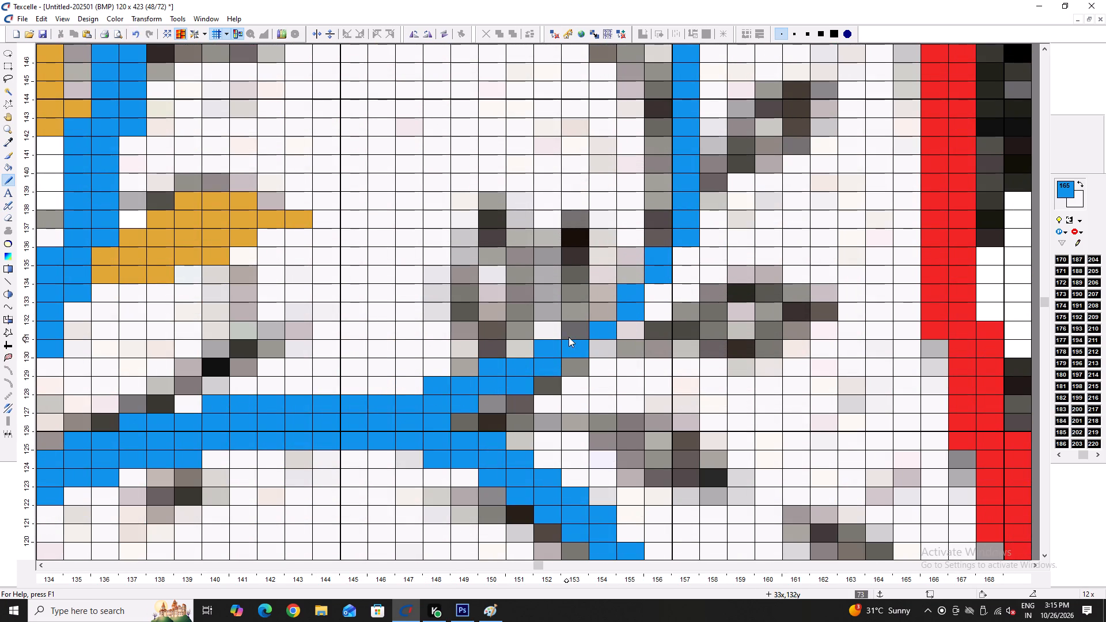
pyautogui.click(569, 336)
pyautogui.click(604, 313)
pyautogui.click(610, 295)
pyautogui.moveTo(631, 281); pyautogui.dragTo(636, 251)
pyautogui.moveTo(649, 242); pyautogui.dragTo(655, 188)
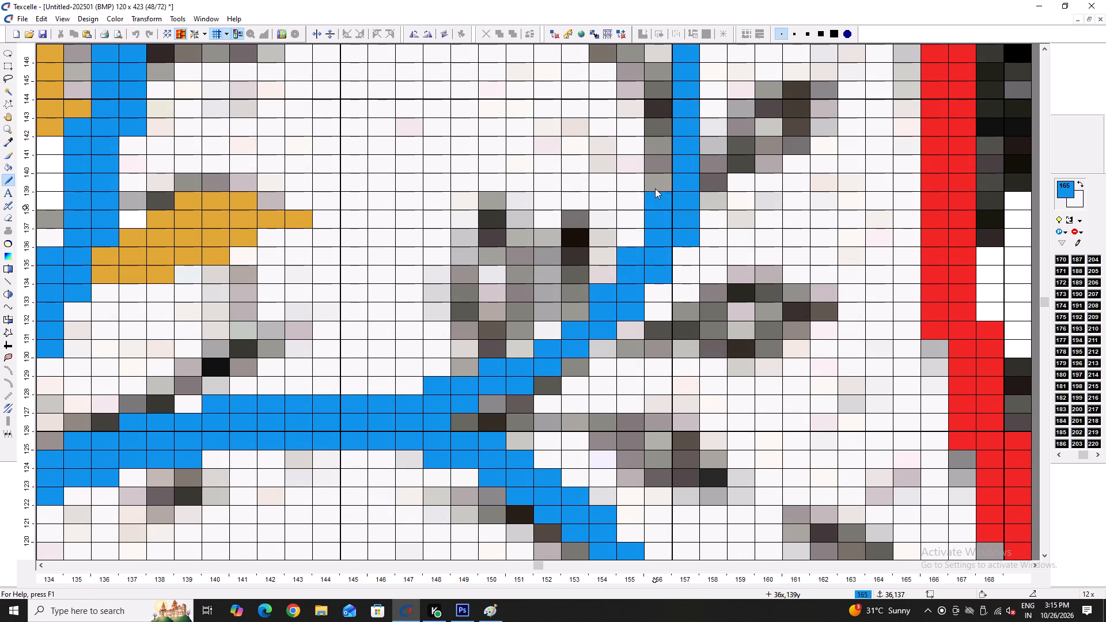
pyautogui.moveTo(655, 188); pyautogui.dragTo(655, 188)
pyautogui.scroll(4, 656, 211)
pyautogui.moveTo(658, 276); pyautogui.dragTo(653, 424)
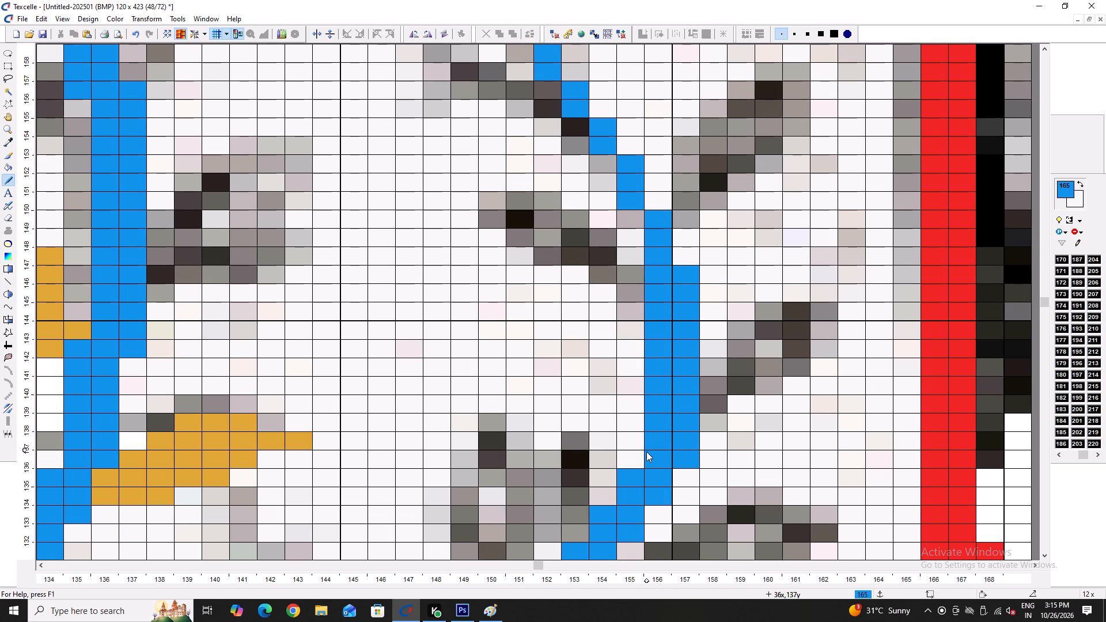
# Smooth the inner edge of the rising branch by filling its stepped corners with colour 165 down to the fork.
pyautogui.click(635, 462)
pyautogui.scroll(-1, 635, 462)
pyautogui.click(613, 439)
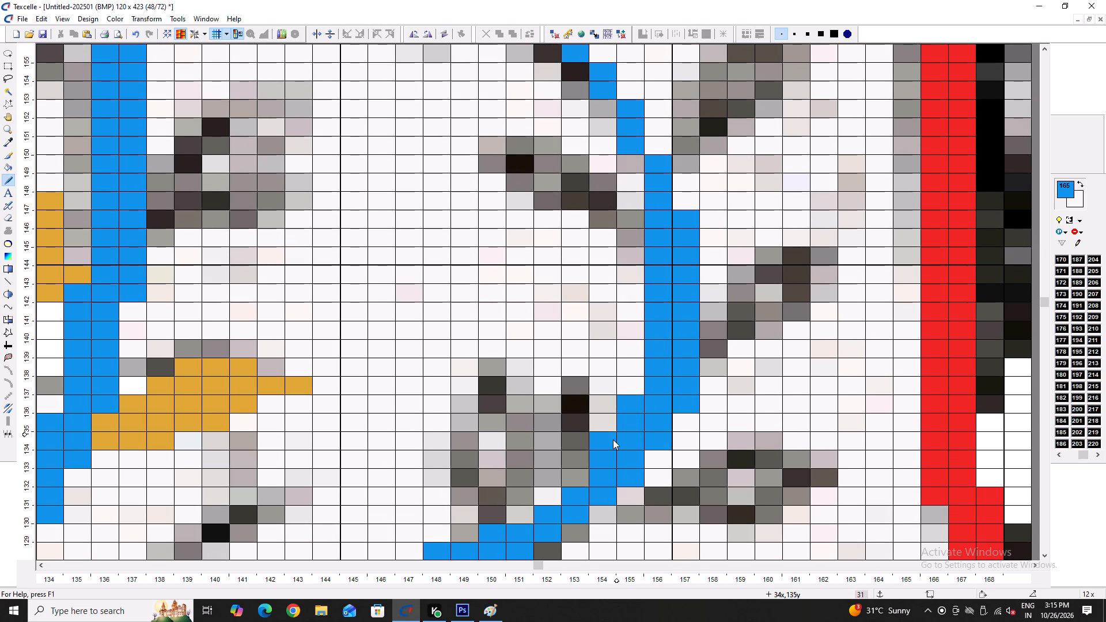
pyautogui.scroll(-3, 611, 439)
pyautogui.doubleClick(590, 316)
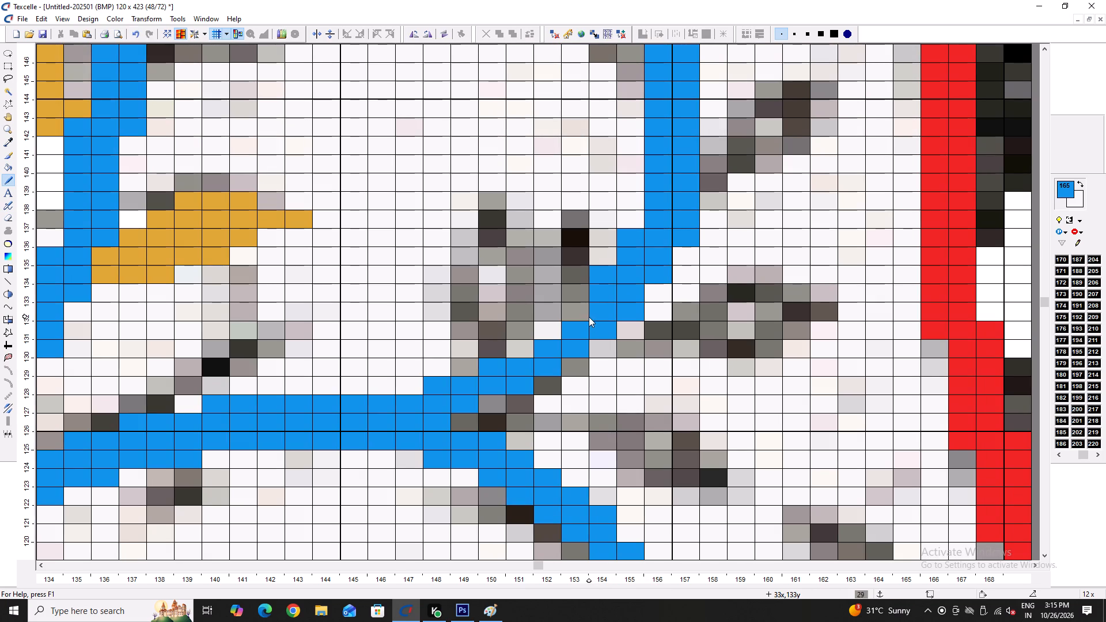
pyautogui.click(551, 336)
pyautogui.click(531, 350)
pyautogui.click(471, 366)
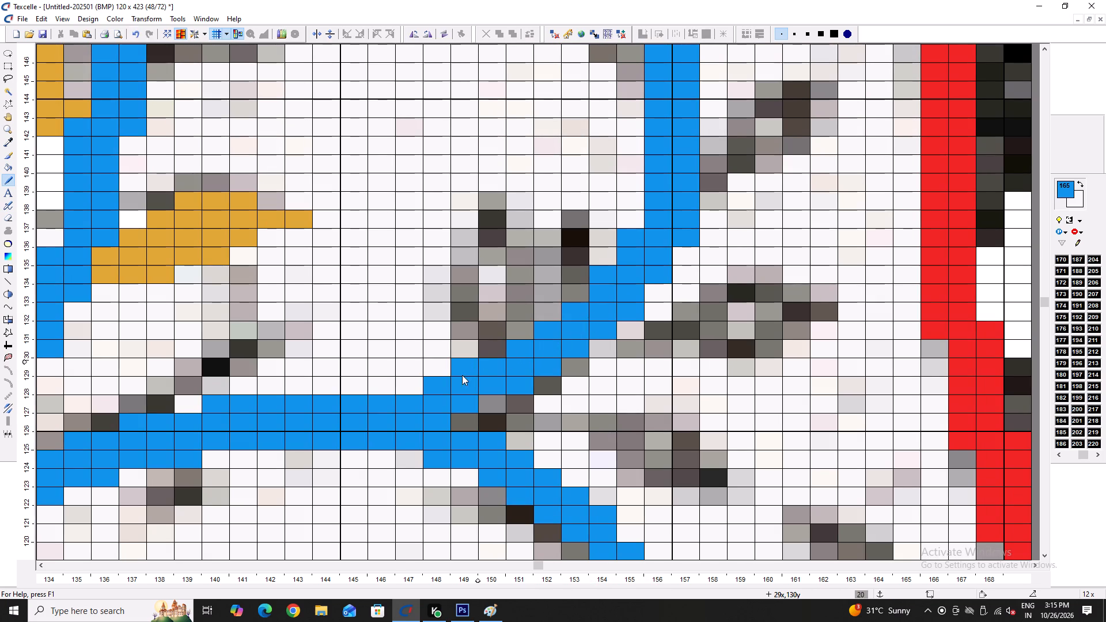
# Thicken the rising branch's diagonal section with stepped colour 165 pixels along its lower-left side, from column 155 to column 152.
pyautogui.click(401, 390)
pyautogui.keyDown('ctrl'); pyautogui.scroll(-5, 467, 412); pyautogui.keyUp('ctrl')
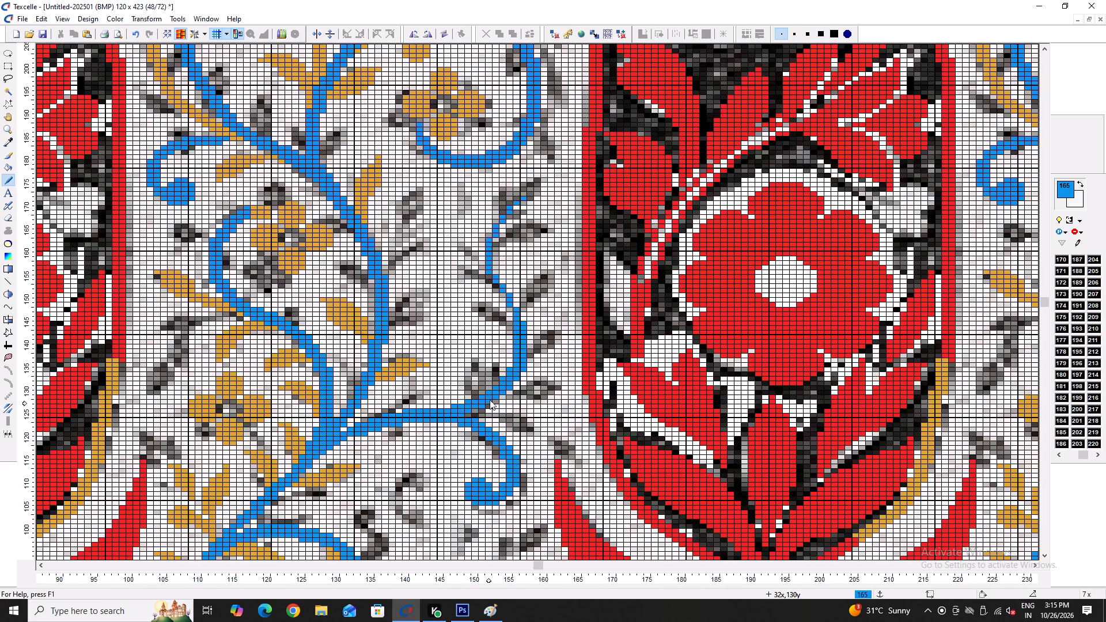
pyautogui.keyDown('ctrl'); pyautogui.scroll(6, 507, 318); pyautogui.keyUp('ctrl')
pyautogui.moveTo(514, 349); pyautogui.dragTo(514, 292)
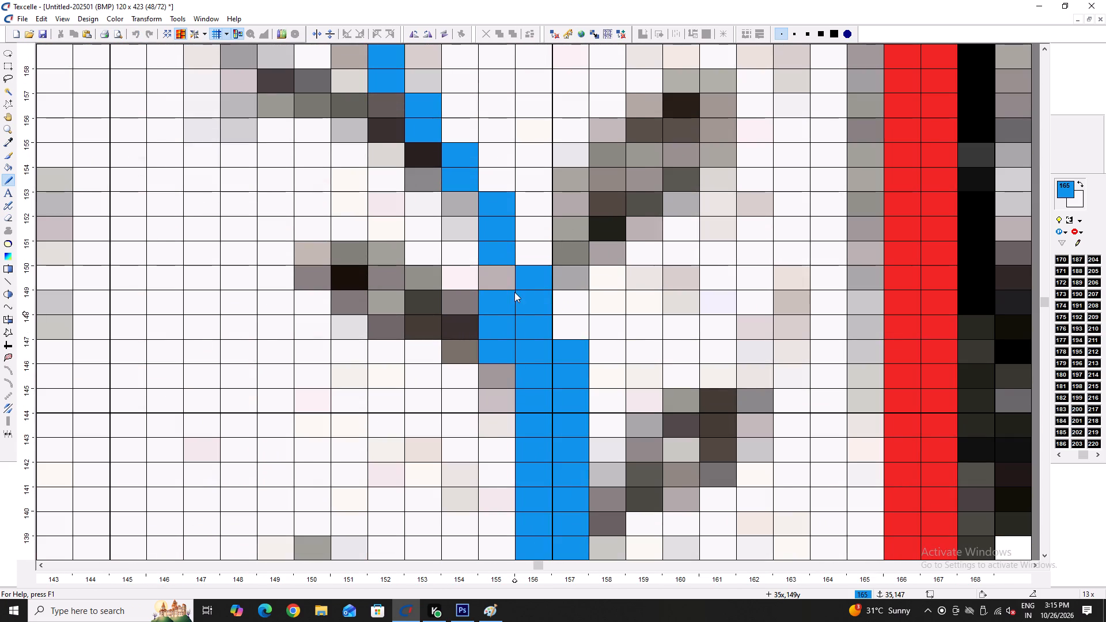
pyautogui.moveTo(514, 292); pyautogui.dragTo(514, 291)
pyautogui.moveTo(499, 238); pyautogui.dragTo(516, 295)
pyautogui.moveTo(475, 256); pyautogui.dragTo(471, 217)
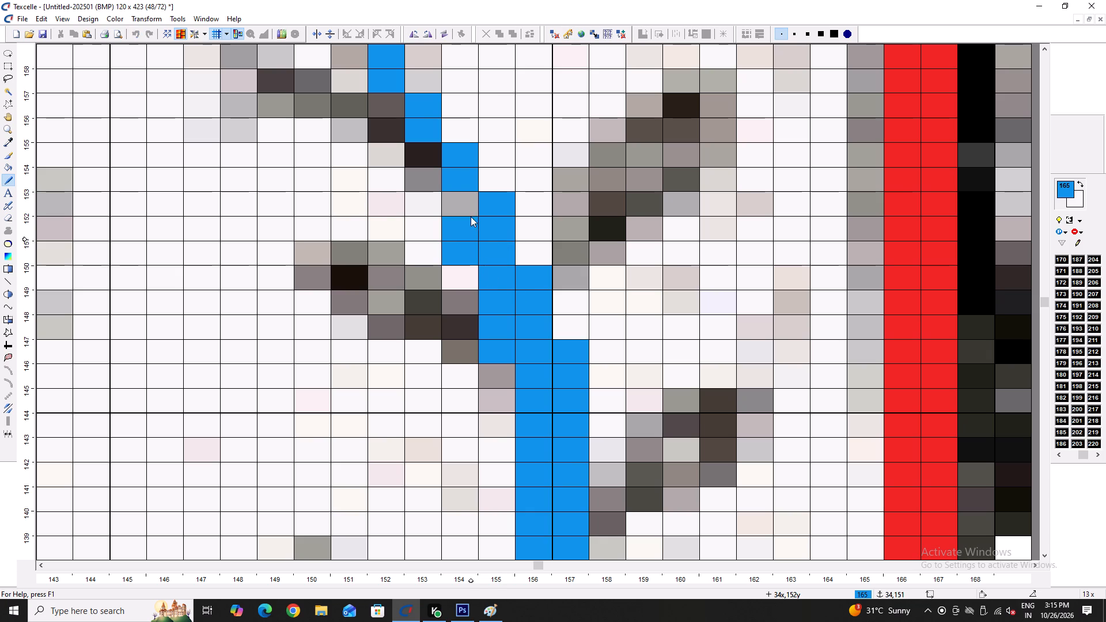
pyautogui.moveTo(471, 217); pyautogui.dragTo(471, 205)
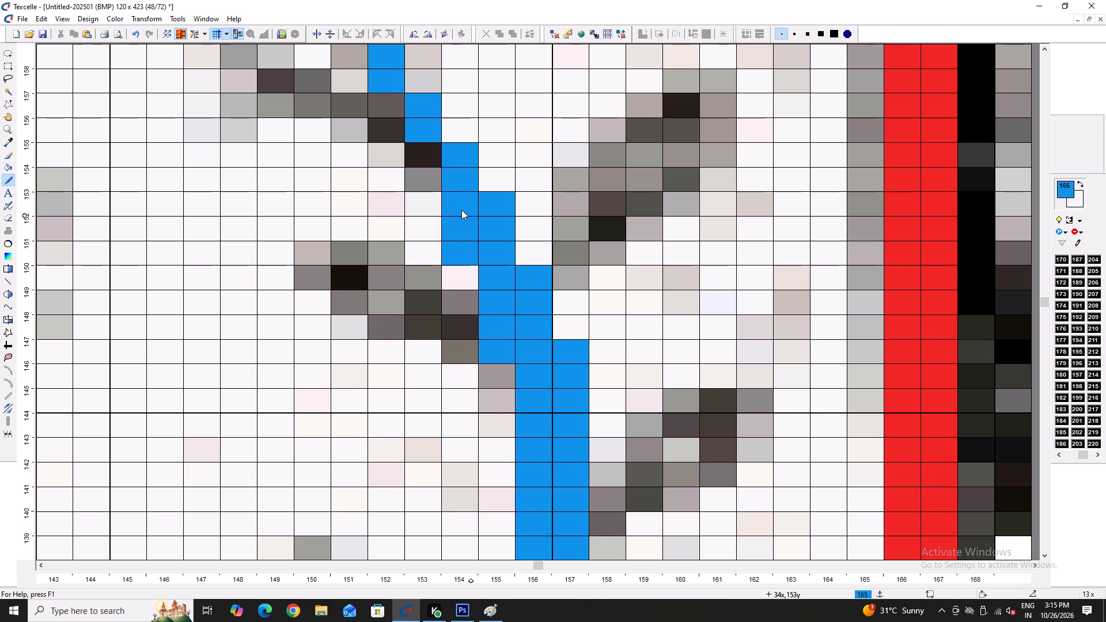
pyautogui.scroll(1, 427, 229)
pyautogui.moveTo(417, 244); pyautogui.dragTo(415, 203)
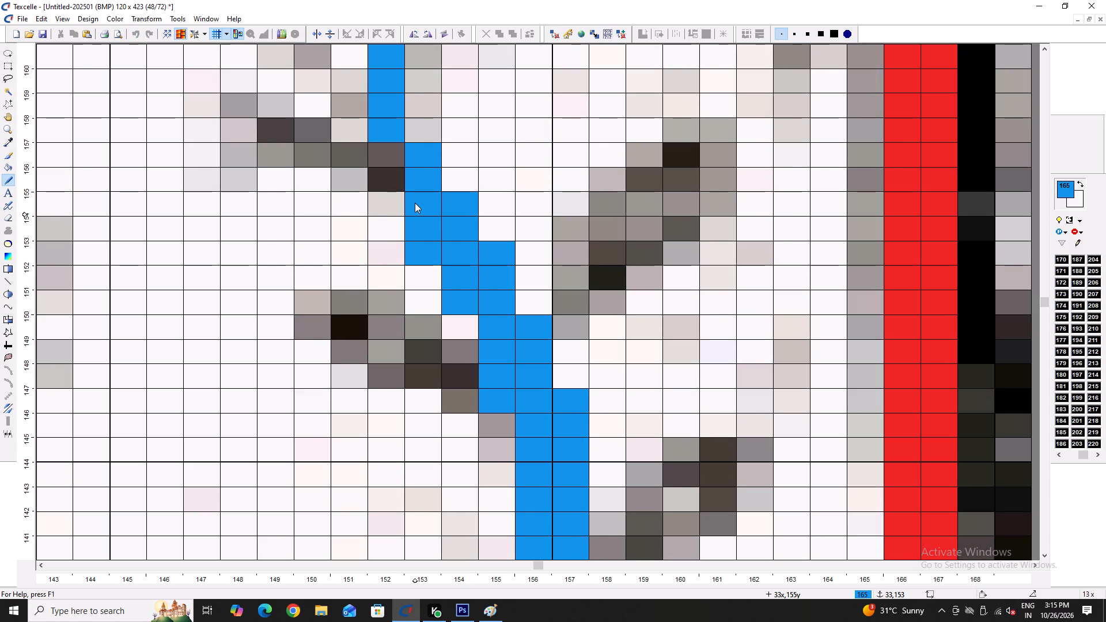
pyautogui.moveTo(415, 203); pyautogui.dragTo(414, 198)
pyautogui.moveTo(395, 196); pyautogui.dragTo(395, 125)
# Widen the branch's upper vertical run with a second column of colour 165 pixels along its right side, up to row 165.
pyautogui.press('Left')
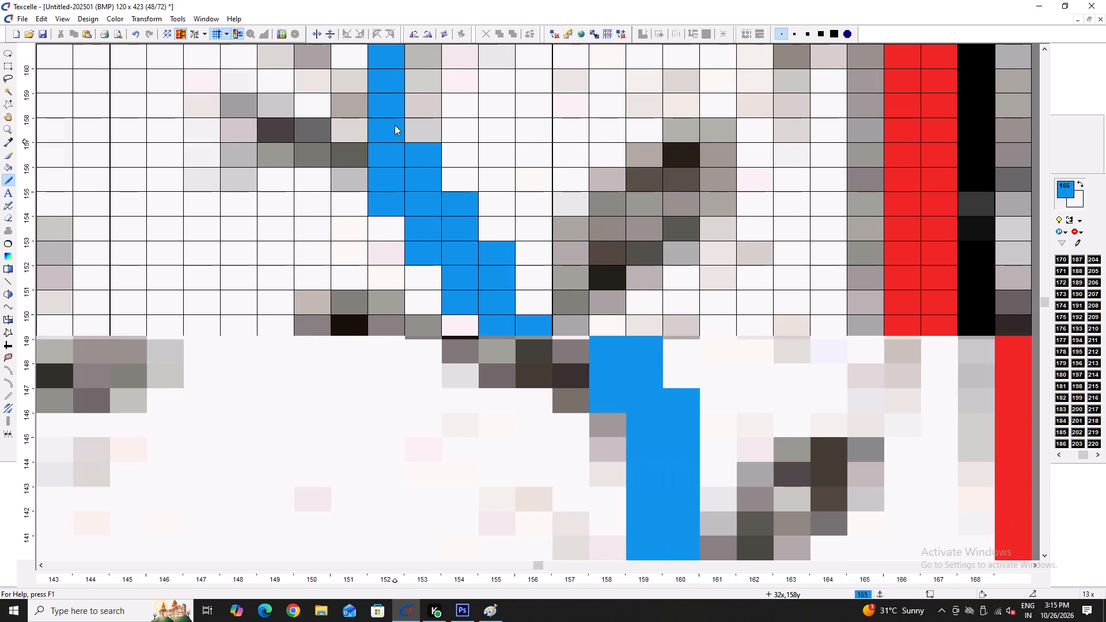
pyautogui.scroll(4, 535, 141)
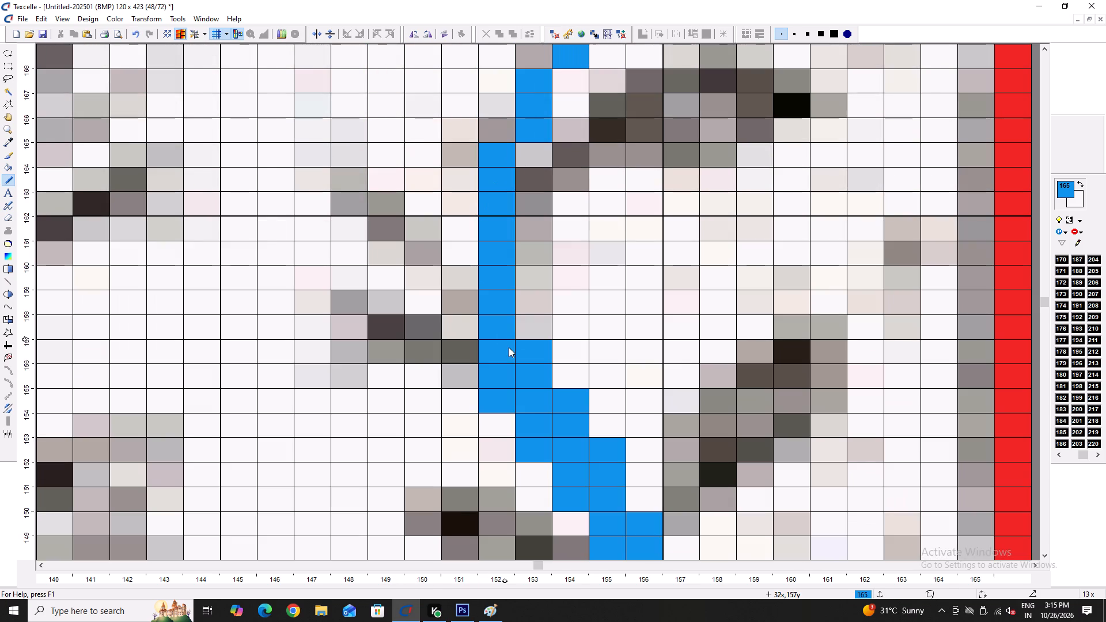
pyautogui.scroll(4, 508, 342)
pyautogui.keyDown('ctrl'); pyautogui.scroll(-5, 521, 344); pyautogui.keyUp('ctrl')
pyautogui.keyDown('ctrl'); pyautogui.scroll(4, 532, 381); pyautogui.keyUp('ctrl')
pyautogui.moveTo(487, 383); pyautogui.dragTo(486, 248)
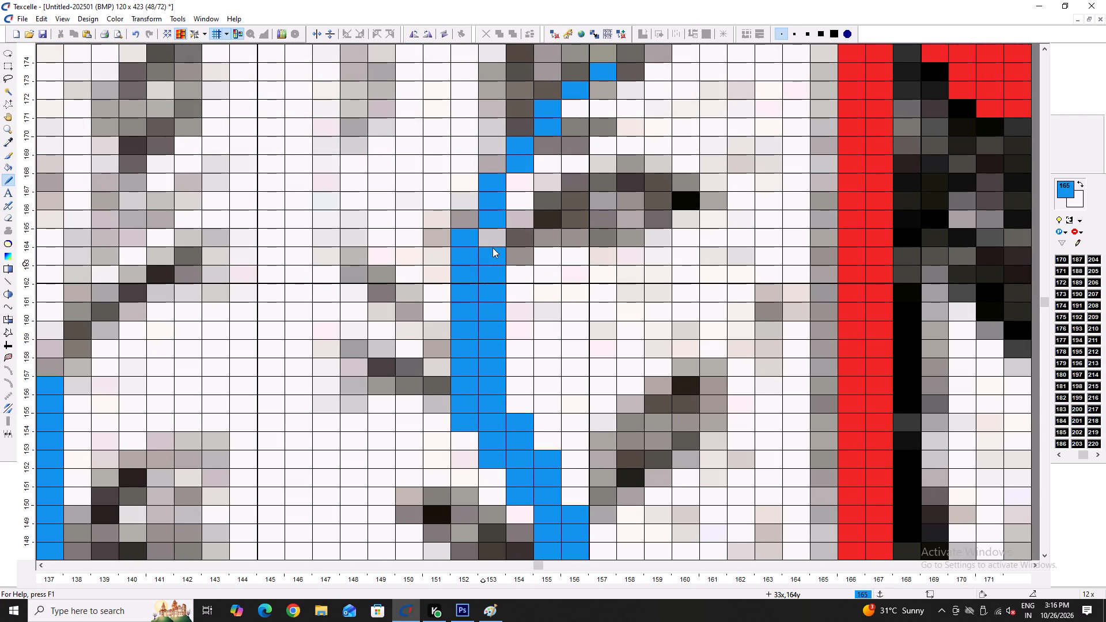
pyautogui.doubleClick(493, 248)
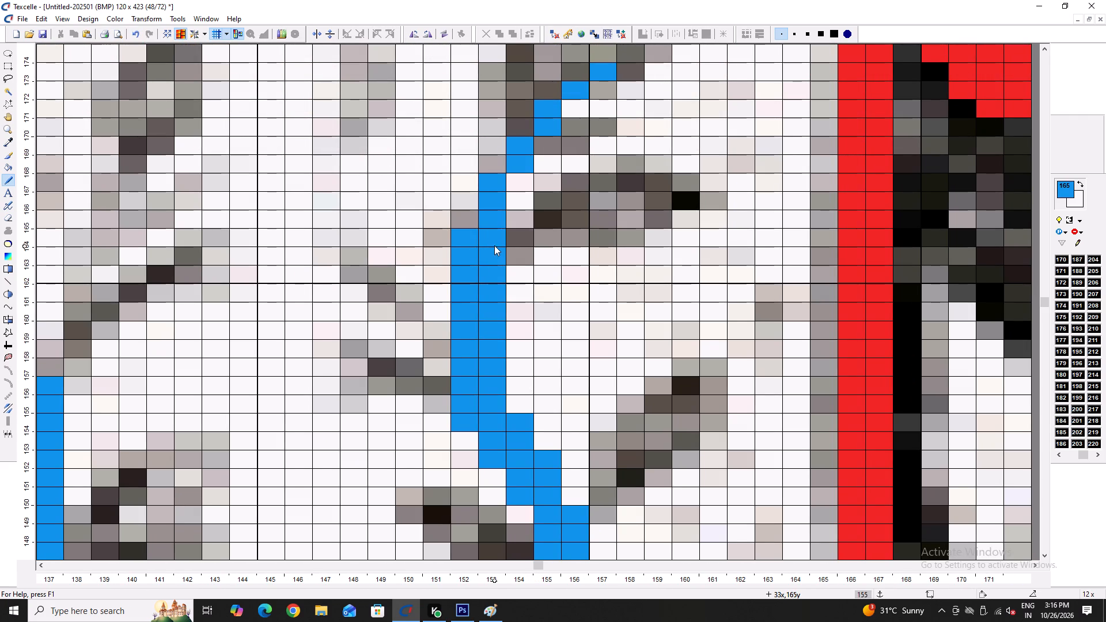
# Thicken the branch's curved upper tip with stepped colour 165 pixels along its right side, up to its end near row 174.
pyautogui.scroll(3, 501, 241)
pyautogui.moveTo(513, 403); pyautogui.dragTo(513, 344)
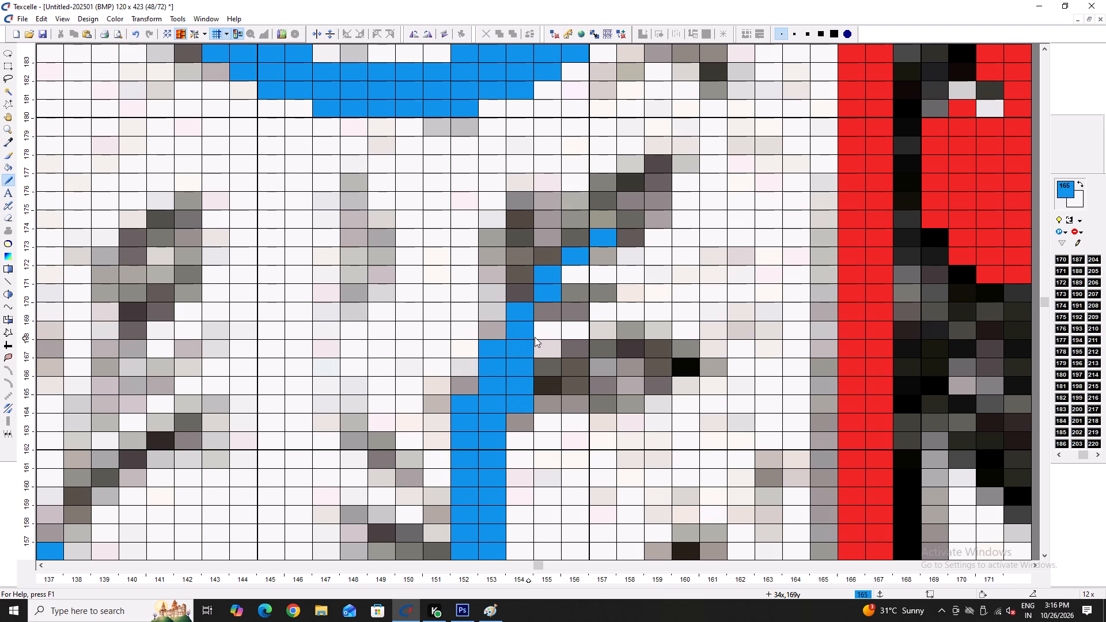
pyautogui.moveTo(536, 337); pyautogui.dragTo(542, 310)
pyautogui.click(542, 310)
pyautogui.moveTo(562, 302); pyautogui.dragTo(575, 275)
pyautogui.moveTo(585, 269); pyautogui.dragTo(595, 273)
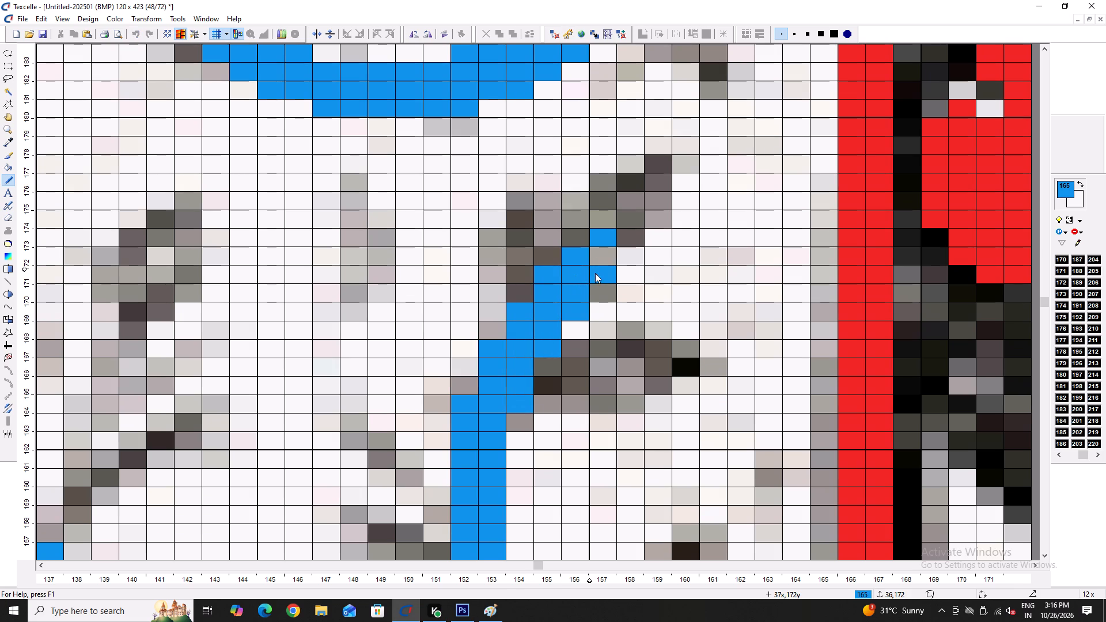
pyautogui.moveTo(595, 273); pyautogui.dragTo(603, 240)
# Smooth the bend below the vertical run by erasing its outer corner pixel and adding a colour 165 pixel on the inside.
pyautogui.keyDown('ctrl'); pyautogui.scroll(-7, 550, 386); pyautogui.keyUp('ctrl')
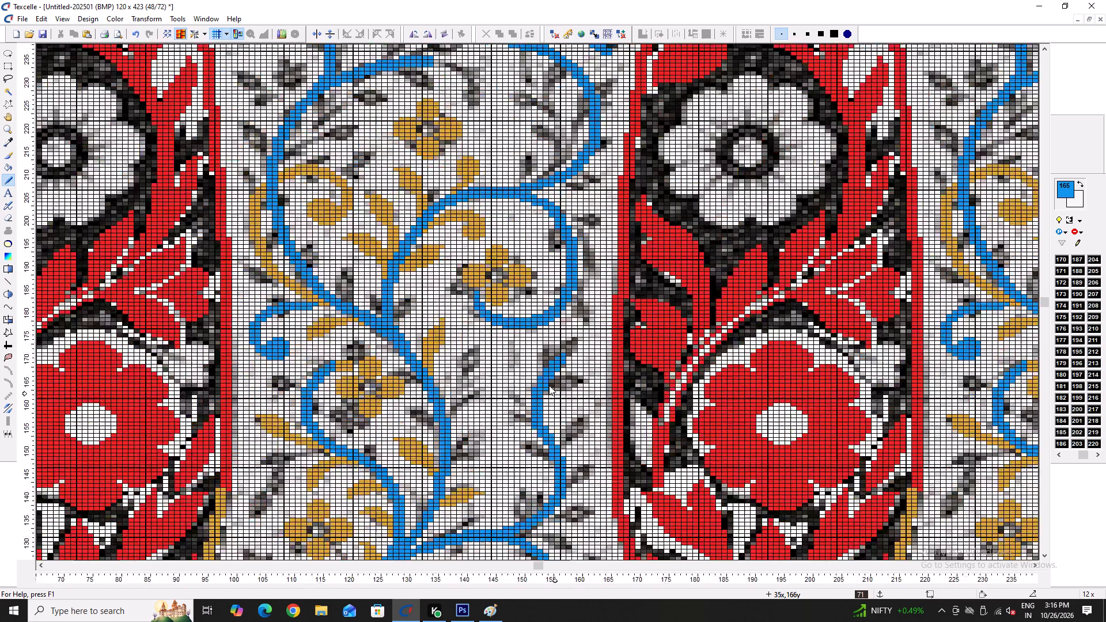
pyautogui.scroll(-1, 555, 384)
pyautogui.keyDown('ctrl'); pyautogui.scroll(6, 558, 382); pyautogui.keyUp('ctrl')
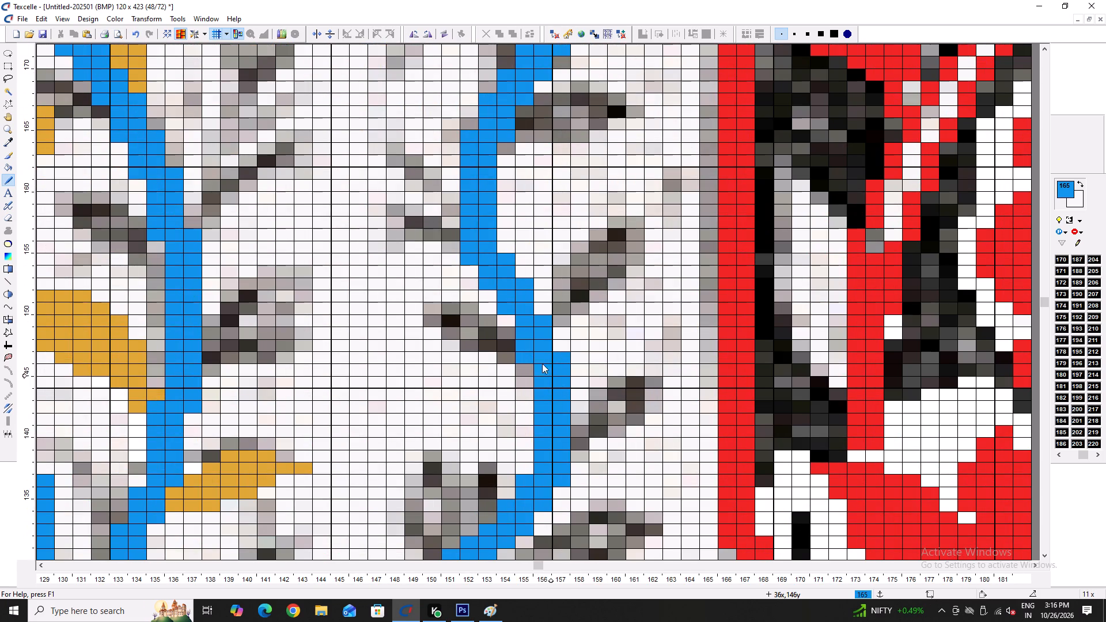
pyautogui.rightClick(467, 257)
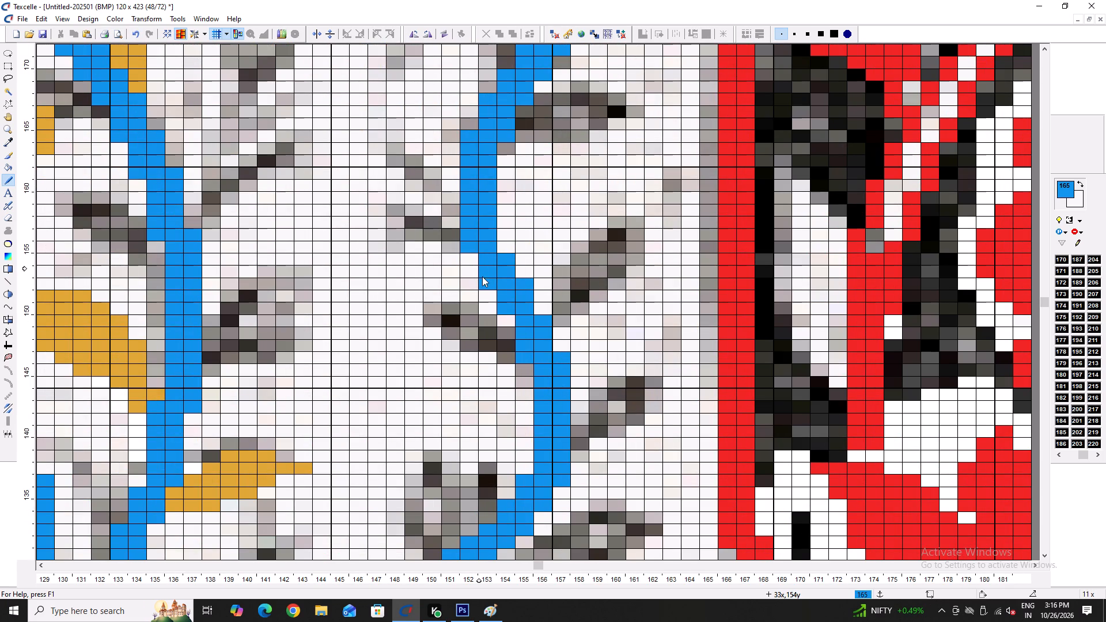
pyautogui.click(501, 241)
# Save the design with the thickened blue branch.
pyautogui.keyDown('ctrl'); pyautogui.scroll(-2, 500, 286); pyautogui.keyUp('ctrl')
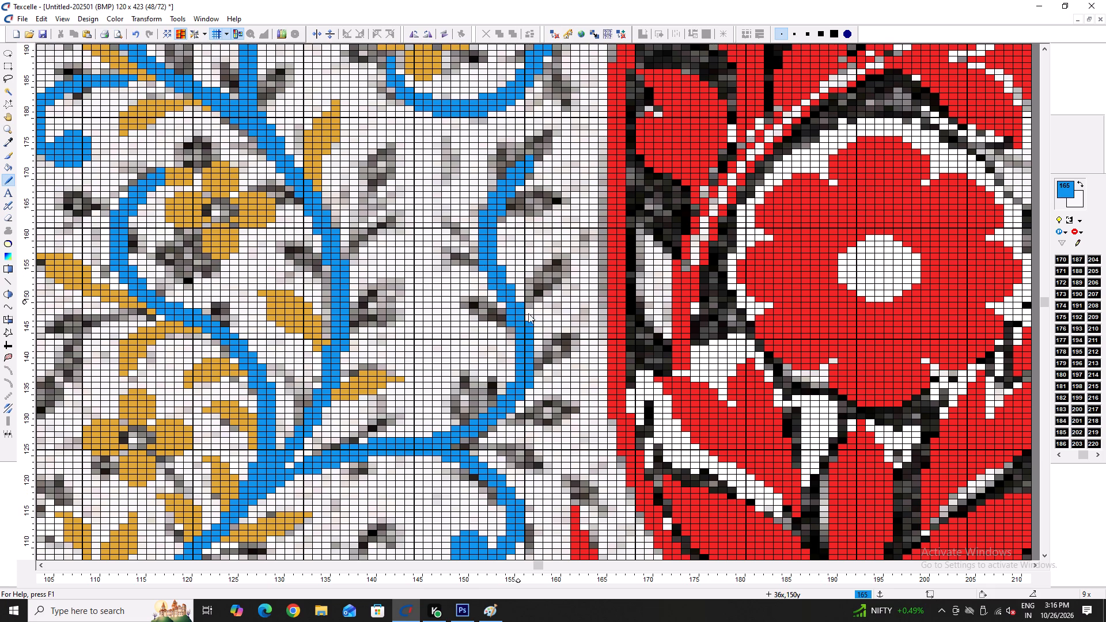
pyautogui.hotkey('ctrl', 's')
pyautogui.hotkey('ctrl', 's')
pyautogui.hotkey('ctrl', 's')
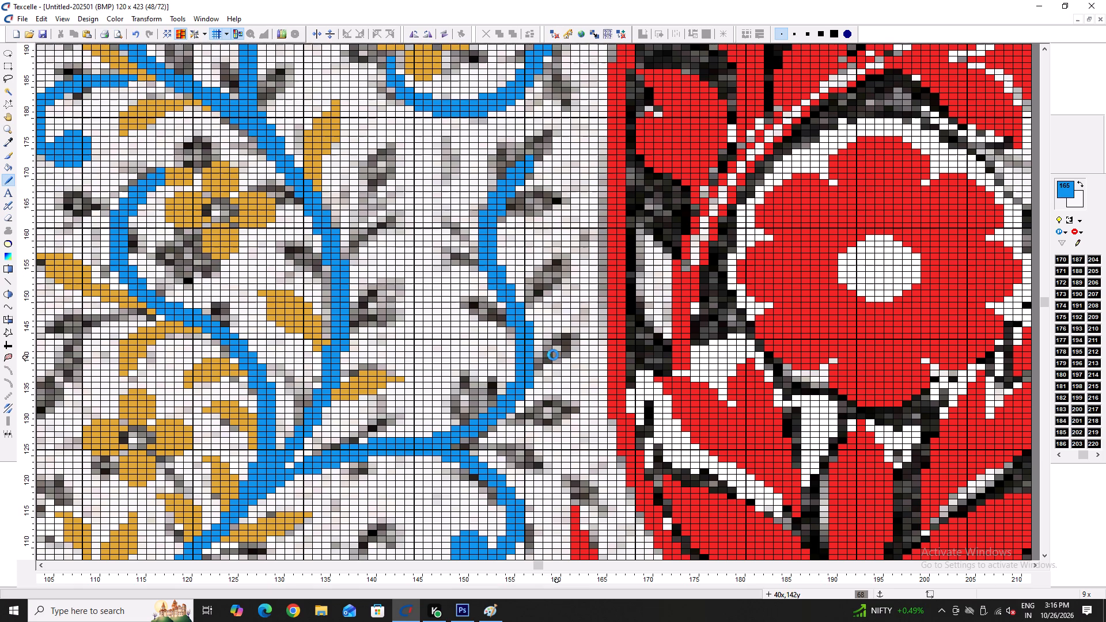
pyautogui.hotkey('ctrl', 's')
pyautogui.hotkey('ctrl', 's')
pyautogui.click(288, 462)
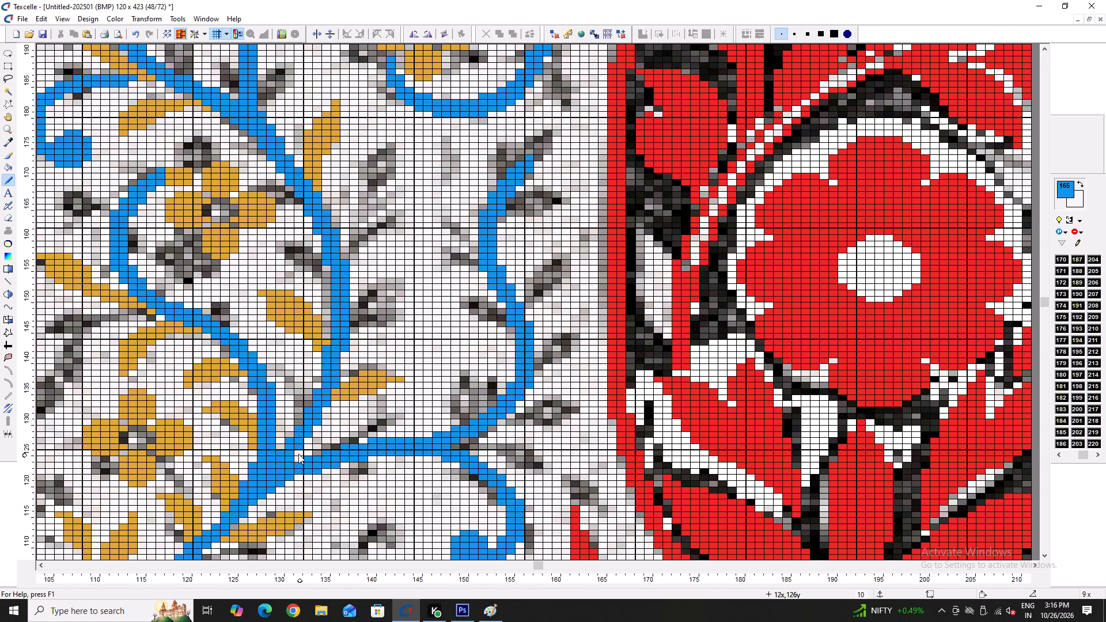
pyautogui.keyDown('ctrl'); pyautogui.scroll(-2, 298, 454); pyautogui.keyUp('ctrl')
pyautogui.keyDown('ctrl'); pyautogui.scroll(-4, 355, 413); pyautogui.keyUp('ctrl')
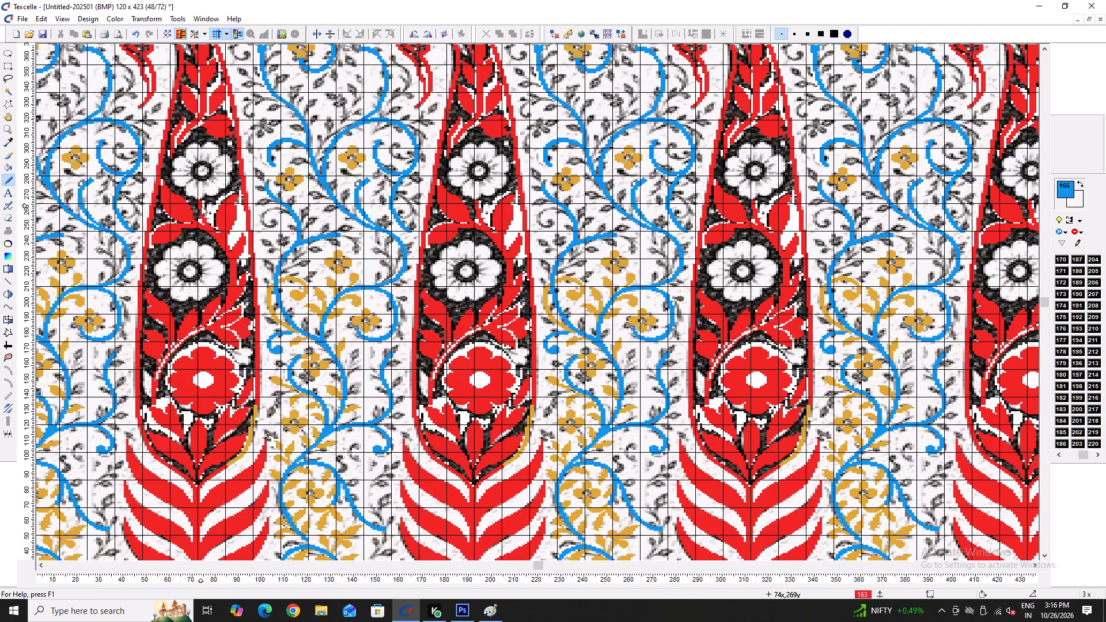
pyautogui.hotkey('ctrl', 's')
pyautogui.hotkey('ctrl', 's')
# Turn off the repeat display so that only the single 120 x 423 design is shown.
pyautogui.scroll(3, 210, 182)
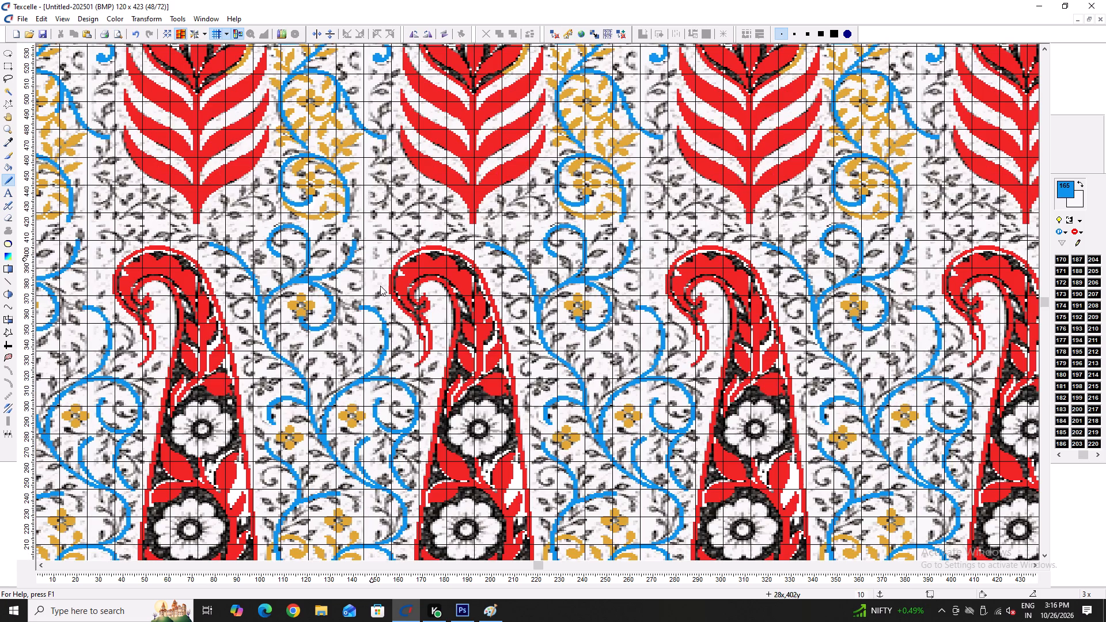
pyautogui.keyDown('ctrl'); pyautogui.scroll(4, 360, 230); pyautogui.keyUp('ctrl')
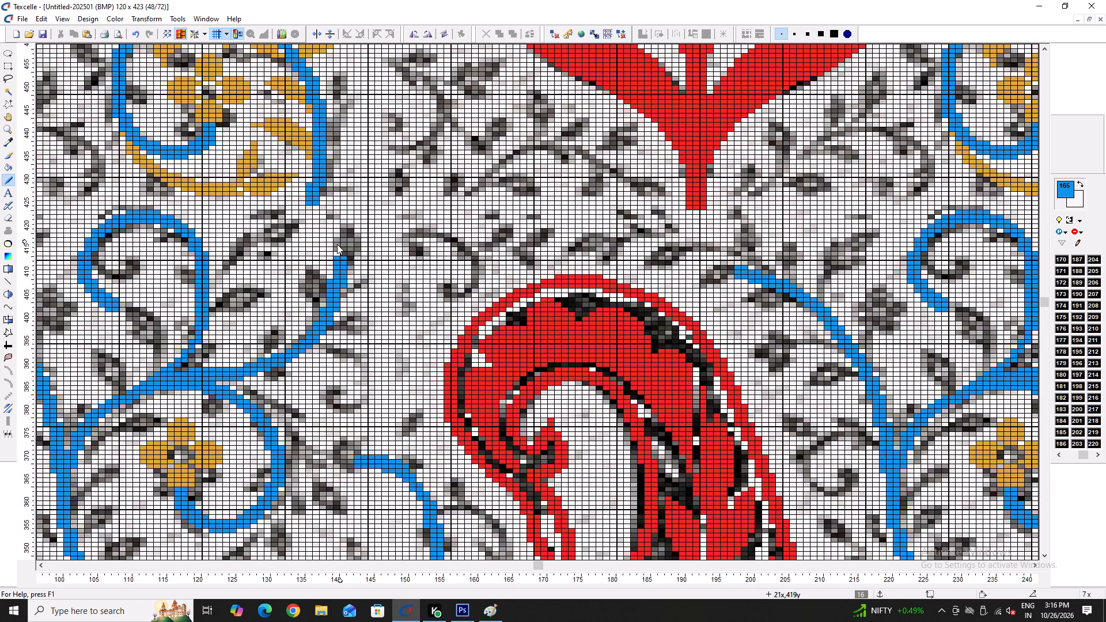
pyautogui.keyDown('ctrl'); pyautogui.scroll(-4, 323, 270); pyautogui.keyUp('ctrl')
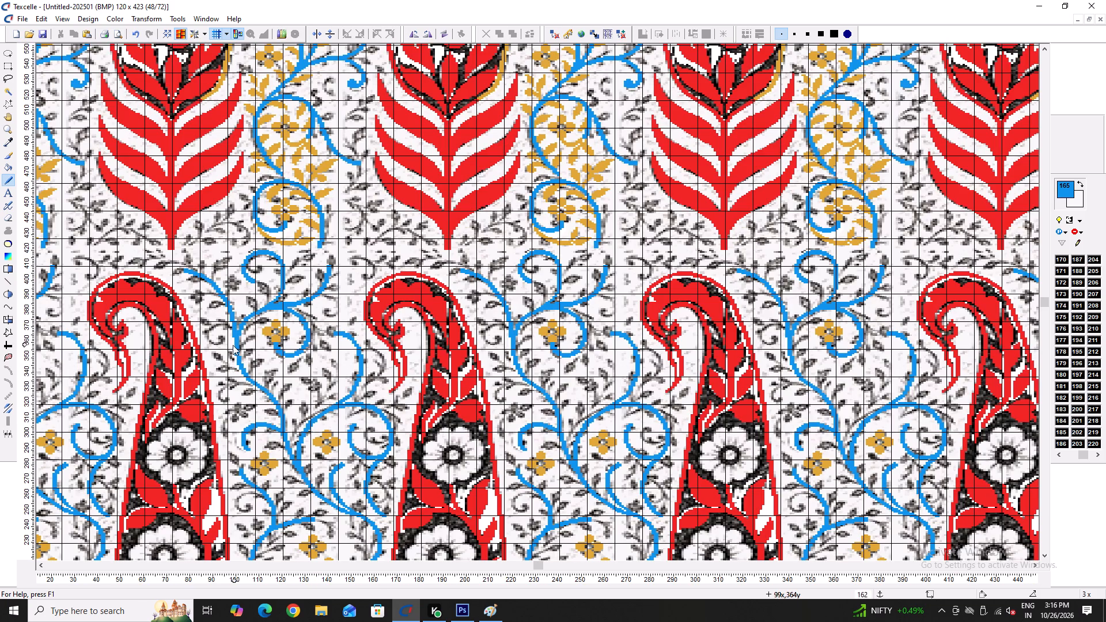
pyautogui.keyDown('ctrl'); pyautogui.scroll(2, 213, 374); pyautogui.keyUp('ctrl')
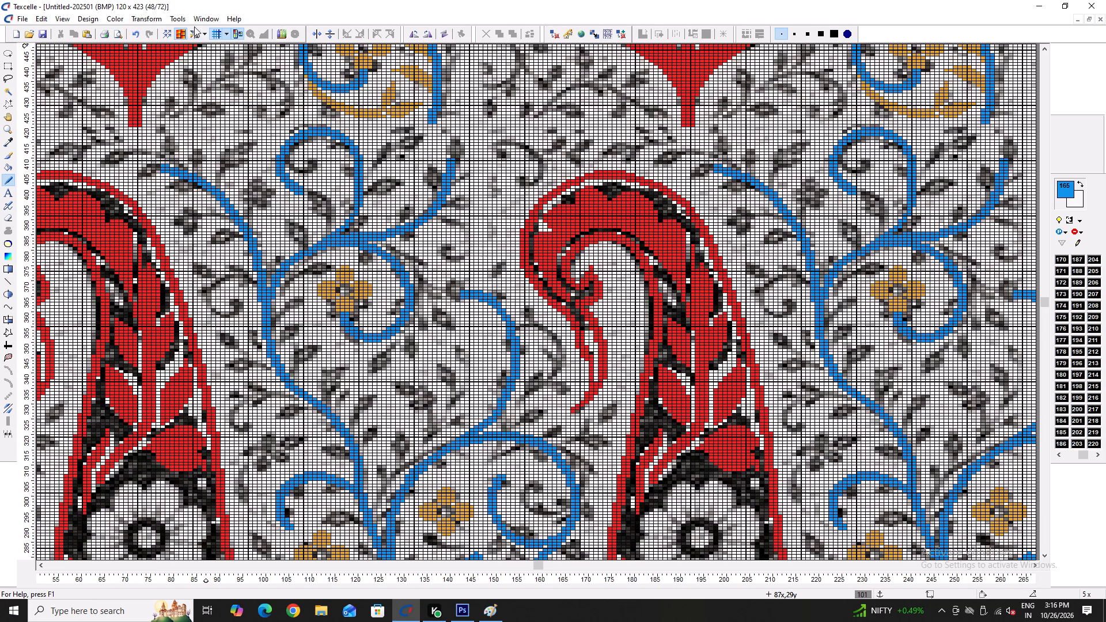
pyautogui.click(180, 34)
# Select all four petals of the gold flower near column 20, row 300 by colour, and store them as a reusable motif.
pyautogui.click(10, 92)
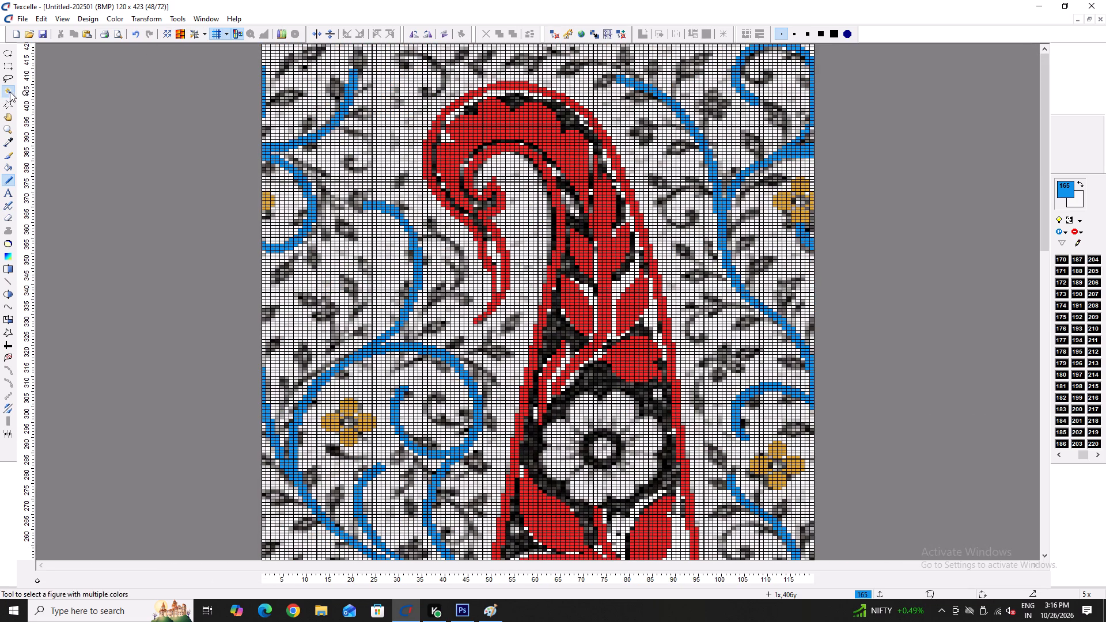
pyautogui.scroll(-1, 396, 293)
pyautogui.keyDown('ctrl'); pyautogui.scroll(5, 343, 381); pyautogui.keyUp('ctrl')
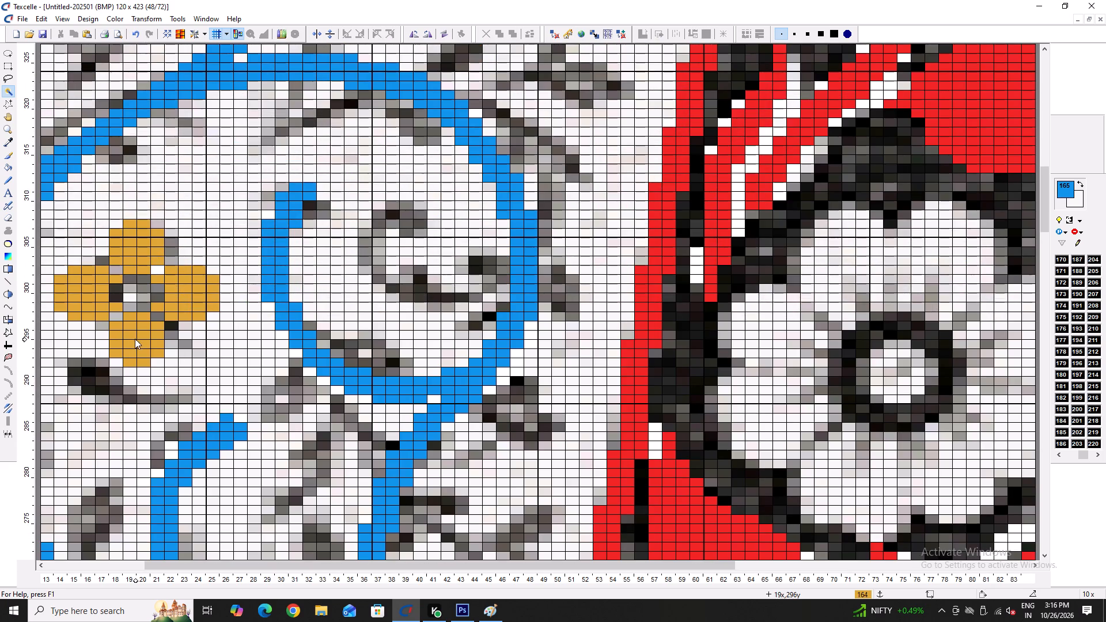
pyautogui.keyDown('ctrl'); pyautogui.scroll(3, 64, 328); pyautogui.keyUp('ctrl')
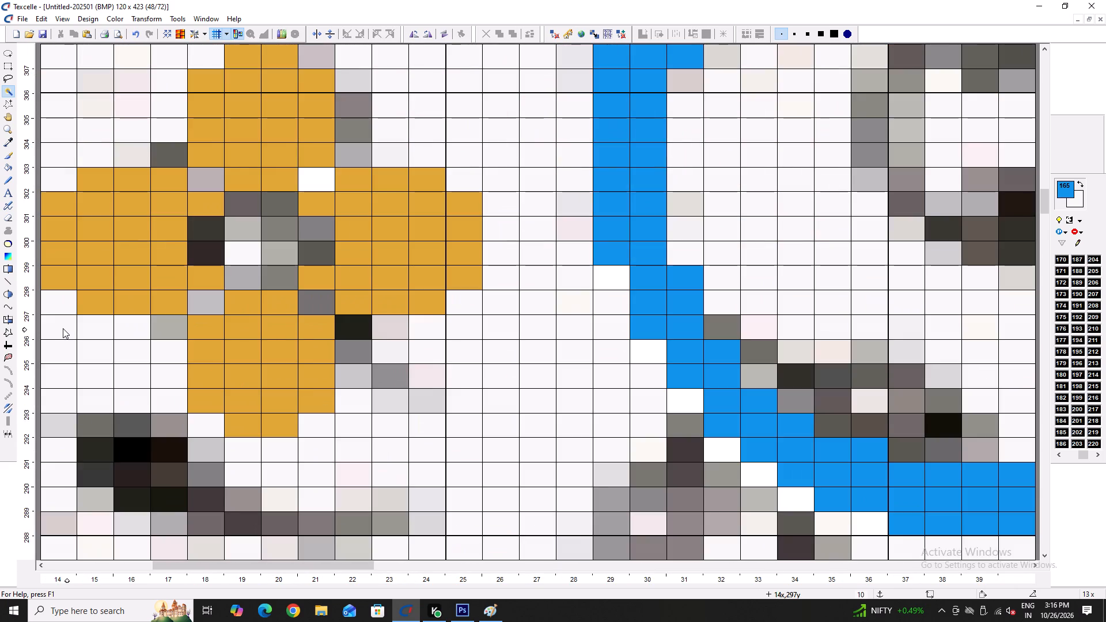
pyautogui.click(156, 259)
pyautogui.click(281, 108)
pyautogui.click(387, 221)
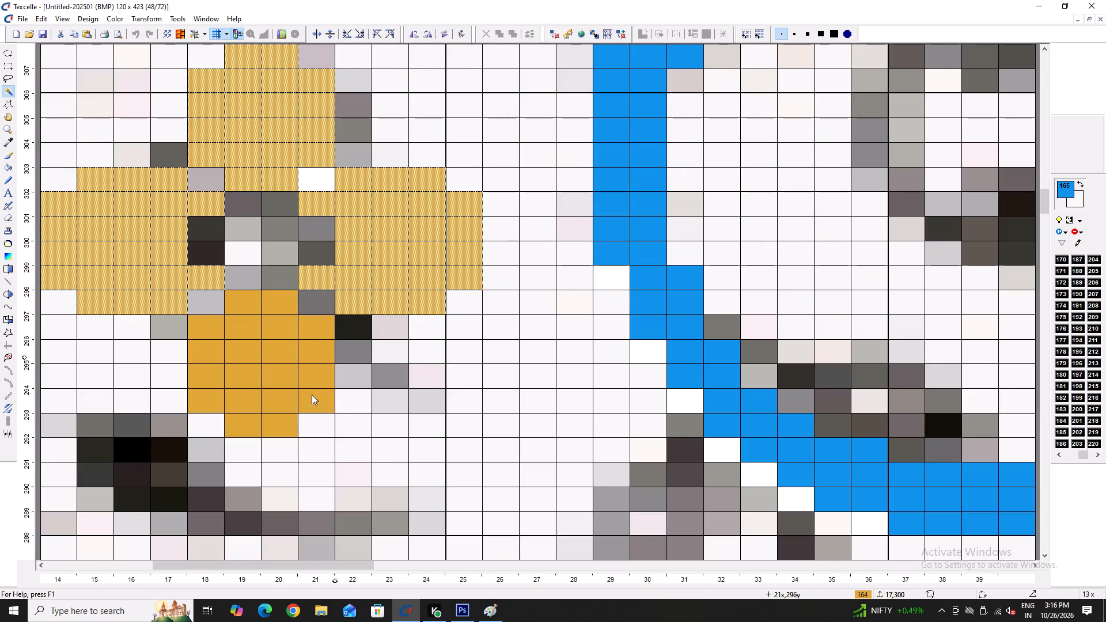
pyautogui.click(288, 415)
pyautogui.rightClick(403, 268)
pyautogui.click(396, 236)
pyautogui.moveTo(384, 249); pyautogui.dragTo(396, 249)
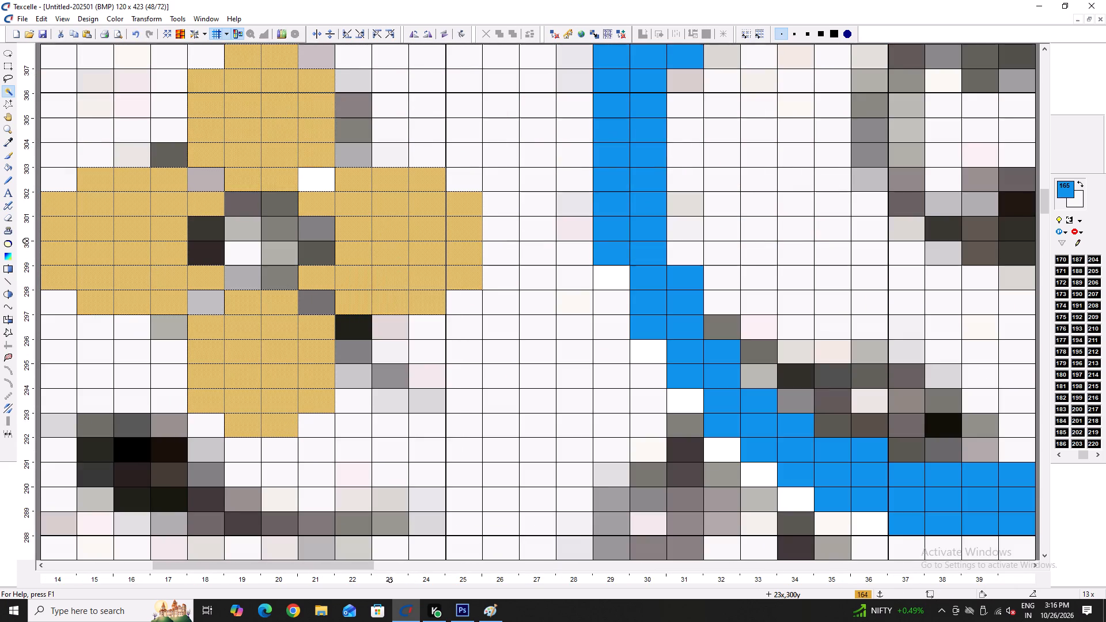
pyautogui.moveTo(396, 249); pyautogui.dragTo(1092, 144)
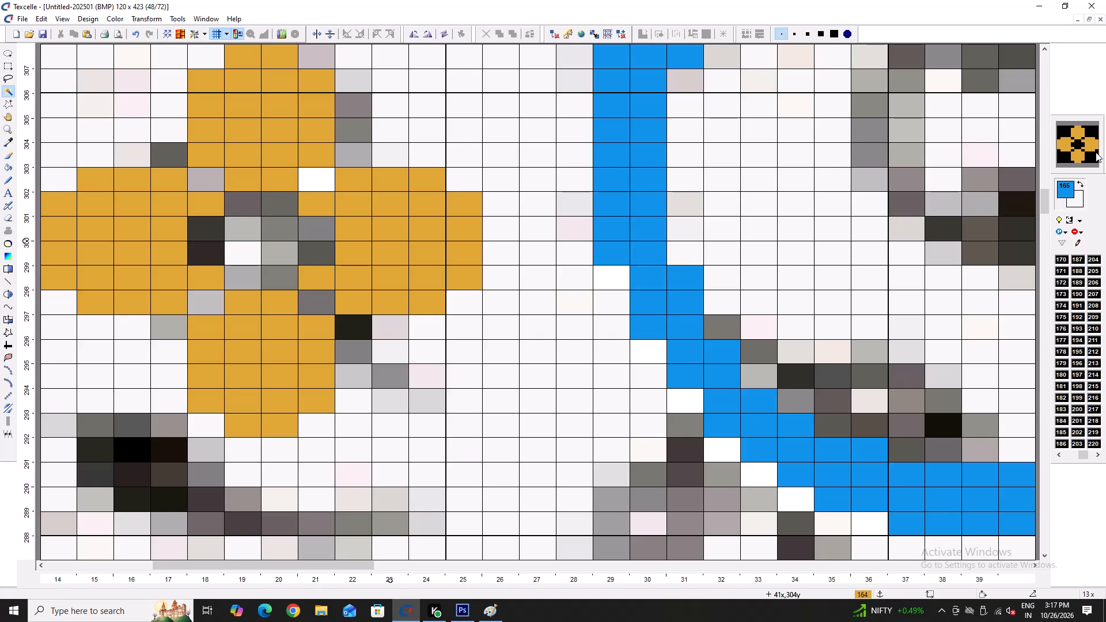
# Turn the repeat display of the design back on.
pyautogui.keyDown('ctrl'); pyautogui.scroll(-2, 910, 79); pyautogui.keyUp('ctrl')
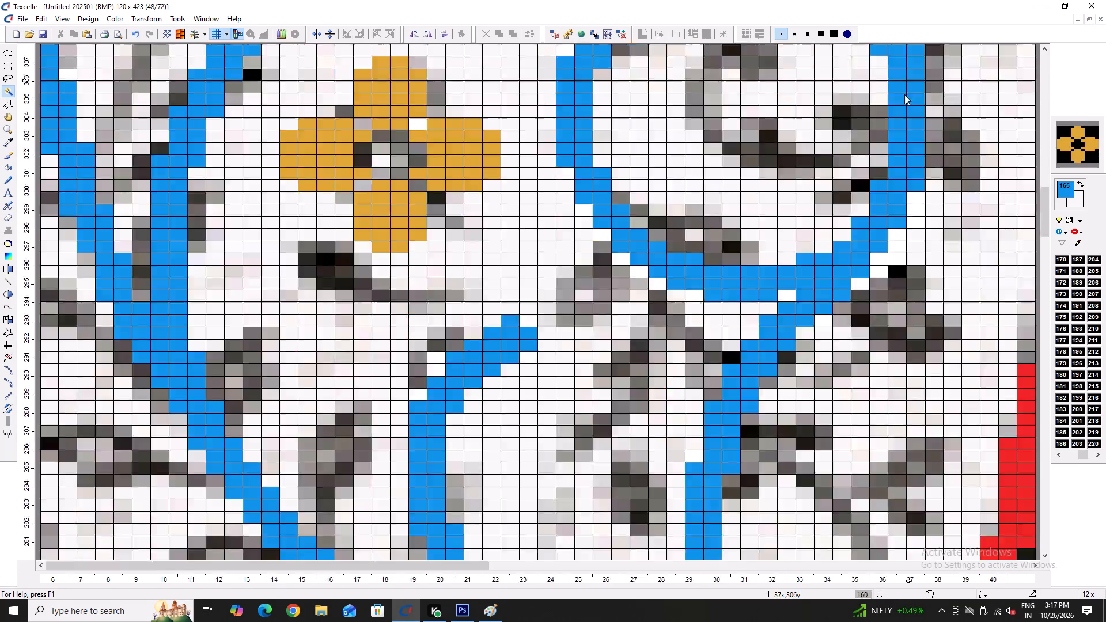
pyautogui.keyDown('ctrl'); pyautogui.scroll(-4, 904, 94); pyautogui.keyUp('ctrl')
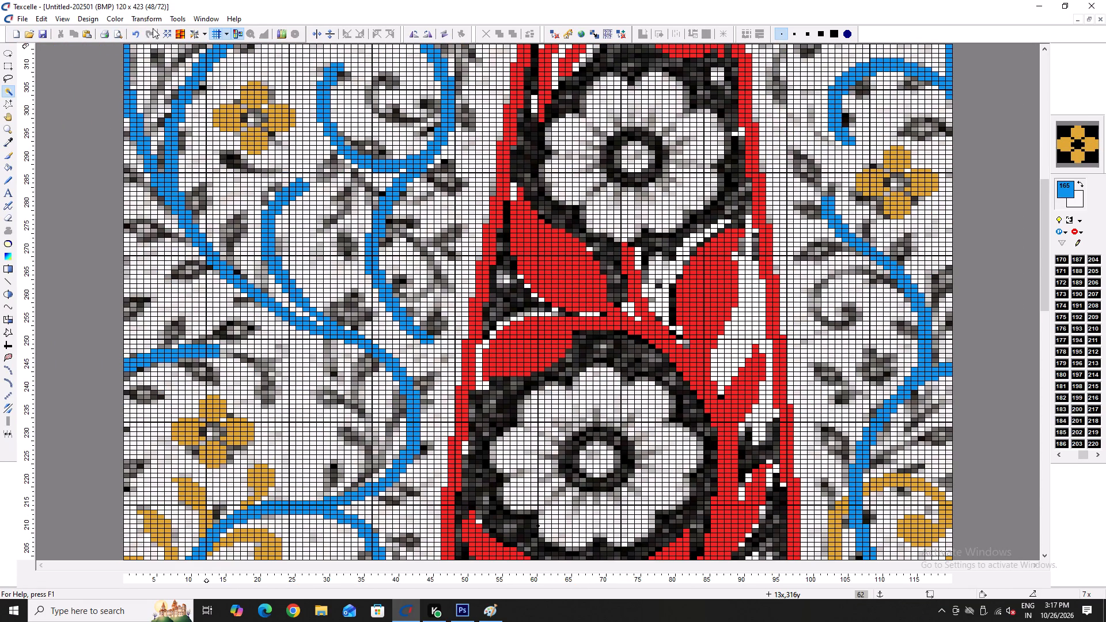
pyautogui.click(169, 33)
pyautogui.click(583, 334)
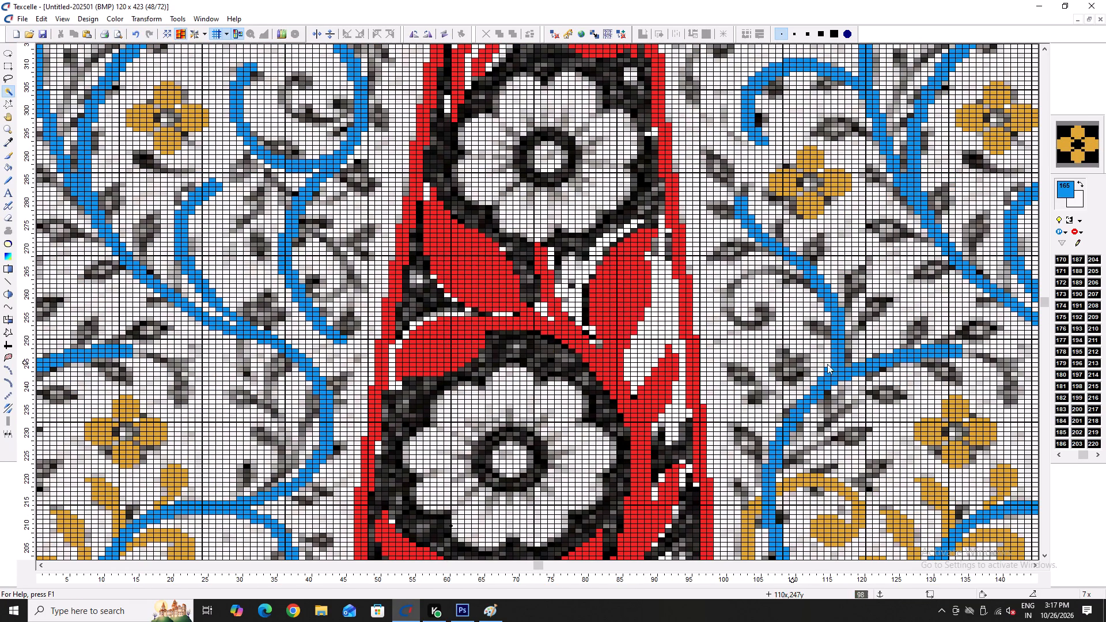
# Trace the outer edge and bottom of the small grey curl near column 100, row 260 in blue with the pencil.
pyautogui.scroll(-6, 827, 364)
pyautogui.keyDown('ctrl'); pyautogui.scroll(-3, 773, 354); pyautogui.keyUp('ctrl')
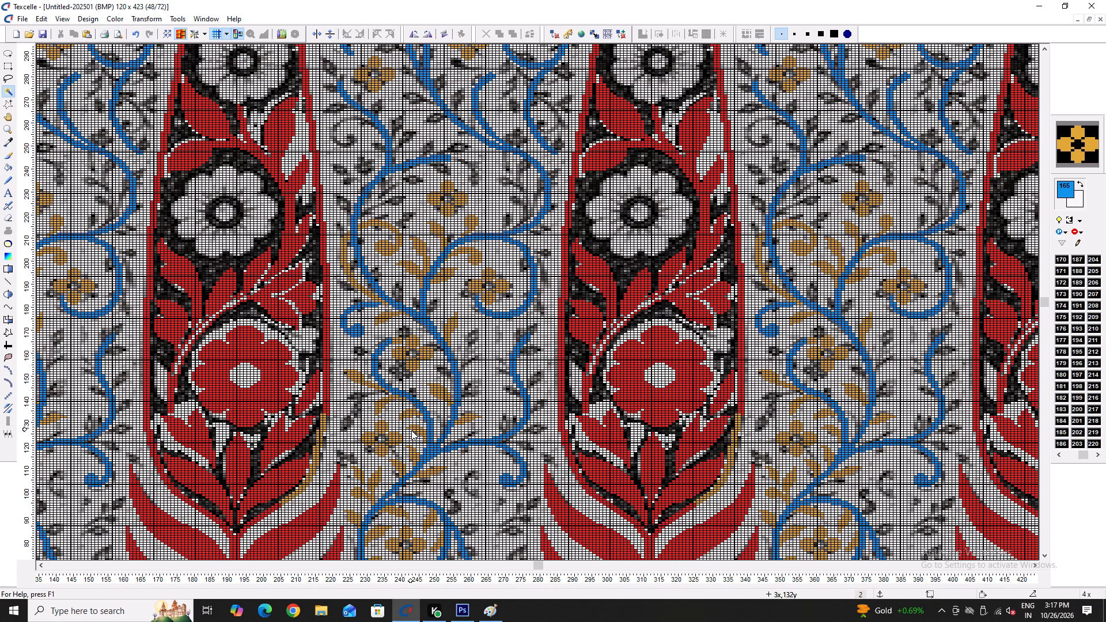
pyautogui.press('x')
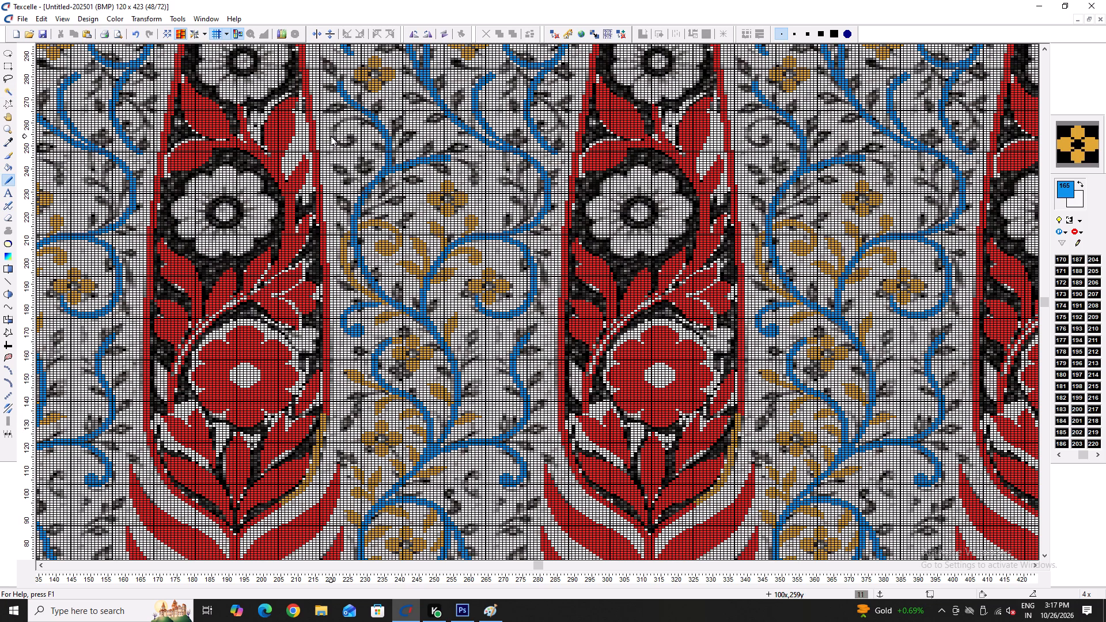
pyautogui.keyDown('ctrl'); pyautogui.scroll(5, 335, 138); pyautogui.keyUp('ctrl')
pyautogui.press('x')
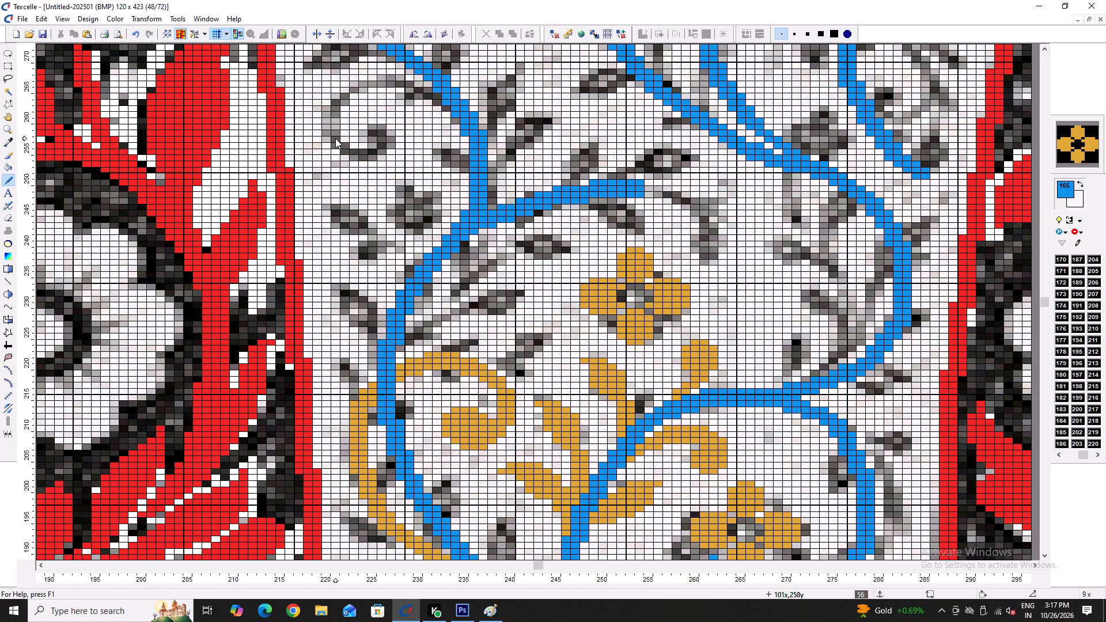
pyautogui.scroll(1, 358, 196)
pyautogui.keyDown('ctrl'); pyautogui.scroll(1, 313, 164); pyautogui.keyUp('ctrl')
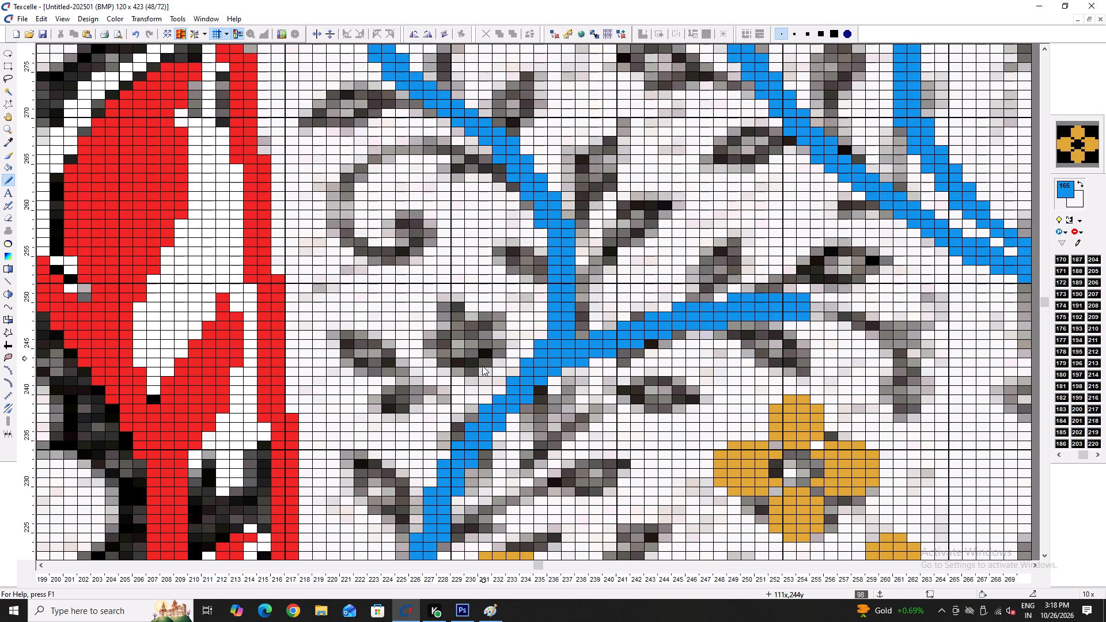
pyautogui.press('x')
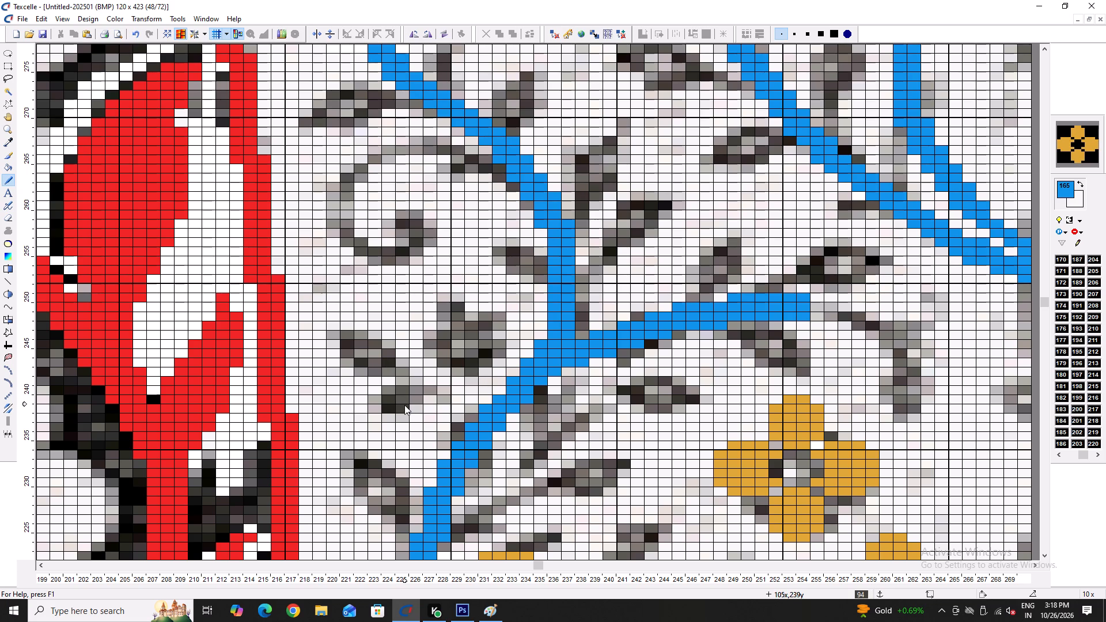
pyautogui.press('x')
pyautogui.keyDown('ctrl'); pyautogui.scroll(3, 331, 172); pyautogui.keyUp('ctrl')
pyautogui.scroll(2, 339, 225)
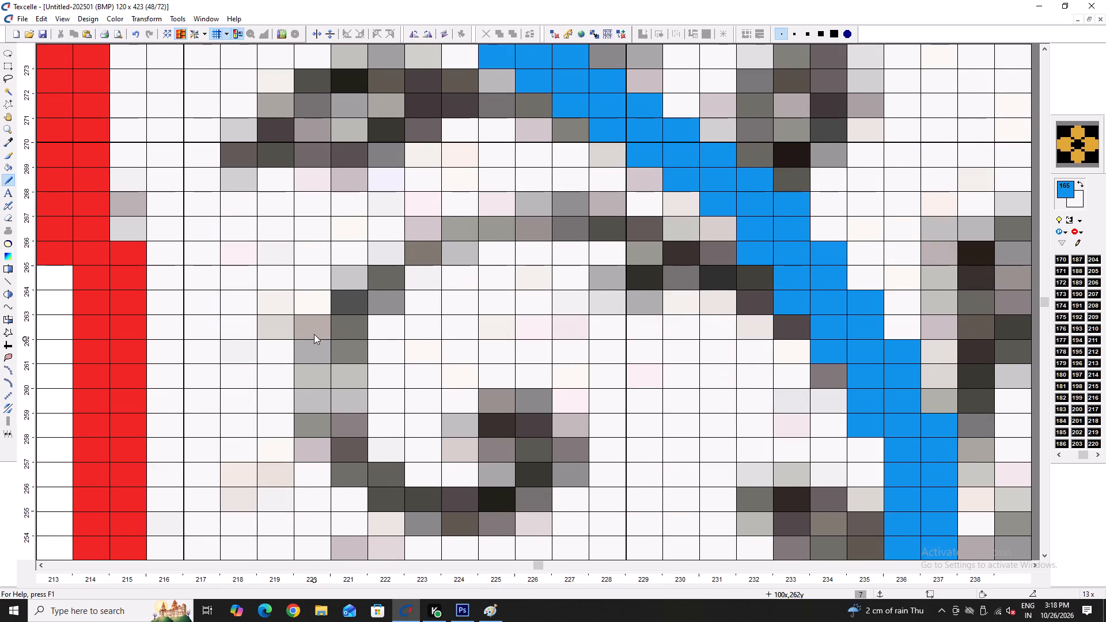
pyautogui.moveTo(325, 331); pyautogui.dragTo(344, 431)
pyautogui.moveTo(343, 432); pyautogui.dragTo(348, 464)
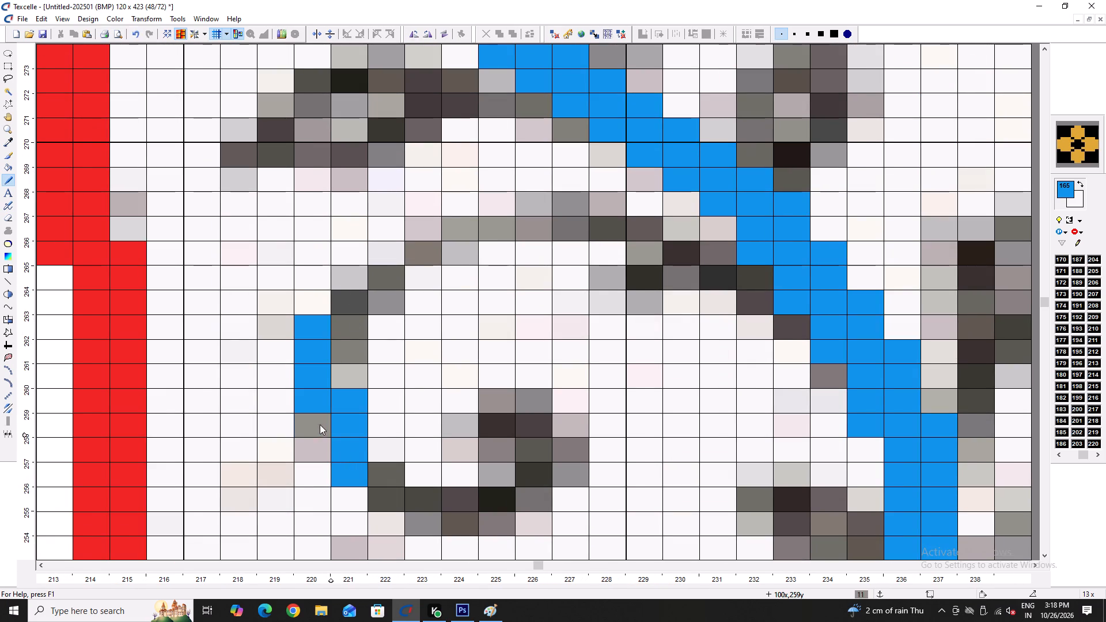
pyautogui.click(320, 424)
pyautogui.scroll(-1, 340, 430)
pyautogui.click(373, 439)
pyautogui.moveTo(432, 471); pyautogui.dragTo(482, 472)
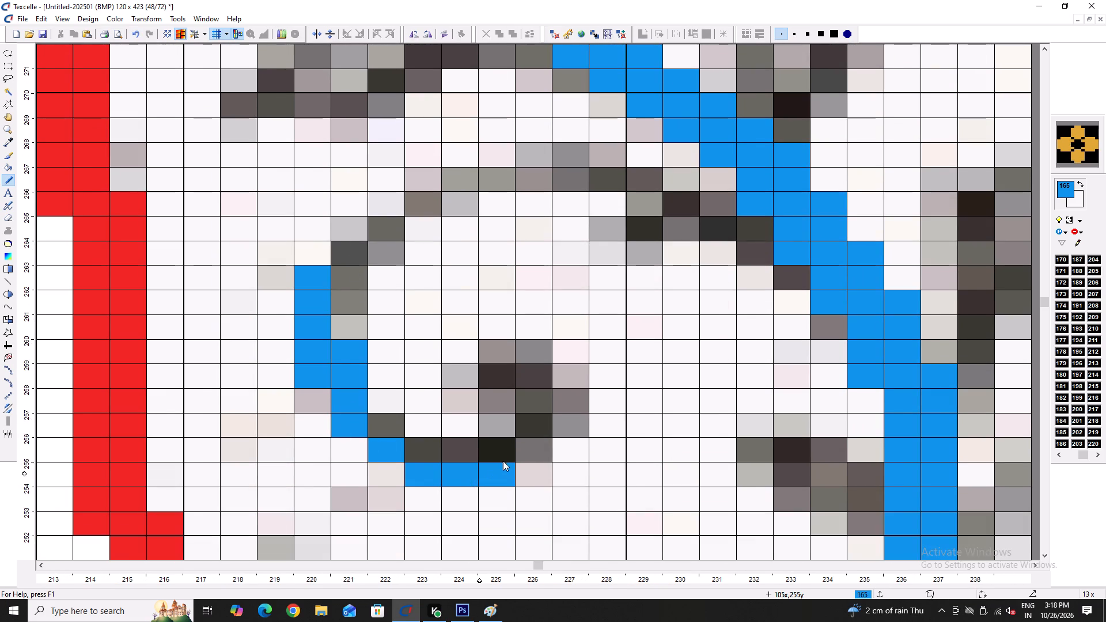
# Draw the curl's rounded inner end as a solid blue bulb around columns 104–107, rows 255–260, and clear a stray edge pixel.
pyautogui.click(541, 452)
pyautogui.moveTo(566, 424); pyautogui.dragTo(507, 340)
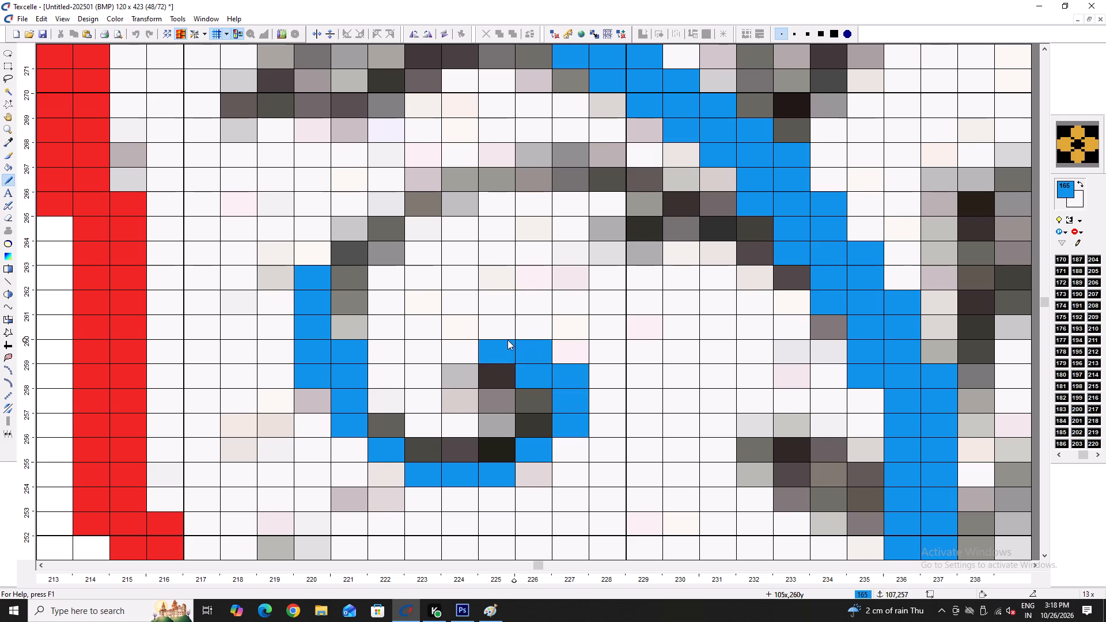
pyautogui.moveTo(507, 340); pyautogui.dragTo(489, 388)
pyautogui.rightClick(453, 354)
pyautogui.click(571, 437)
pyautogui.click(546, 469)
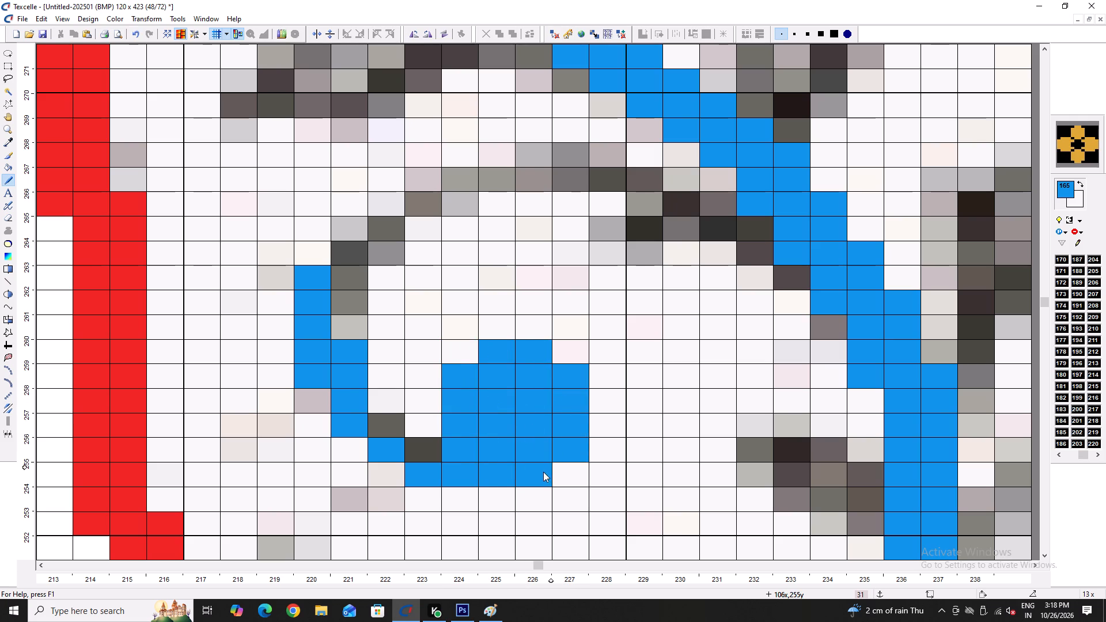
pyautogui.rightClick(347, 355)
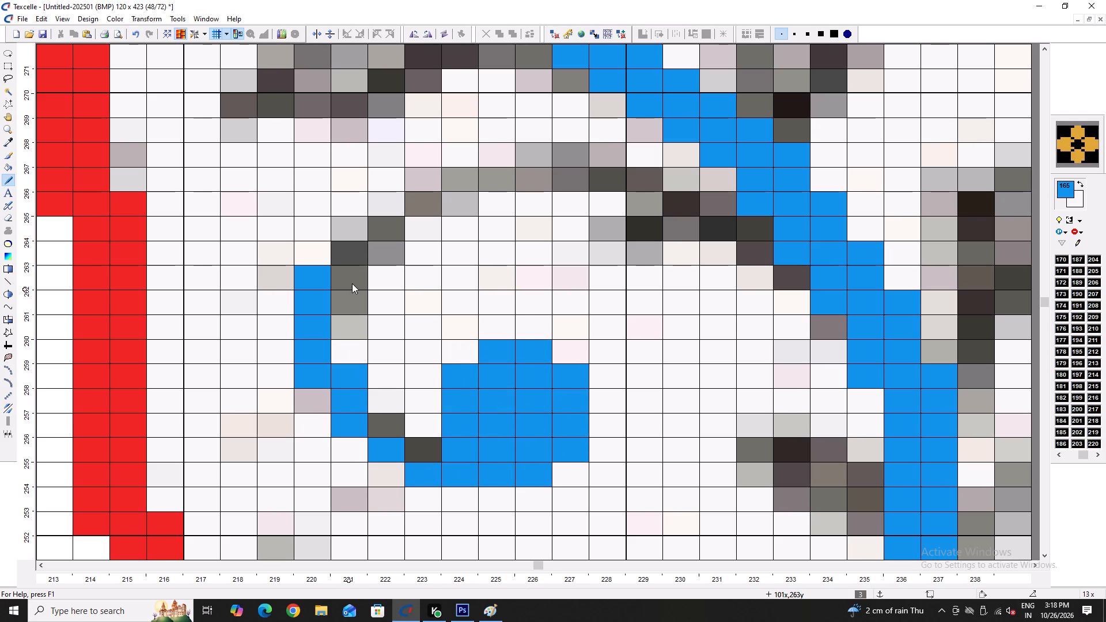
# Trace the curl's upper arc in blue from its outer edge along row 267 to the main blue stem, erasing misplaced pixels.
pyautogui.moveTo(351, 261); pyautogui.dragTo(351, 253)
pyautogui.click(353, 235)
pyautogui.click(372, 214)
pyautogui.click(419, 182)
pyautogui.moveTo(449, 182); pyautogui.dragTo(629, 176)
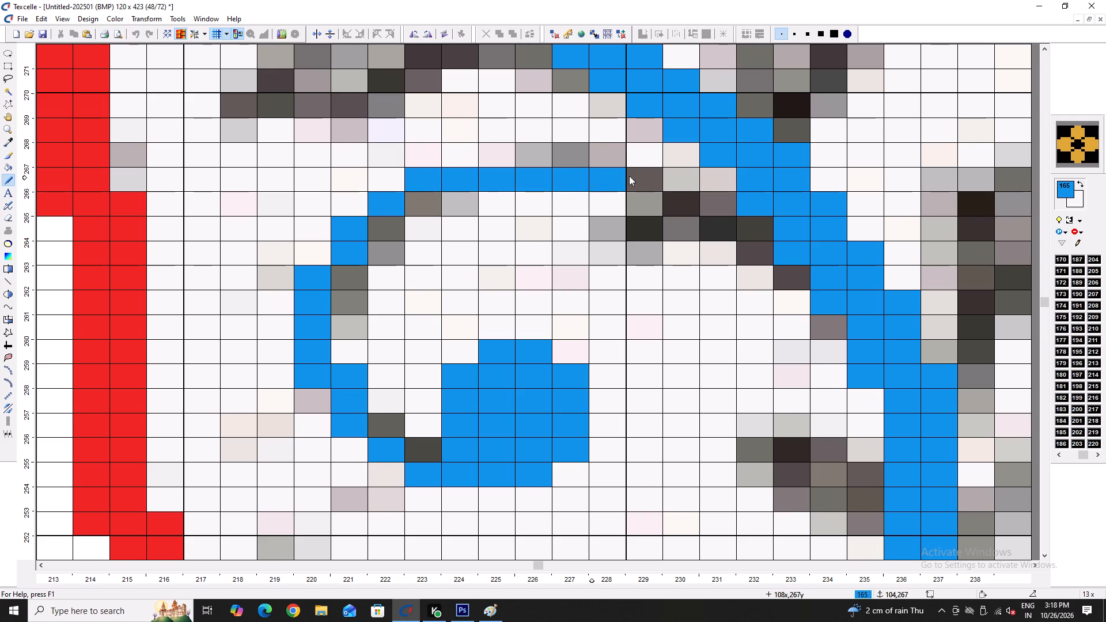
pyautogui.moveTo(629, 176); pyautogui.dragTo(675, 183)
pyautogui.click(711, 223)
pyautogui.click(698, 215)
pyautogui.rightClick(678, 175)
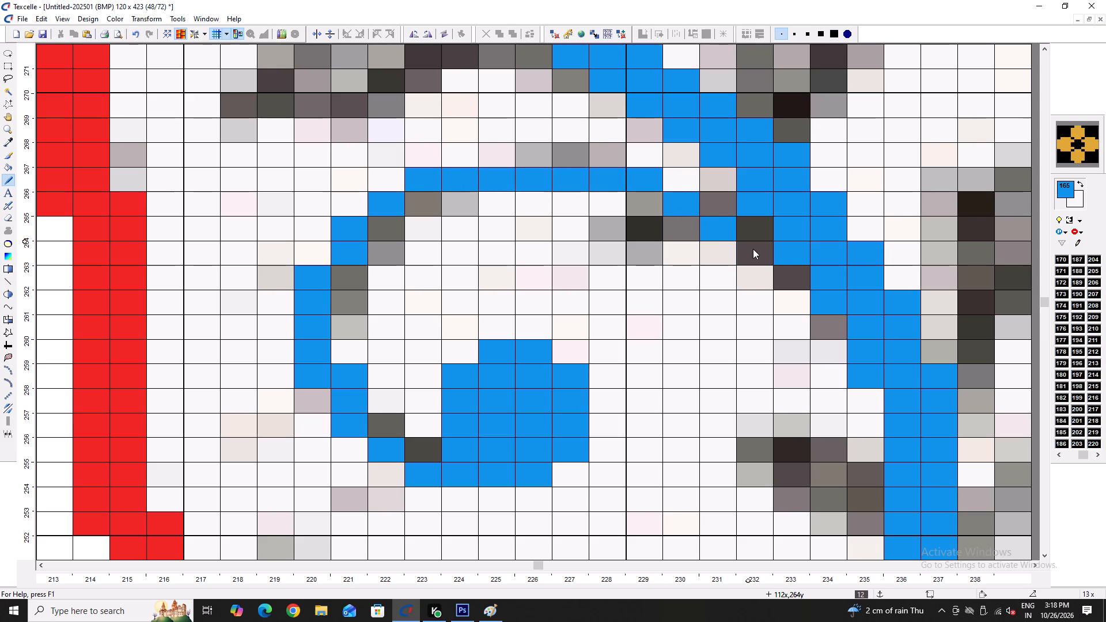
pyautogui.click(753, 249)
pyautogui.click(797, 279)
pyautogui.click(829, 314)
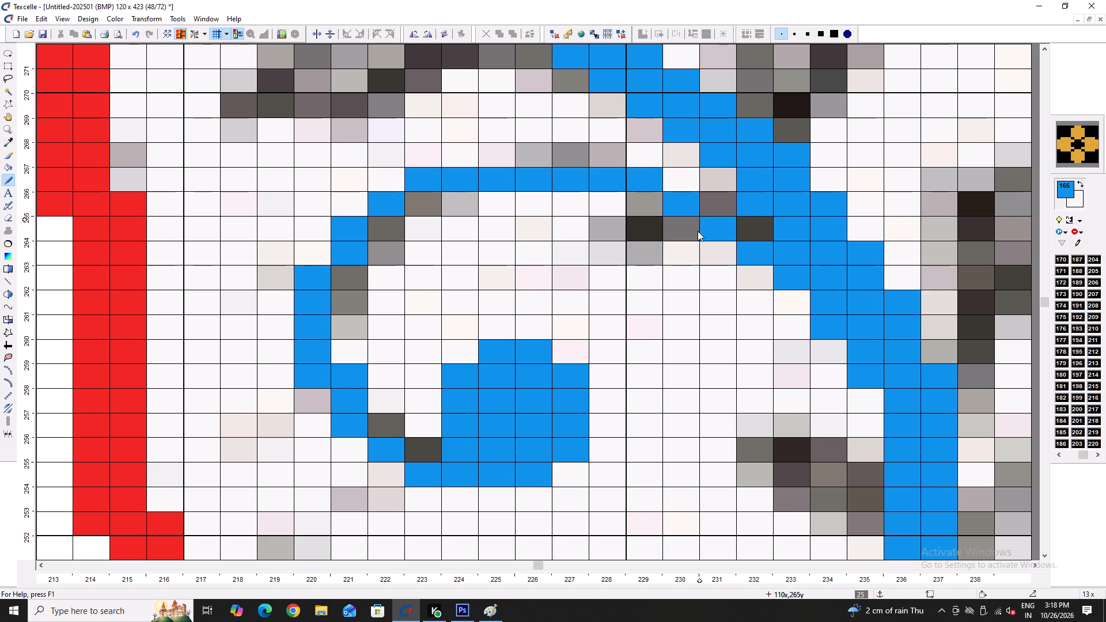
pyautogui.click(645, 204)
pyautogui.rightClick(647, 191)
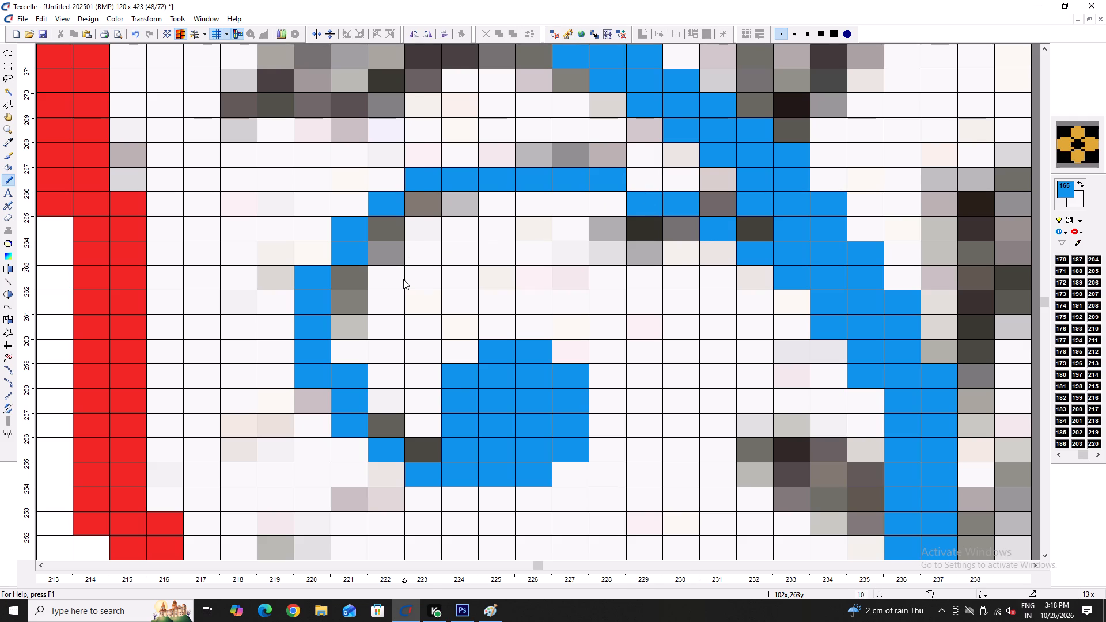
# Thicken the curl's outer side to about two pixels in blue, from its lower bend up to row 265.
pyautogui.scroll(1, 361, 327)
pyautogui.moveTo(342, 333); pyautogui.dragTo(336, 414)
pyautogui.moveTo(376, 448); pyautogui.dragTo(380, 473)
pyautogui.click(381, 475)
pyautogui.click(426, 499)
pyautogui.moveTo(379, 329); pyautogui.dragTo(372, 271)
pyautogui.click(372, 270)
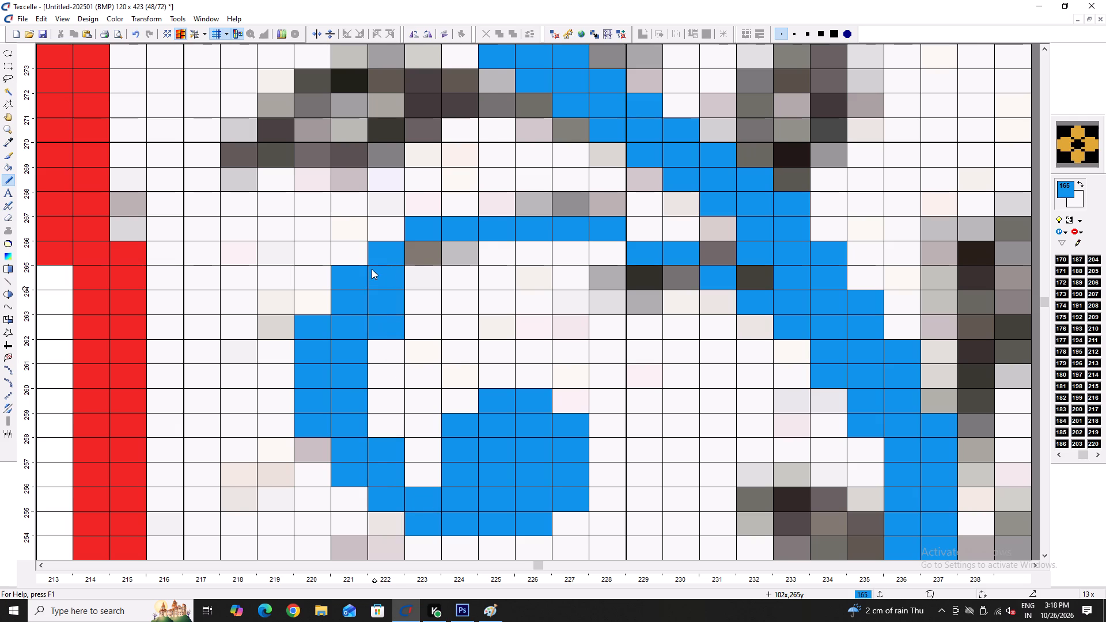
# Thicken the curl's upper arc in blue along rows 264–266, filling its gaps and smoothing where it joins the stem.
pyautogui.click(417, 275)
pyautogui.moveTo(442, 276); pyautogui.dragTo(618, 282)
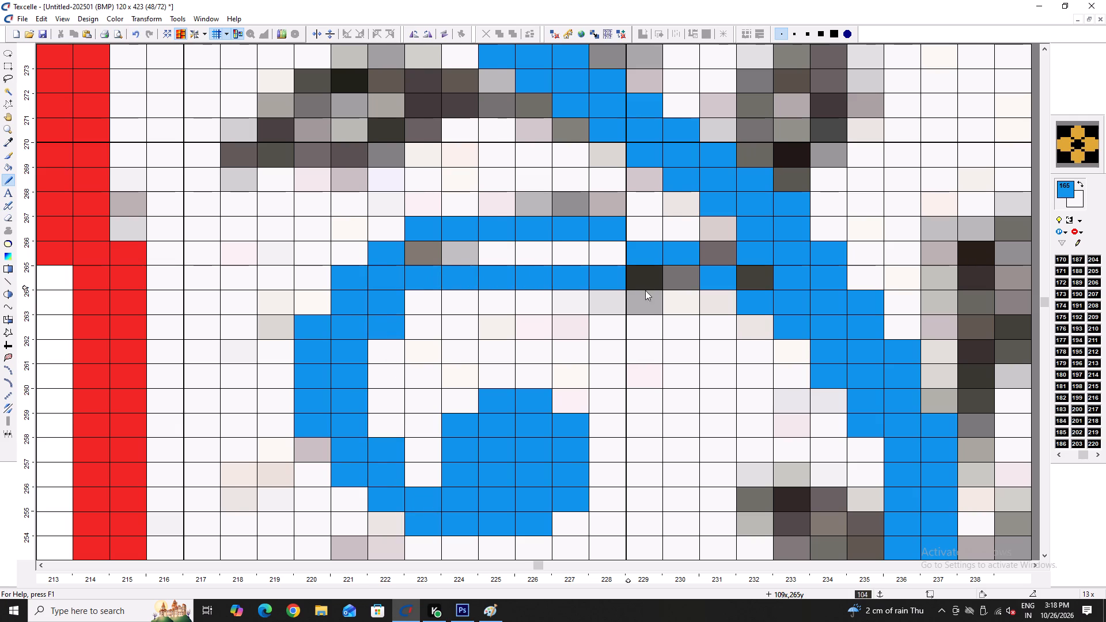
pyautogui.moveTo(642, 300); pyautogui.dragTo(705, 300)
pyautogui.moveTo(701, 280); pyautogui.dragTo(660, 283)
pyautogui.moveTo(638, 270); pyautogui.dragTo(426, 268)
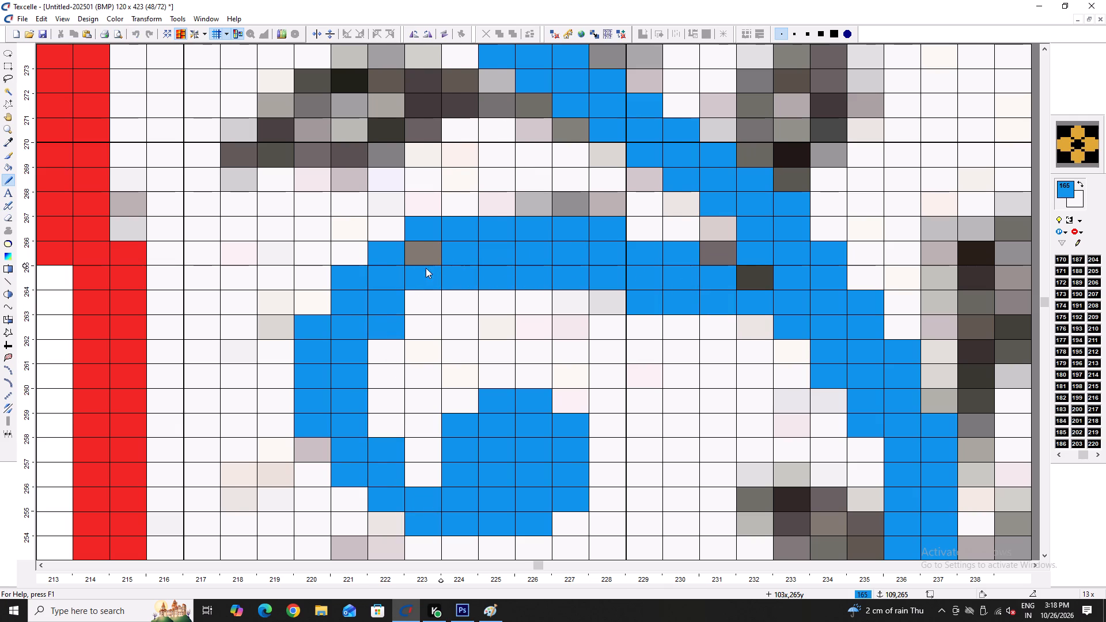
pyautogui.moveTo(426, 268); pyautogui.dragTo(418, 273)
pyautogui.click(416, 276)
pyautogui.click(412, 287)
pyautogui.click(419, 249)
pyautogui.moveTo(426, 287); pyautogui.dragTo(426, 294)
pyautogui.doubleClick(760, 320)
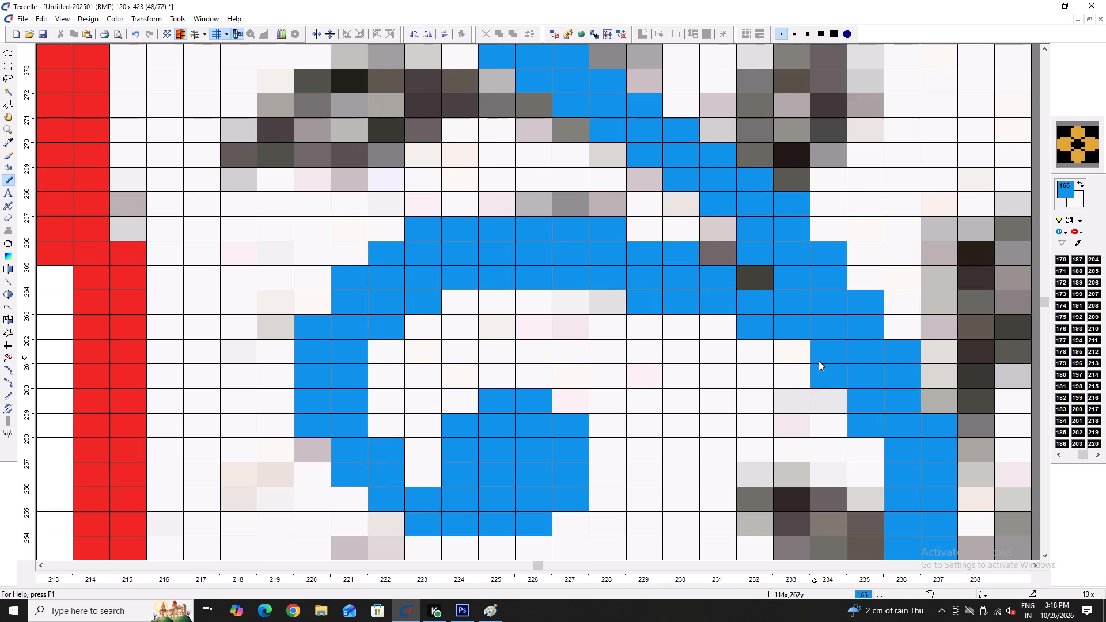
pyautogui.click(819, 361)
pyautogui.click(794, 352)
# Thicken and round the curl's underside in blue around rows 254–258, below the bulb.
pyautogui.keyDown('ctrl'); pyautogui.scroll(-5, 711, 425); pyautogui.keyUp('ctrl')
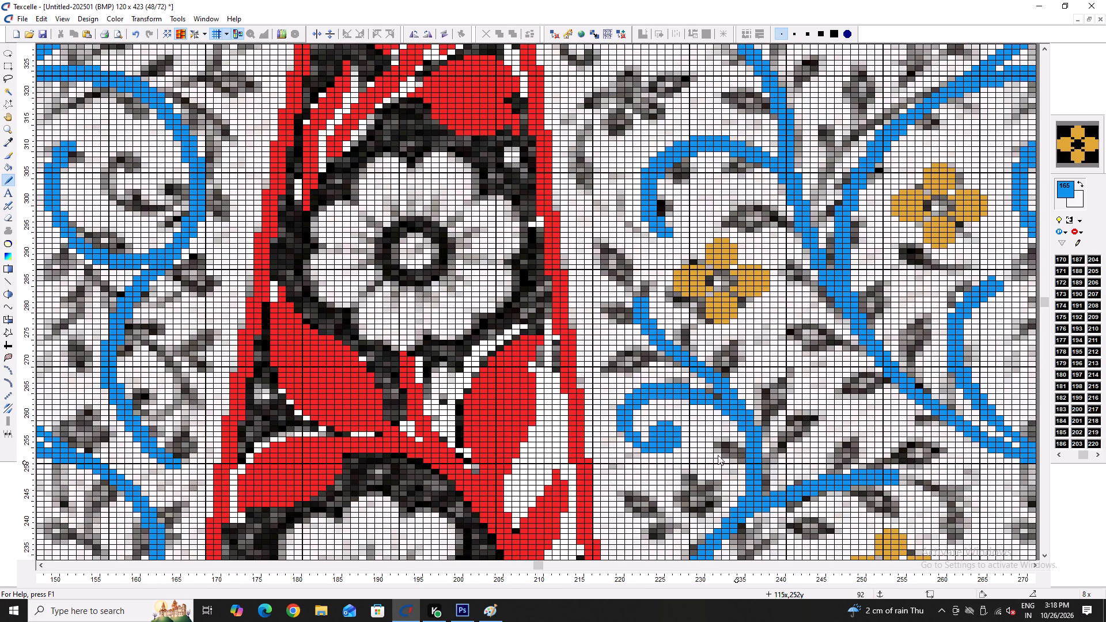
pyautogui.keyDown('ctrl'); pyautogui.scroll(4, 690, 449); pyautogui.keyUp('ctrl')
pyautogui.click(540, 407)
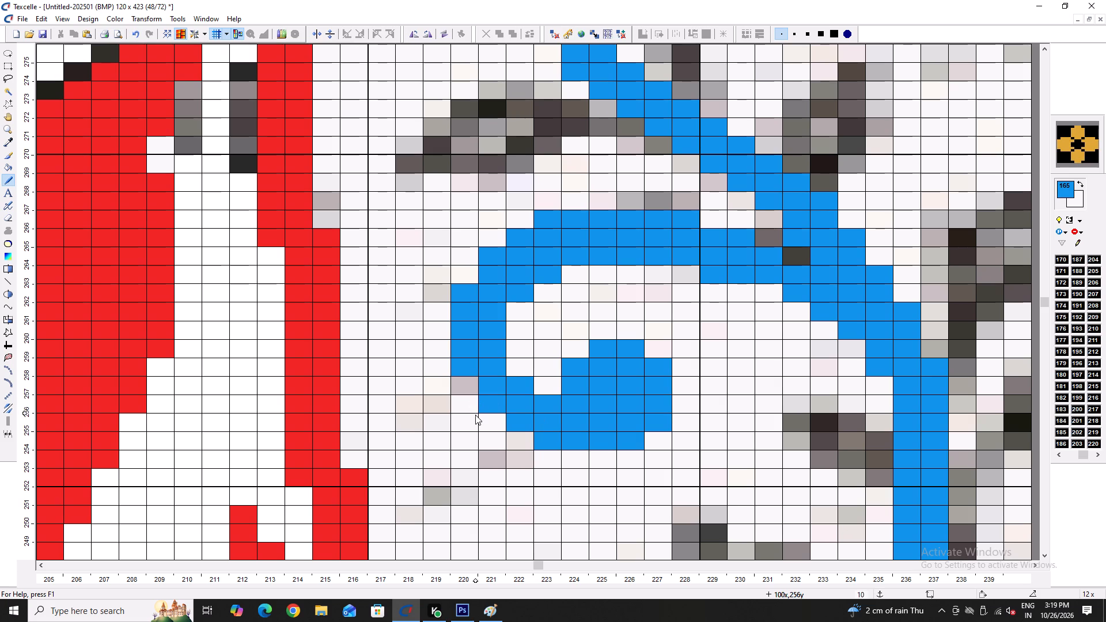
pyautogui.click(464, 385)
pyautogui.click(492, 419)
pyautogui.doubleClick(512, 436)
pyautogui.moveTo(539, 452); pyautogui.dragTo(575, 458)
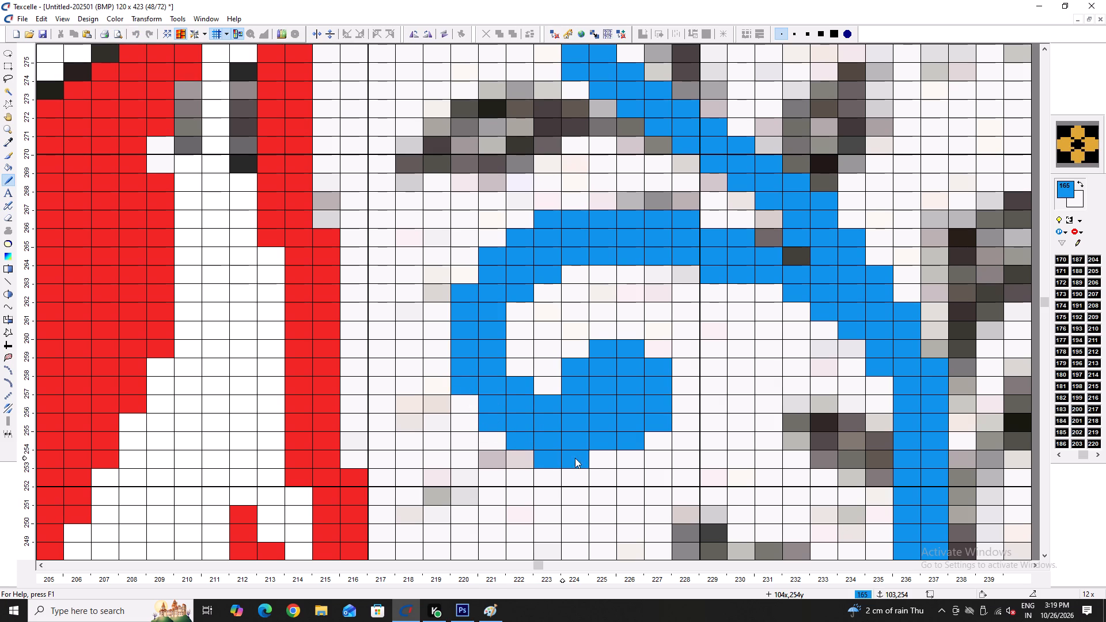
pyautogui.moveTo(575, 458); pyautogui.dragTo(620, 454)
pyautogui.doubleClick(661, 439)
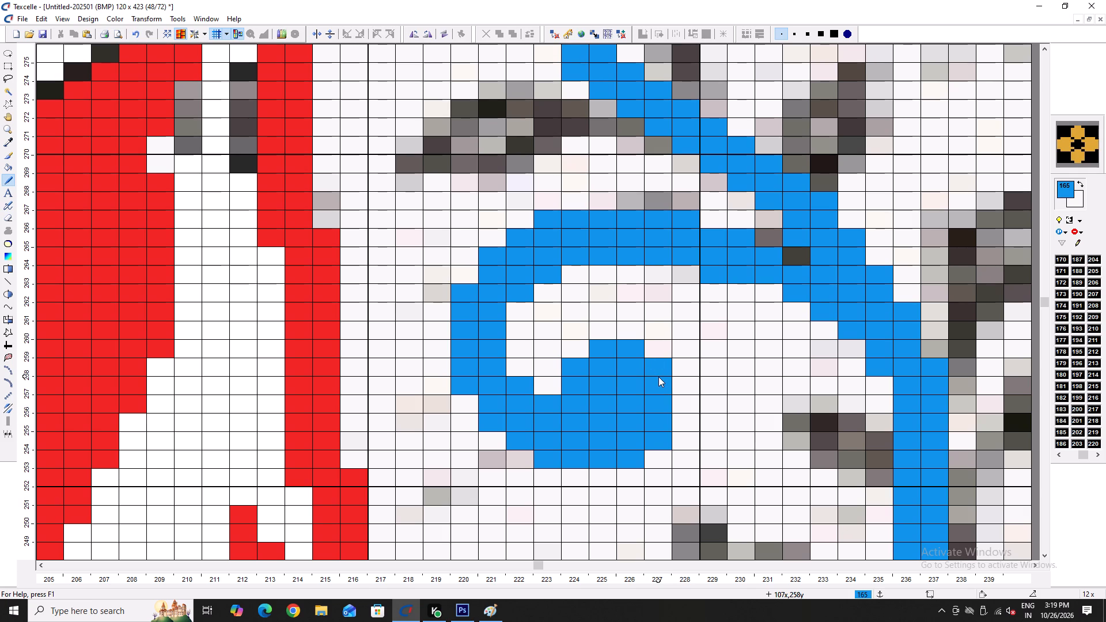
# Examine the repeated design along its height for grey vines and leaves that still need tracing.
pyautogui.keyDown('ctrl'); pyautogui.scroll(-6, 647, 380); pyautogui.keyUp('ctrl')
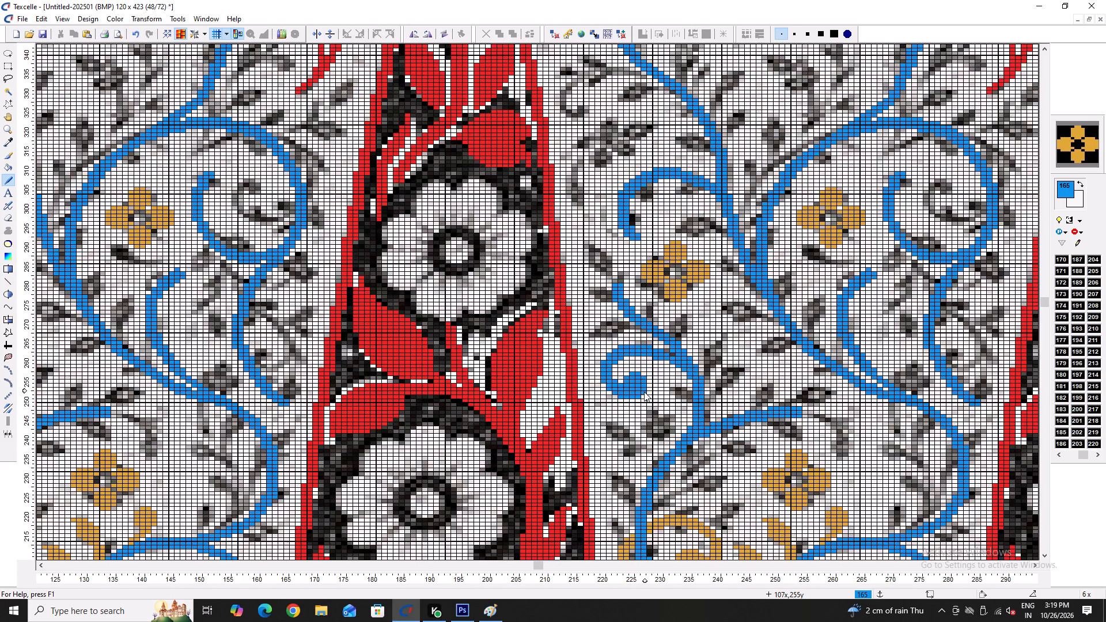
pyautogui.keyDown('ctrl'); pyautogui.scroll(-2, 639, 393); pyautogui.keyUp('ctrl')
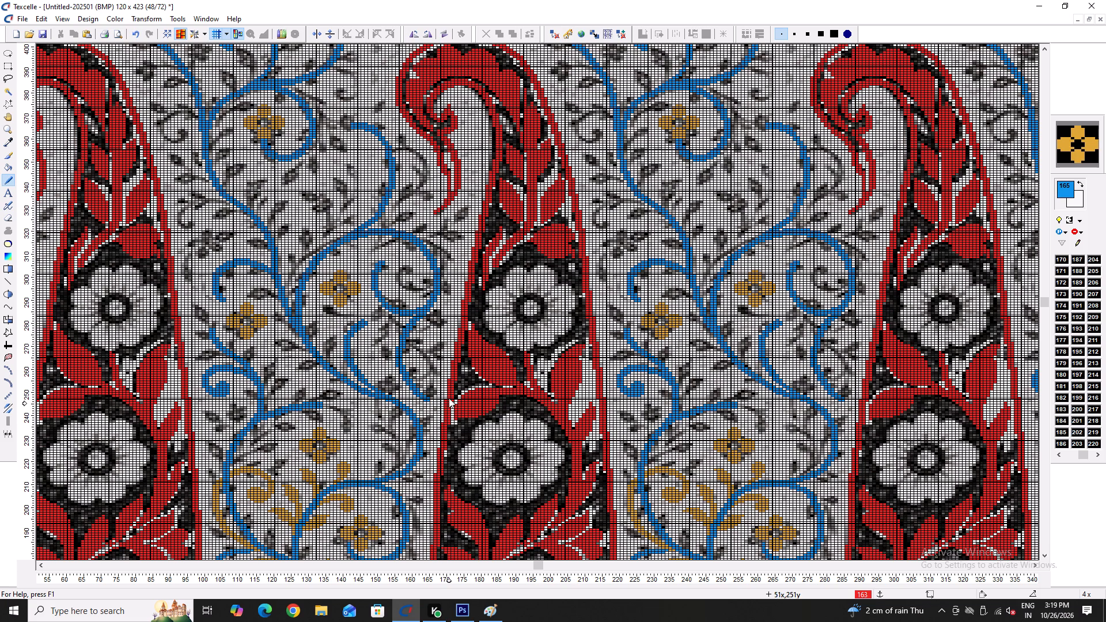
pyautogui.keyDown('ctrl'); pyautogui.scroll(3, 388, 351); pyautogui.keyUp('ctrl')
pyautogui.keyDown('ctrl'); pyautogui.scroll(-3, 388, 351); pyautogui.keyUp('ctrl')
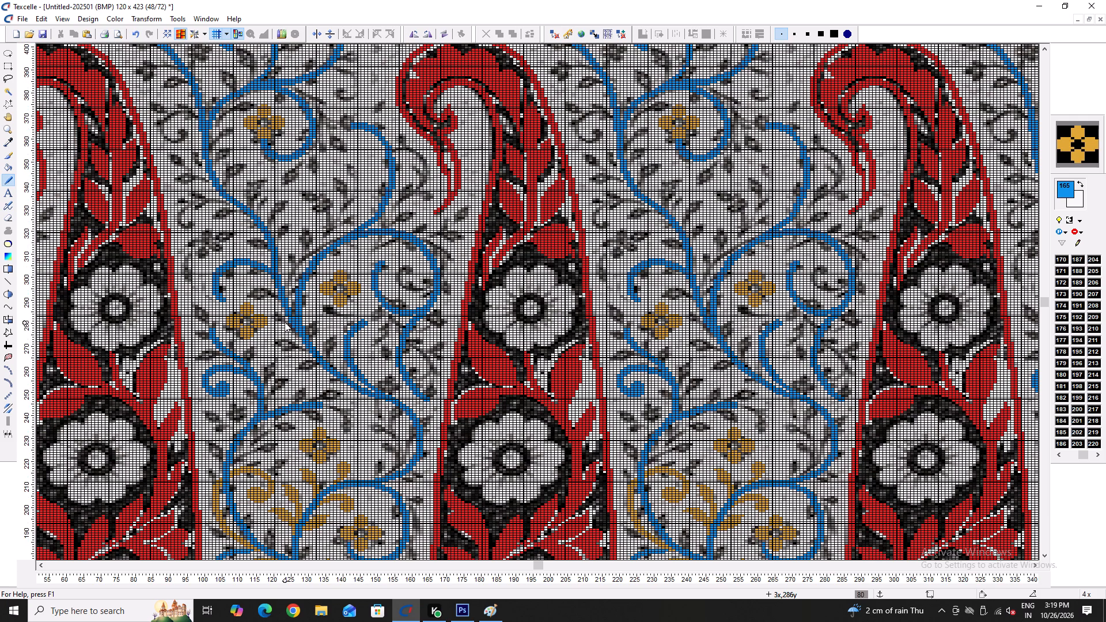
pyautogui.scroll(2, 285, 322)
pyautogui.scroll(3, 384, 293)
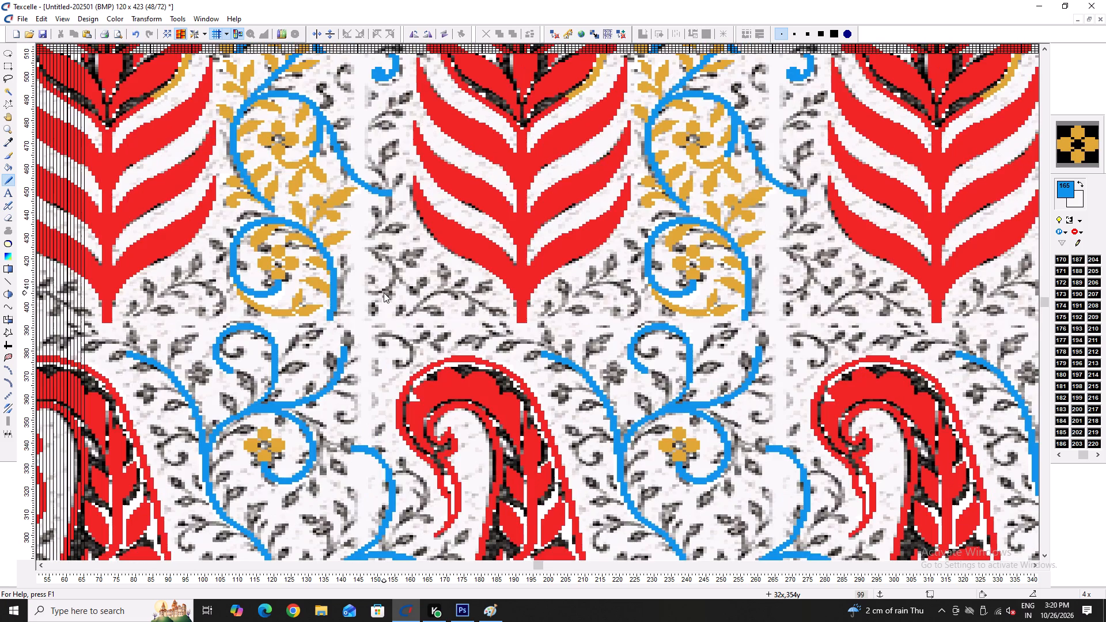
pyautogui.scroll(-3, 382, 299)
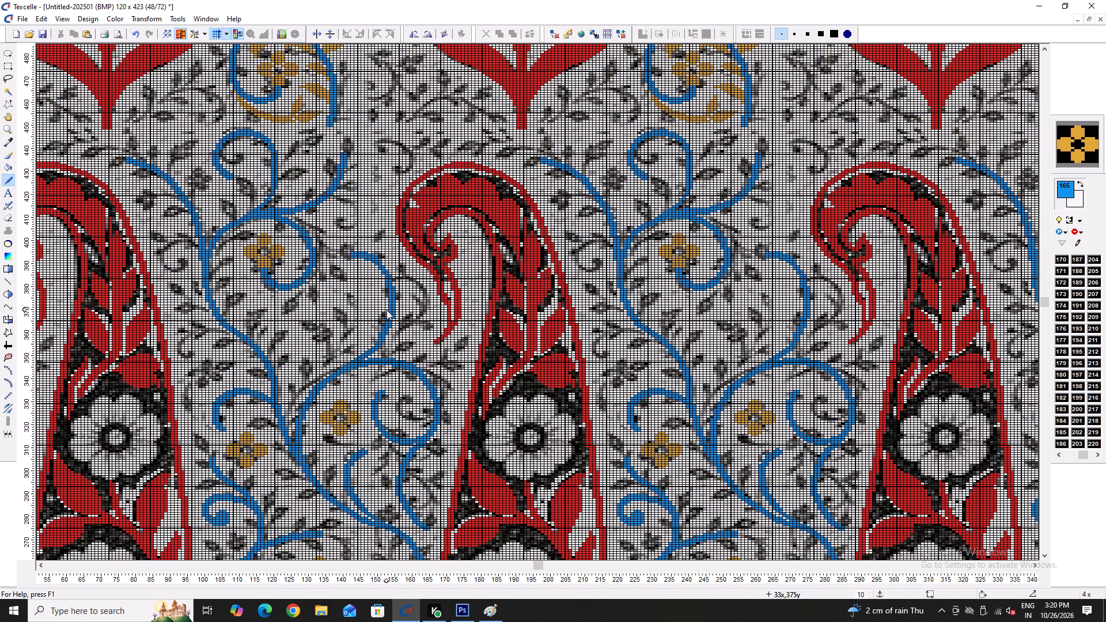
pyautogui.scroll(-4, 399, 323)
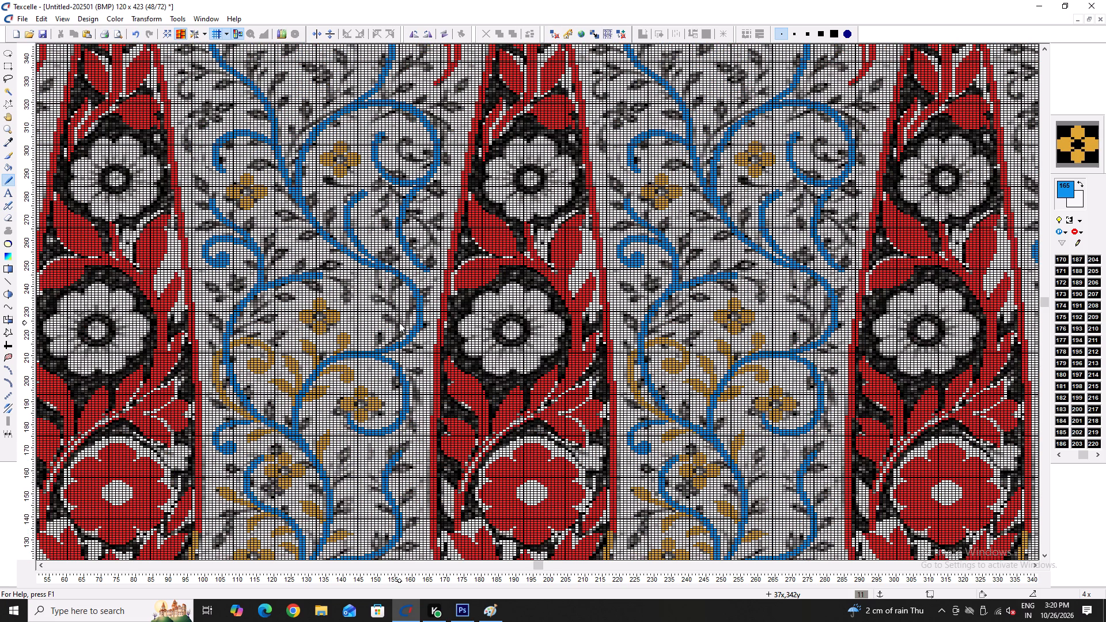
pyautogui.scroll(-2, 399, 323)
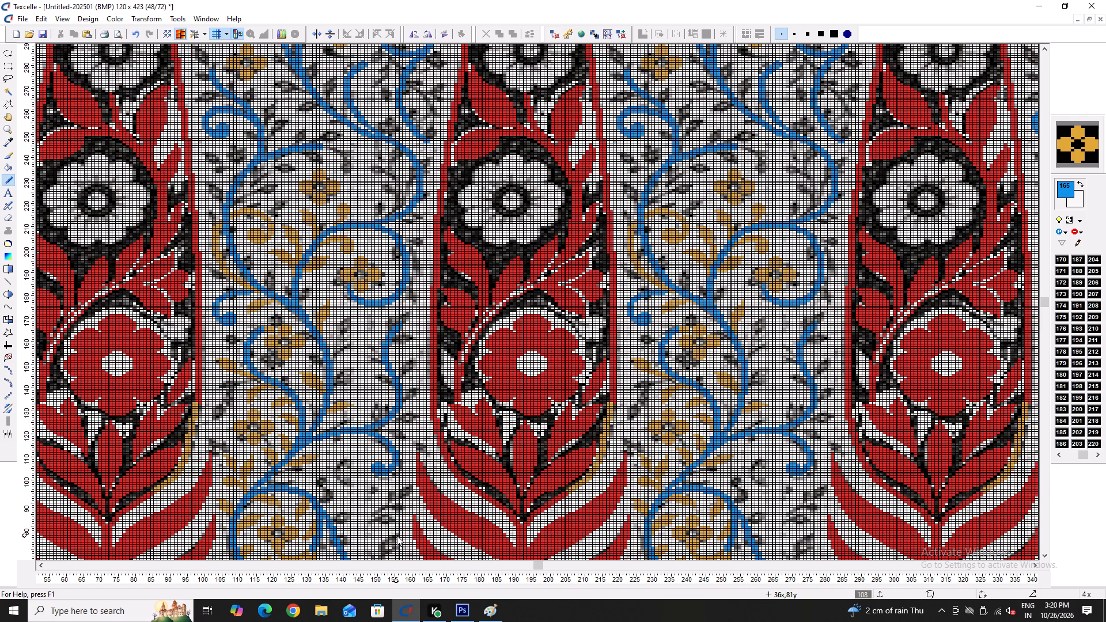
pyautogui.scroll(-4, 397, 536)
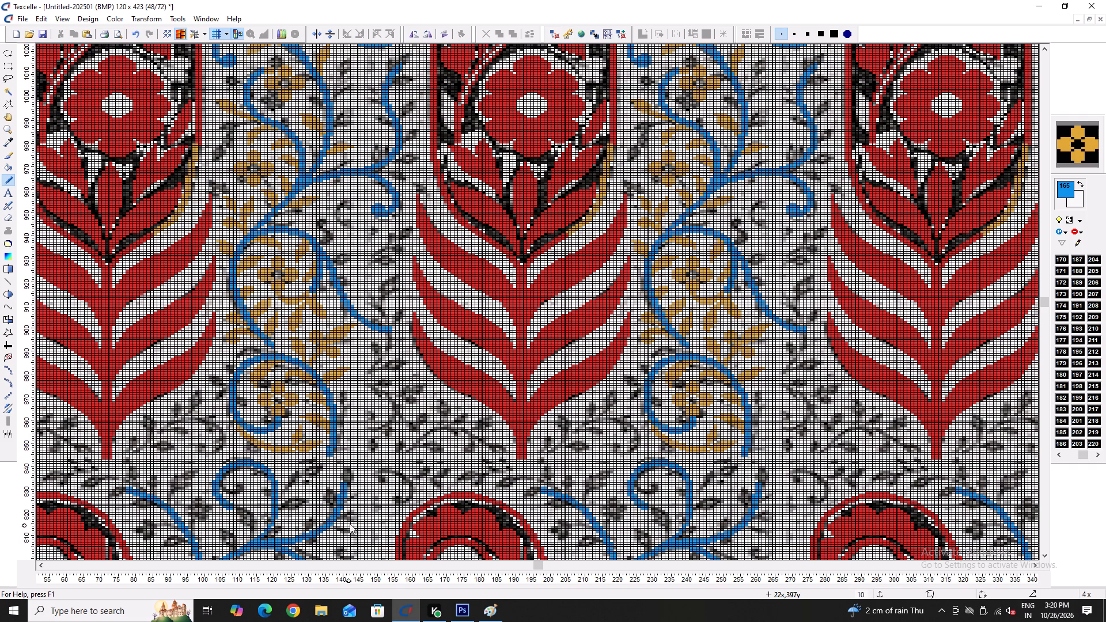
pyautogui.scroll(3, 353, 522)
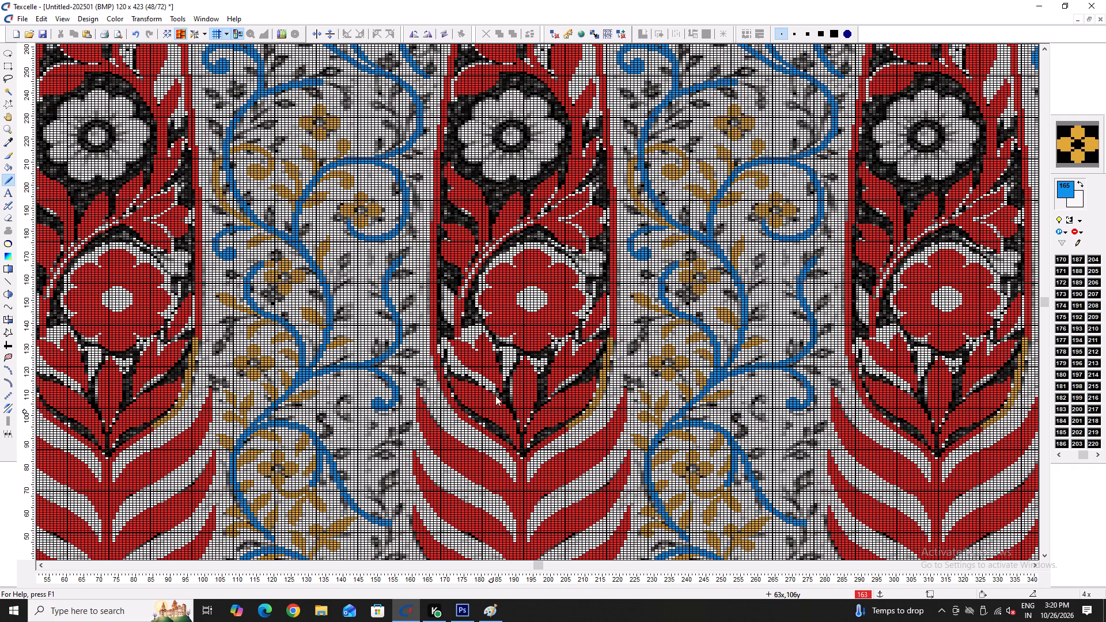
pyautogui.scroll(-2, 462, 358)
pyautogui.keyDown('ctrl'); pyautogui.scroll(4, 260, 251); pyautogui.keyUp('ctrl')
# Draw and trim a solid gold leaf on the outer side of the lower blue vine, around columns 134–143, rows 87–95.
pyautogui.press('space')
pyautogui.write('x')
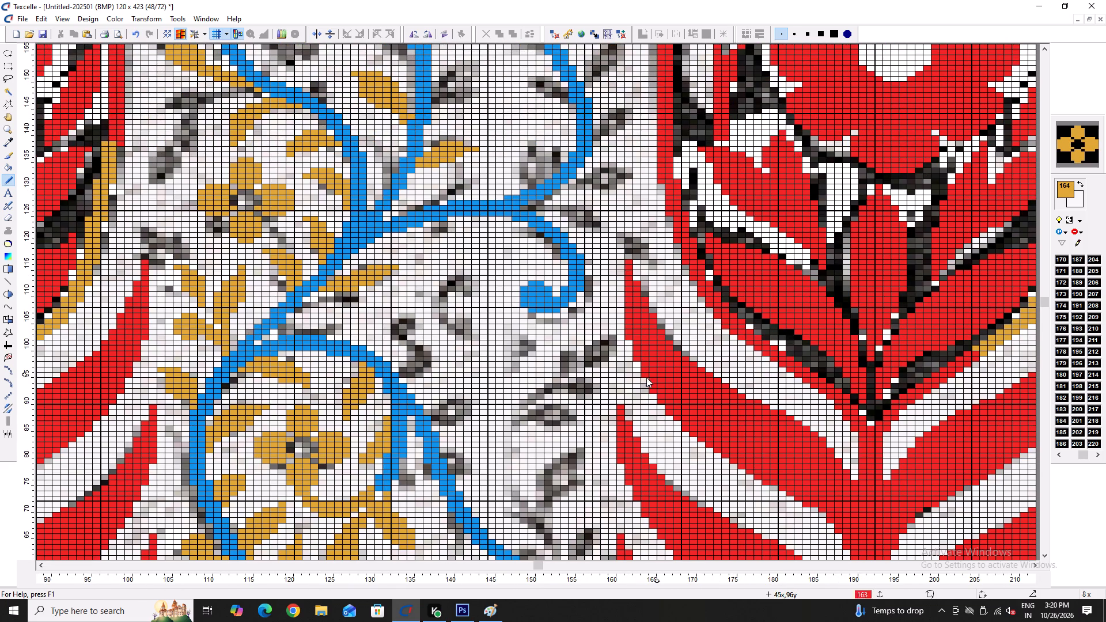
pyautogui.keyDown('ctrl'); pyautogui.scroll(3, 428, 423); pyautogui.keyUp('ctrl')
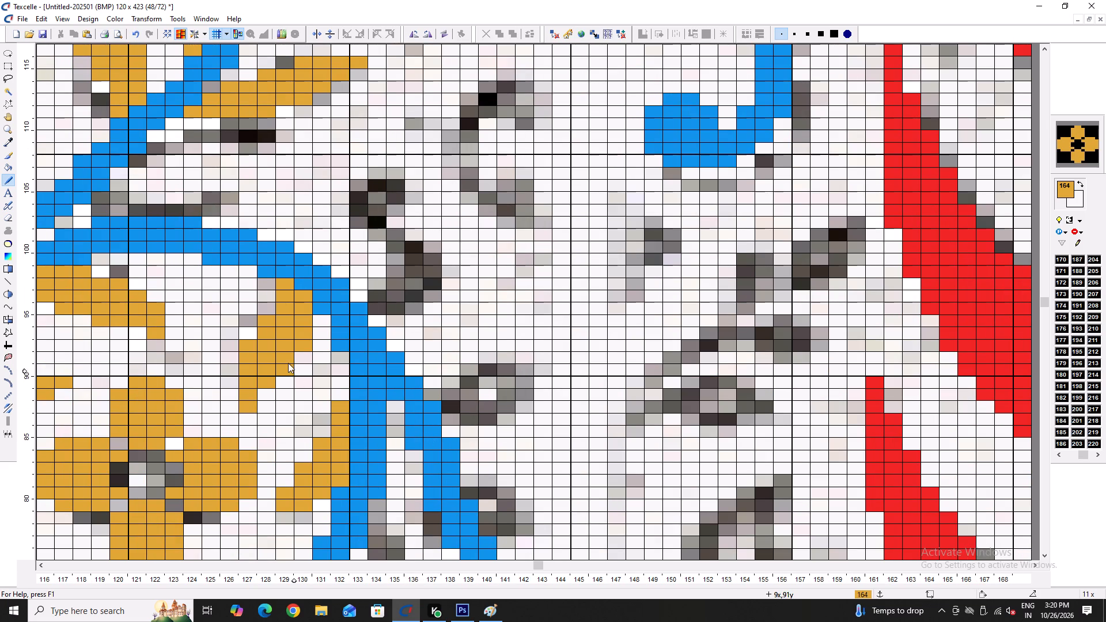
pyautogui.press('space')
pyautogui.press('space')
pyautogui.write('x')
pyautogui.scroll(1, 443, 409)
pyautogui.scroll(-2, 385, 392)
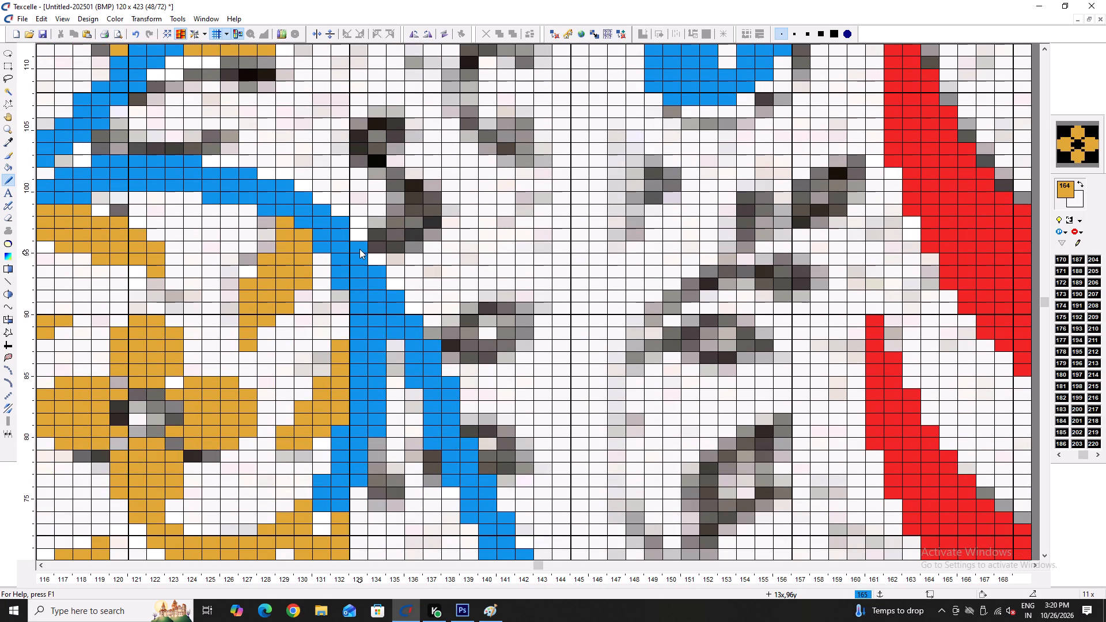
pyautogui.moveTo(359, 249); pyautogui.dragTo(535, 302)
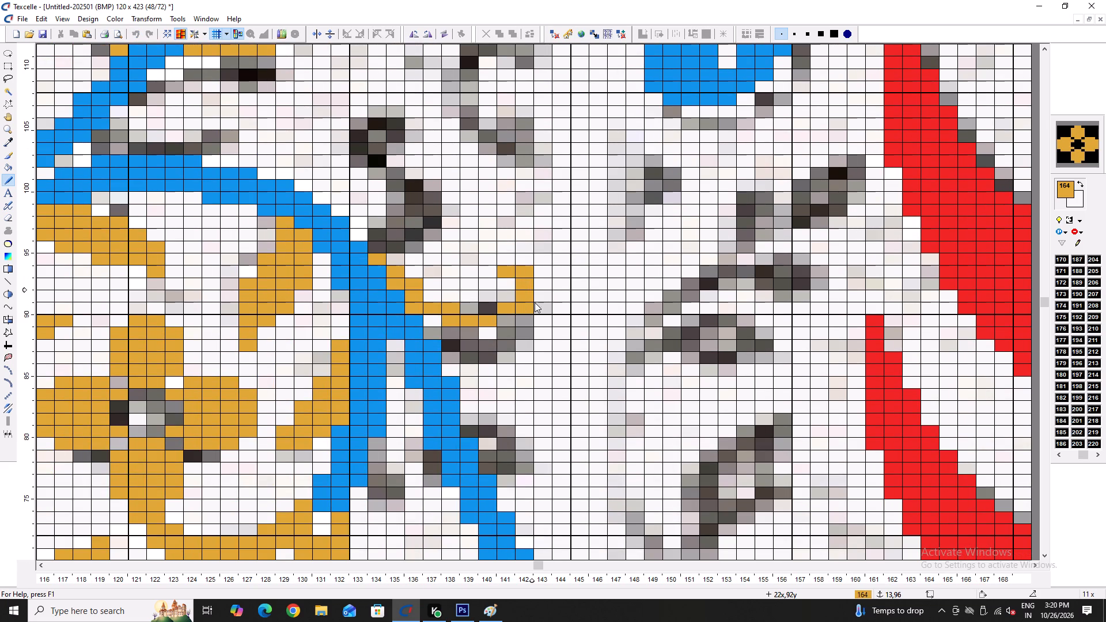
pyautogui.moveTo(535, 302); pyautogui.dragTo(488, 328)
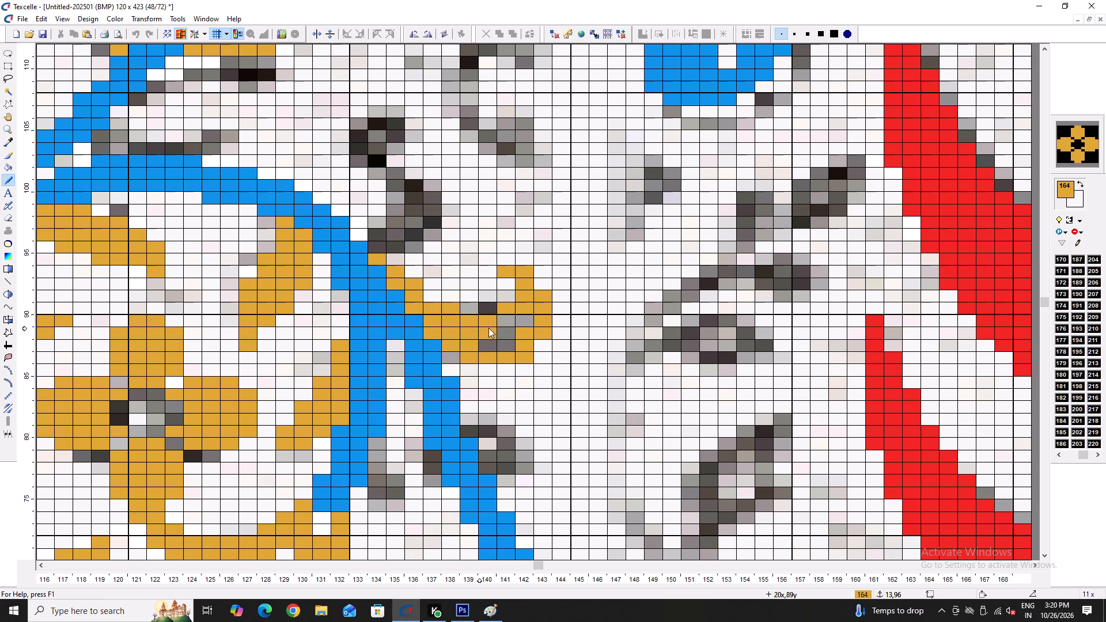
pyautogui.moveTo(488, 328); pyautogui.dragTo(475, 344)
pyautogui.rightClick(521, 360)
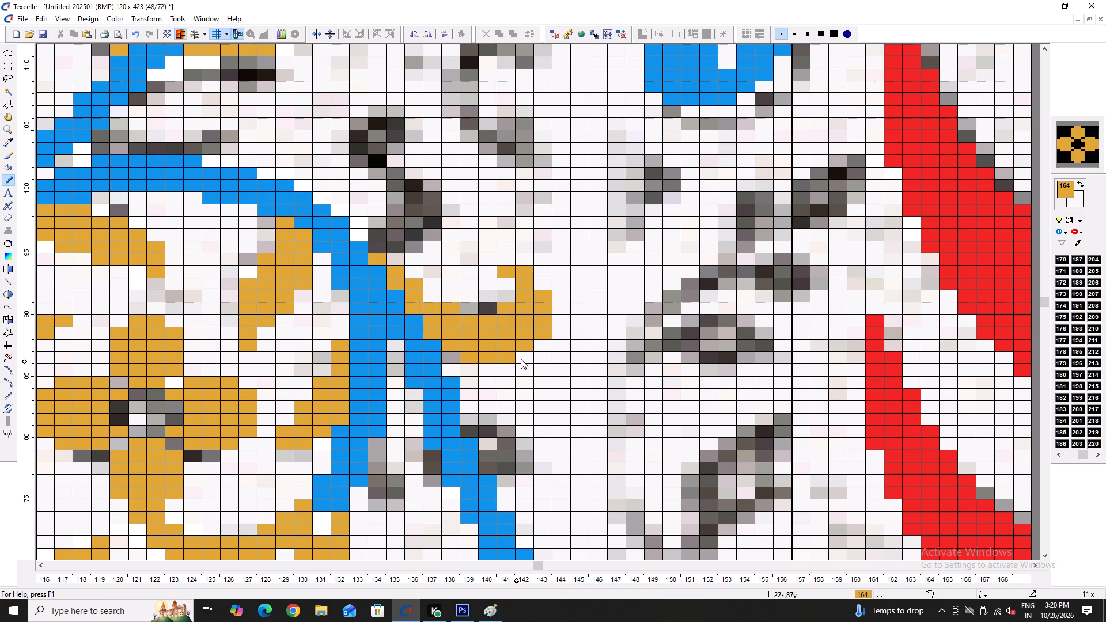
pyautogui.rightClick(503, 267)
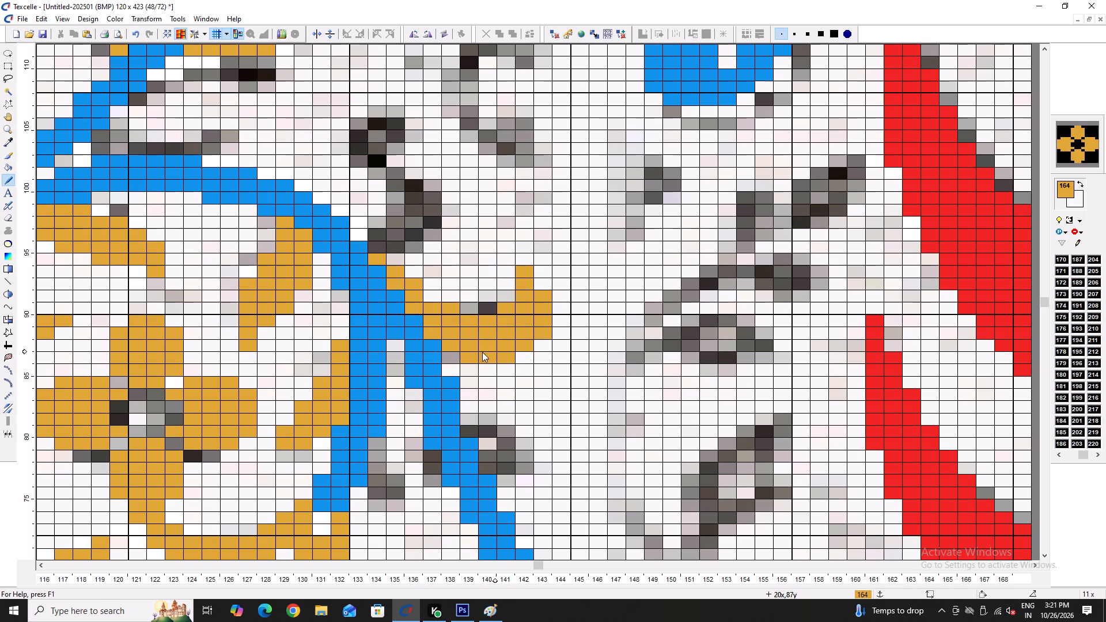
pyautogui.click(449, 355)
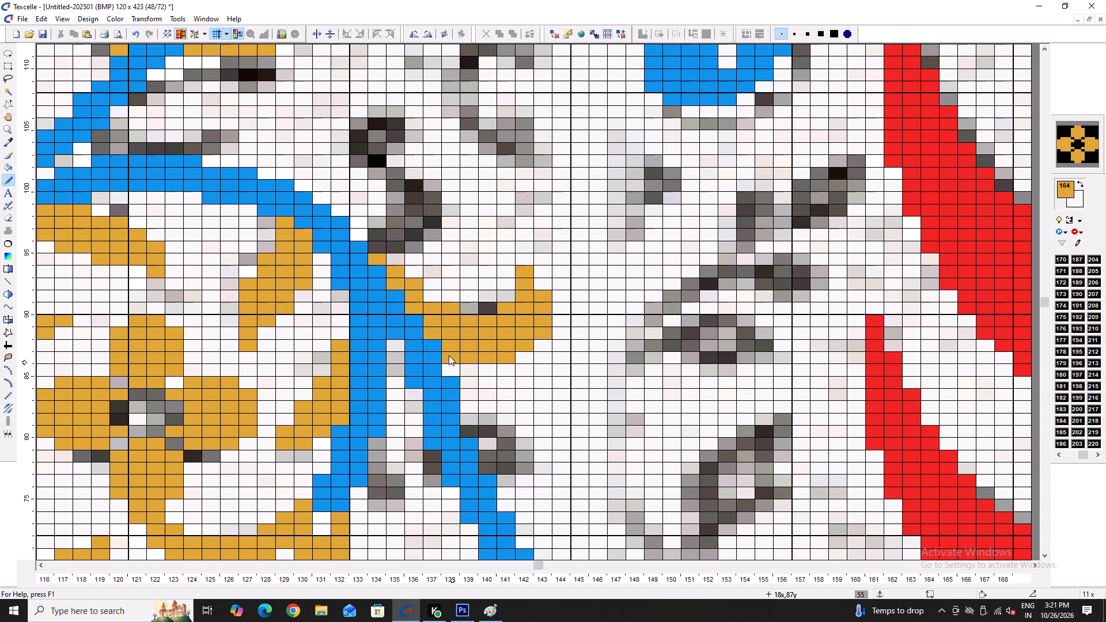
pyautogui.rightClick(449, 355)
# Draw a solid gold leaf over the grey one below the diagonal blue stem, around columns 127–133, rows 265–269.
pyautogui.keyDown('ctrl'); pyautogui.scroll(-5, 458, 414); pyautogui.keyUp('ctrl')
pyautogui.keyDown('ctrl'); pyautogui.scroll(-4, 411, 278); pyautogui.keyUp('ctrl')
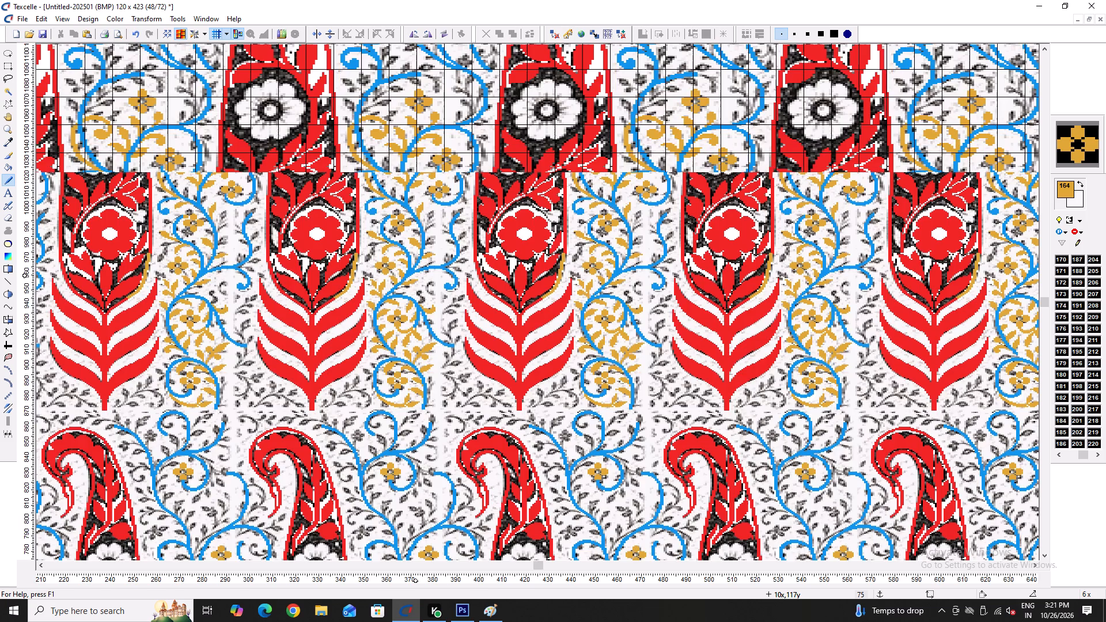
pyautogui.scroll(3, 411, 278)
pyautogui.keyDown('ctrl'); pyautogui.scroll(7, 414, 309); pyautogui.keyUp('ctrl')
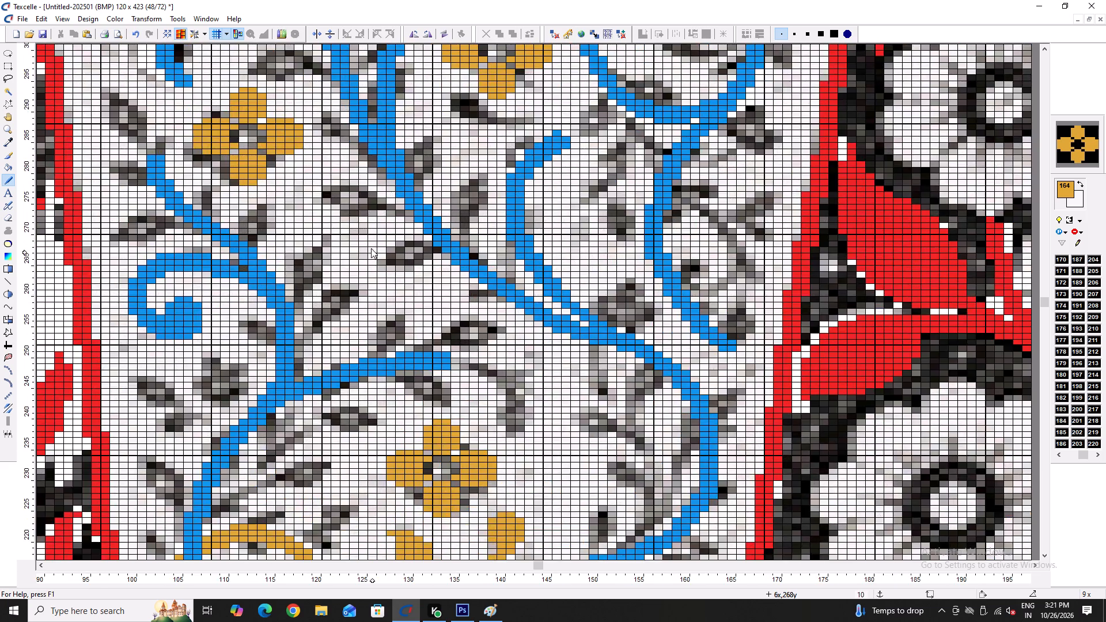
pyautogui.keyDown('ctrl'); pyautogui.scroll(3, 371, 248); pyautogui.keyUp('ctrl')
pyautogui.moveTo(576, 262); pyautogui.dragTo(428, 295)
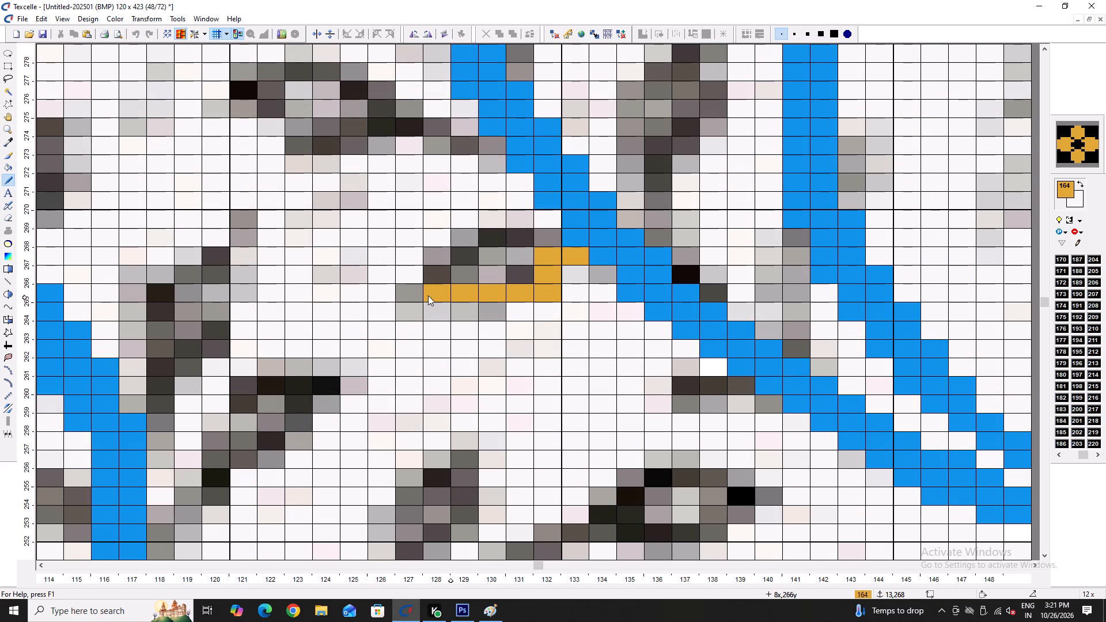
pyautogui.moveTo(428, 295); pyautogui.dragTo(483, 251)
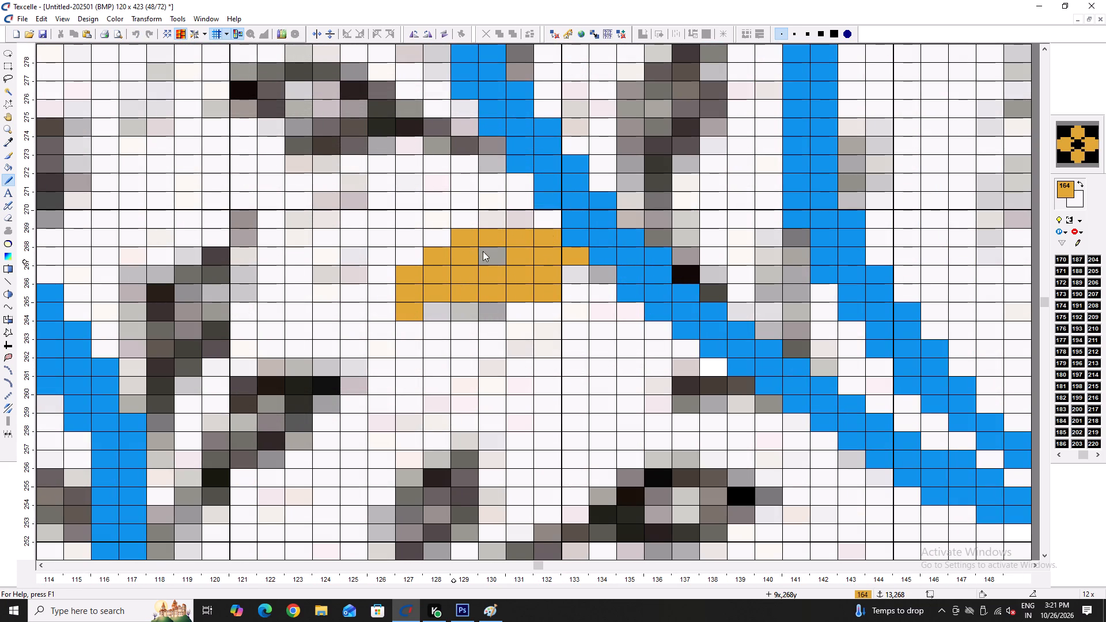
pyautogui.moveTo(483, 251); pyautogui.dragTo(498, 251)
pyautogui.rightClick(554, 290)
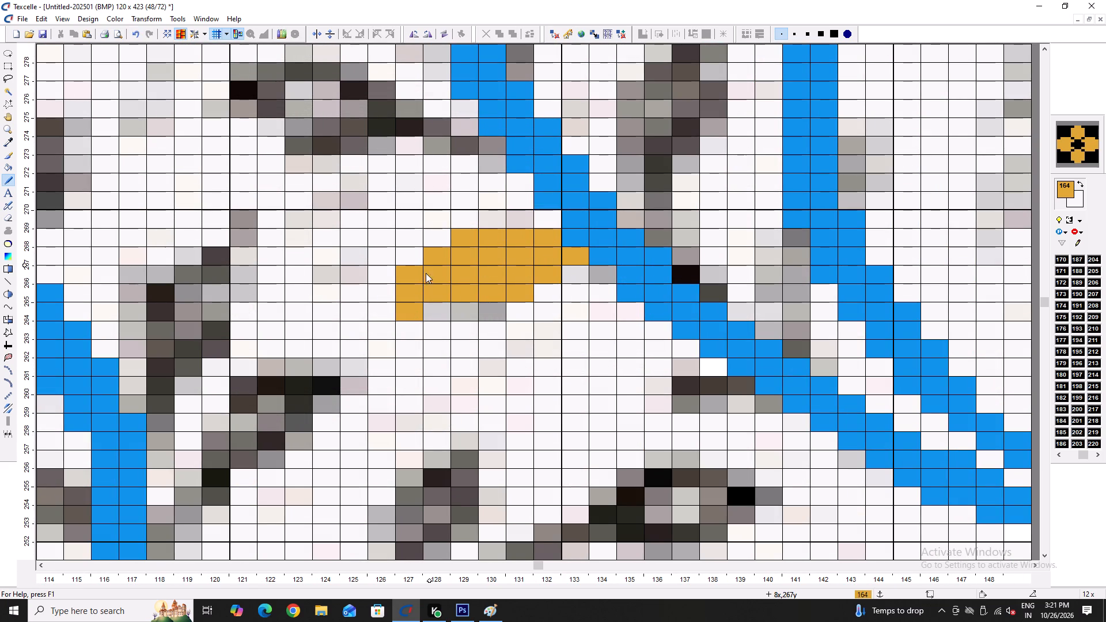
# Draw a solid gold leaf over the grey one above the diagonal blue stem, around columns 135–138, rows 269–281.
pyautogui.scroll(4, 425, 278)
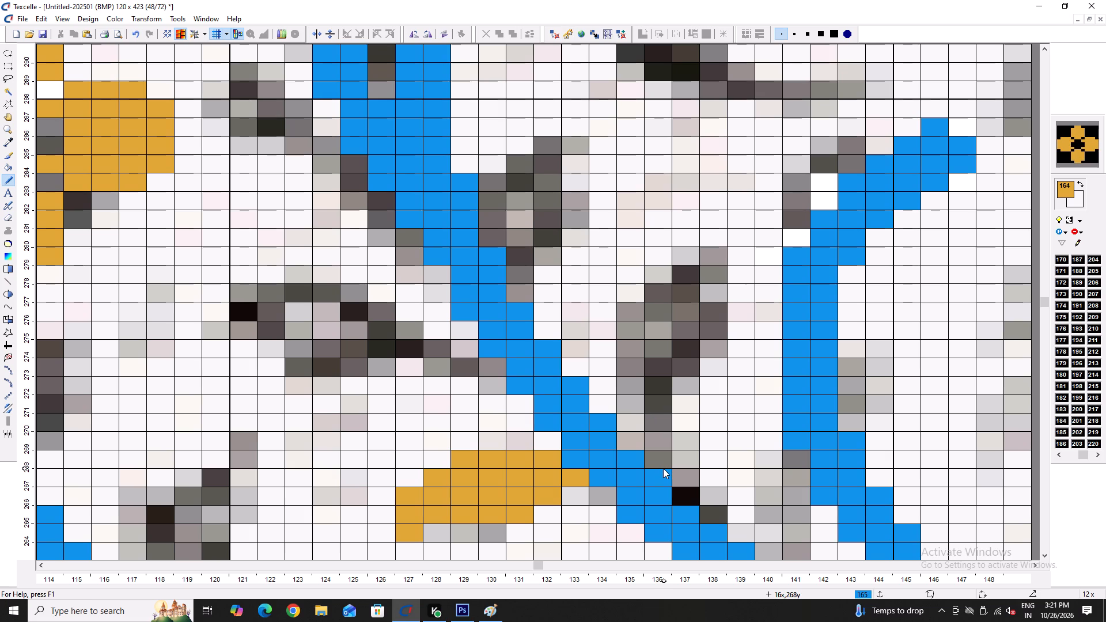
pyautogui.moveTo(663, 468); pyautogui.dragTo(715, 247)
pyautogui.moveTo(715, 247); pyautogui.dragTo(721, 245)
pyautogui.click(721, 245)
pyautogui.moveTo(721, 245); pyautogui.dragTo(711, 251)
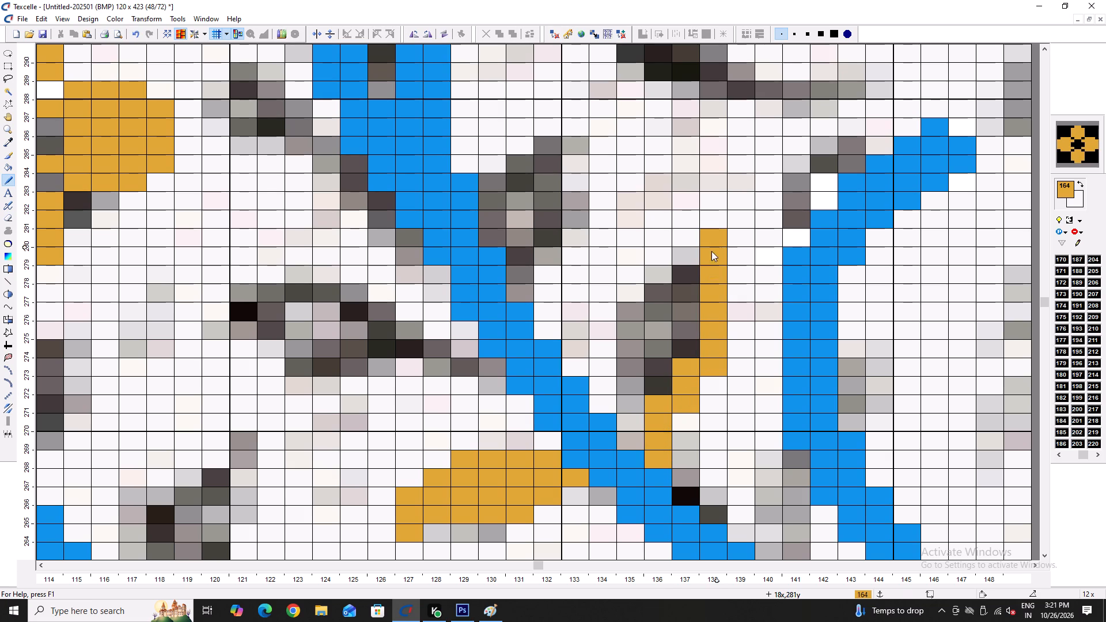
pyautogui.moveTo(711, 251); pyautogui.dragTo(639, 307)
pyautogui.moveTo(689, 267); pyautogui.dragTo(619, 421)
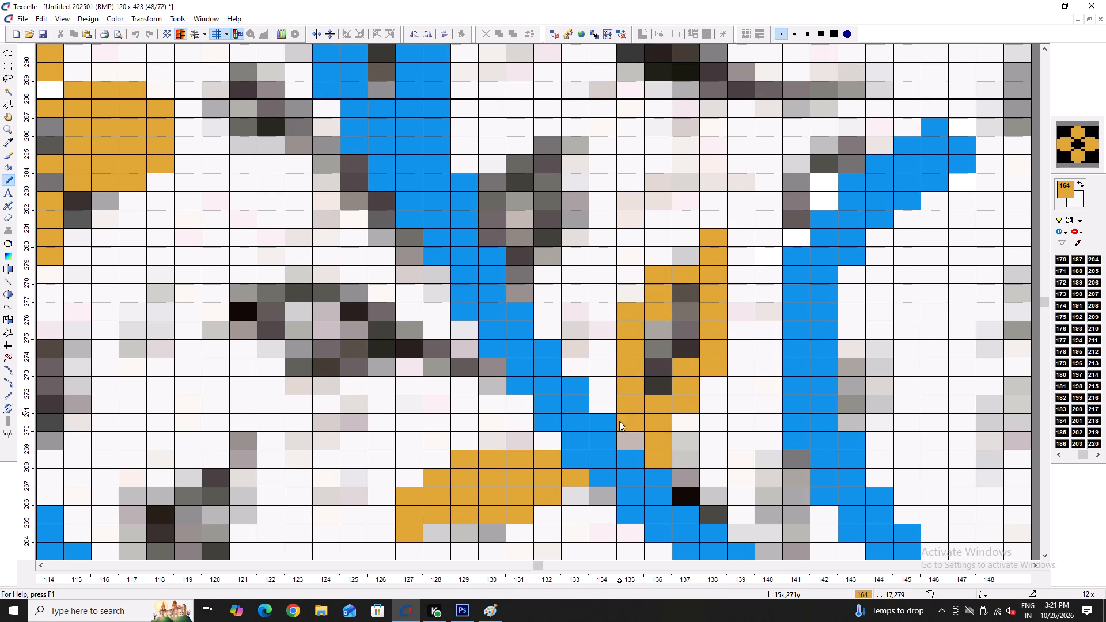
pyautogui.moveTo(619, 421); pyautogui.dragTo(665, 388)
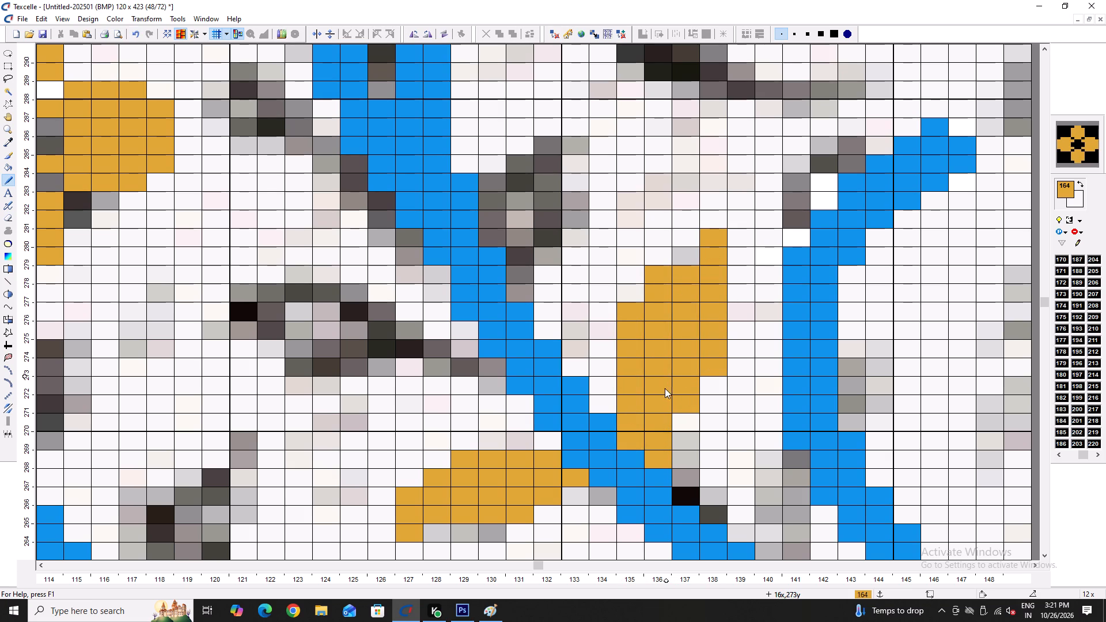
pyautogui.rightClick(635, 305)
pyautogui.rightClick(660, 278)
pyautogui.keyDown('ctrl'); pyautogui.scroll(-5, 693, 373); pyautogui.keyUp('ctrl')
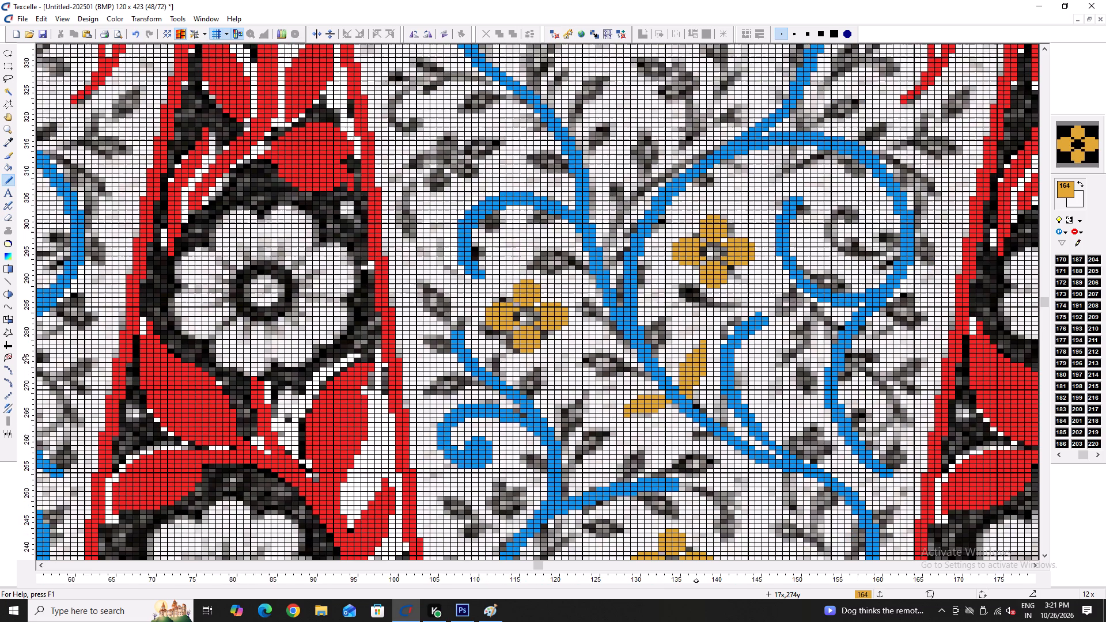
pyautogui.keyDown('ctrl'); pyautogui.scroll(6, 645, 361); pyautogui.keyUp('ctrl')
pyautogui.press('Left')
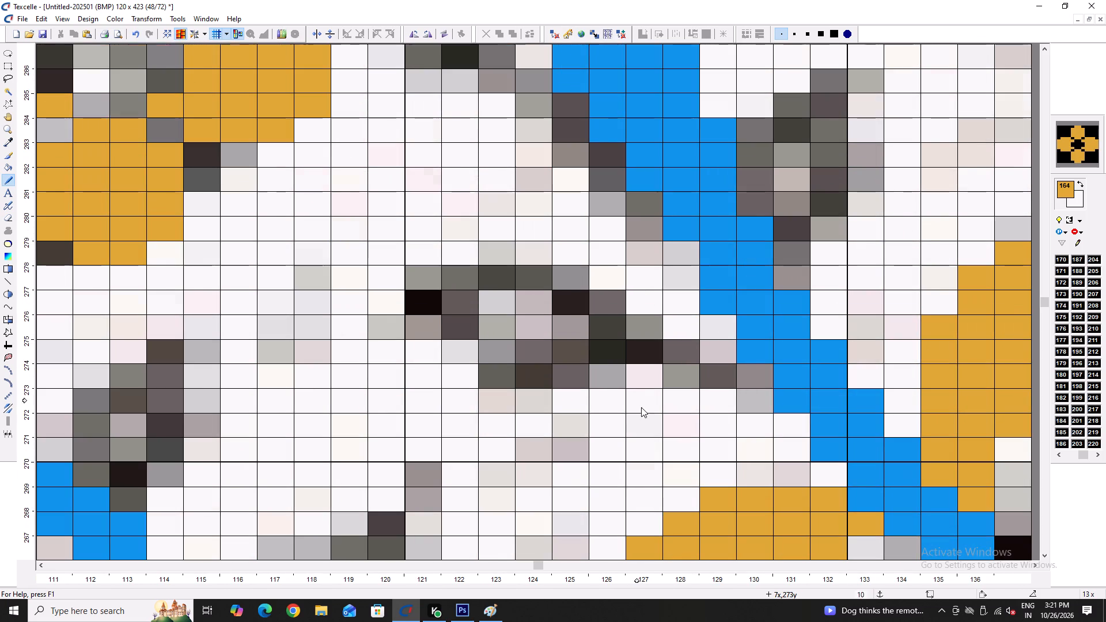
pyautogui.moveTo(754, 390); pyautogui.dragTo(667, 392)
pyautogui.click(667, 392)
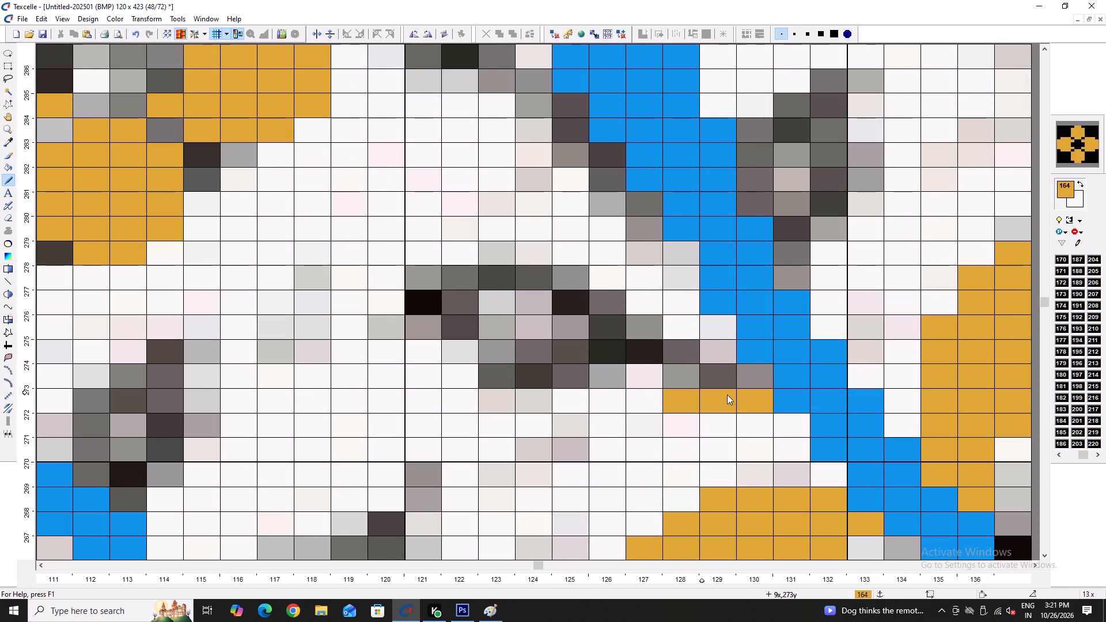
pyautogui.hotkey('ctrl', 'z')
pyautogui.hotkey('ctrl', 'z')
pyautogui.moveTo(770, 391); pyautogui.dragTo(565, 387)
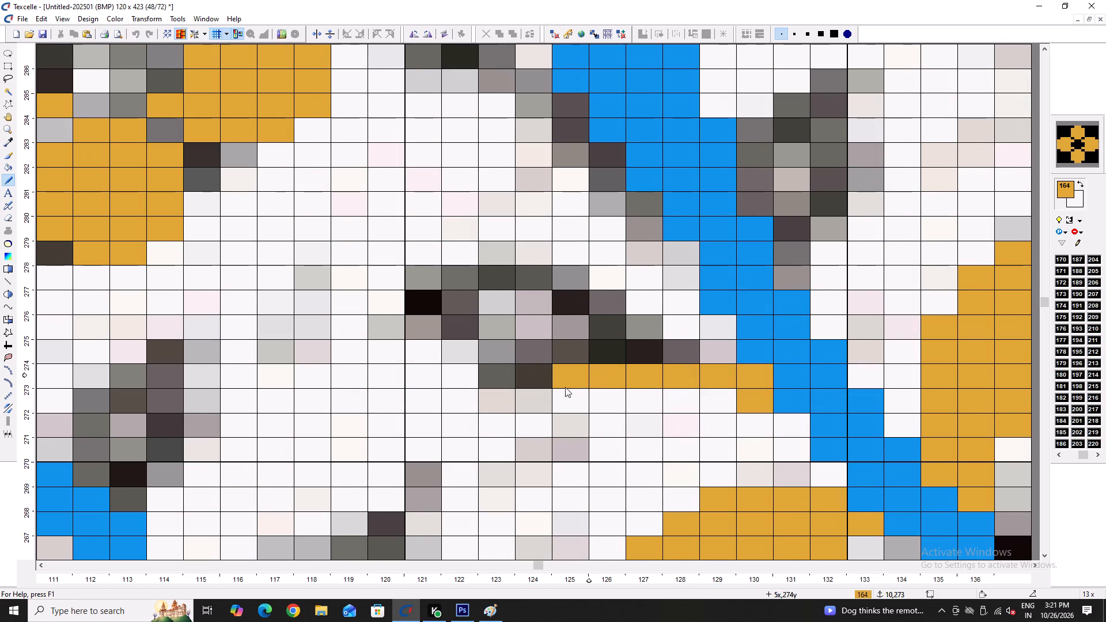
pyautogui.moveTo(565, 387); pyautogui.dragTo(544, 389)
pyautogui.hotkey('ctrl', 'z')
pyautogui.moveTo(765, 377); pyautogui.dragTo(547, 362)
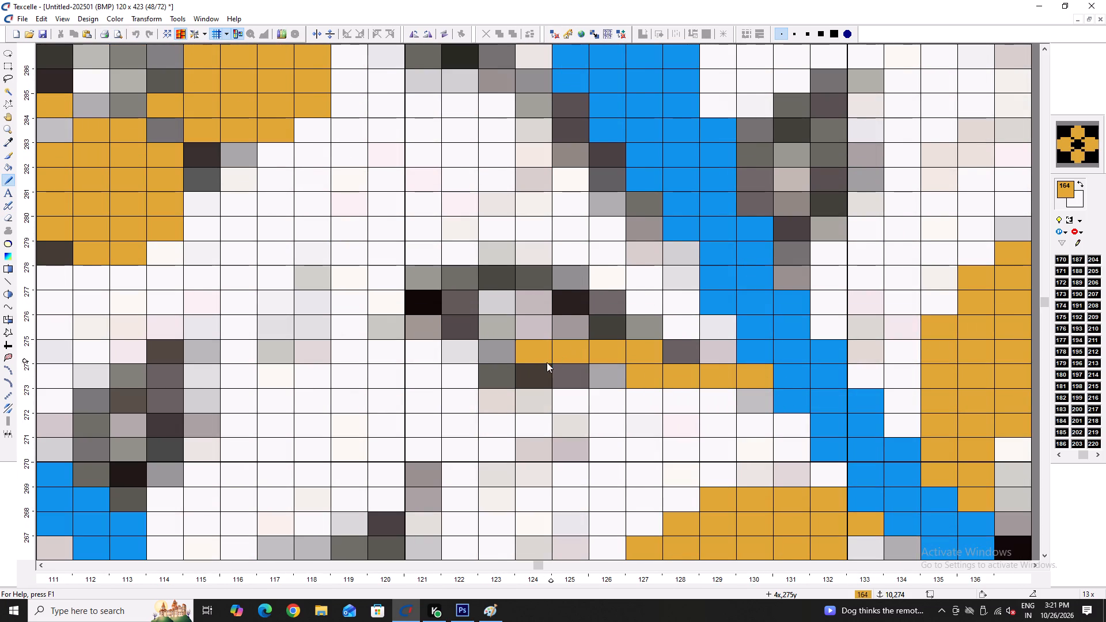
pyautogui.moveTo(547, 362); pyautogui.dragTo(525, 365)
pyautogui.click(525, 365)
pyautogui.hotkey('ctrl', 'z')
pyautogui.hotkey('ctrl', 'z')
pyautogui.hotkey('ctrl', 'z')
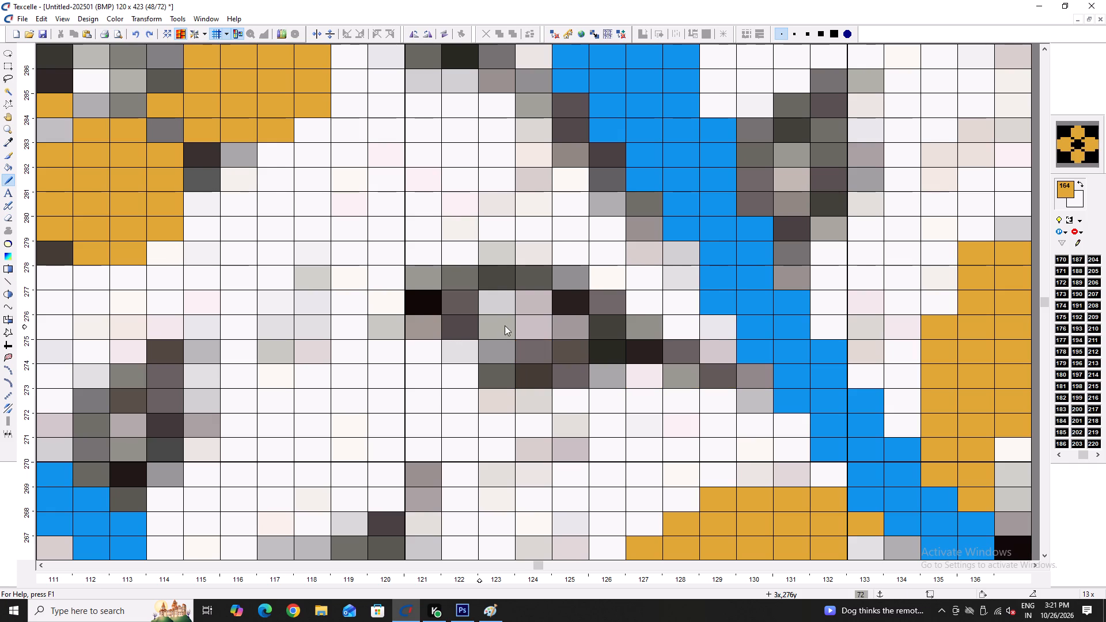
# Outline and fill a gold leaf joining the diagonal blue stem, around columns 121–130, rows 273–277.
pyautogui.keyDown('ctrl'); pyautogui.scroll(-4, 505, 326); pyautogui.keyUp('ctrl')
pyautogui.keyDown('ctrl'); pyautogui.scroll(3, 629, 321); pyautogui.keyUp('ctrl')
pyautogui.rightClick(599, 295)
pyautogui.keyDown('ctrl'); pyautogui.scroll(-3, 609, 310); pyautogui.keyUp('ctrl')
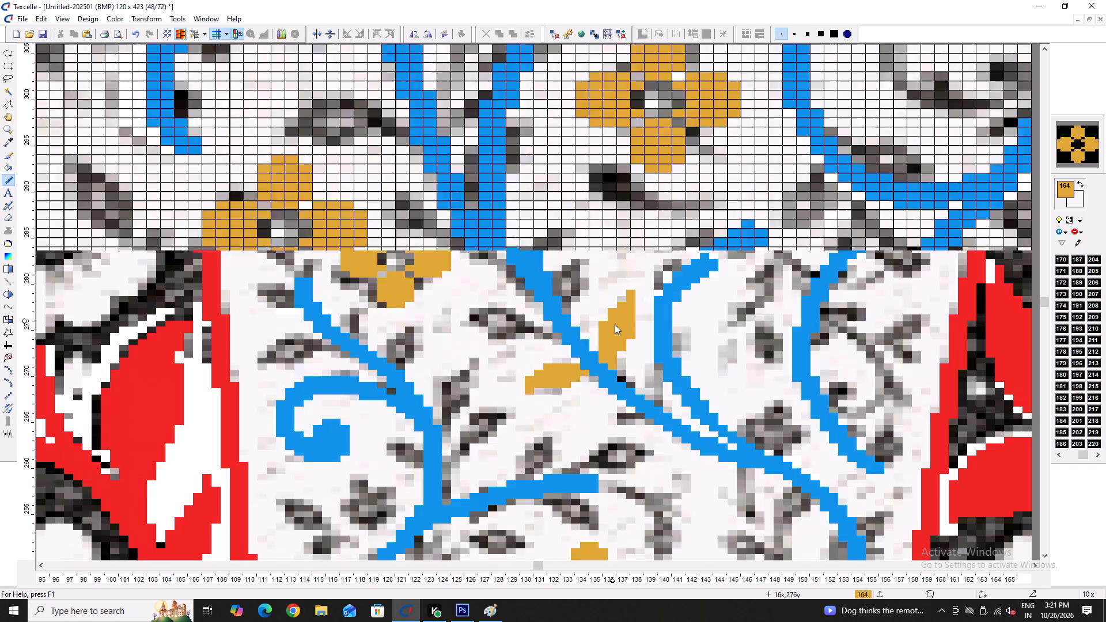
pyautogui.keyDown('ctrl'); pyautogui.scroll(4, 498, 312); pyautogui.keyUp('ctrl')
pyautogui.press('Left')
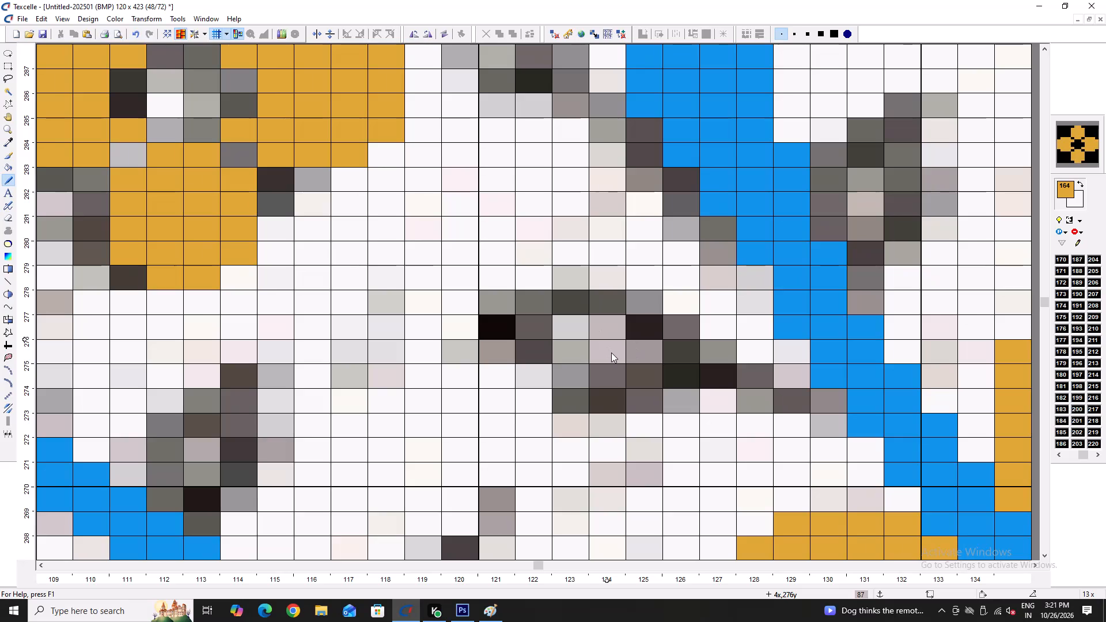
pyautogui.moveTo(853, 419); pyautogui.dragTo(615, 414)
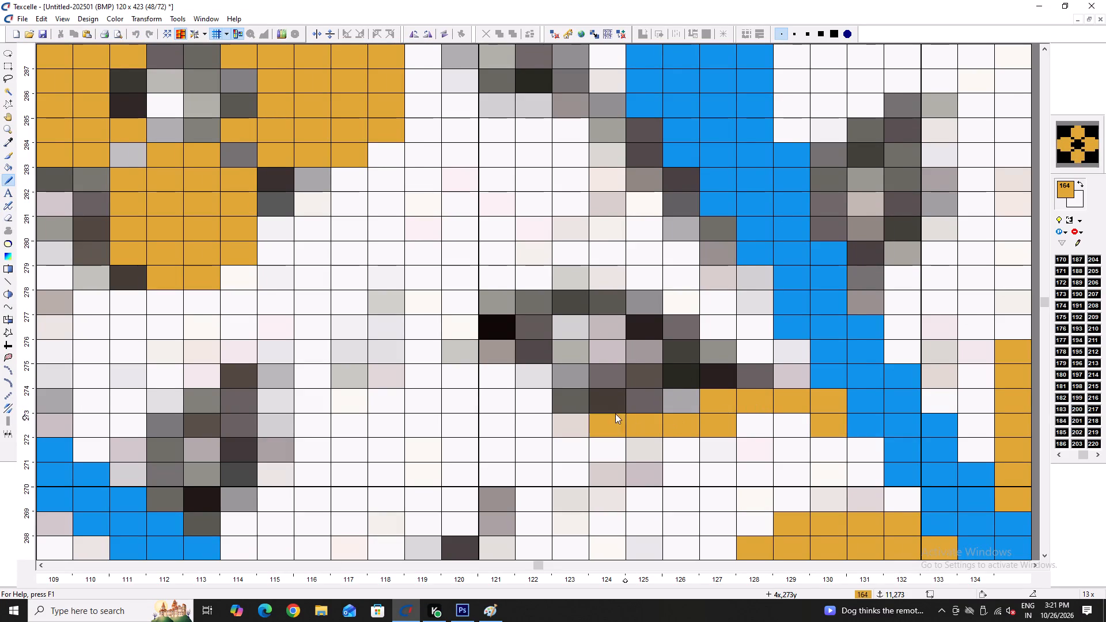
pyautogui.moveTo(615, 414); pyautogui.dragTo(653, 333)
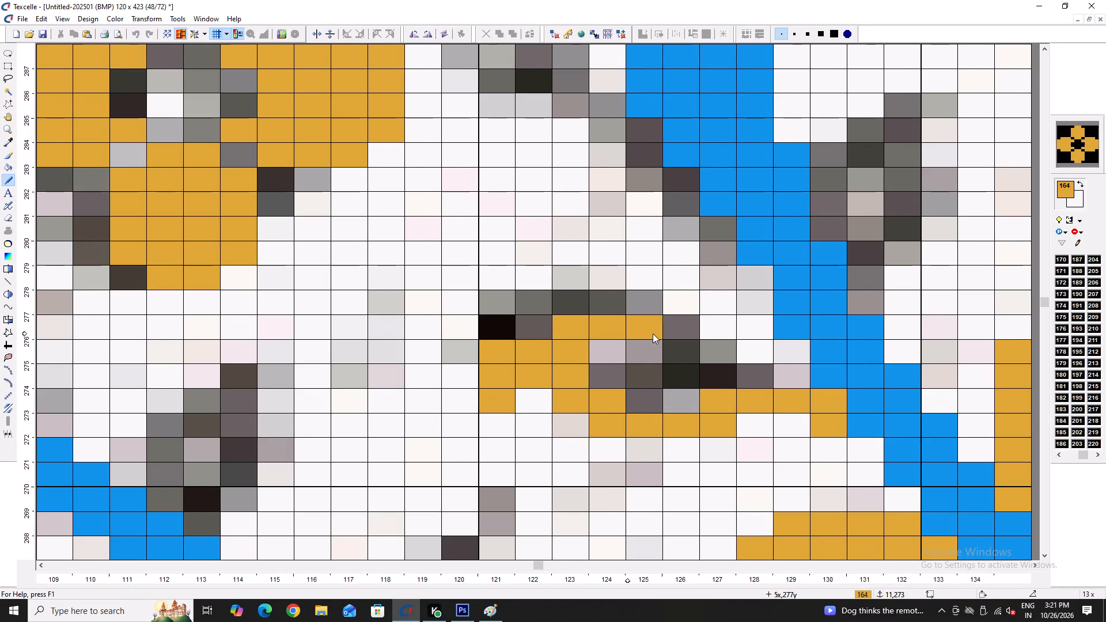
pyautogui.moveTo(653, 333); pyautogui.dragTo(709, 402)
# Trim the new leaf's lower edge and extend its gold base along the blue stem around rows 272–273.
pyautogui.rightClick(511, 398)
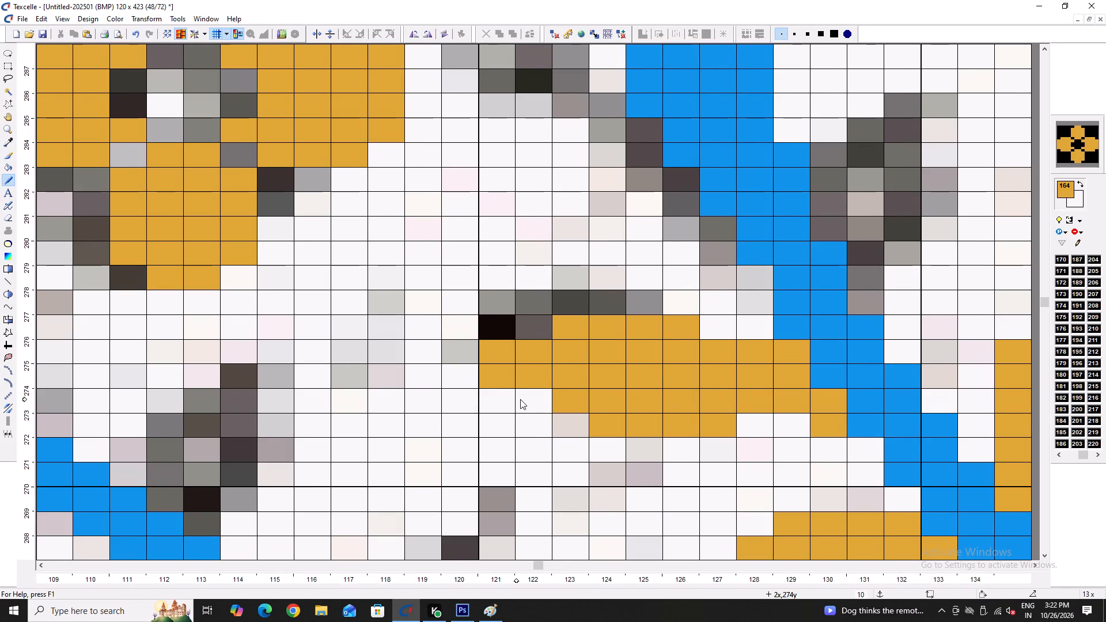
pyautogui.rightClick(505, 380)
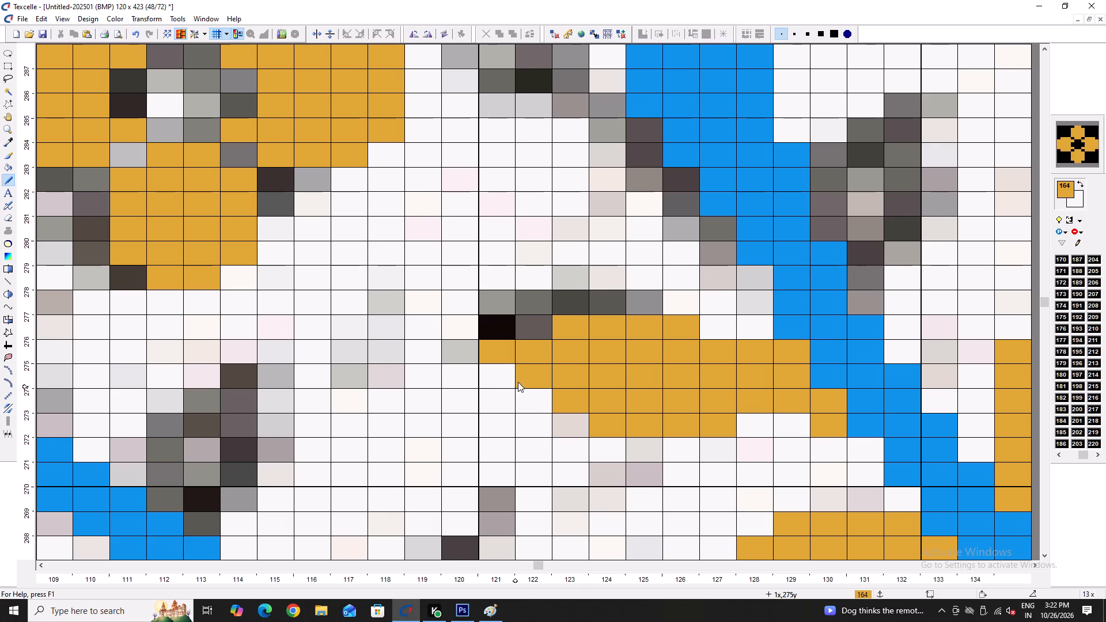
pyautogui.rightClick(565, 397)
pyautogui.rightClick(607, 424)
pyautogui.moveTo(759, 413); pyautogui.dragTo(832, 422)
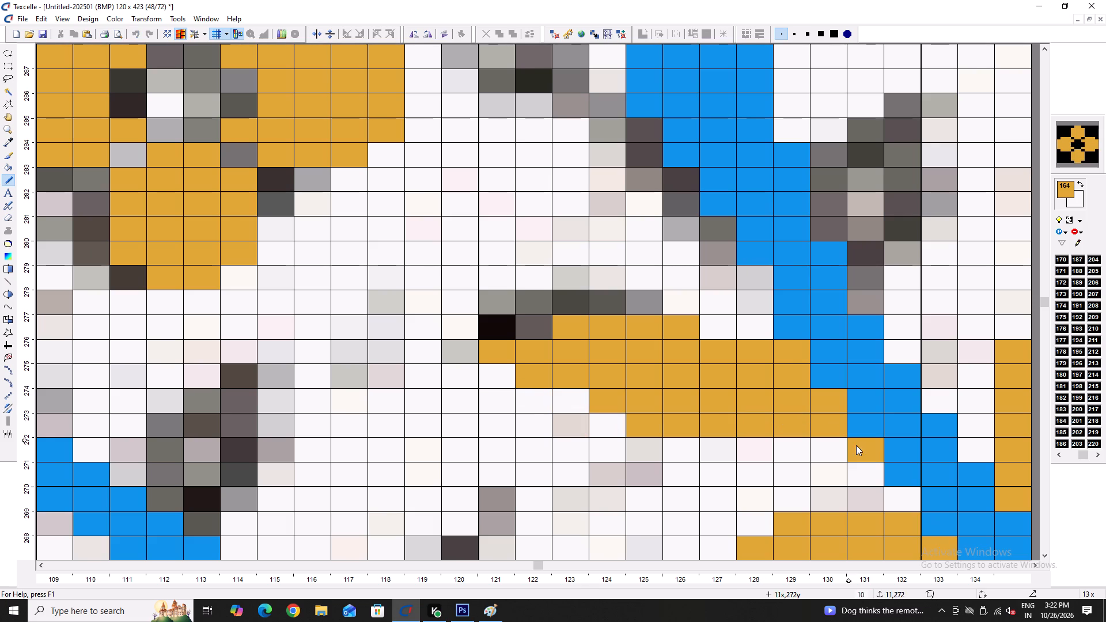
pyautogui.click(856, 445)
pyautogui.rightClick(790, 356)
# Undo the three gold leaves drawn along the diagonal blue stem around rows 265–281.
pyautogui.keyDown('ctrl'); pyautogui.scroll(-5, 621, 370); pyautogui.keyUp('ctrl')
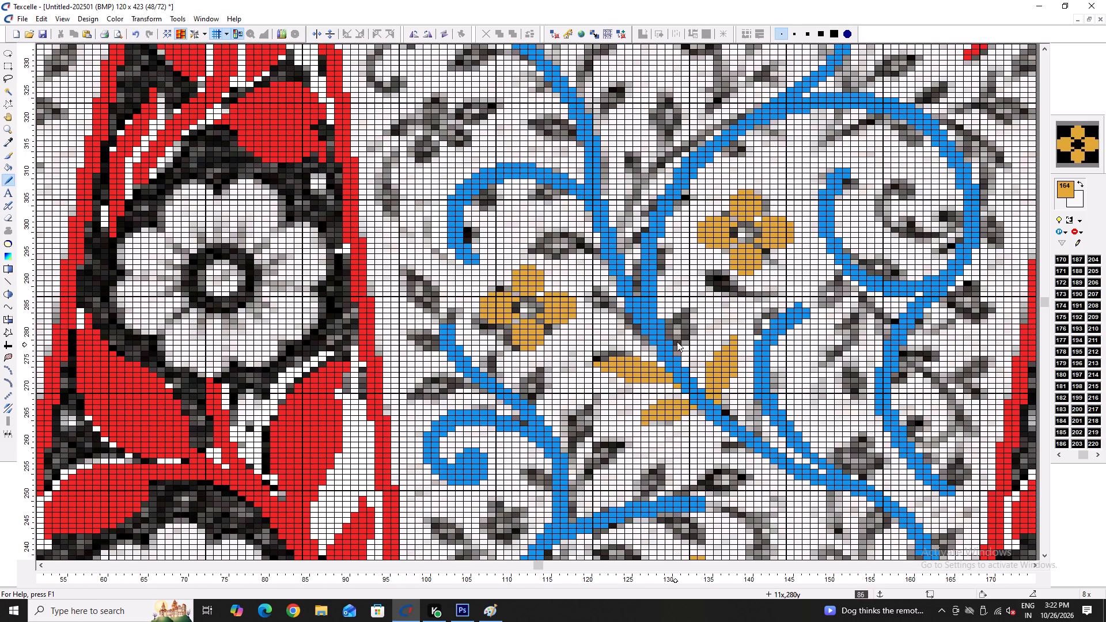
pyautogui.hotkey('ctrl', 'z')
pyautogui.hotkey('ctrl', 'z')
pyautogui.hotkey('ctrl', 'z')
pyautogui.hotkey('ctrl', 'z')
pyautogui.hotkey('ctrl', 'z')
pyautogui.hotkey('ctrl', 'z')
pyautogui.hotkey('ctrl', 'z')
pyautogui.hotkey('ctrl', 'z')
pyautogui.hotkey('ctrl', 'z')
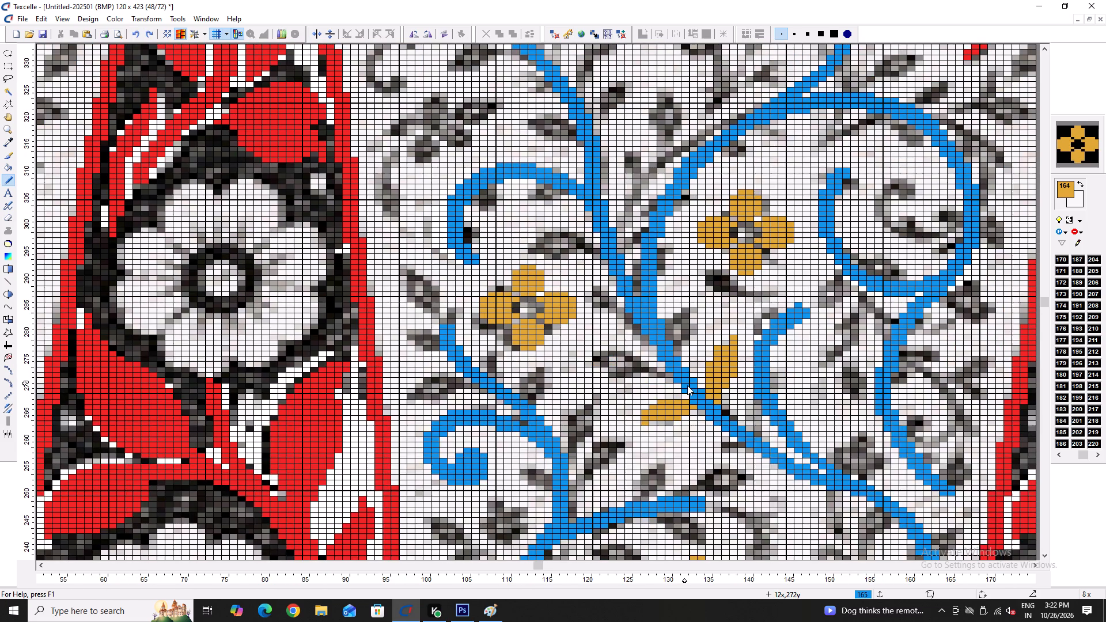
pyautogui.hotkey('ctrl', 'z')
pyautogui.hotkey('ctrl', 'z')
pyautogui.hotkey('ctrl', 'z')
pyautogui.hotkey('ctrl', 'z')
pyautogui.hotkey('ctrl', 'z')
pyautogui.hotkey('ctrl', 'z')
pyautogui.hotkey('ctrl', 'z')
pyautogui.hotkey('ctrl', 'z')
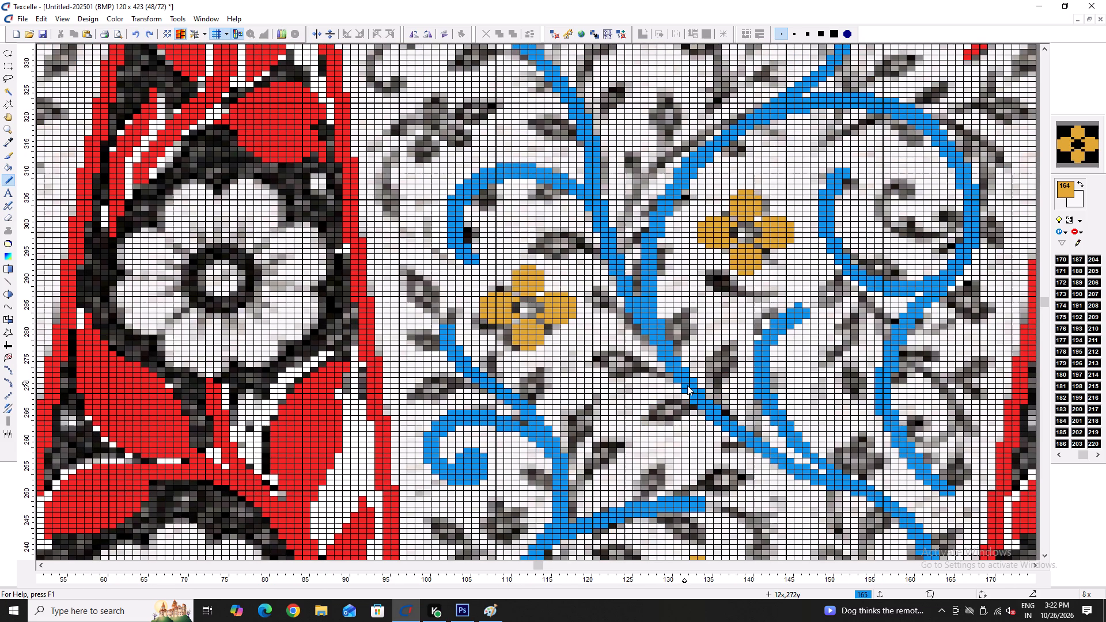
# Draw and fill an upright gold leaf over the grey one beside the lower blue curl's stem, around columns 118–120, rows 260–269.
pyautogui.keyDown('ctrl'); pyautogui.scroll(3, 544, 436); pyautogui.keyUp('ctrl')
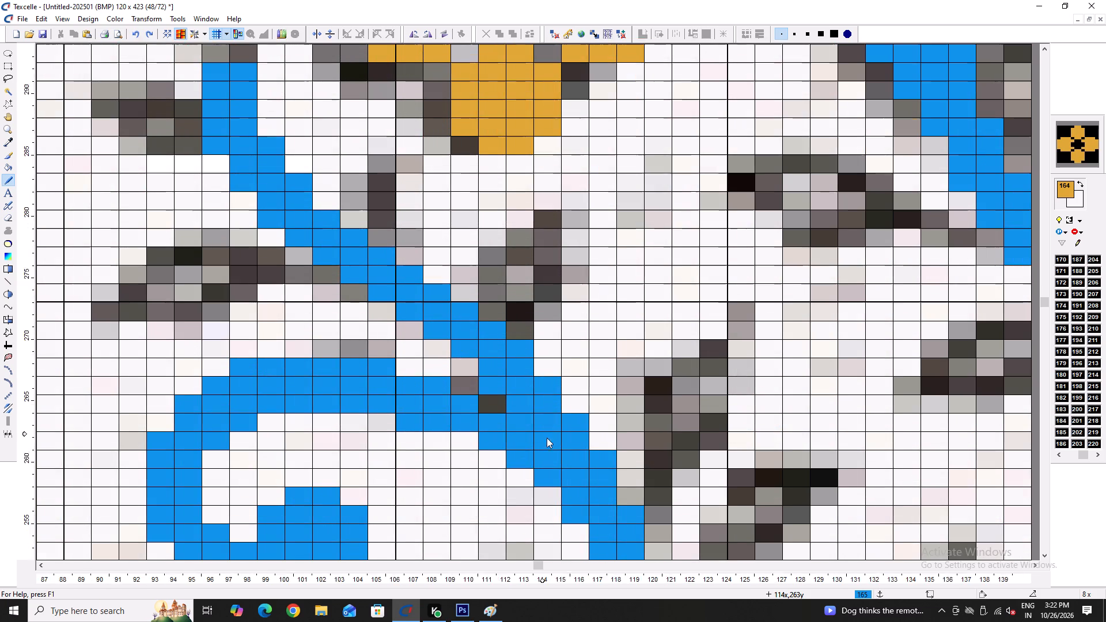
pyautogui.keyDown('ctrl'); pyautogui.scroll(1, 547, 438); pyautogui.keyUp('ctrl')
pyautogui.moveTo(662, 491); pyautogui.dragTo(662, 409)
pyautogui.moveTo(685, 364); pyautogui.dragTo(685, 370)
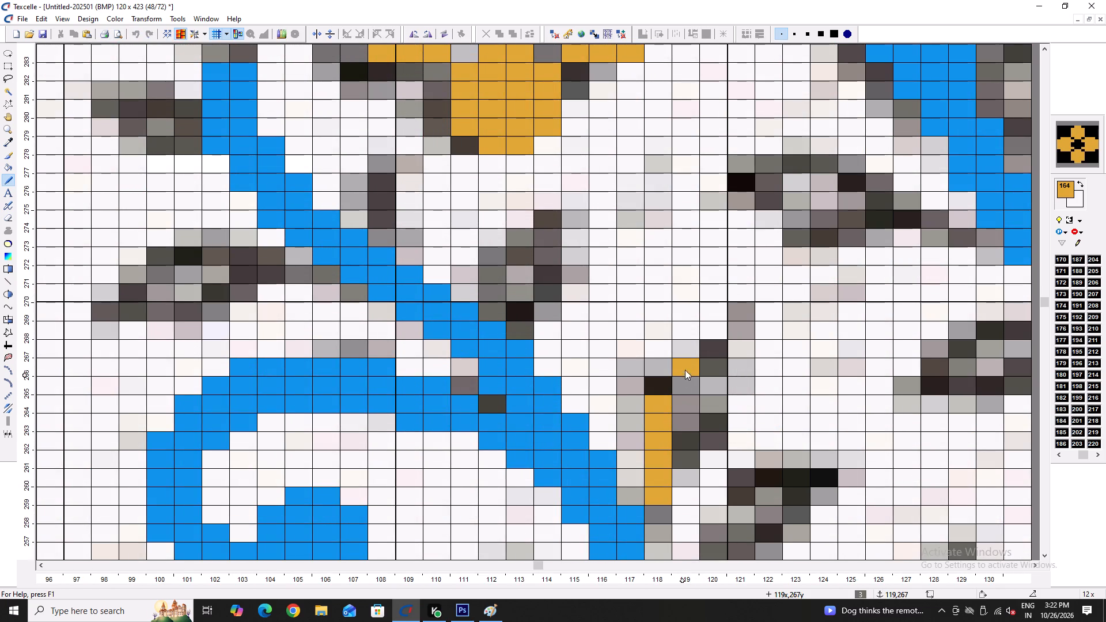
pyautogui.moveTo(685, 370); pyautogui.dragTo(685, 385)
pyautogui.click(685, 385)
pyautogui.moveTo(711, 332); pyautogui.dragTo(709, 362)
pyautogui.click(709, 363)
pyautogui.moveTo(719, 376); pyautogui.dragTo(719, 386)
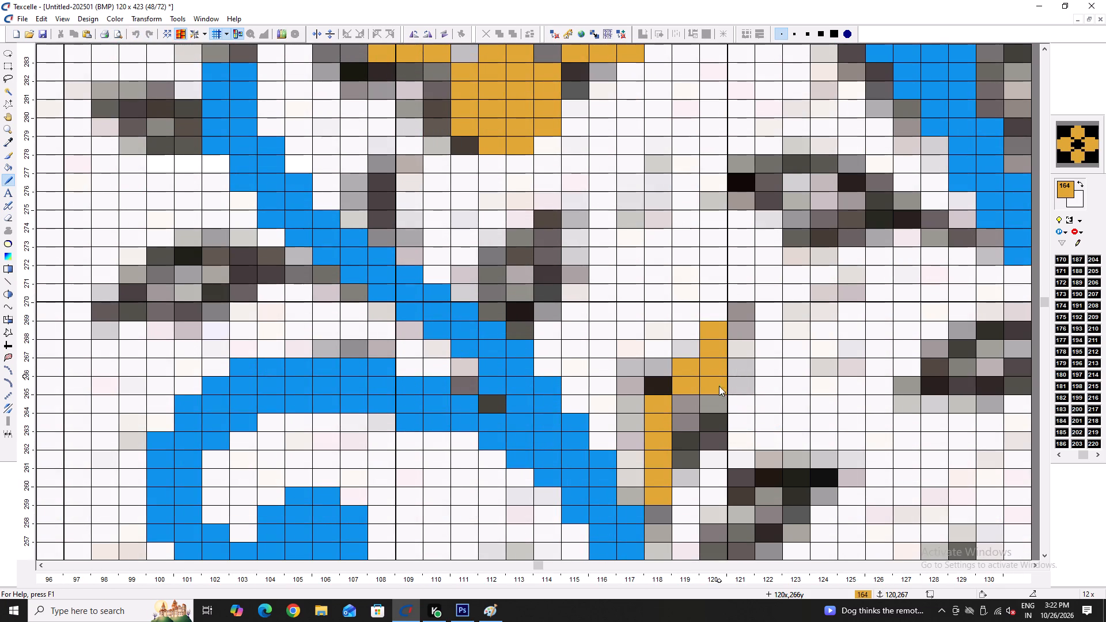
pyautogui.moveTo(719, 386); pyautogui.dragTo(717, 427)
pyautogui.click(711, 441)
pyautogui.moveTo(684, 455); pyautogui.dragTo(680, 472)
pyautogui.click(680, 472)
pyautogui.moveTo(683, 468); pyautogui.dragTo(688, 404)
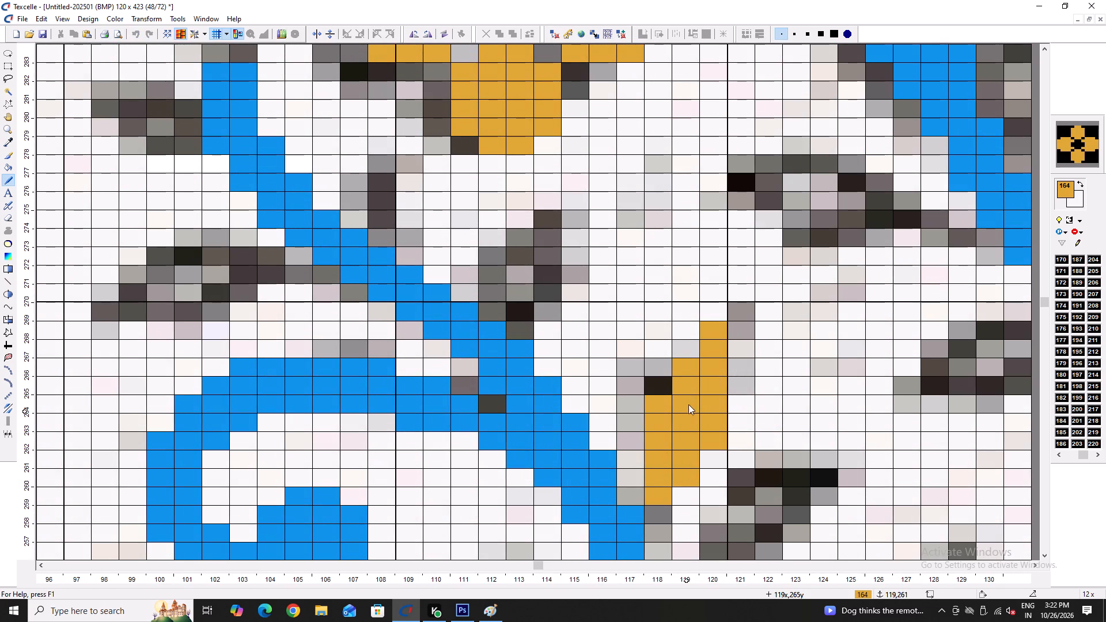
pyautogui.moveTo(688, 404); pyautogui.dragTo(690, 398)
# Outline and fill a gold leaf joining the diagonal blue stem from below, around columns 127–133, rows 266–269.
pyautogui.keyDown('ctrl'); pyautogui.scroll(-4, 646, 421); pyautogui.keyUp('ctrl')
pyautogui.keyDown('ctrl'); pyautogui.scroll(3, 741, 446); pyautogui.keyUp('ctrl')
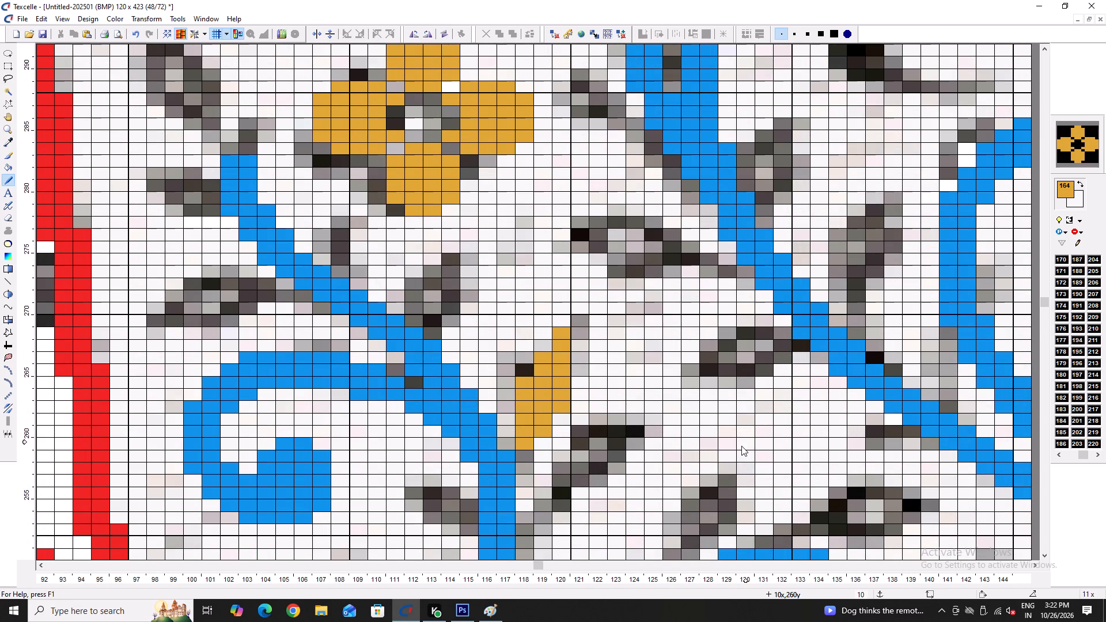
pyautogui.press('Right')
pyautogui.scroll(3, 588, 399)
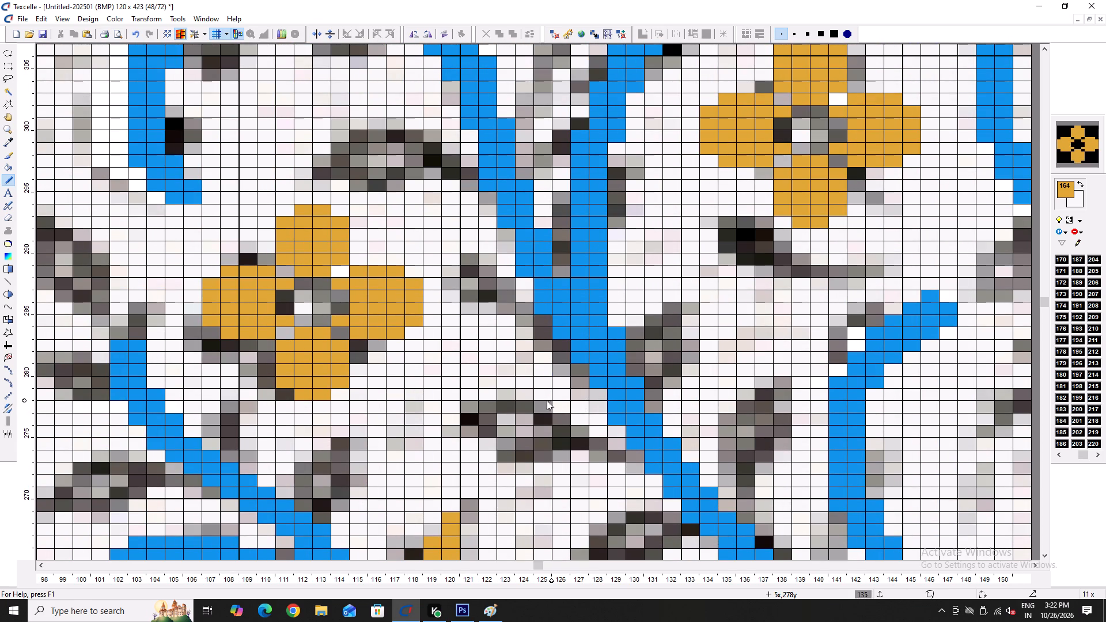
pyautogui.keyDown('ctrl'); pyautogui.scroll(2, 437, 466); pyautogui.keyUp('ctrl')
pyautogui.keyDown('ctrl'); pyautogui.scroll(-2, 480, 457); pyautogui.keyUp('ctrl')
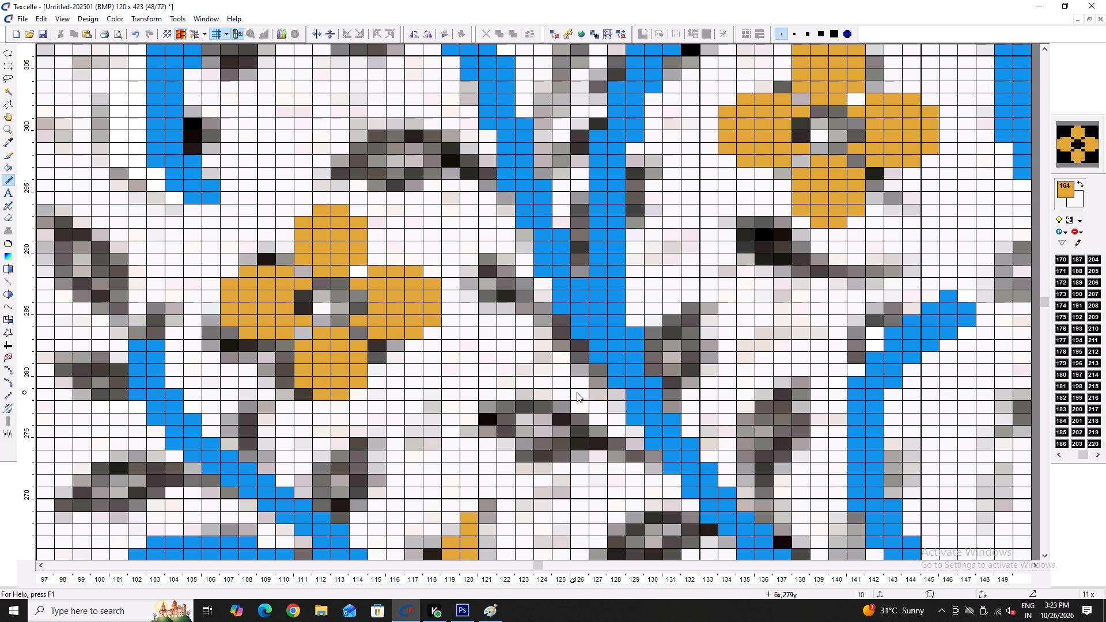
pyautogui.keyDown('ctrl'); pyautogui.scroll(-2, 532, 432); pyautogui.keyUp('ctrl')
pyautogui.scroll(-2, 516, 435)
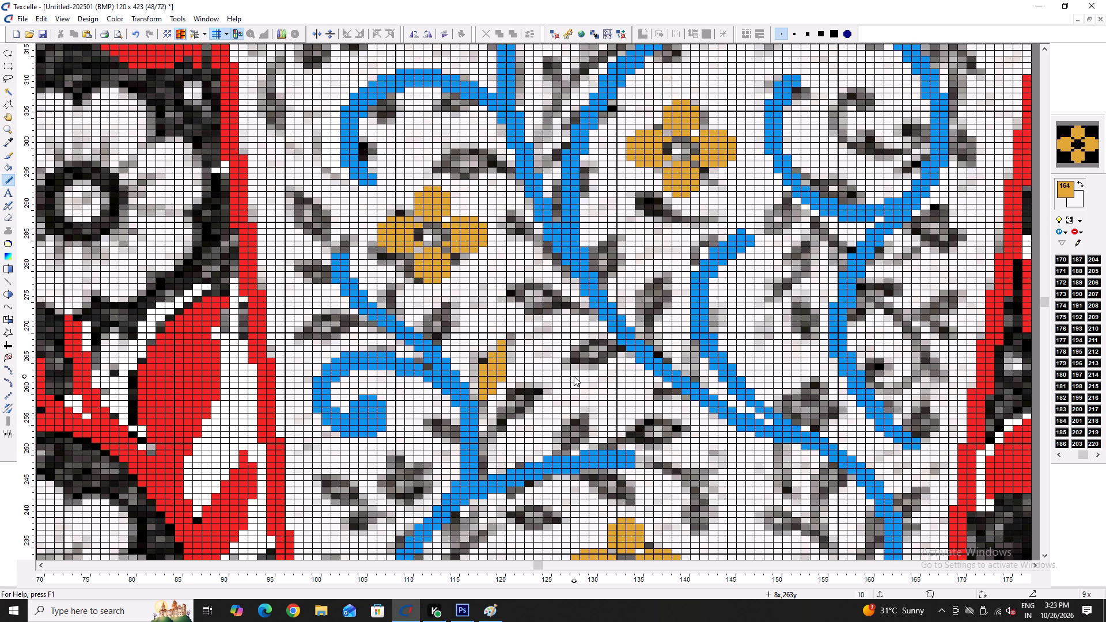
pyautogui.keyDown('ctrl'); pyautogui.scroll(4, 609, 343); pyautogui.keyUp('ctrl')
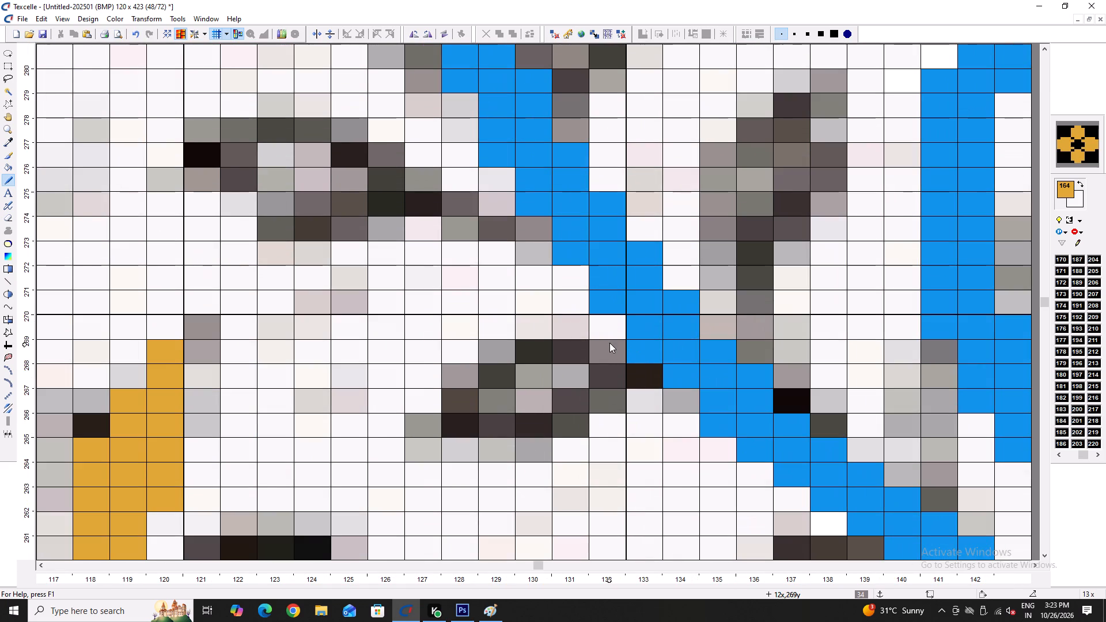
pyautogui.press('x')
pyautogui.moveTo(422, 426); pyautogui.dragTo(536, 423)
pyautogui.click(562, 399)
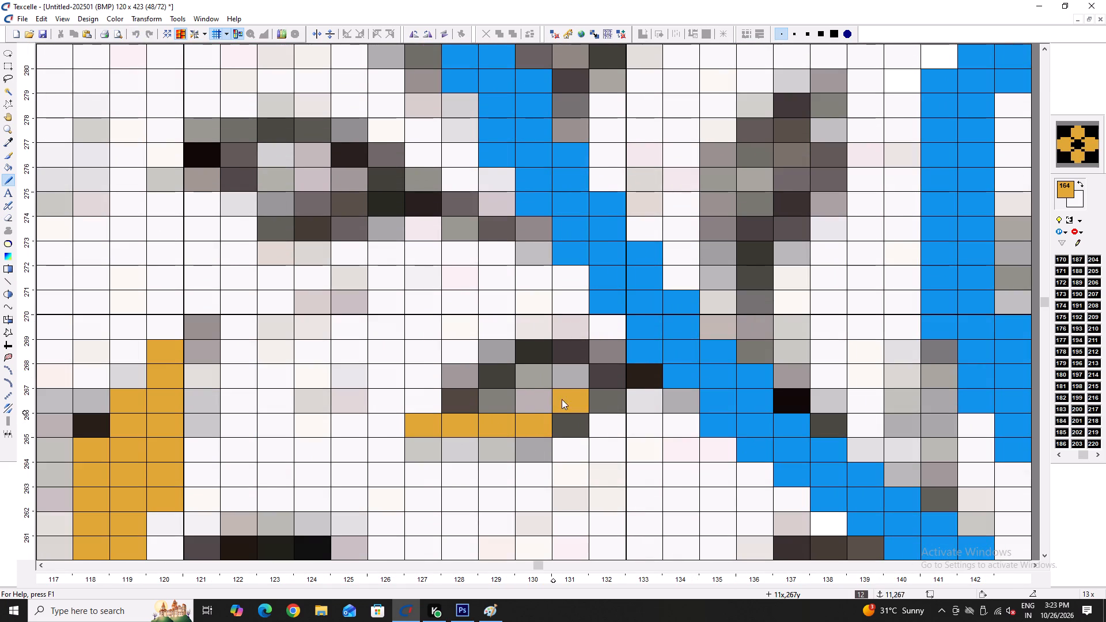
pyautogui.click(566, 399)
pyautogui.click(622, 402)
pyautogui.click(635, 379)
pyautogui.moveTo(613, 358); pyautogui.dragTo(549, 352)
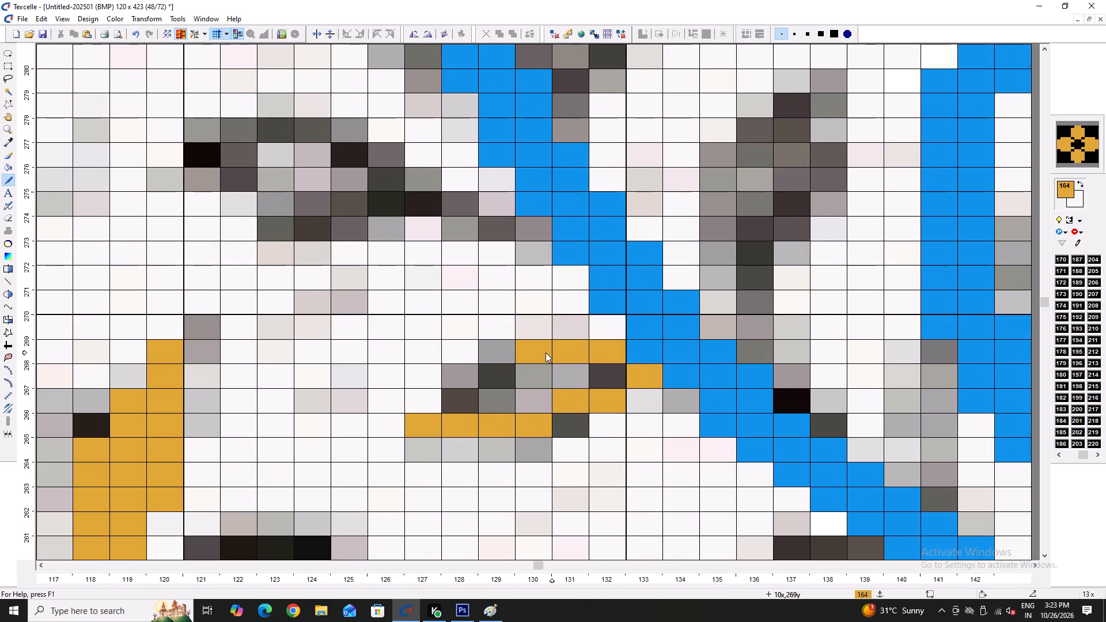
pyautogui.click(510, 374)
pyautogui.moveTo(490, 386); pyautogui.dragTo(482, 393)
pyautogui.moveTo(464, 401); pyautogui.dragTo(558, 394)
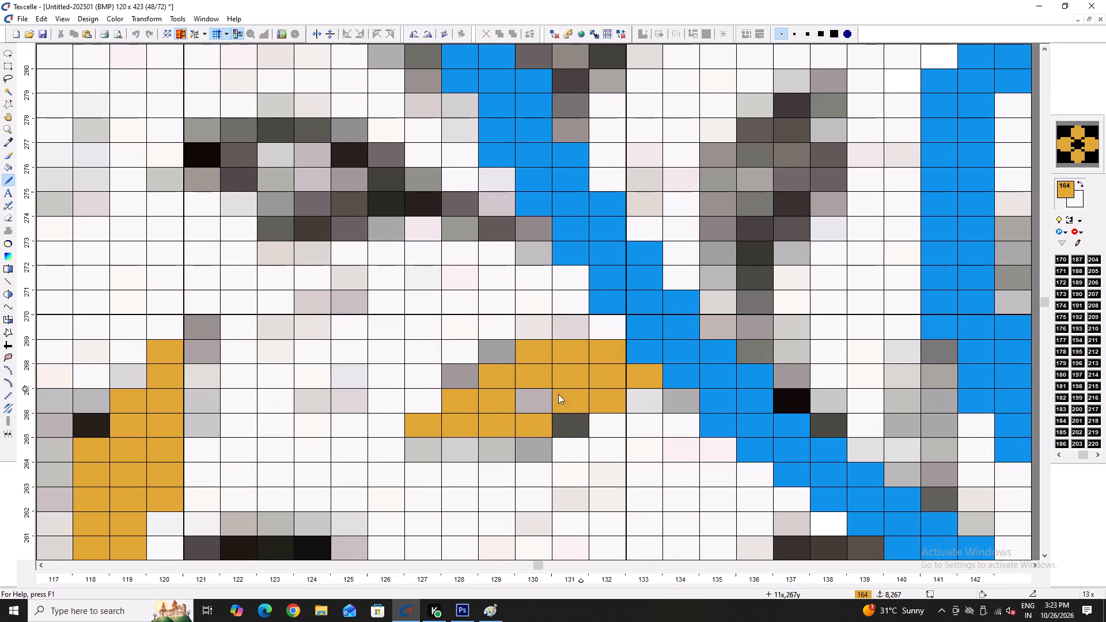
pyautogui.moveTo(558, 394); pyautogui.dragTo(514, 403)
pyautogui.click(565, 415)
# Draw a solid gold leaf over the grey one on the near side of the diagonal blue stem, around columns 120–128, rows 274–278.
pyautogui.keyDown('ctrl'); pyautogui.scroll(-4, 562, 422); pyautogui.keyUp('ctrl')
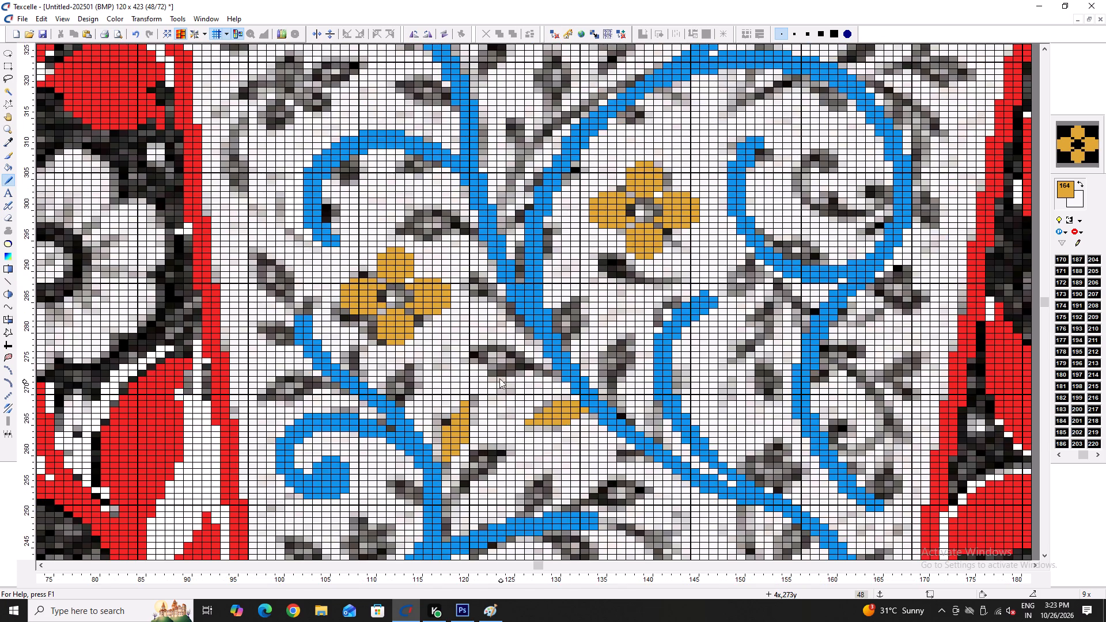
pyautogui.keyDown('ctrl'); pyautogui.scroll(4, 499, 378); pyautogui.keyUp('ctrl')
pyautogui.moveTo(580, 331); pyautogui.dragTo(659, 321)
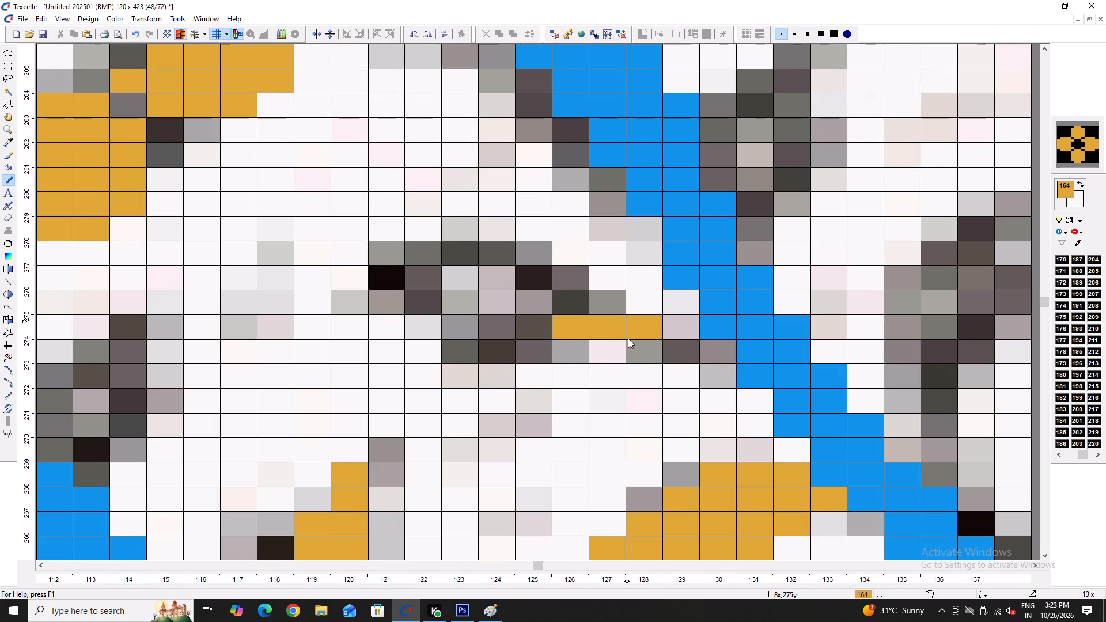
pyautogui.moveTo(561, 350); pyautogui.dragTo(480, 344)
pyautogui.click(455, 354)
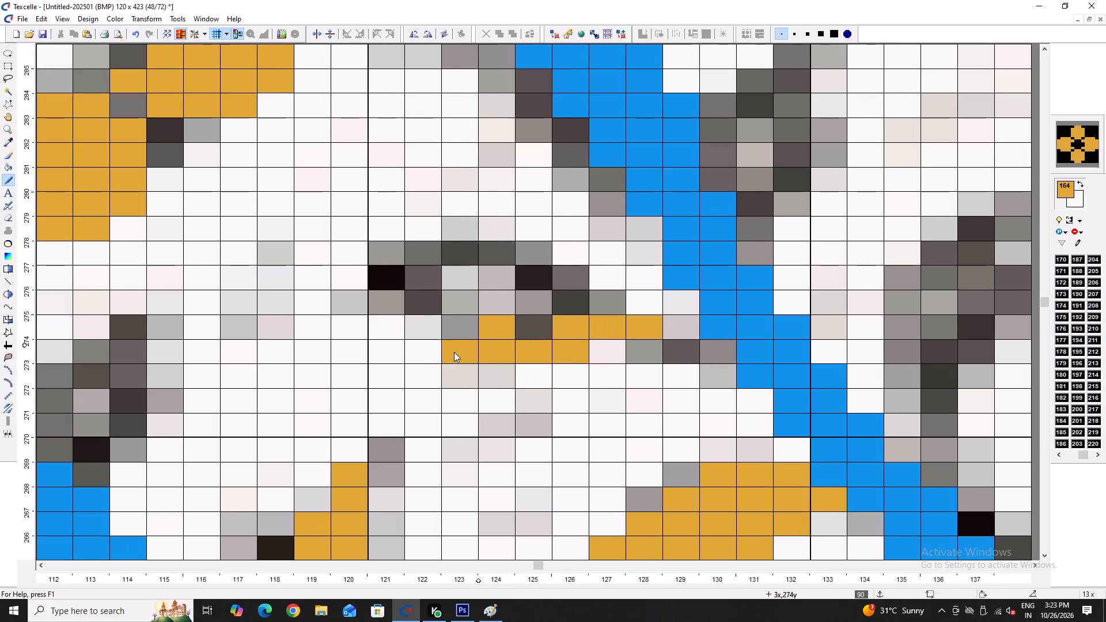
pyautogui.click(427, 327)
pyautogui.click(423, 324)
pyautogui.moveTo(340, 310); pyautogui.dragTo(590, 297)
pyautogui.moveTo(546, 273); pyautogui.dragTo(435, 295)
pyautogui.moveTo(403, 283); pyautogui.dragTo(427, 279)
pyautogui.moveTo(432, 278); pyautogui.dragTo(442, 275)
pyautogui.moveTo(453, 259); pyautogui.dragTo(531, 262)
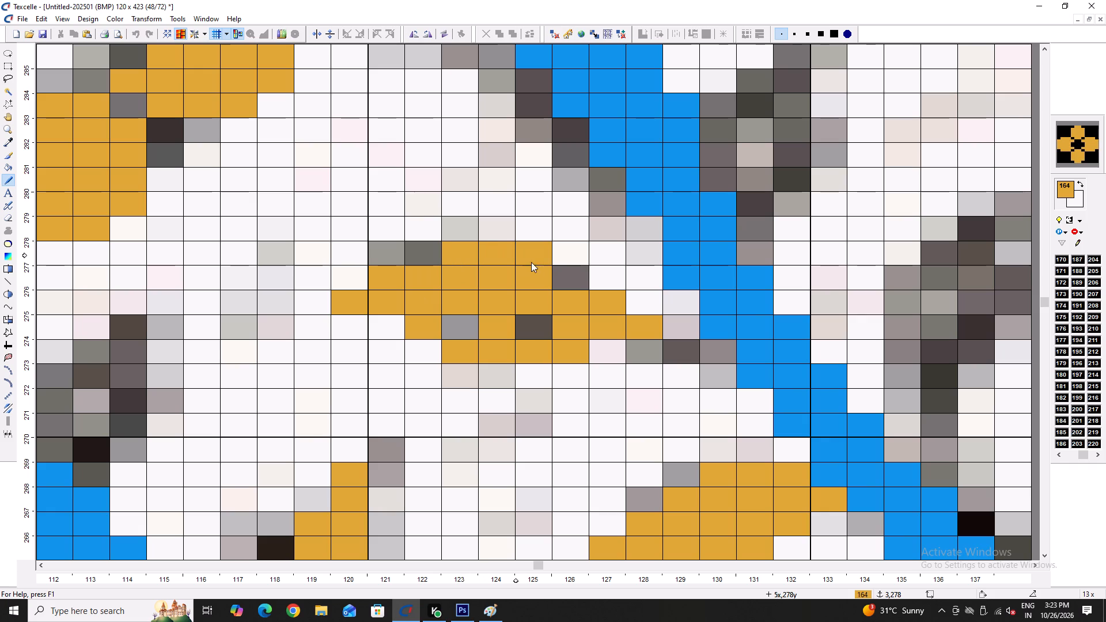
pyautogui.moveTo(531, 262); pyautogui.dragTo(546, 327)
pyautogui.click(553, 279)
pyautogui.click(423, 263)
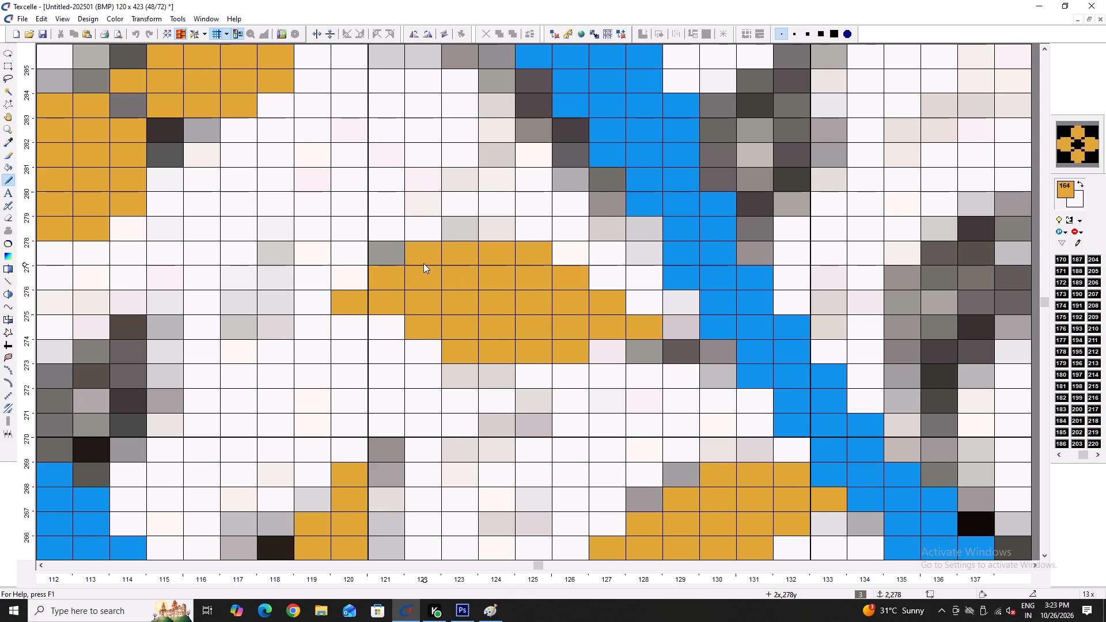
# Save the design.
pyautogui.hotkey('ctrl', 's')
pyautogui.hotkey('ctrl', 's')
pyautogui.hotkey('ctrl', 's')
pyautogui.hotkey('ctrl', 's')
pyautogui.hotkey('ctrl', 's')
# Draw and fill a gold leaf with its stalk joining the blue stem above the lower curl, around columns 97–106, rows 270–273.
pyautogui.write('---')
pyautogui.scroll(2, 424, 264)
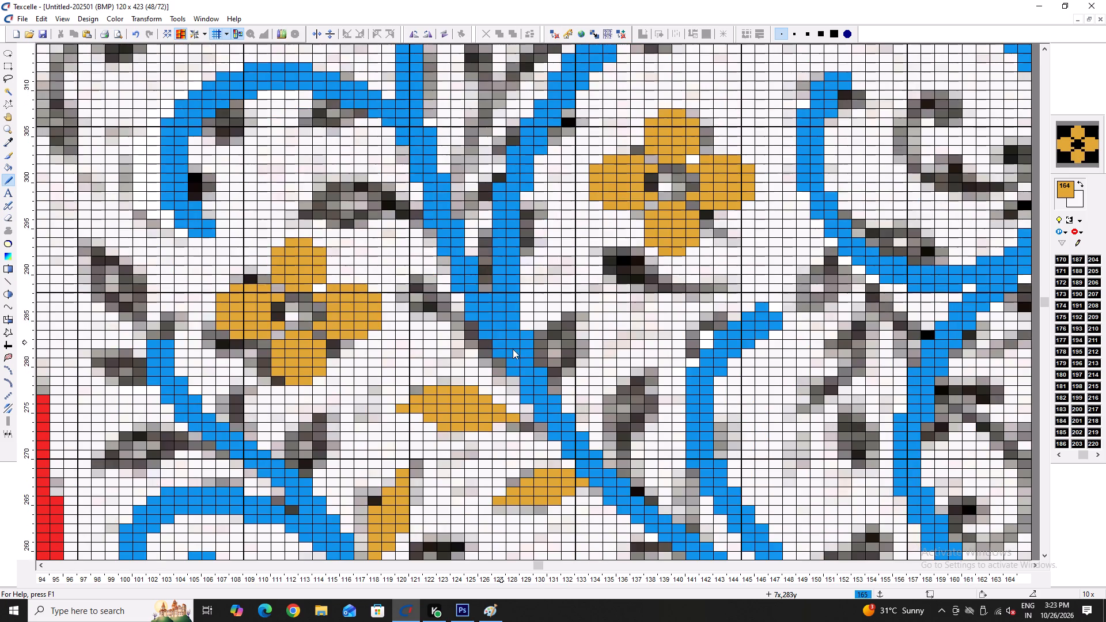
pyautogui.scroll(-2, 388, 415)
pyautogui.press('Left')
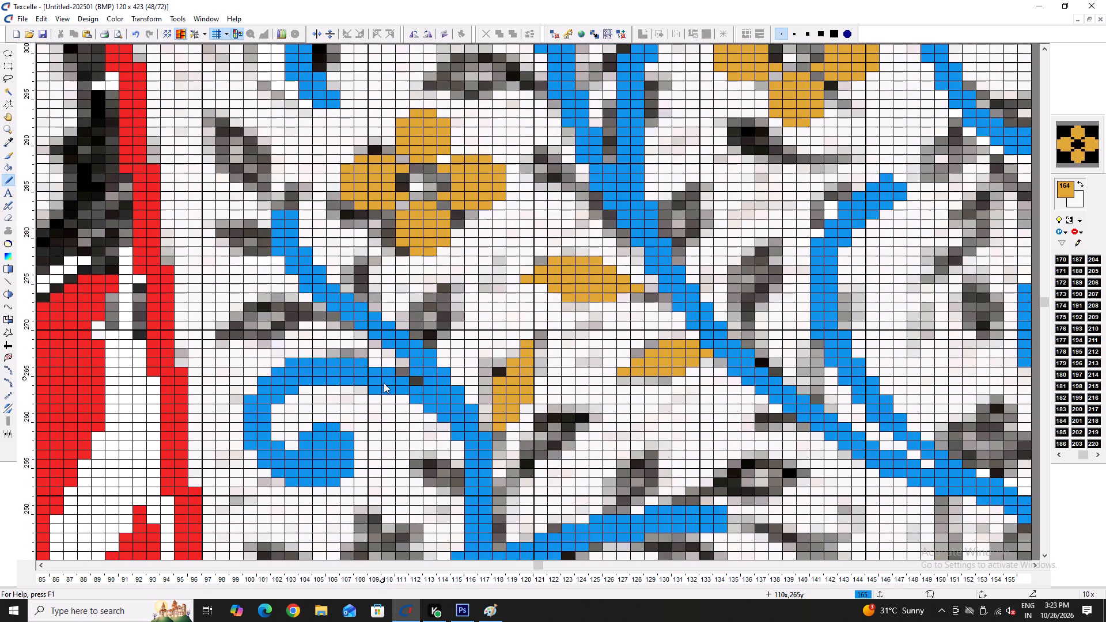
pyautogui.scroll(1, 292, 391)
pyautogui.moveTo(331, 381); pyautogui.dragTo(327, 381)
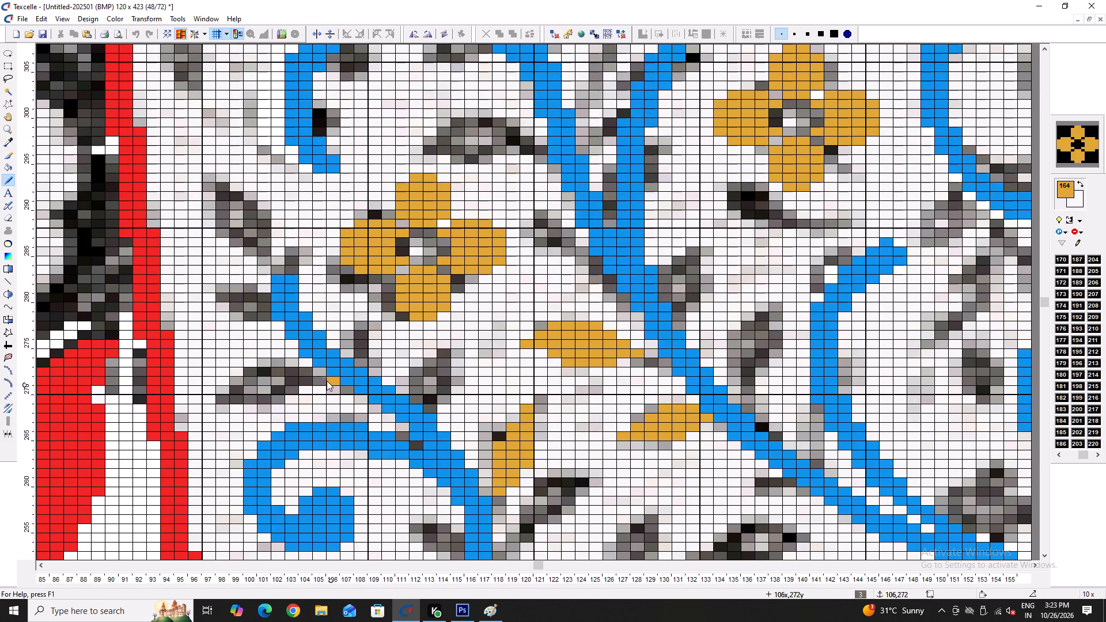
pyautogui.moveTo(327, 381); pyautogui.dragTo(306, 382)
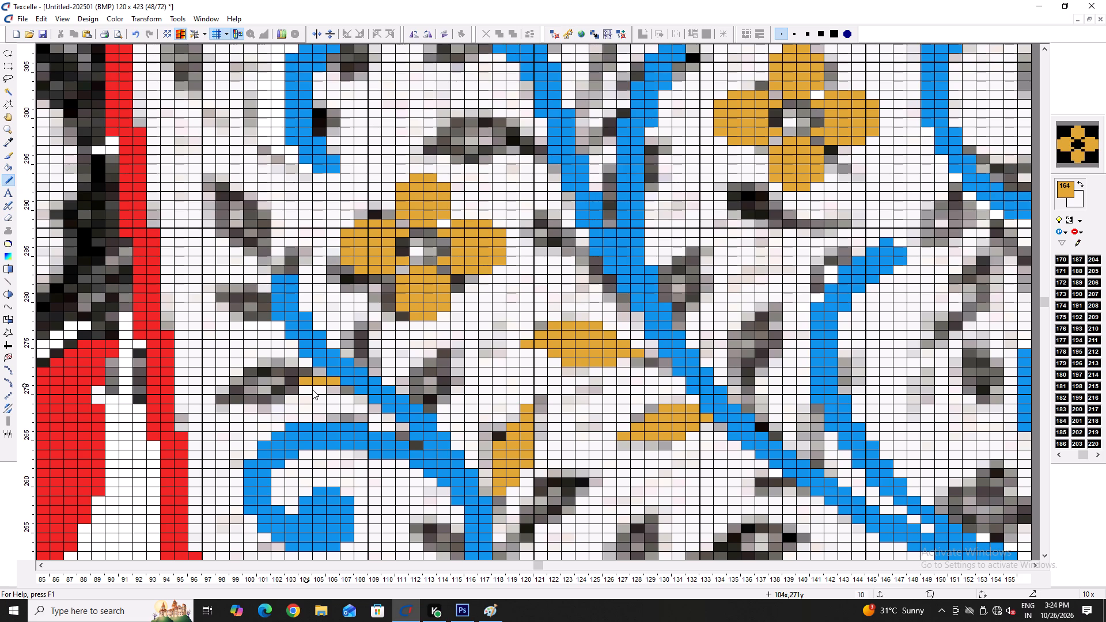
pyautogui.keyDown('ctrl'); pyautogui.keyDown('shift'); pyautogui.scroll(2, 241, 399); pyautogui.keyUp('shift'); pyautogui.keyUp('ctrl')
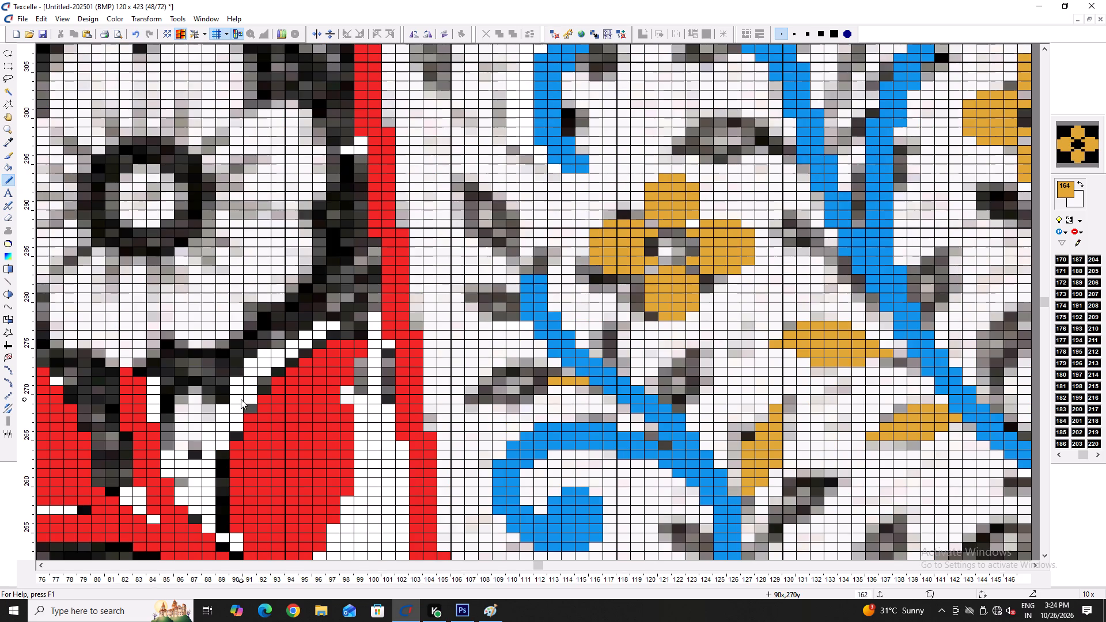
pyautogui.keyDown('ctrl'); pyautogui.scroll(3, 541, 396); pyautogui.keyUp('ctrl')
pyautogui.moveTo(537, 381); pyautogui.dragTo(510, 380)
pyautogui.moveTo(490, 399); pyautogui.dragTo(488, 400)
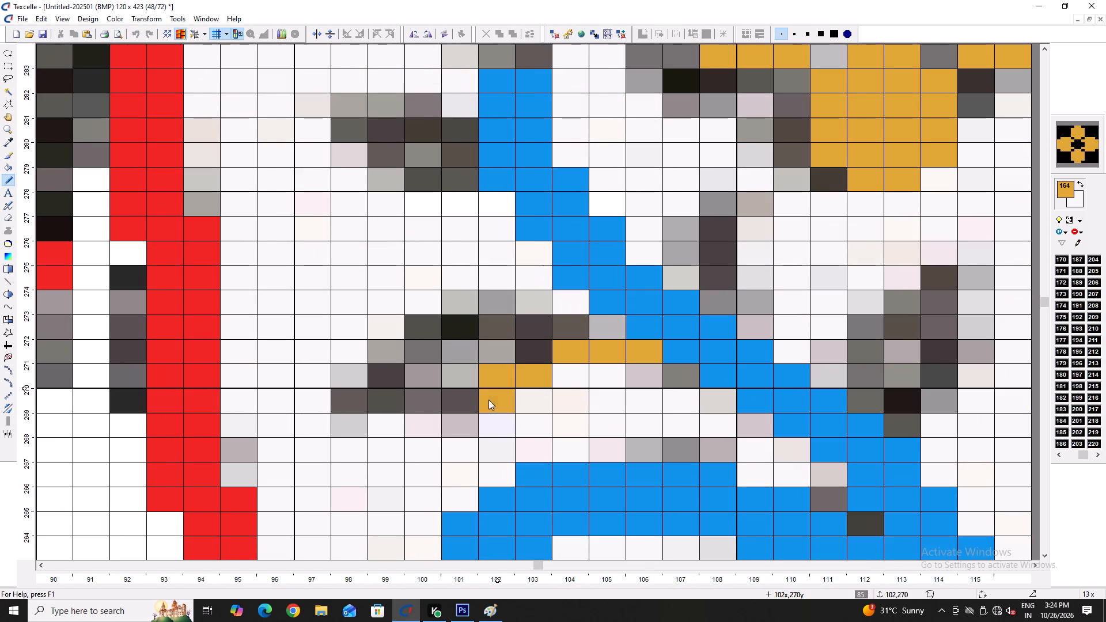
pyautogui.moveTo(488, 400); pyautogui.dragTo(327, 403)
pyautogui.click(325, 403)
pyautogui.moveTo(348, 387); pyautogui.dragTo(387, 374)
pyautogui.moveTo(393, 356); pyautogui.dragTo(419, 343)
pyautogui.moveTo(433, 324); pyautogui.dragTo(465, 317)
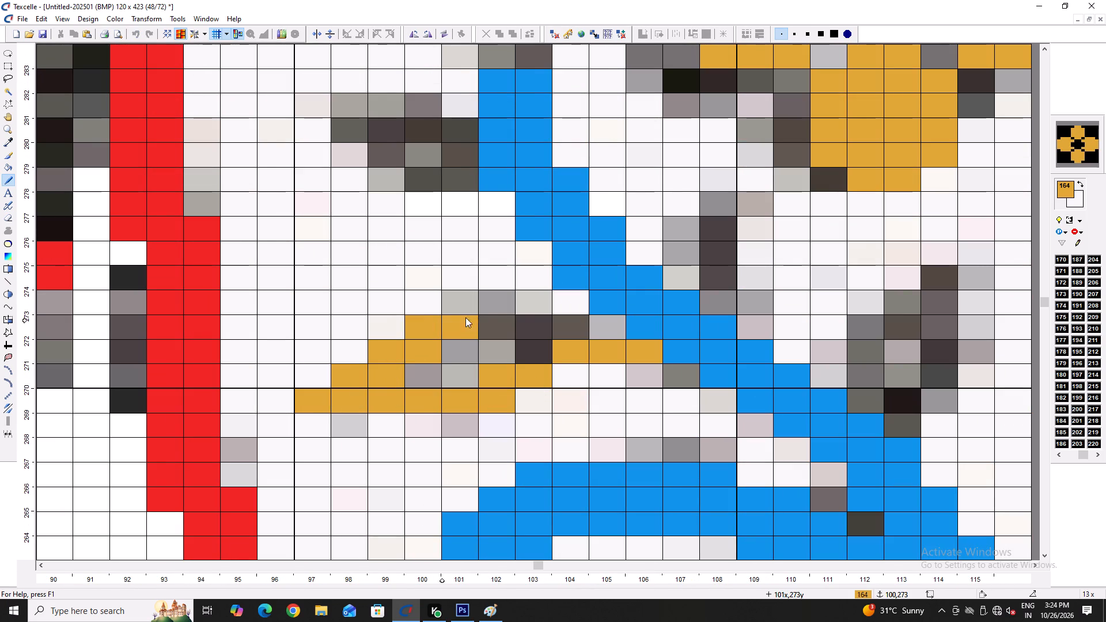
pyautogui.moveTo(465, 317); pyautogui.dragTo(412, 390)
pyautogui.keyDown('ctrl'); pyautogui.scroll(-6, 404, 377); pyautogui.keyUp('ctrl')
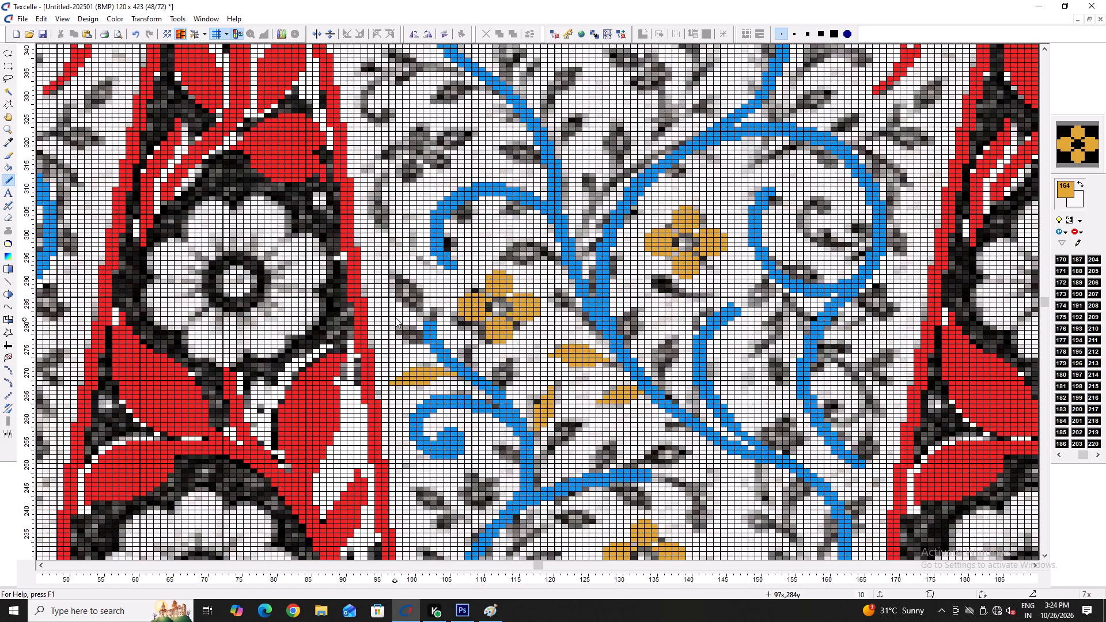
# Draw and fill a gold leaf beside the top end of the short blue stem, around columns 96–101, rows 279–283.
pyautogui.keyDown('ctrl'); pyautogui.scroll(5, 395, 317); pyautogui.keyUp('ctrl')
pyautogui.moveTo(469, 382); pyautogui.dragTo(340, 313)
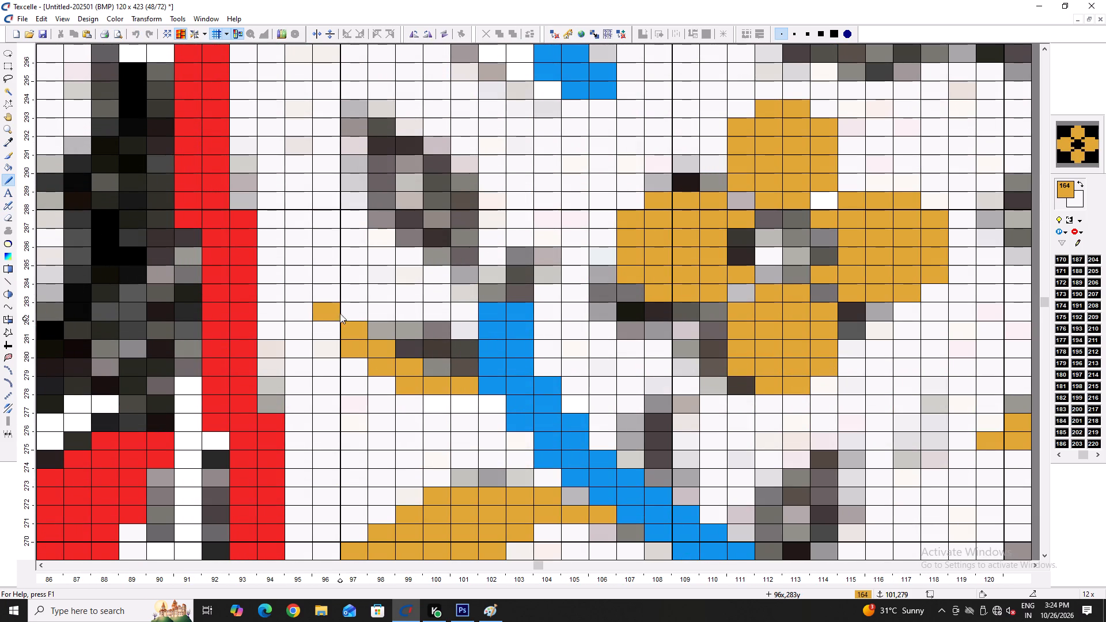
pyautogui.moveTo(340, 313); pyautogui.dragTo(417, 325)
pyautogui.click(417, 325)
# Draw a solid gold leaf above the previous one, around columns 97–101, rows 285–291, and clear its excess tip pixels to white.
pyautogui.scroll(2, 456, 336)
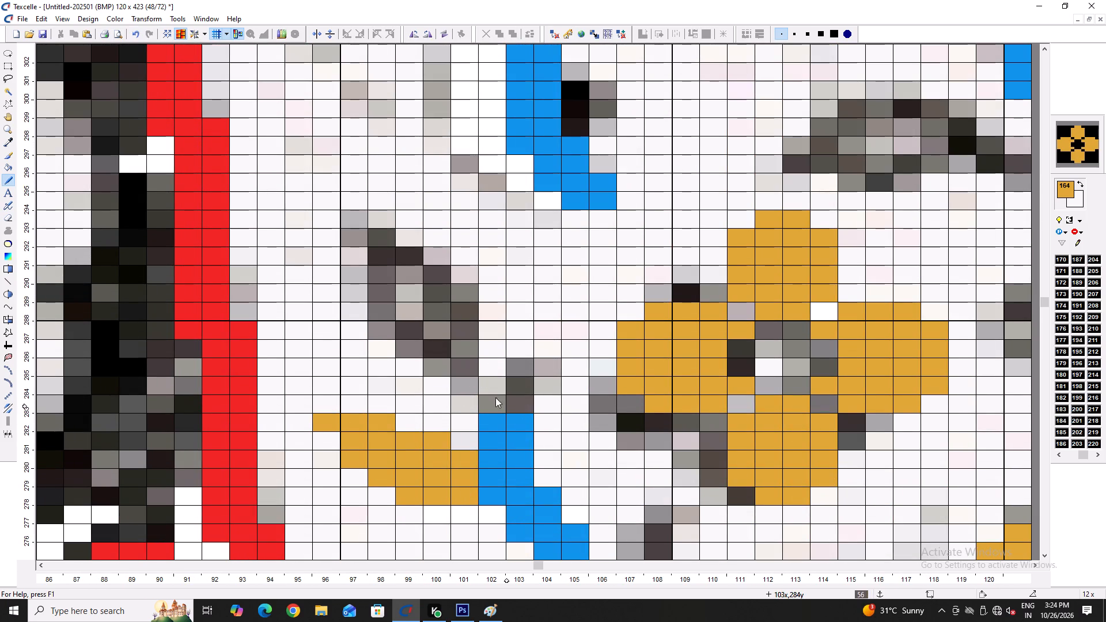
pyautogui.moveTo(465, 391); pyautogui.dragTo(470, 366)
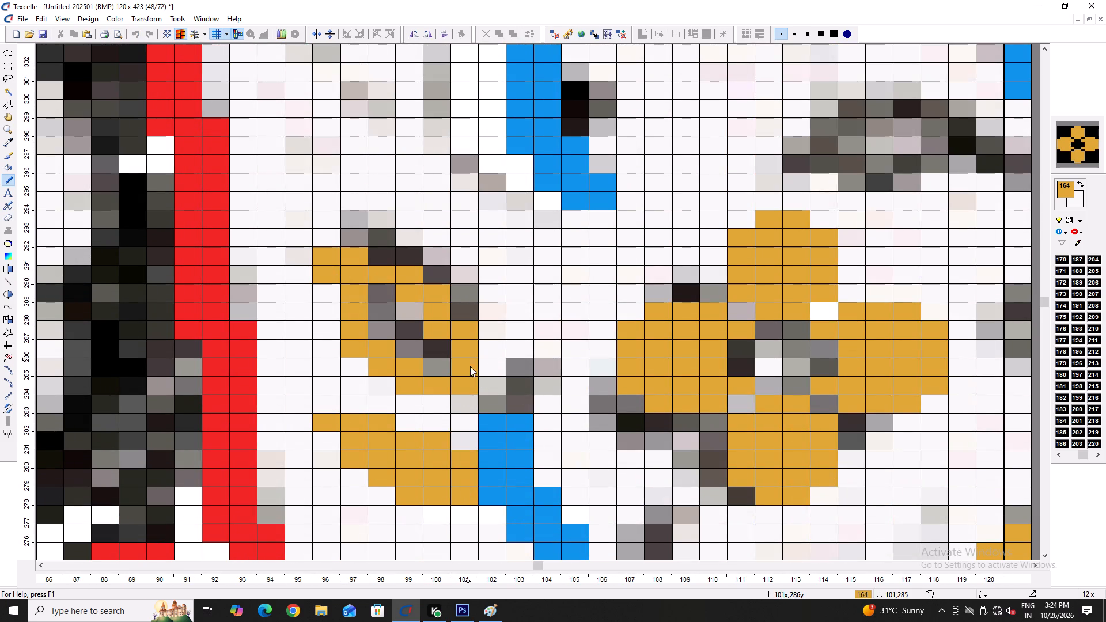
pyautogui.moveTo(470, 366); pyautogui.dragTo(426, 362)
pyautogui.click(426, 362)
pyautogui.moveTo(363, 248); pyautogui.dragTo(332, 257, button='right')
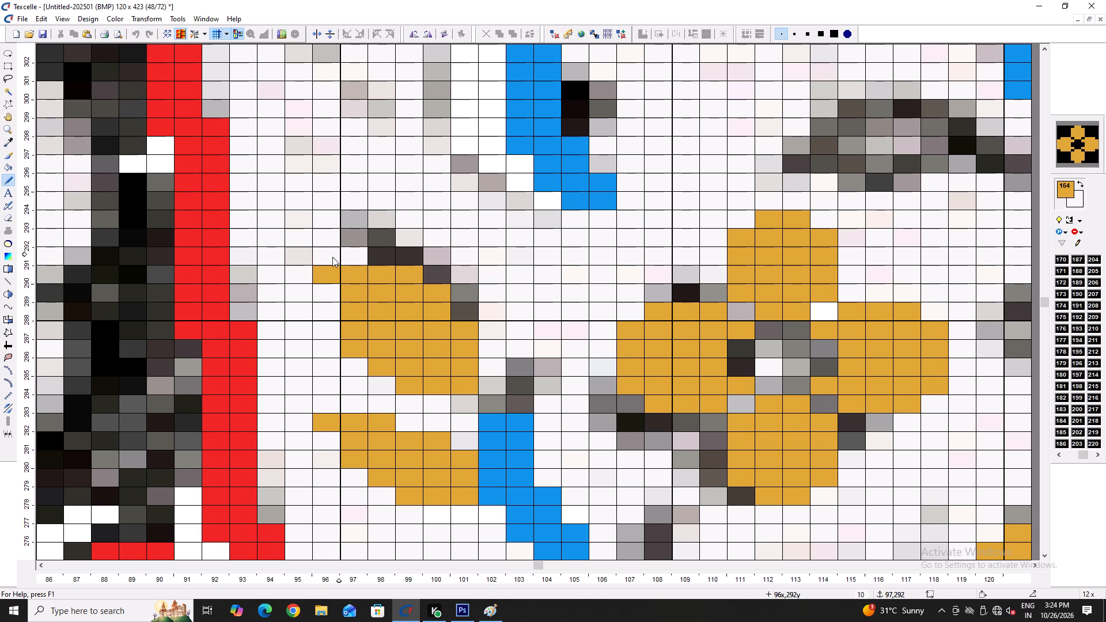
pyautogui.moveTo(332, 257); pyautogui.dragTo(329, 271, button='right')
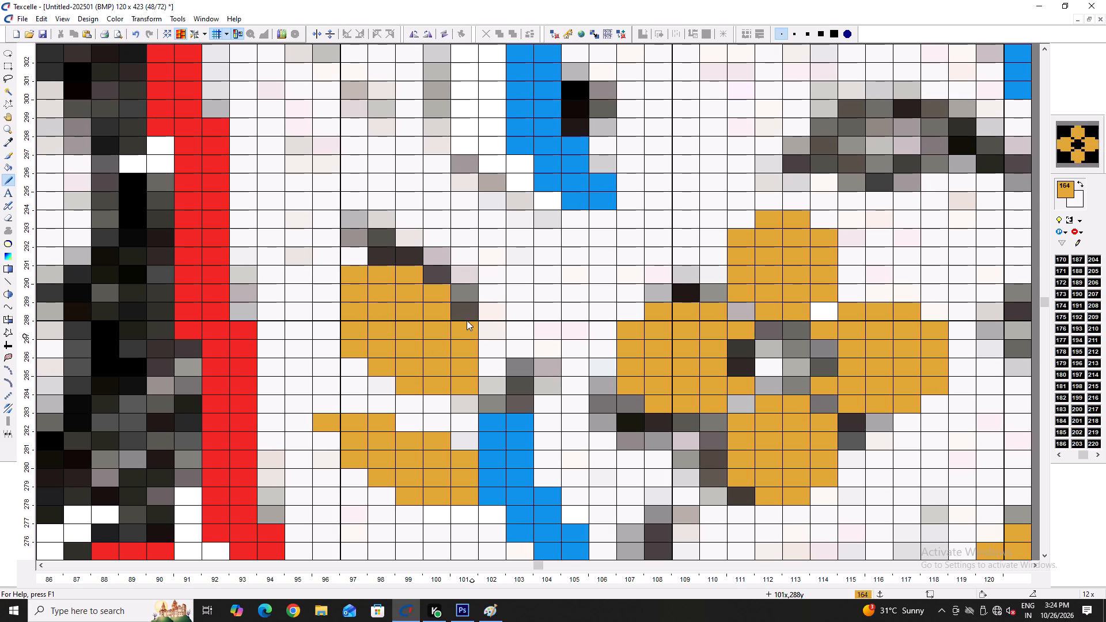
pyautogui.click(467, 319)
# Widen the lower edge of the gold leaf beside the blue stem's top end with gold pixels around columns 96–98, rows 279–282.
pyautogui.keyDown('ctrl'); pyautogui.scroll(-4, 470, 327); pyautogui.keyUp('ctrl')
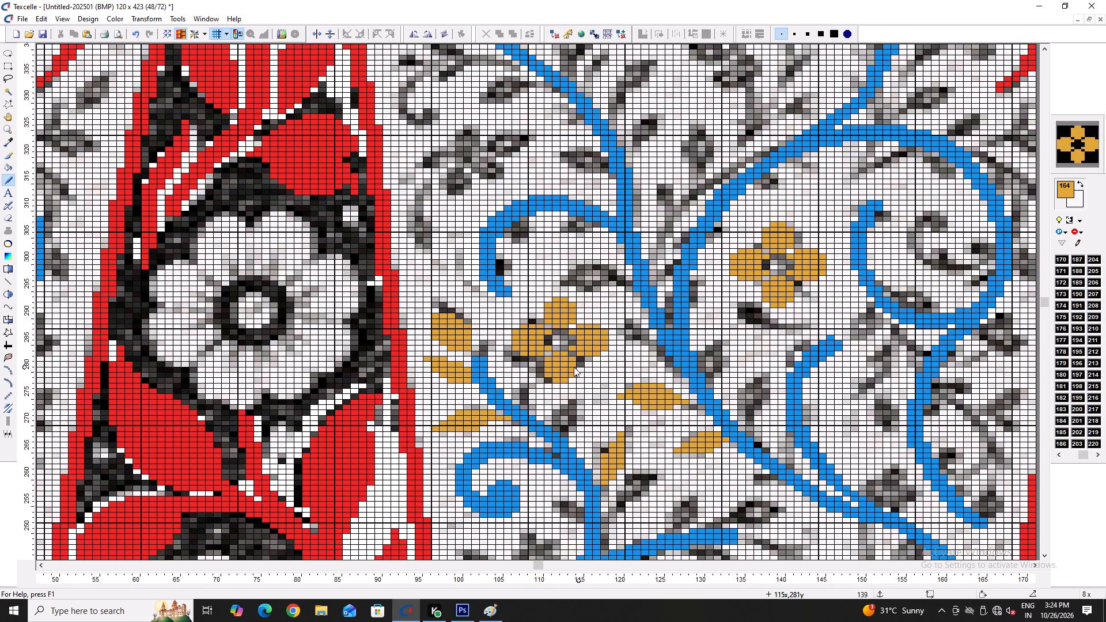
pyautogui.keyDown('ctrl'); pyautogui.scroll(5, 450, 378); pyautogui.keyUp('ctrl')
pyautogui.click(302, 309)
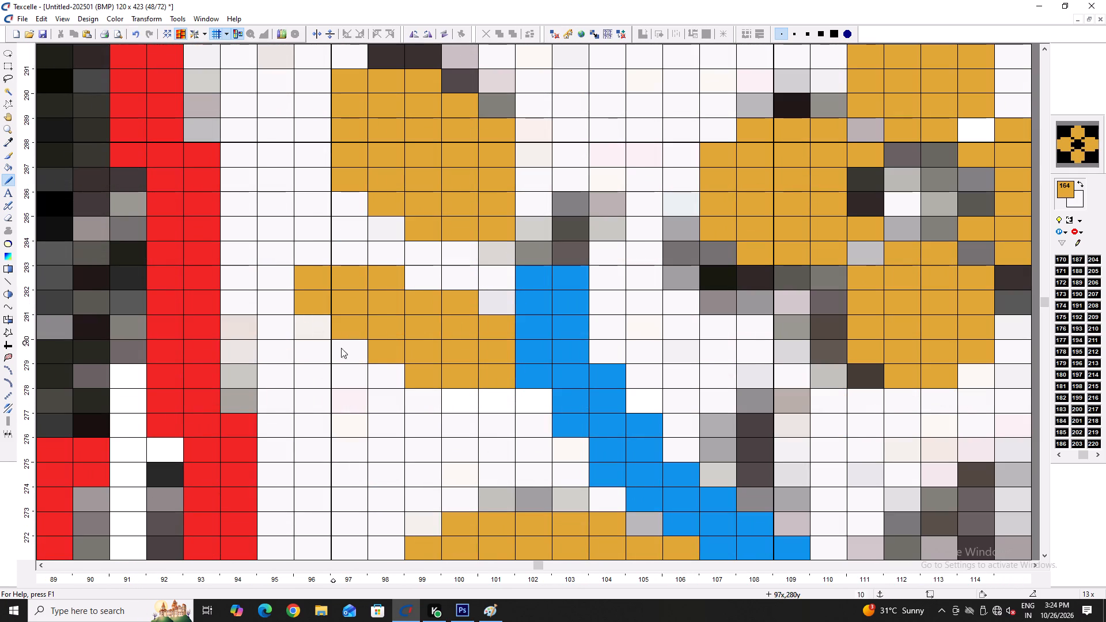
pyautogui.click(361, 352)
pyautogui.moveTo(377, 367); pyautogui.dragTo(384, 371)
pyautogui.click(317, 329)
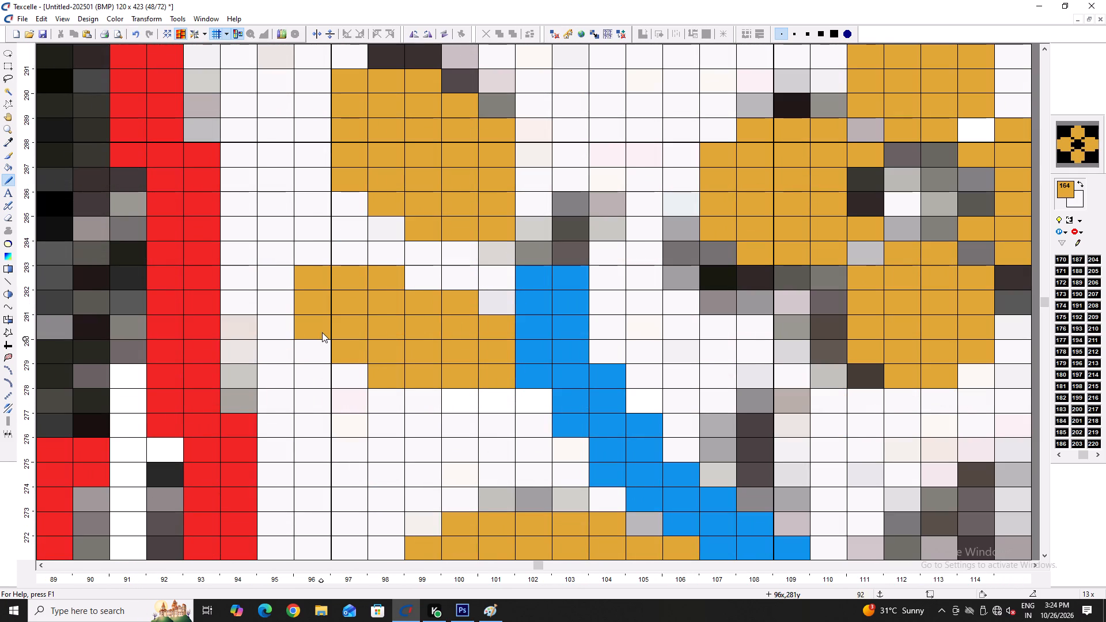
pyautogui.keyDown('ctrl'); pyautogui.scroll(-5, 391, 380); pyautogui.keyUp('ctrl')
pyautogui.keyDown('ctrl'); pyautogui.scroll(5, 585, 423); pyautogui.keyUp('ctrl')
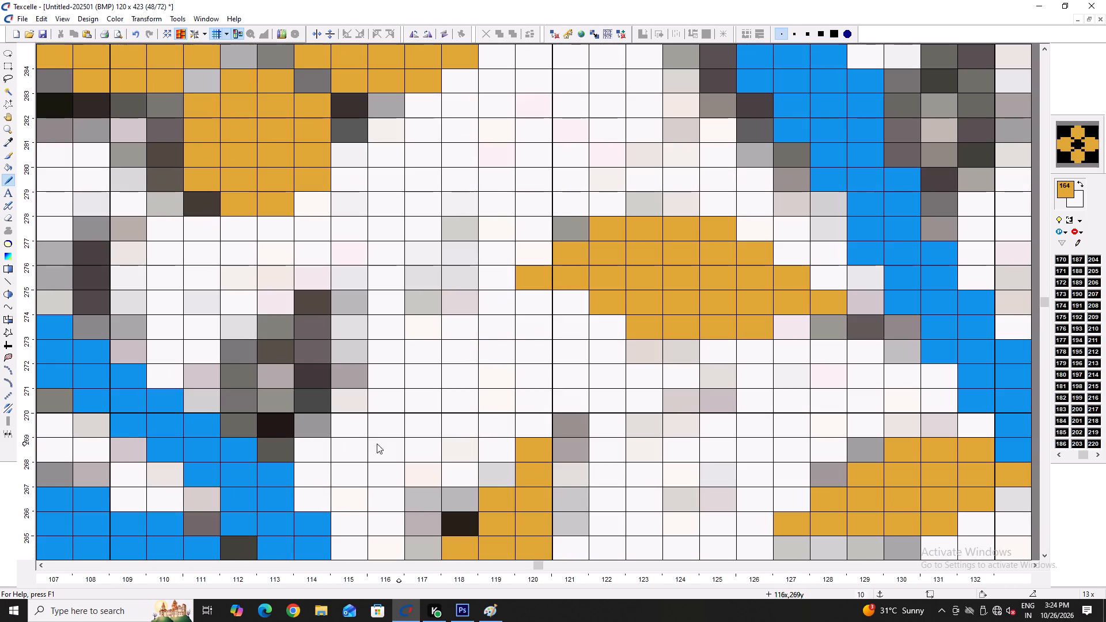
# Draw and fill a gold leaf above the blue stem below the left gold flower, around columns 112–116, rows 270–277.
pyautogui.moveTo(237, 408); pyautogui.dragTo(327, 245)
pyautogui.moveTo(330, 243); pyautogui.dragTo(343, 281)
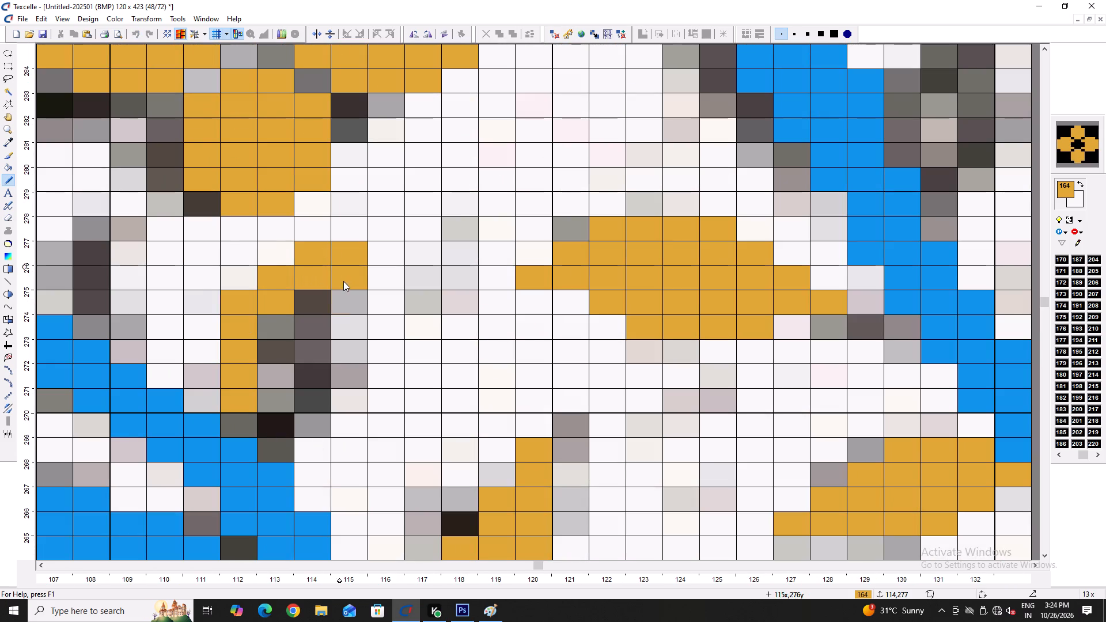
pyautogui.moveTo(343, 281); pyautogui.dragTo(305, 398)
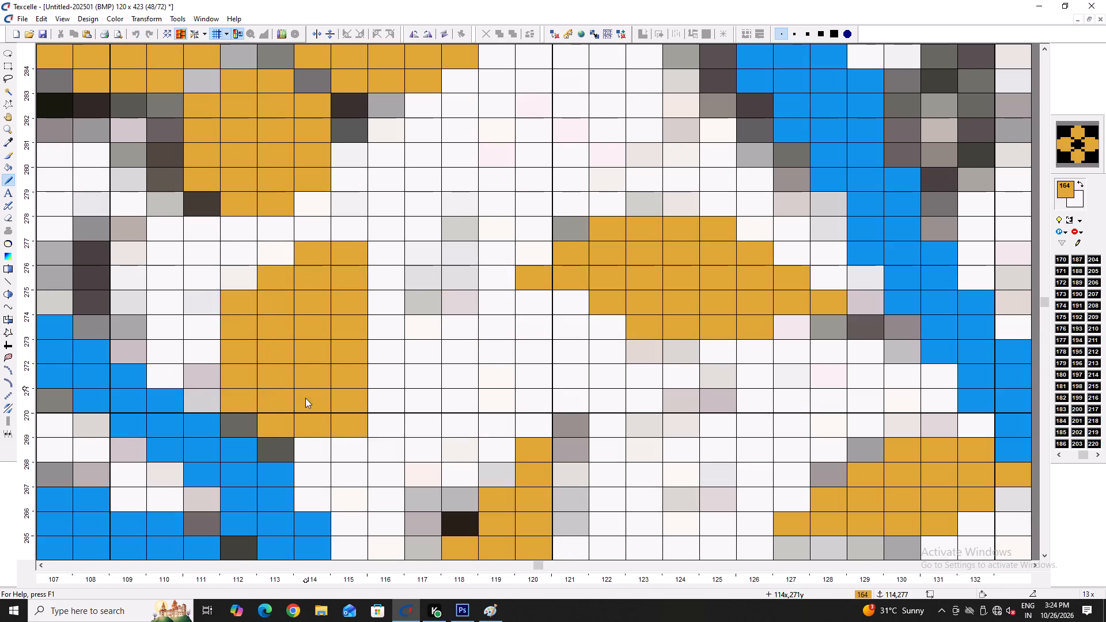
pyautogui.moveTo(305, 398); pyautogui.dragTo(305, 405)
pyautogui.rightClick(349, 427)
pyautogui.moveTo(381, 374); pyautogui.dragTo(385, 313)
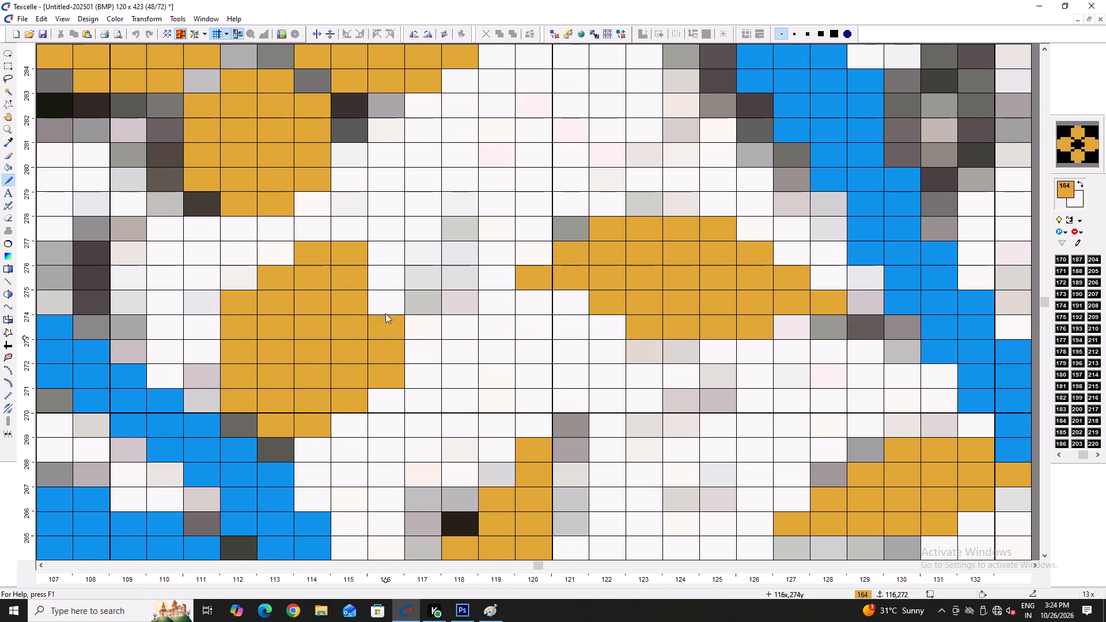
pyautogui.moveTo(385, 313); pyautogui.dragTo(385, 251)
# Trim the new gold leaf's upper edge into a tapered diagonal by clearing its excess pixels to white.
pyautogui.keyDown('ctrl'); pyautogui.scroll(-6, 397, 323); pyautogui.keyUp('ctrl')
pyautogui.keyDown('ctrl'); pyautogui.scroll(5, 386, 318); pyautogui.keyUp('ctrl')
pyautogui.rightClick(324, 315)
pyautogui.rightClick(338, 296)
pyautogui.rightClick(369, 277)
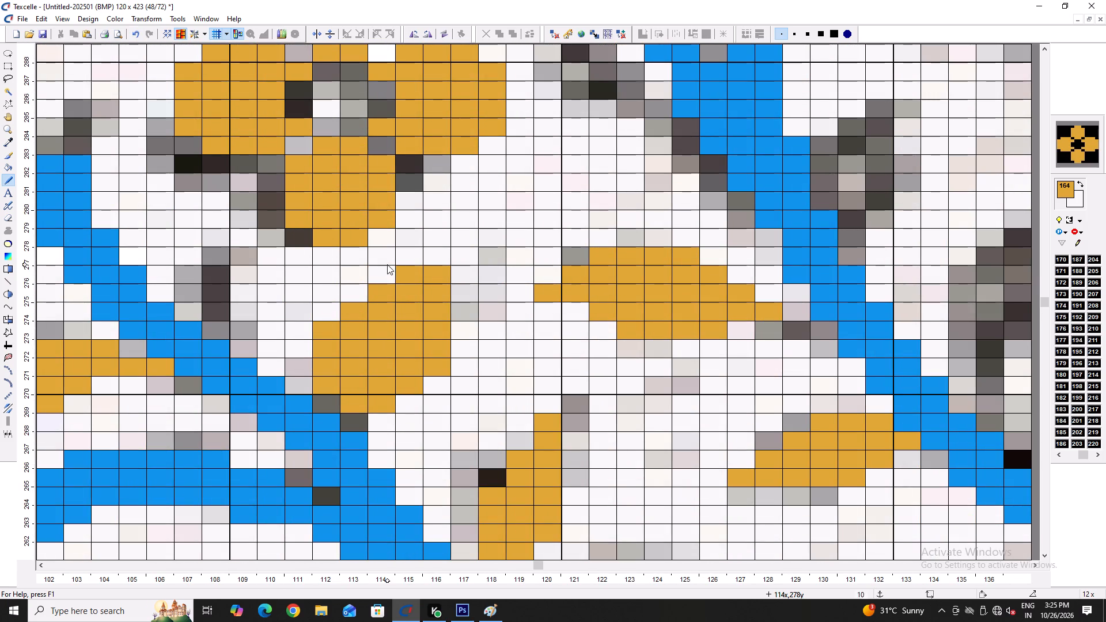
pyautogui.moveTo(397, 267); pyautogui.dragTo(442, 266, button='right')
pyautogui.rightClick(443, 266)
pyautogui.moveTo(446, 269); pyautogui.dragTo(452, 275, button='right')
# Save the design.
pyautogui.keyDown('ctrl'); pyautogui.scroll(-5, 433, 317); pyautogui.keyUp('ctrl')
pyautogui.keyDown('ctrl'); pyautogui.scroll(1, 410, 343); pyautogui.keyUp('ctrl')
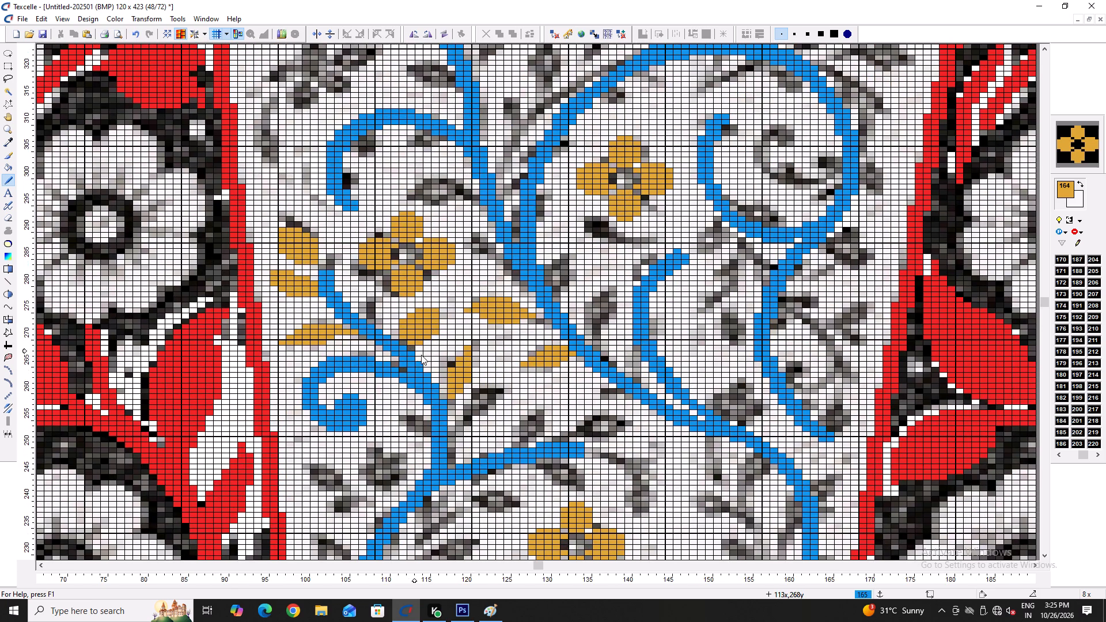
pyautogui.rightClick(329, 359)
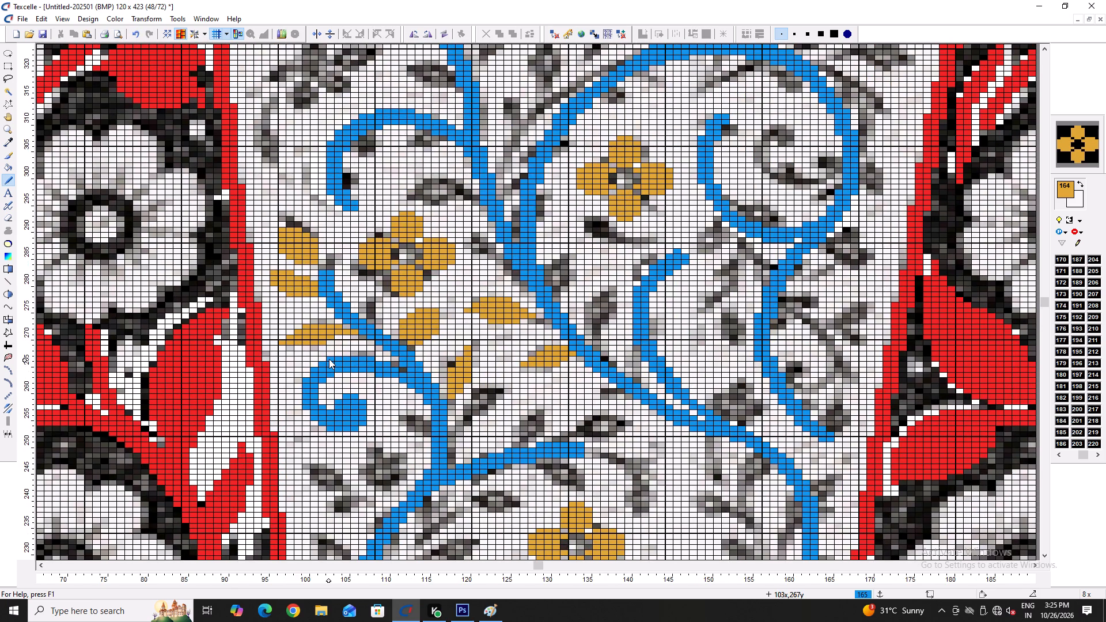
pyautogui.rightClick(329, 359)
pyautogui.keyDown('ctrl'); pyautogui.scroll(-1, 329, 358); pyautogui.keyUp('ctrl')
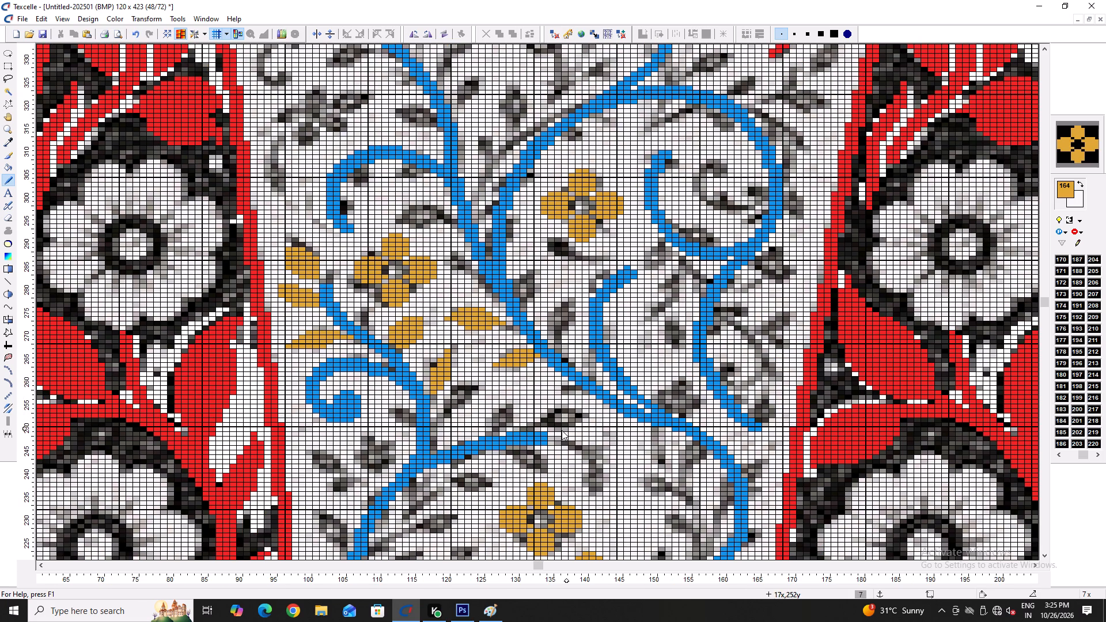
pyautogui.scroll(-2, 486, 447)
pyautogui.keyDown('ctrl'); pyautogui.scroll(6, 328, 394); pyautogui.keyUp('ctrl')
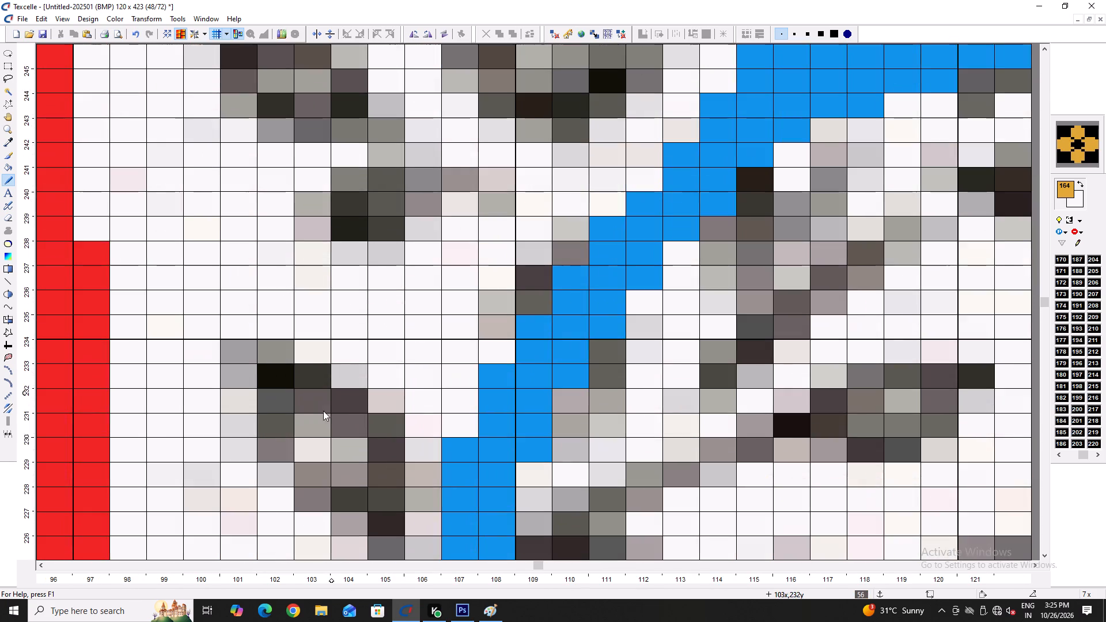
pyautogui.scroll(-3, 380, 514)
pyautogui.hotkey('ctrl', 's')
pyautogui.hotkey('ctrl', 's')
# Draw and fill a gold leaf on the outer side of the long blue stem, around columns 102–105, rows 226–234.
pyautogui.scroll(1, 397, 404)
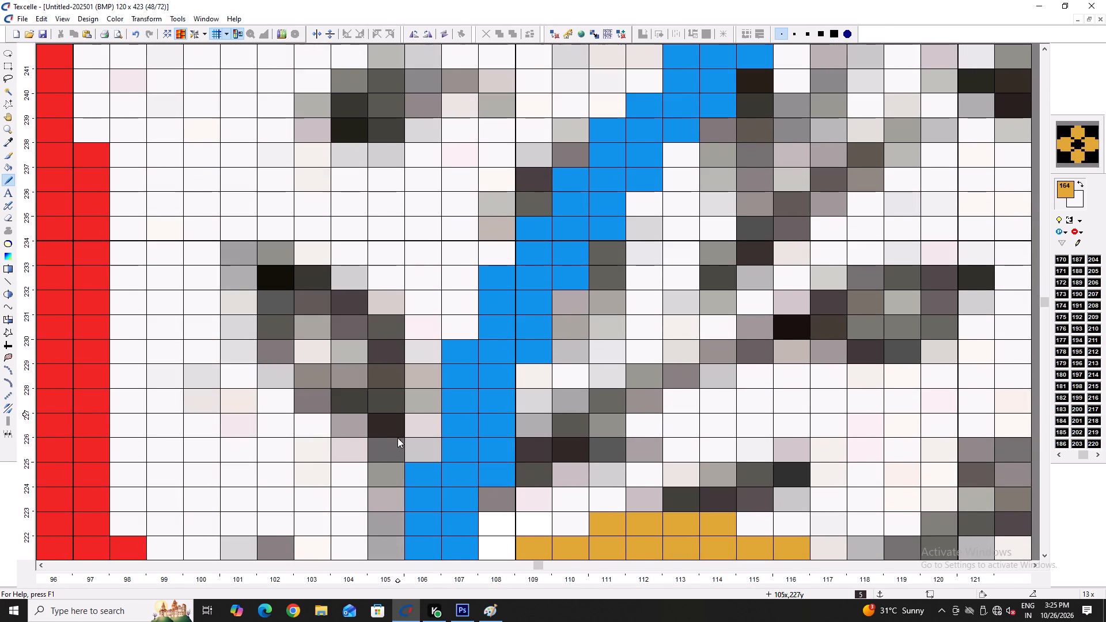
pyautogui.moveTo(393, 456); pyautogui.dragTo(271, 333)
pyautogui.click(268, 328)
pyautogui.click(268, 323)
pyautogui.moveTo(267, 318); pyautogui.dragTo(260, 260)
pyautogui.doubleClick(260, 260)
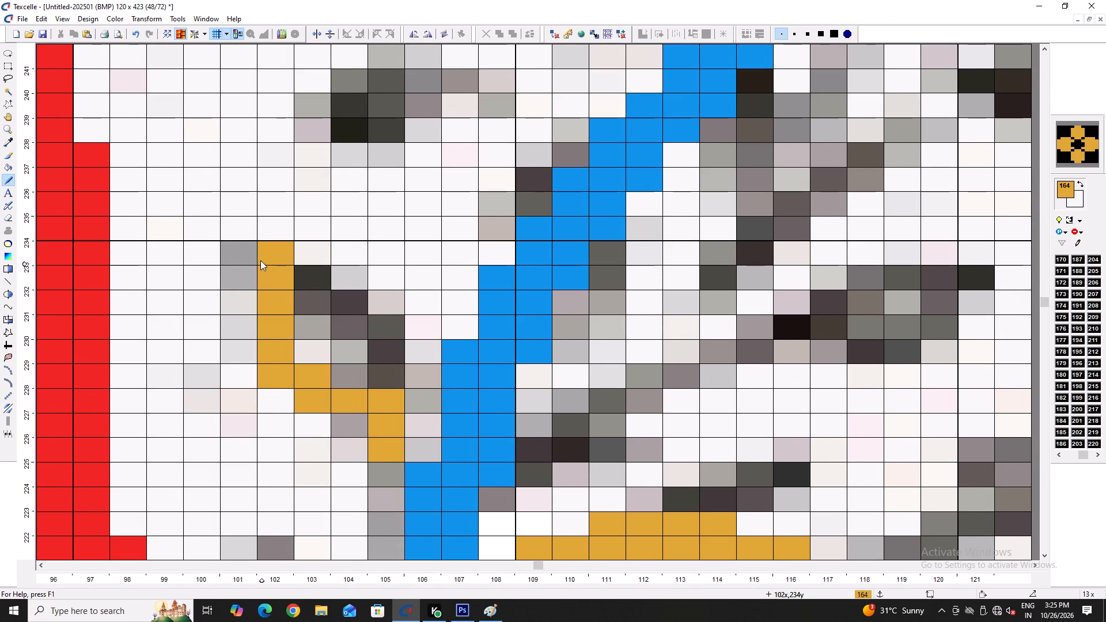
pyautogui.moveTo(268, 264); pyautogui.dragTo(343, 371)
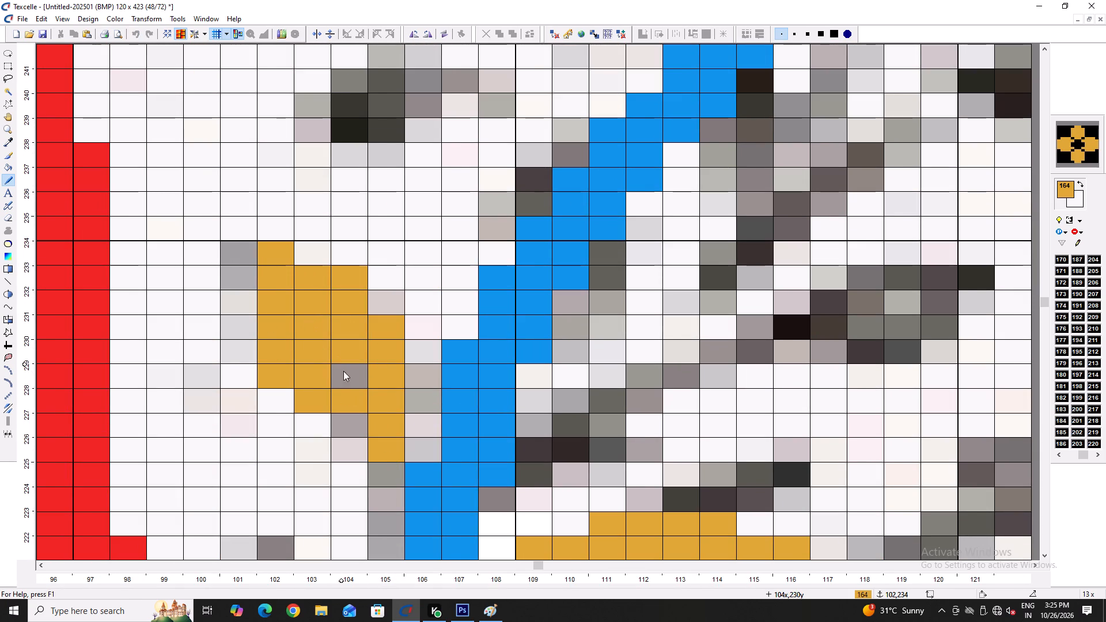
pyautogui.moveTo(343, 371); pyautogui.dragTo(351, 393)
pyautogui.click(351, 393)
pyautogui.rightClick(354, 274)
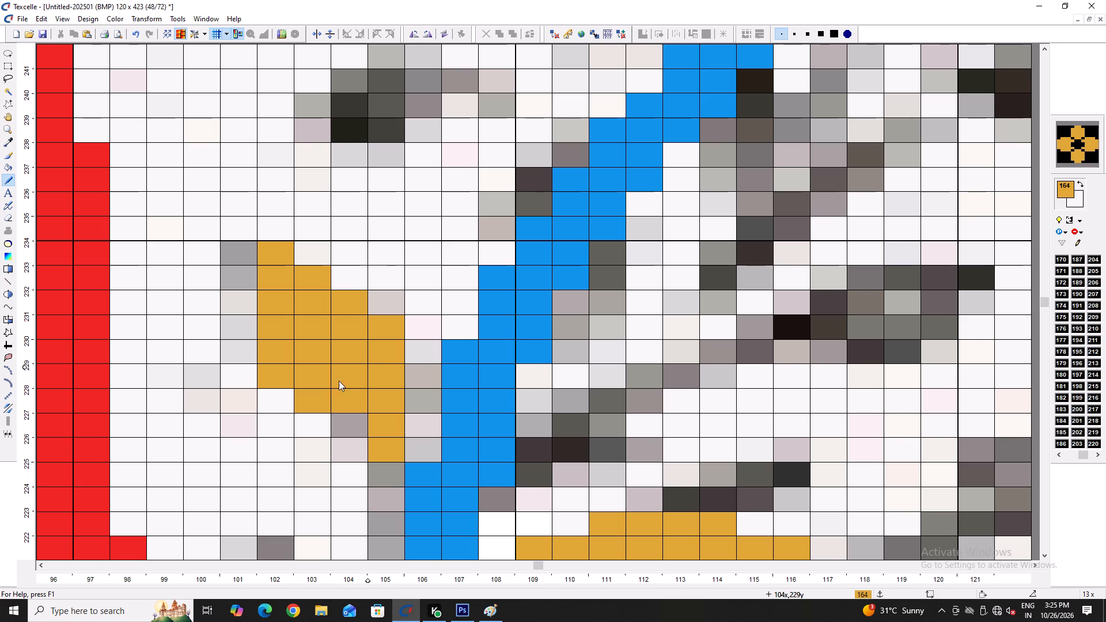
pyautogui.click(313, 244)
pyautogui.click(327, 257)
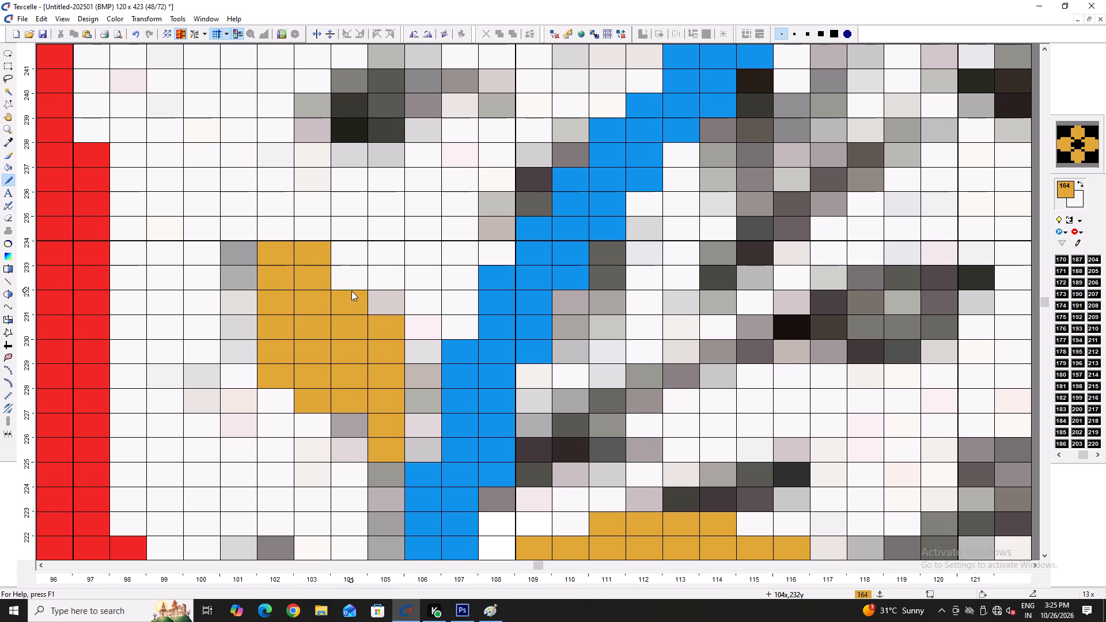
pyautogui.click(350, 289)
pyautogui.moveTo(376, 306); pyautogui.dragTo(380, 323)
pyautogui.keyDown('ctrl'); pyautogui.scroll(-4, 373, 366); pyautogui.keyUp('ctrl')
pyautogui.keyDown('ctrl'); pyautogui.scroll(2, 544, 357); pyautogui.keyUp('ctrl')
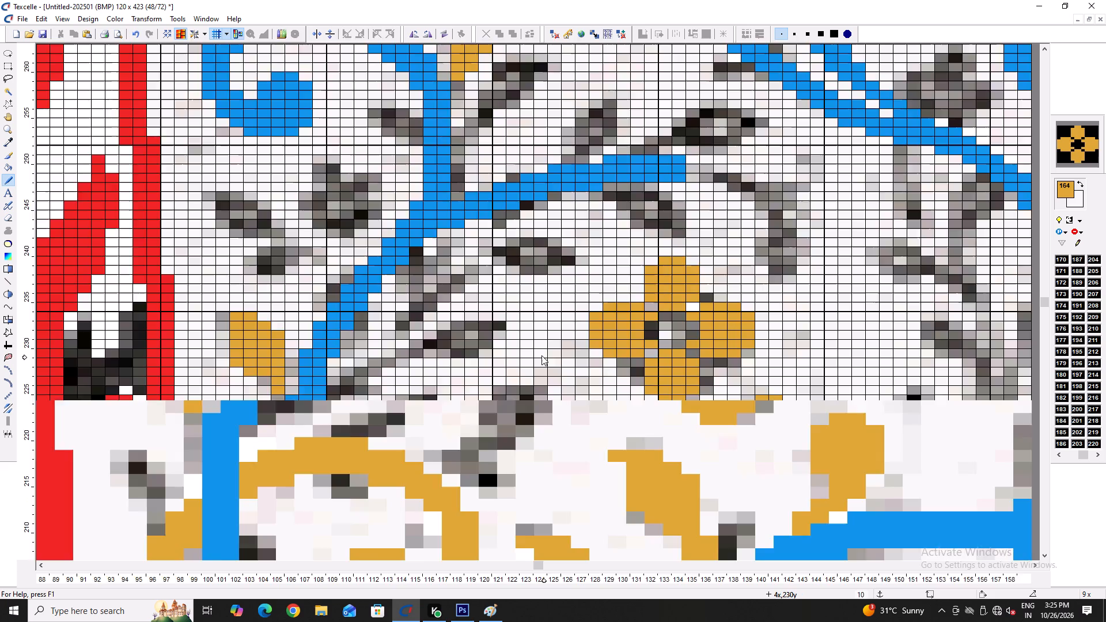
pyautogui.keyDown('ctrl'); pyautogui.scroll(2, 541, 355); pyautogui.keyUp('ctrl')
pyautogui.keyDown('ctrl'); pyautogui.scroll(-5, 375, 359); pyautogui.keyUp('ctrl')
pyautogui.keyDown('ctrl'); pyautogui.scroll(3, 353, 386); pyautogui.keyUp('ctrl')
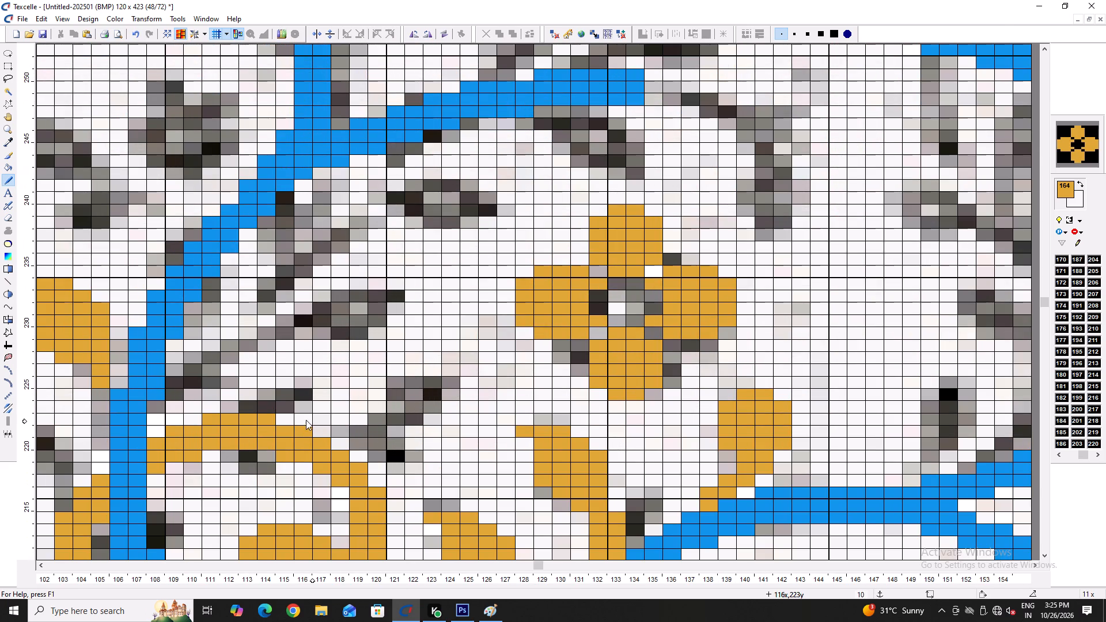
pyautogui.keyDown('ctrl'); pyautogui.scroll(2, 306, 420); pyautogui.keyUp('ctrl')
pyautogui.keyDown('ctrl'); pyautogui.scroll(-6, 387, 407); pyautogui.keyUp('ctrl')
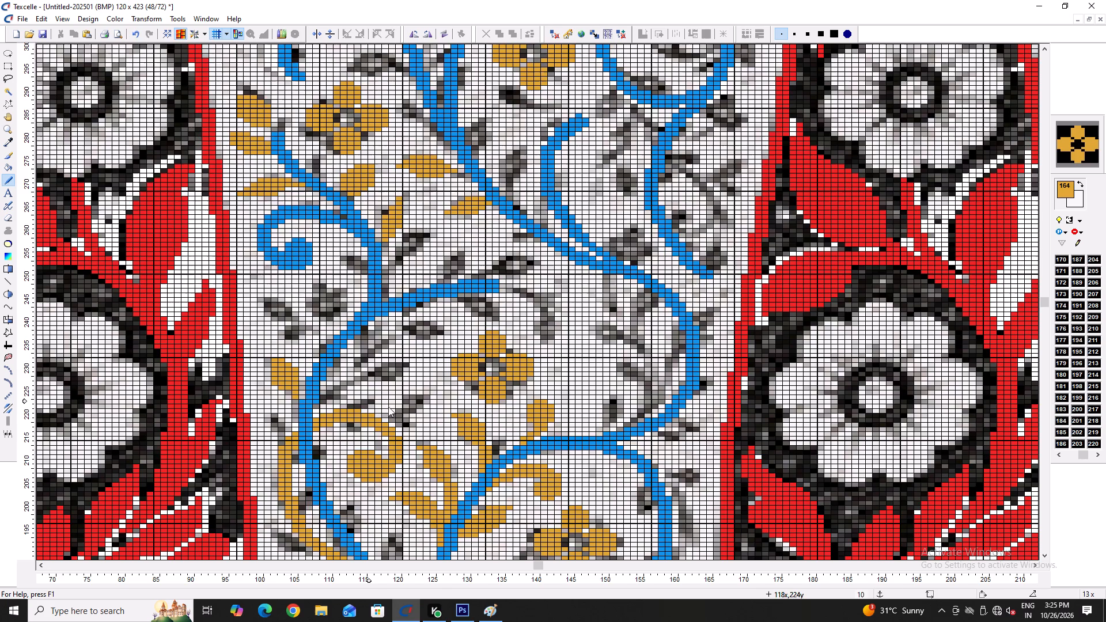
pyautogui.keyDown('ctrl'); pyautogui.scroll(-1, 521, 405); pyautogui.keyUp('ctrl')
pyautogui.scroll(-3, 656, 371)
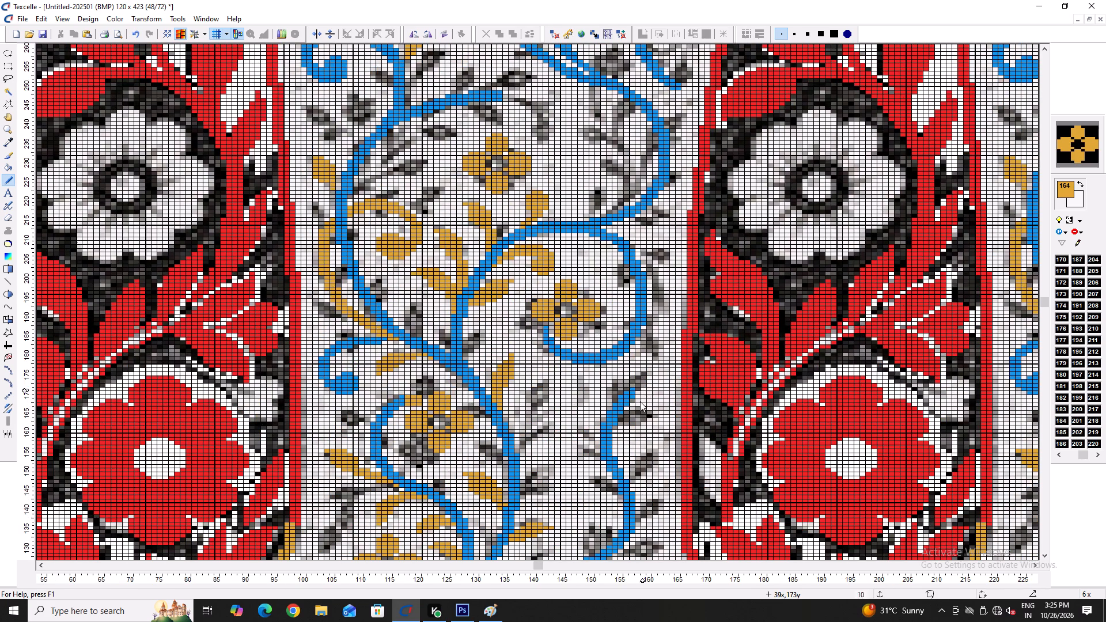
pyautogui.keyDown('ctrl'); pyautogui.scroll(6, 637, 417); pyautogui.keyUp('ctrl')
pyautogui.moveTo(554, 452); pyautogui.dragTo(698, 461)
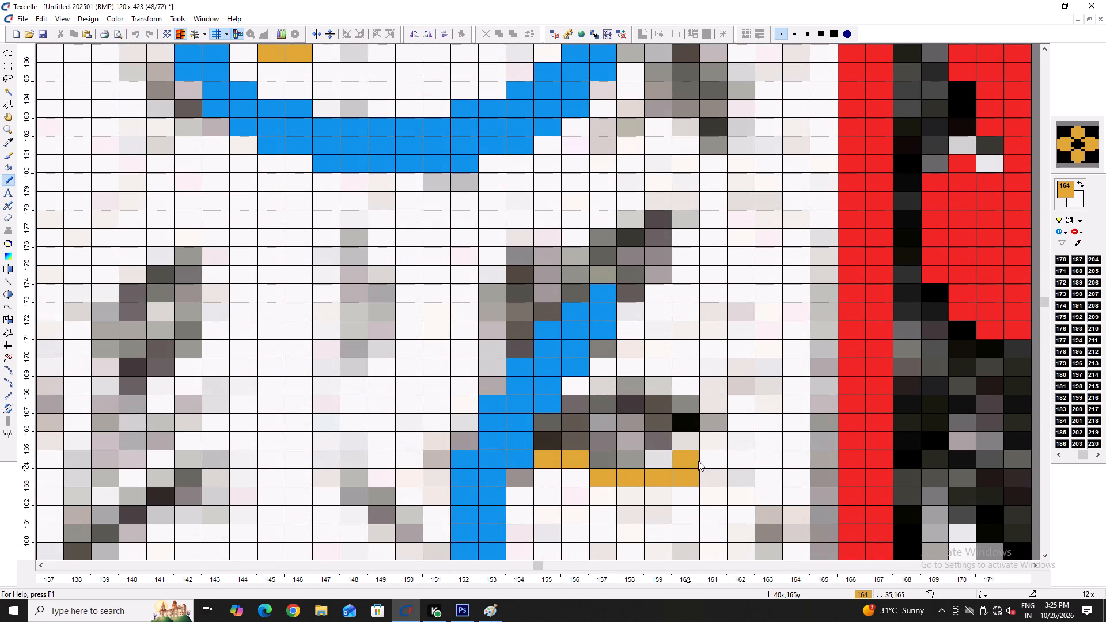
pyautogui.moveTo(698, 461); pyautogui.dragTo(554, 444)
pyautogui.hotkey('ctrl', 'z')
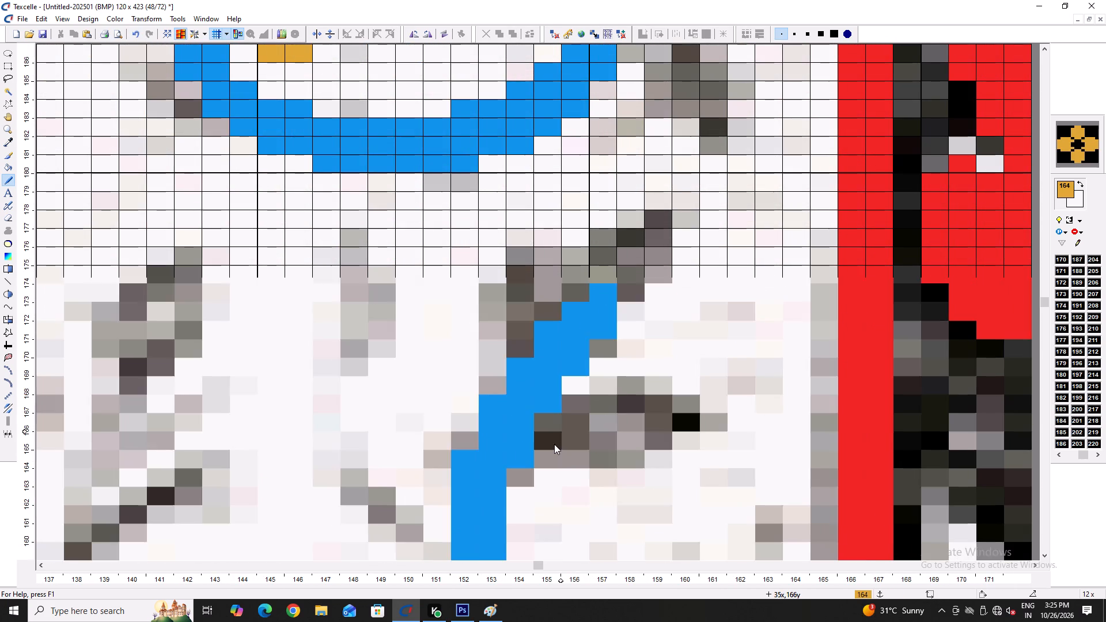
# Clear the surplus blue pixels at the stem's upper end to white, around columns 155–157, rows 168–174.
pyautogui.keyDown('ctrl'); pyautogui.scroll(-8, 557, 433); pyautogui.keyUp('ctrl')
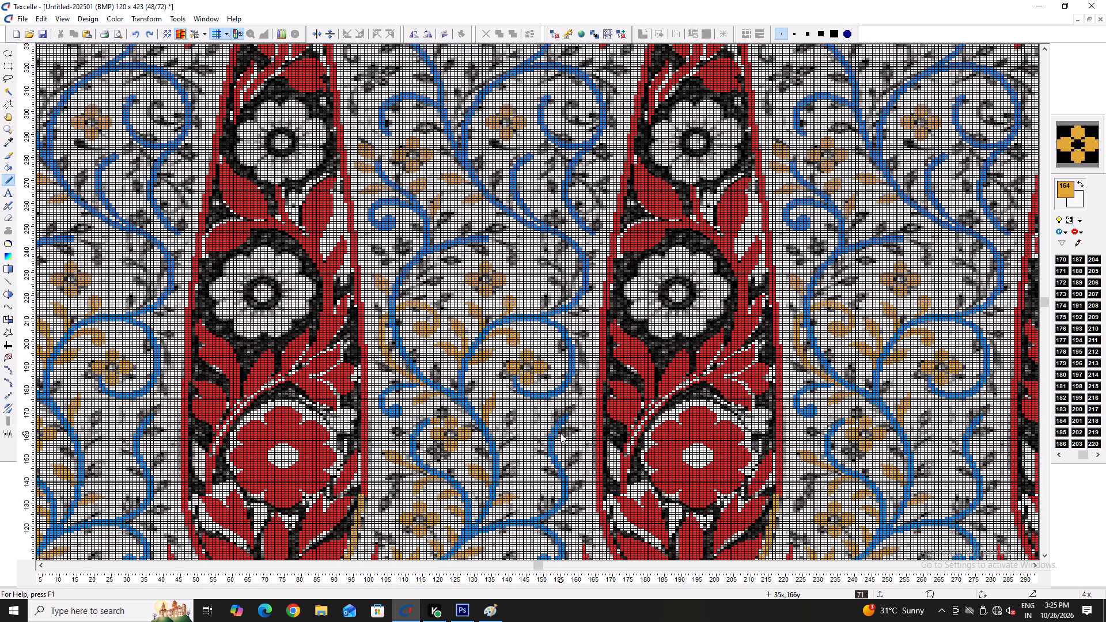
pyautogui.keyDown('ctrl'); pyautogui.scroll(7, 565, 409); pyautogui.keyUp('ctrl')
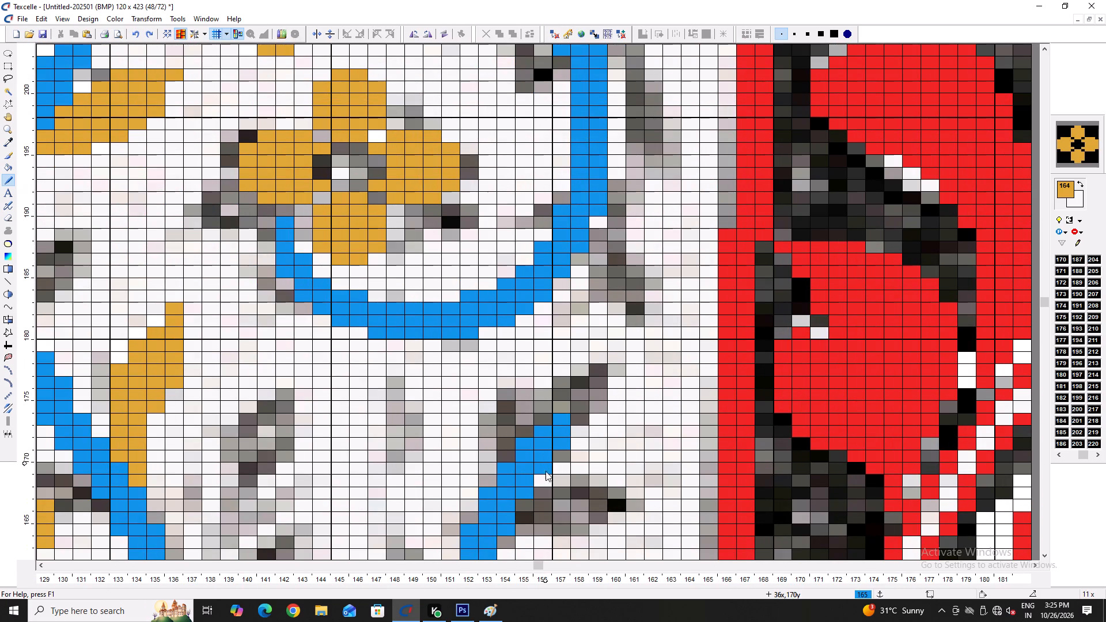
pyautogui.moveTo(546, 473); pyautogui.dragTo(542, 463, button='right')
pyautogui.moveTo(541, 455); pyautogui.dragTo(541, 433, button='right')
pyautogui.hotkey('shift', 'space')
pyautogui.keyDown('shift'); pyautogui.moveTo(541, 427); pyautogui.dragTo(540, 473, button='right'); pyautogui.keyUp('shift')
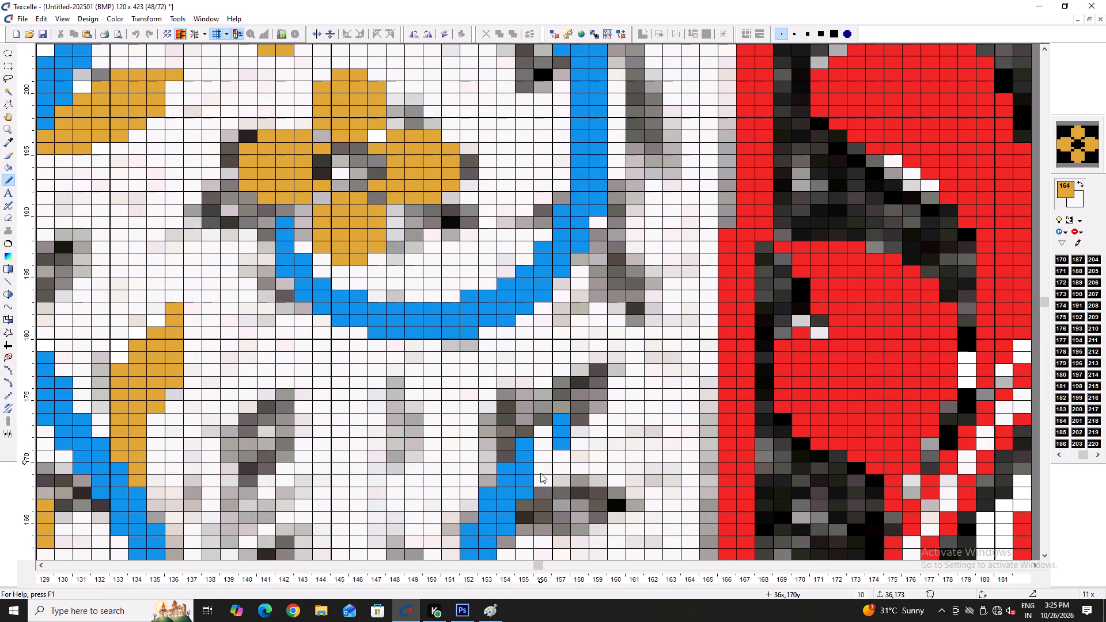
pyautogui.keyDown('shift'); pyautogui.moveTo(540, 473); pyautogui.dragTo(554, 466, button='right'); pyautogui.keyUp('shift')
pyautogui.moveTo(530, 498); pyautogui.dragTo(529, 441, button='right')
# Draw a solid gold leaf beside the shortened blue stem, around columns 156–160, rows 165–169, and clear its excess edge pixels to white.
pyautogui.keyDown('ctrl'); pyautogui.scroll(-3, 528, 441); pyautogui.keyUp('ctrl')
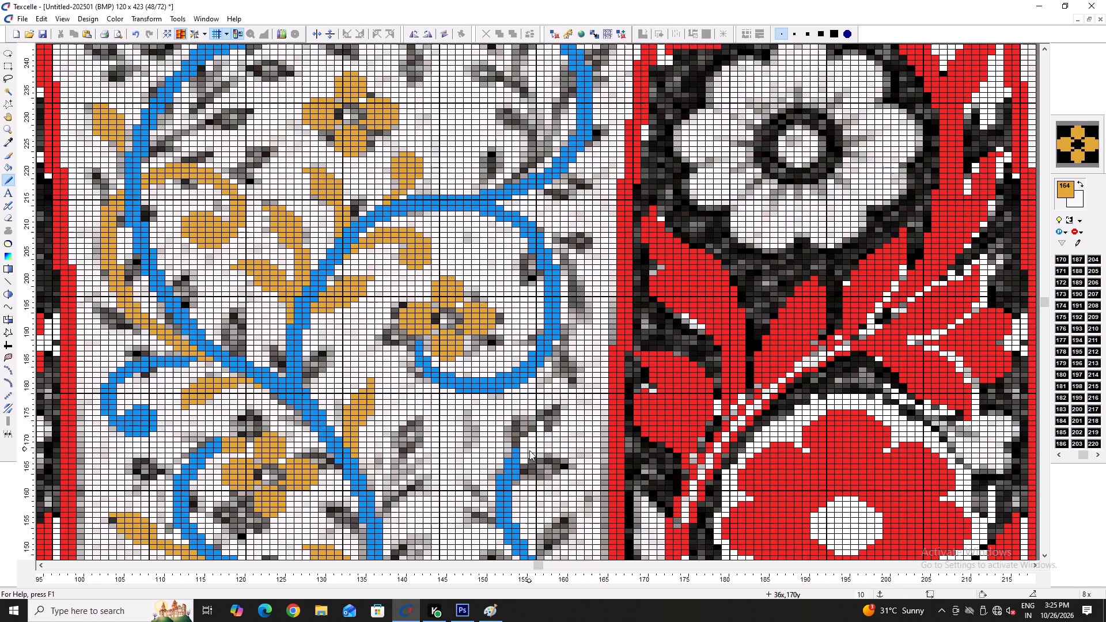
pyautogui.keyDown('ctrl'); pyautogui.scroll(2, 511, 471); pyautogui.keyUp('ctrl')
pyautogui.moveTo(550, 478); pyautogui.dragTo(613, 440)
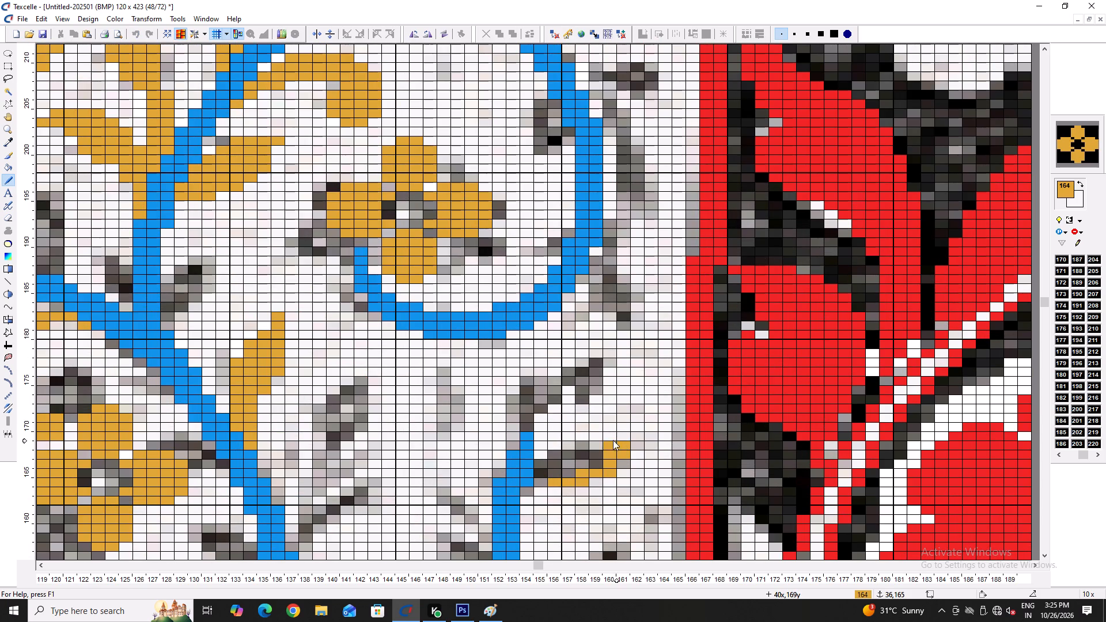
pyautogui.moveTo(613, 440); pyautogui.dragTo(574, 469)
pyautogui.click(600, 461)
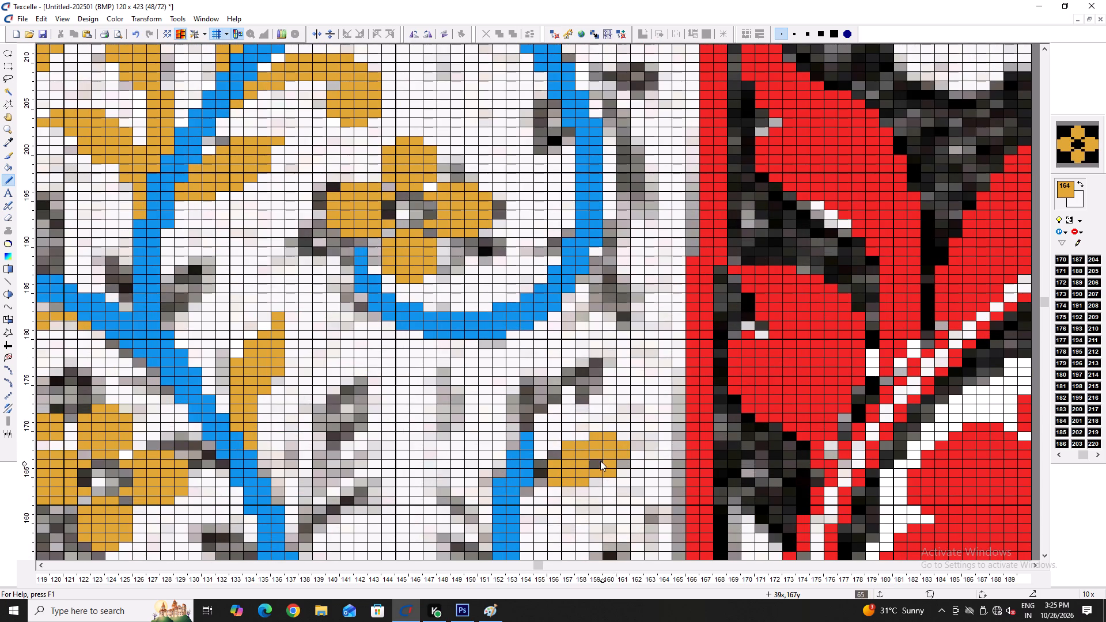
pyautogui.rightClick(566, 443)
pyautogui.moveTo(582, 434); pyautogui.dragTo(615, 433, button='right')
pyautogui.rightClick(615, 433)
pyautogui.rightClick(610, 474)
pyautogui.moveTo(626, 460); pyautogui.dragTo(626, 446, button='right')
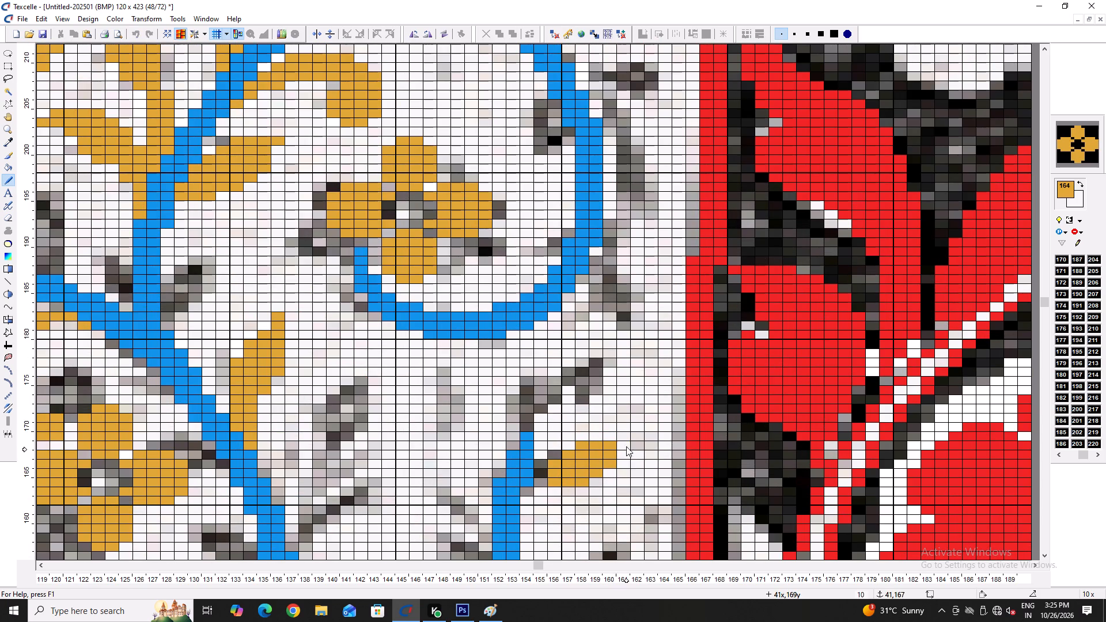
pyautogui.moveTo(626, 446); pyautogui.dragTo(626, 443, button='right')
pyautogui.rightClick(626, 443)
# Draw and fill a gold leaf on the other side of the blue stem's end, around columns 149–152, rows 168–175.
pyautogui.moveTo(491, 457); pyautogui.dragTo(451, 393)
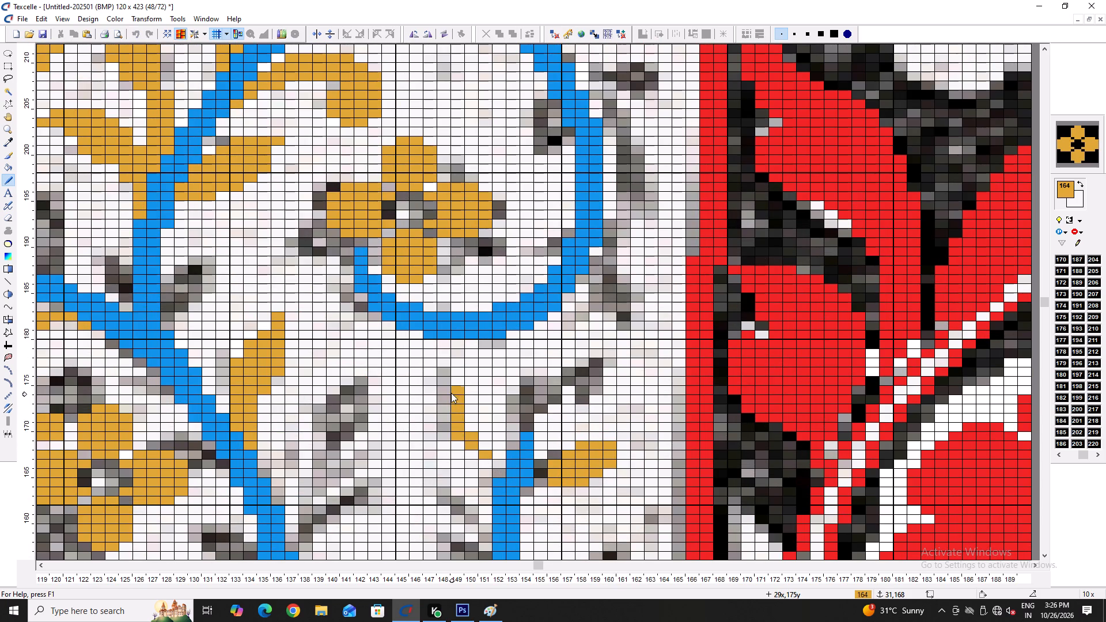
pyautogui.moveTo(451, 393); pyautogui.dragTo(466, 409)
pyautogui.keyDown('ctrl'); pyautogui.scroll(-3, 479, 422); pyautogui.keyUp('ctrl')
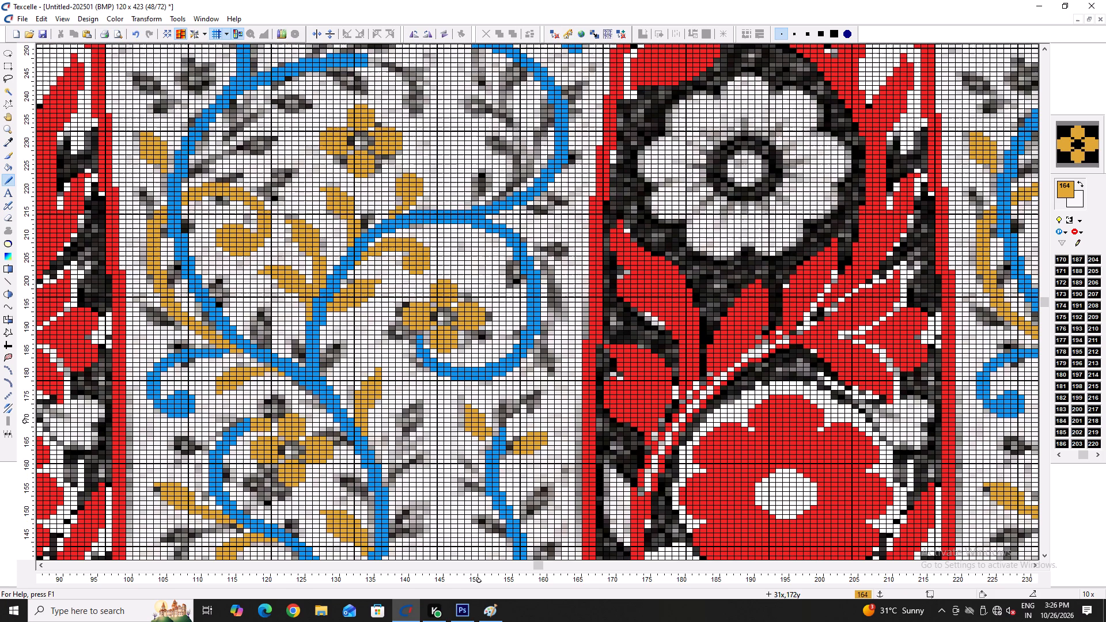
# Draw a solid gold leaf growing from the blue stem's tip, around columns 154–158, rows 172–179, and clear its excess top pixels to white.
pyautogui.keyDown('ctrl'); pyautogui.scroll(6, 483, 435); pyautogui.keyUp('ctrl')
pyautogui.moveTo(529, 370); pyautogui.dragTo(528, 387)
pyautogui.scroll(2, 584, 446)
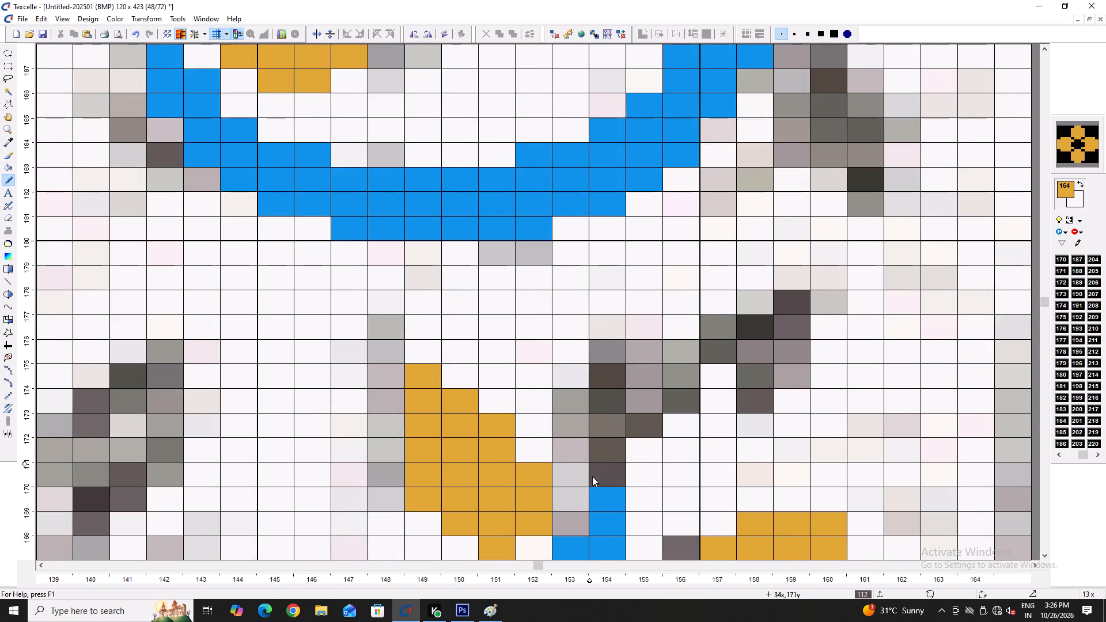
pyautogui.keyDown('ctrl'); pyautogui.scroll(-12, 518, 445); pyautogui.keyUp('ctrl')
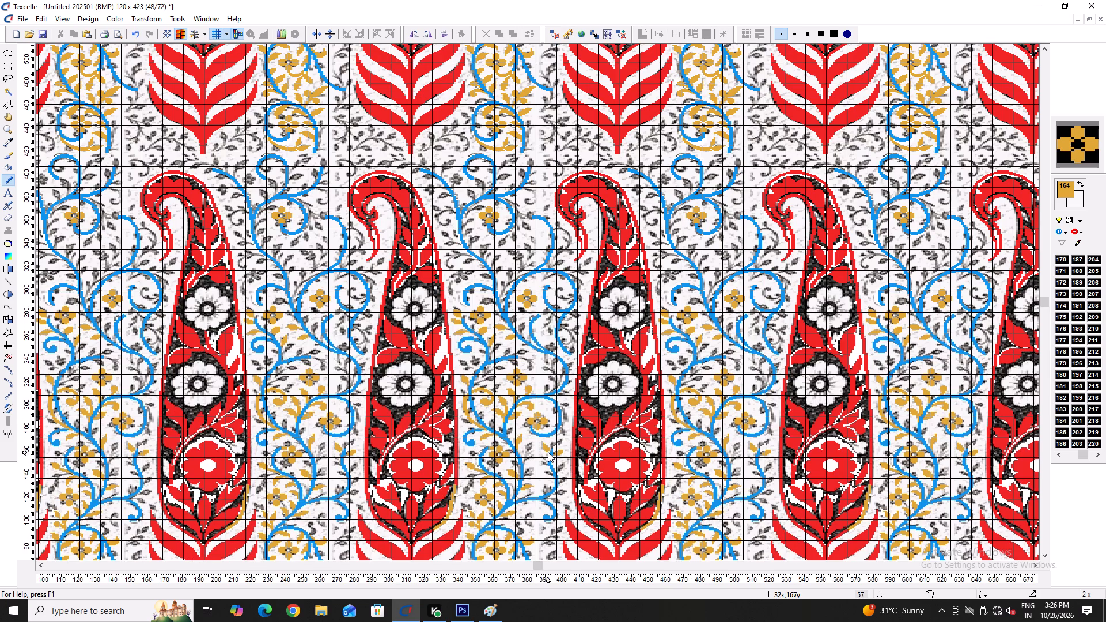
pyautogui.keyDown('ctrl'); pyautogui.scroll(6, 552, 430); pyautogui.keyUp('ctrl')
pyautogui.keyDown('ctrl'); pyautogui.scroll(3, 584, 488); pyautogui.keyUp('ctrl')
pyautogui.scroll(-2, 585, 488)
pyautogui.moveTo(523, 403); pyautogui.dragTo(531, 362)
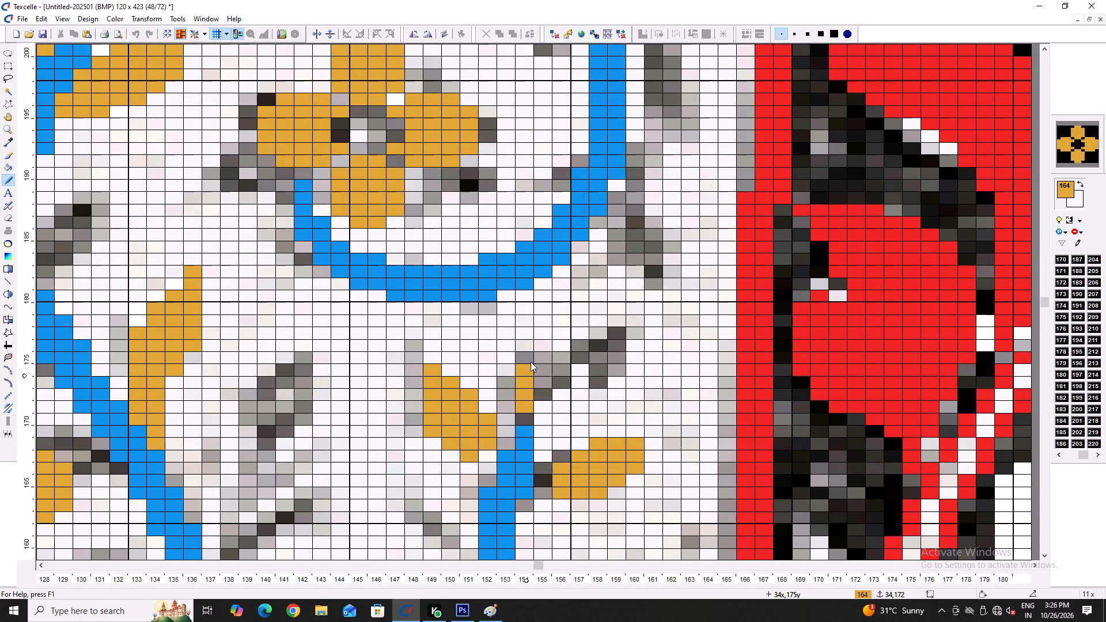
pyautogui.moveTo(531, 362); pyautogui.dragTo(588, 352)
pyautogui.click(588, 352)
pyautogui.moveTo(587, 355); pyautogui.dragTo(585, 360)
pyautogui.moveTo(583, 362); pyautogui.dragTo(539, 404)
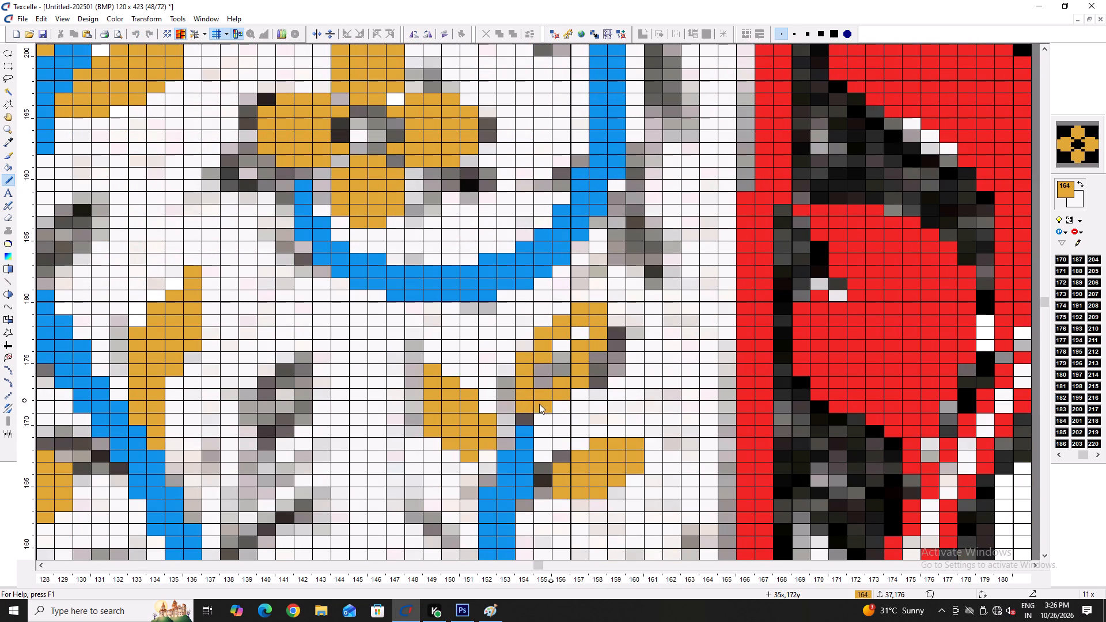
pyautogui.moveTo(539, 404); pyautogui.dragTo(588, 335)
pyautogui.click(588, 336)
pyautogui.moveTo(597, 356); pyautogui.dragTo(599, 363)
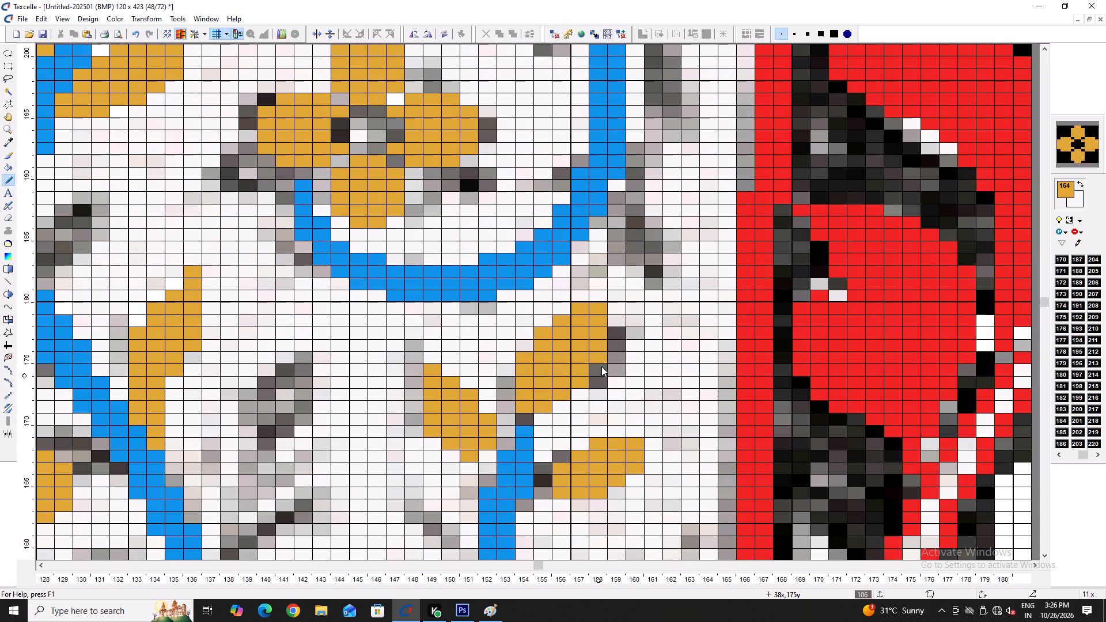
pyautogui.moveTo(581, 298); pyautogui.dragTo(593, 312, button='right')
pyautogui.click(594, 369)
pyautogui.keyDown('ctrl'); pyautogui.scroll(-2, 594, 369); pyautogui.keyUp('ctrl')
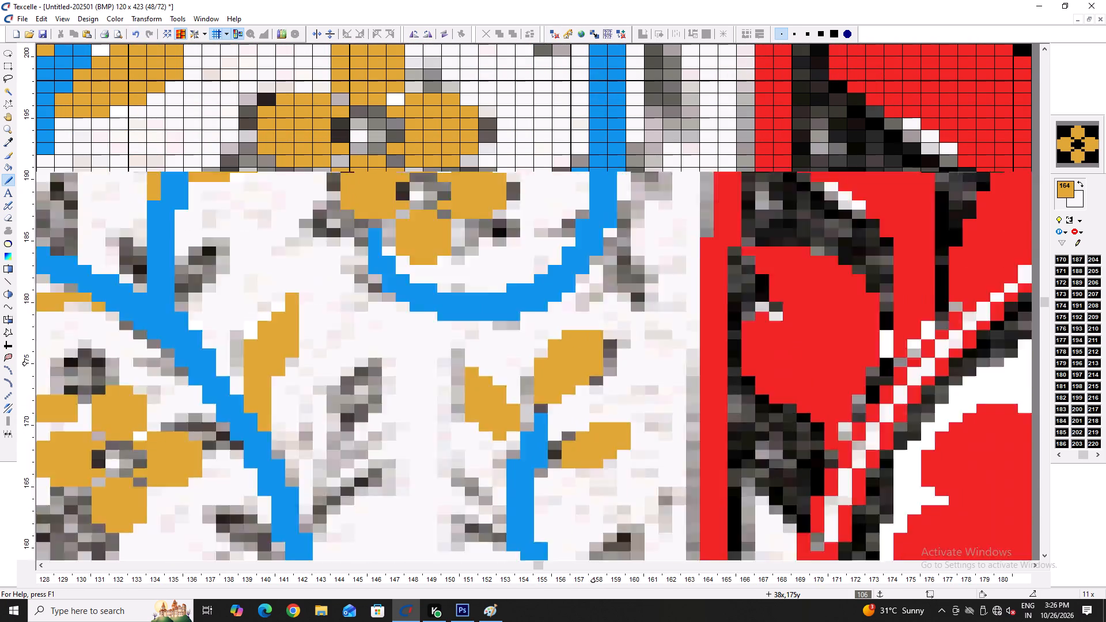
# Draw and fill a gold leaf beside the lower blue stem, around columns 157–161, rows 149–158, and clear its excess edge pixels to white.
pyautogui.keyDown('ctrl'); pyautogui.scroll(-4, 594, 369); pyautogui.keyUp('ctrl')
pyautogui.keyDown('ctrl'); pyautogui.scroll(6, 606, 449); pyautogui.keyUp('ctrl')
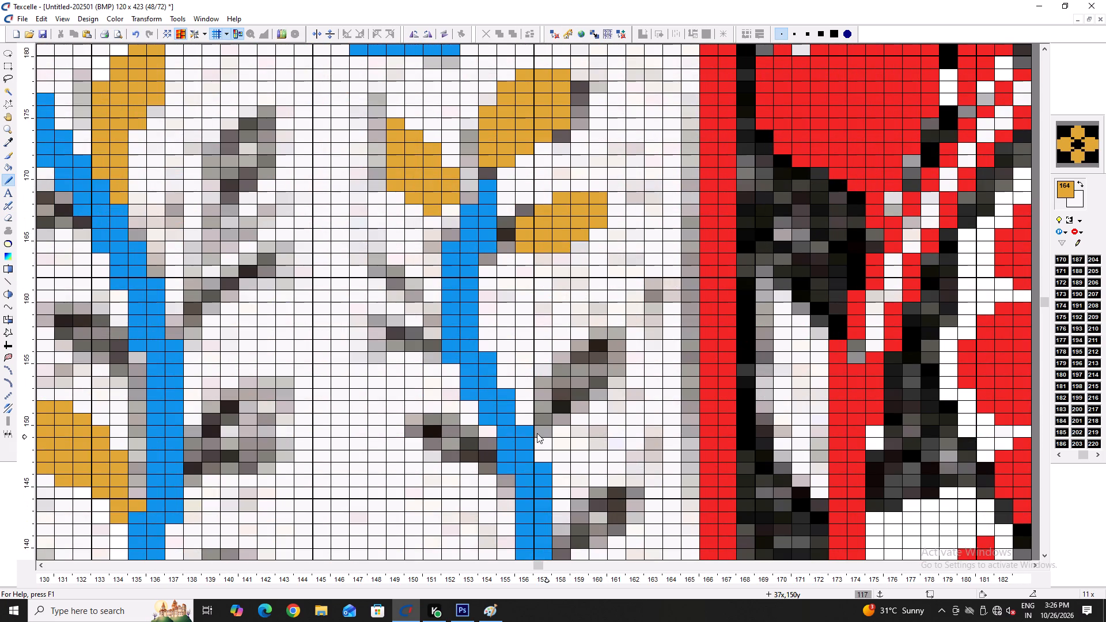
pyautogui.moveTo(546, 426); pyautogui.dragTo(597, 328)
pyautogui.moveTo(598, 326); pyautogui.dragTo(603, 323)
pyautogui.moveTo(605, 321); pyautogui.dragTo(555, 421)
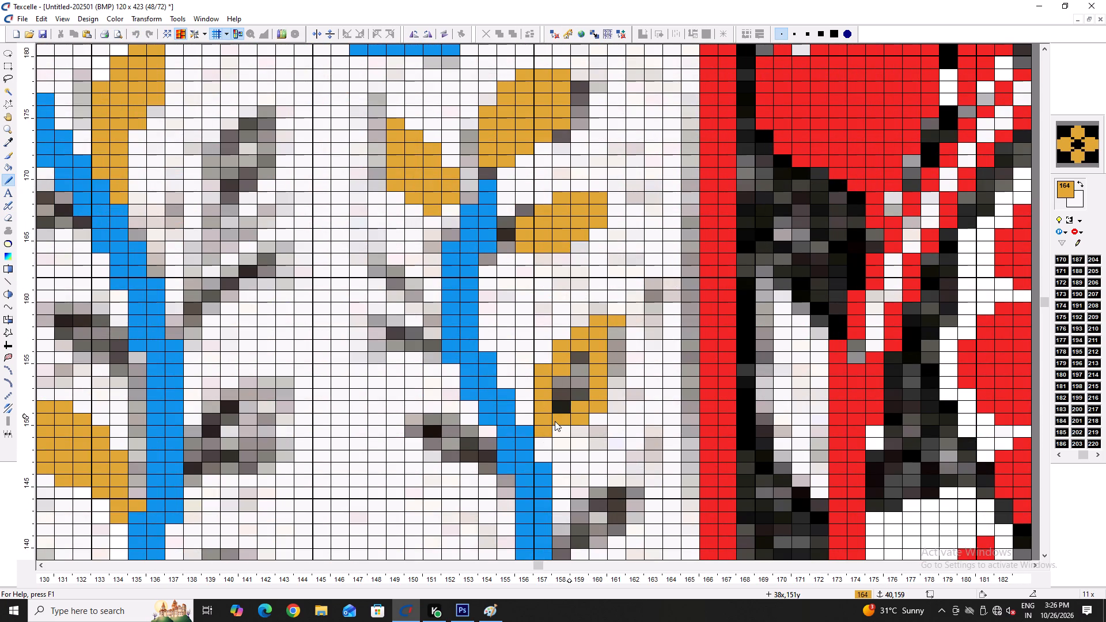
pyautogui.moveTo(555, 421); pyautogui.dragTo(581, 395)
pyautogui.rightClick(601, 409)
pyautogui.rightClick(582, 416)
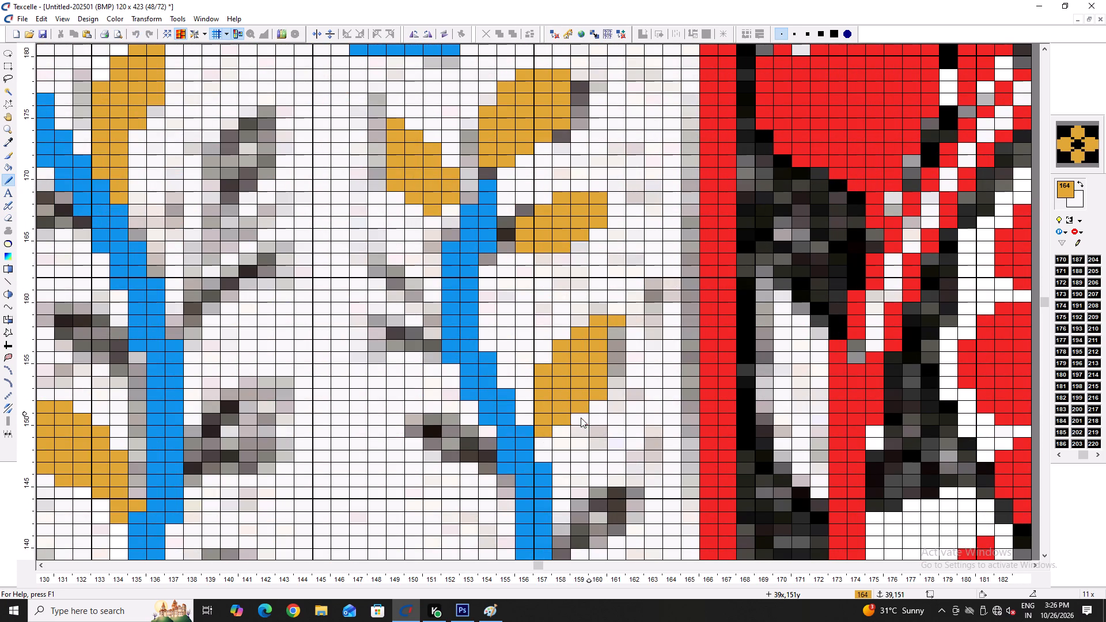
pyautogui.rightClick(580, 419)
# Draw and fill a gold leaf on the stem's opposite side, around columns 147–154, rows 146–150, and trim its lower edge to white.
pyautogui.moveTo(491, 473); pyautogui.dragTo(363, 437)
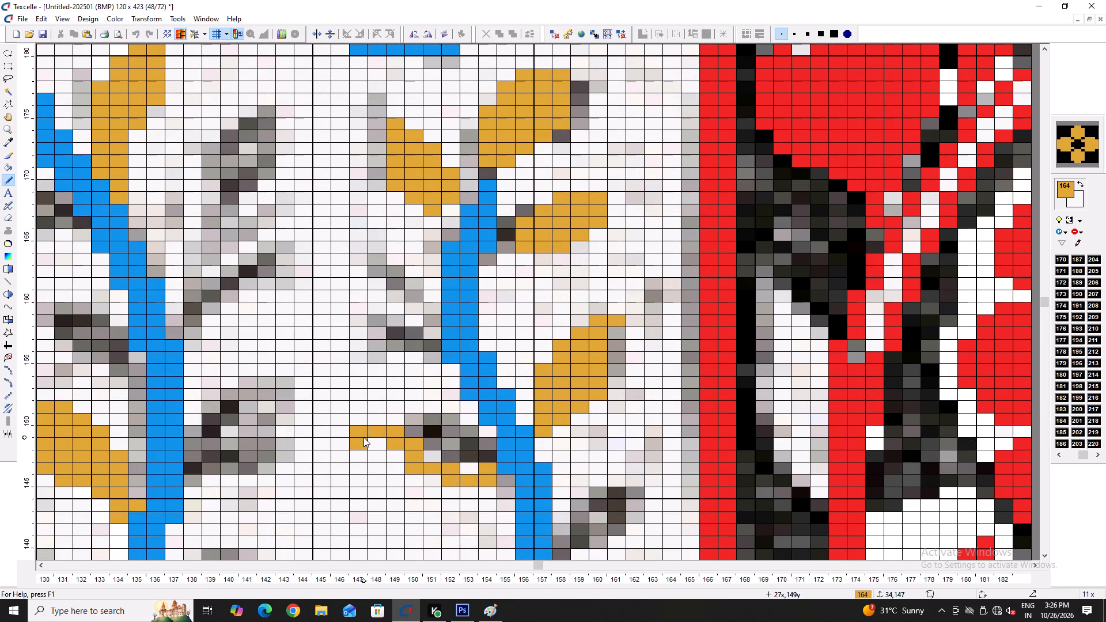
pyautogui.moveTo(363, 437); pyautogui.dragTo(442, 461)
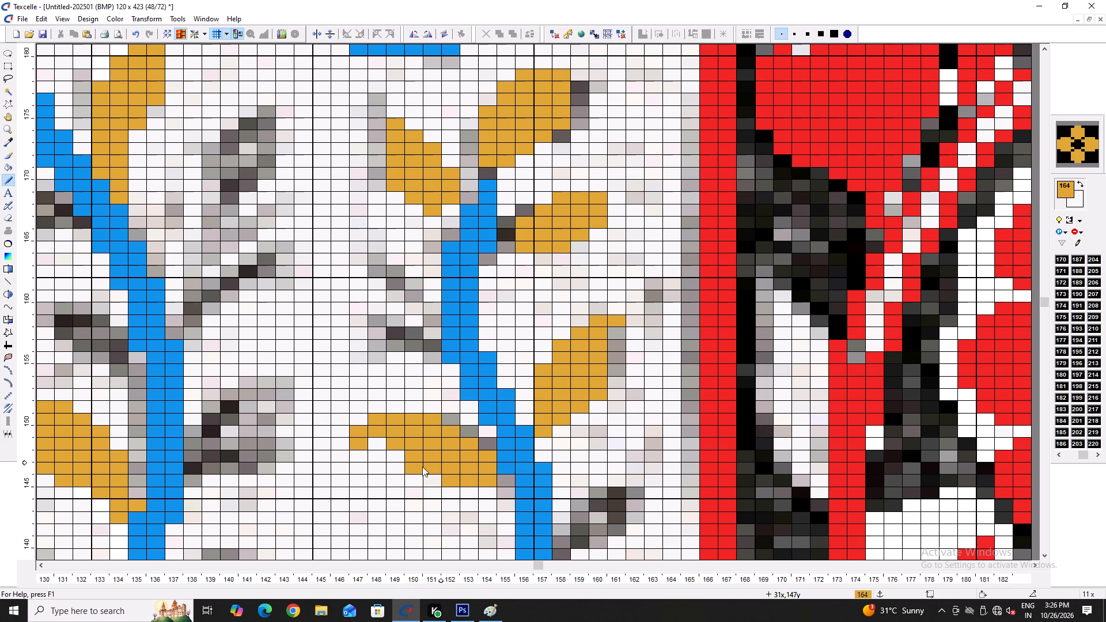
pyautogui.rightClick(406, 469)
pyautogui.rightClick(406, 469)
pyautogui.tripleClick(490, 437)
pyautogui.click(471, 431)
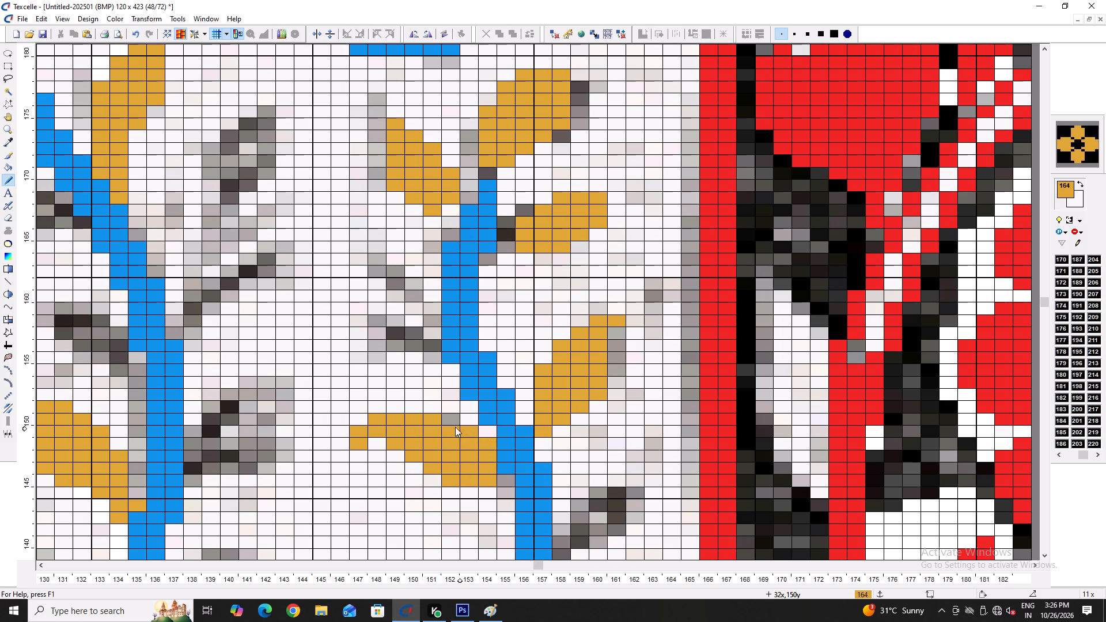
pyautogui.click(445, 420)
pyautogui.hotkey('shift', 'space')
pyautogui.moveTo(374, 450); pyautogui.dragTo(362, 446, button='right')
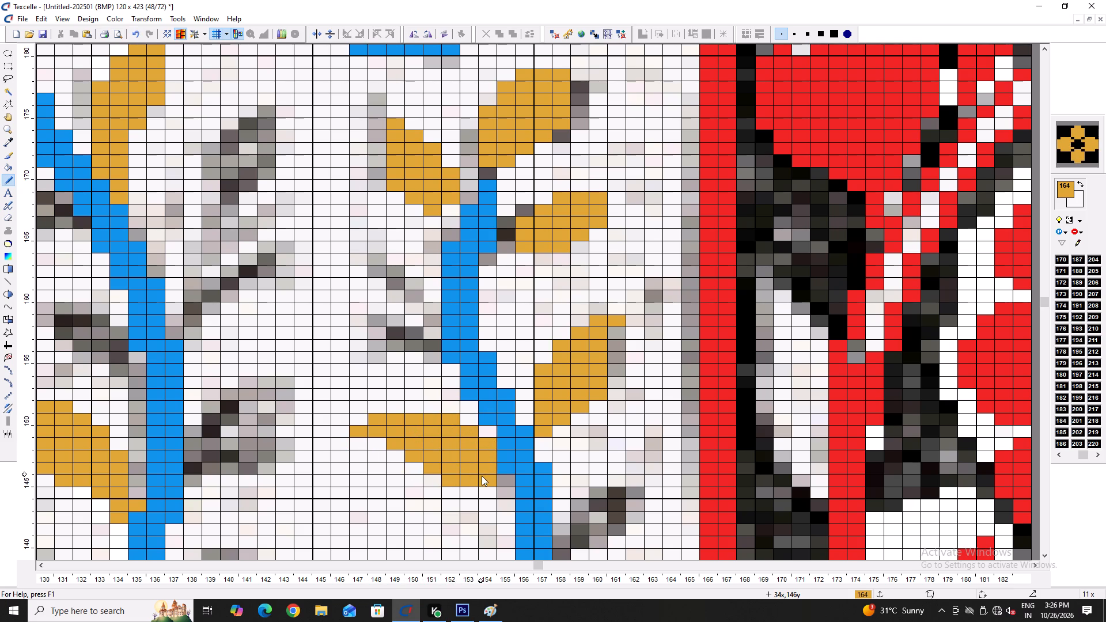
pyautogui.moveTo(491, 479); pyautogui.dragTo(459, 478, button='right')
# Draw and fill a gold leaf inside the blue stem's lower bend, around columns 148–152, rows 130–139, and trim its upper corner to white.
pyautogui.keyDown('ctrl'); pyautogui.scroll(-3, 472, 461); pyautogui.keyUp('ctrl')
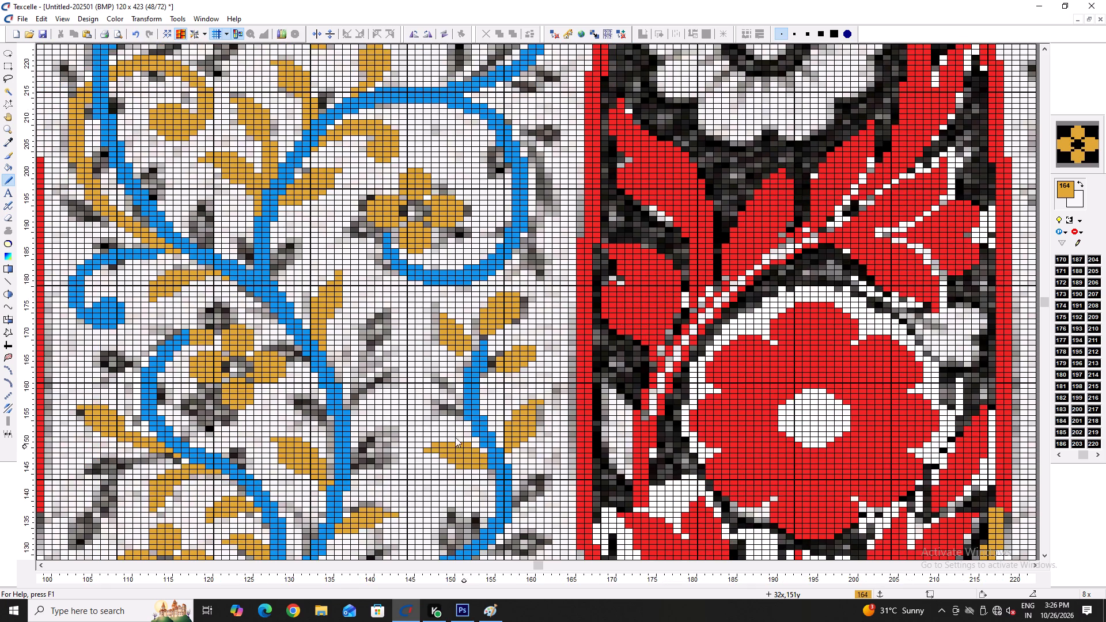
pyautogui.keyDown('ctrl'); pyautogui.scroll(4, 422, 392); pyautogui.keyUp('ctrl')
pyautogui.keyDown('ctrl'); pyautogui.scroll(-6, 525, 450); pyautogui.keyUp('ctrl')
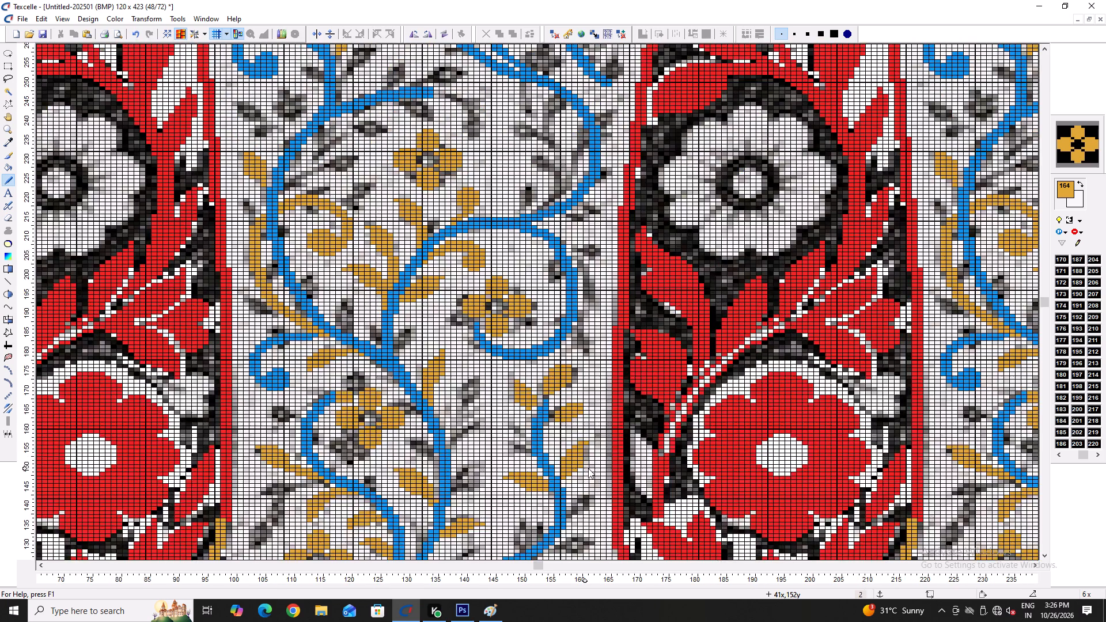
pyautogui.scroll(-2, 588, 468)
pyautogui.keyDown('ctrl'); pyautogui.scroll(5, 559, 381); pyautogui.keyUp('ctrl')
pyautogui.moveTo(406, 472); pyautogui.dragTo(495, 420)
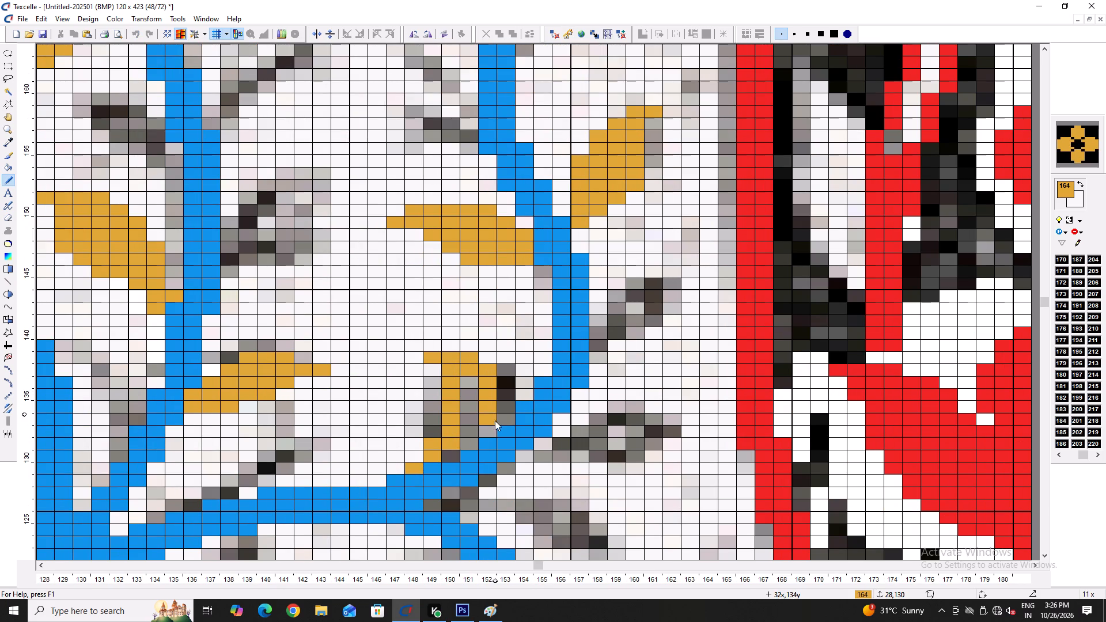
pyautogui.moveTo(495, 420); pyautogui.dragTo(469, 393)
pyautogui.moveTo(469, 392); pyautogui.dragTo(464, 447)
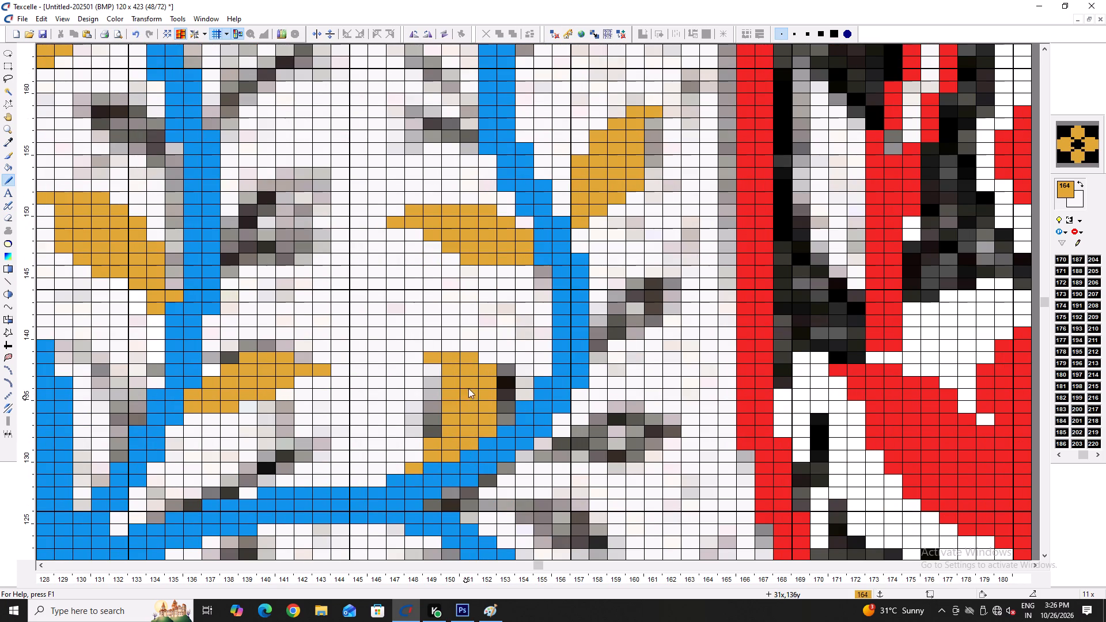
pyautogui.rightClick(478, 349)
pyautogui.rightClick(479, 350)
pyautogui.rightClick(480, 358)
pyautogui.rightClick(489, 370)
pyautogui.rightClick(482, 359)
pyautogui.rightClick(478, 357)
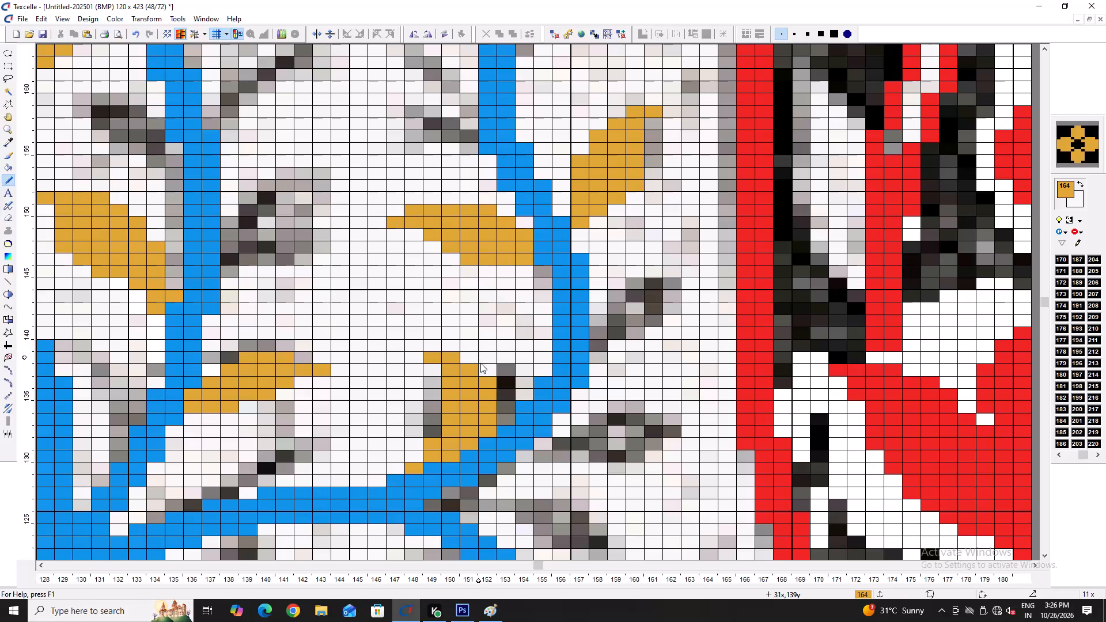
# Draw a solid gold leaf outside the blue stem's lower bend, around columns 155–162, rows 131–134, extending its base to meet the stem.
pyautogui.keyDown('ctrl'); pyautogui.scroll(-4, 489, 381); pyautogui.keyUp('ctrl')
pyautogui.keyDown('ctrl'); pyautogui.scroll(5, 522, 395); pyautogui.keyUp('ctrl')
pyautogui.moveTo(494, 402); pyautogui.dragTo(531, 417)
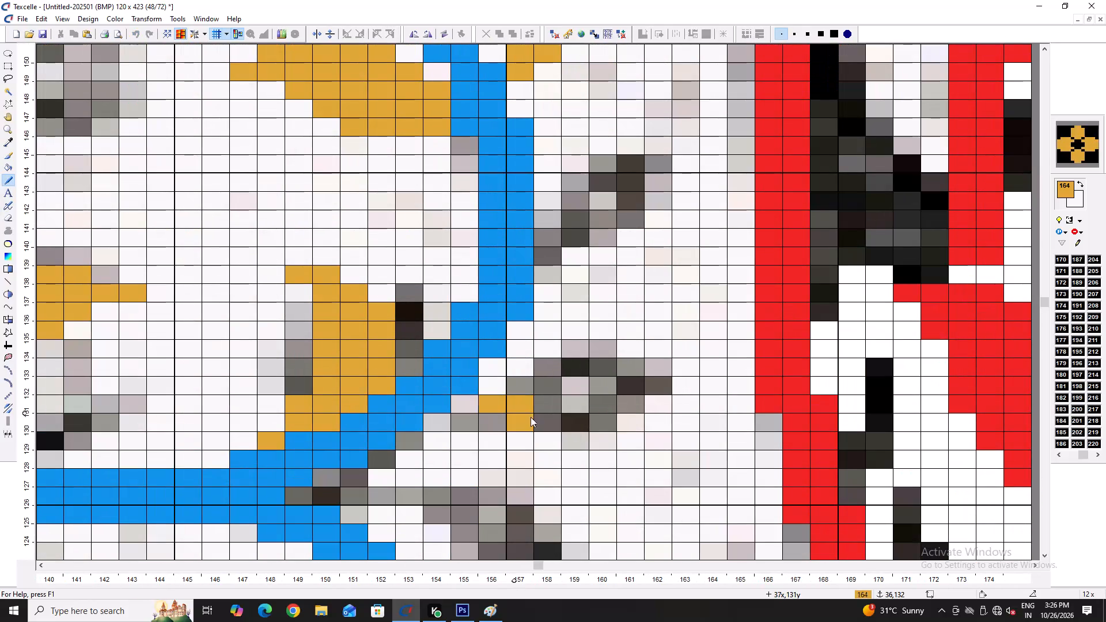
pyautogui.moveTo(531, 417); pyautogui.dragTo(532, 385)
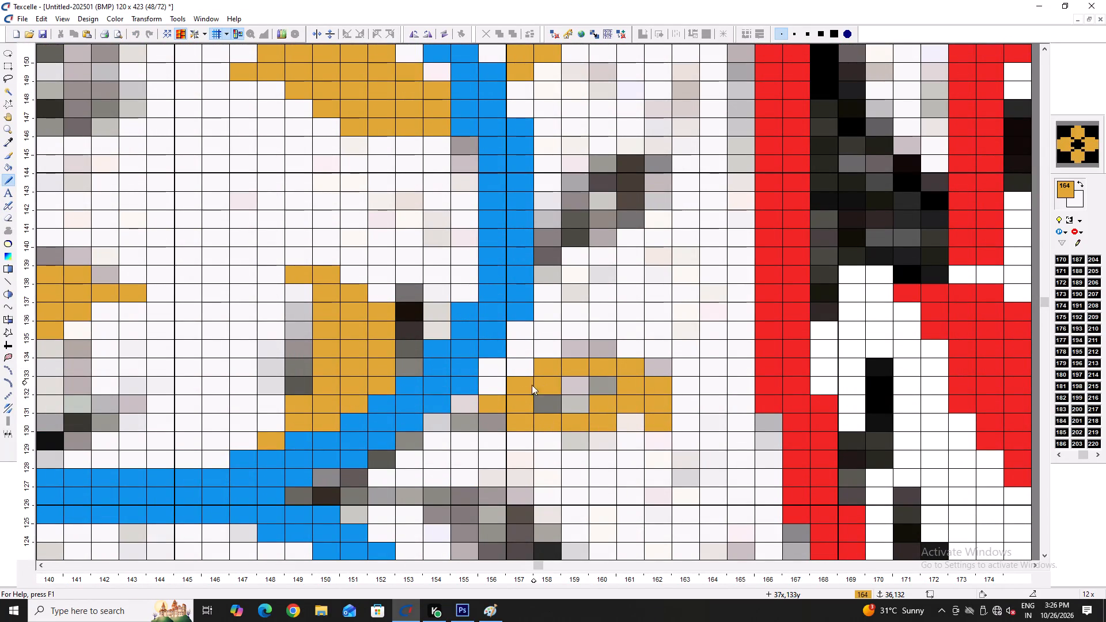
pyautogui.moveTo(532, 385); pyautogui.dragTo(539, 407)
pyautogui.rightClick(602, 421)
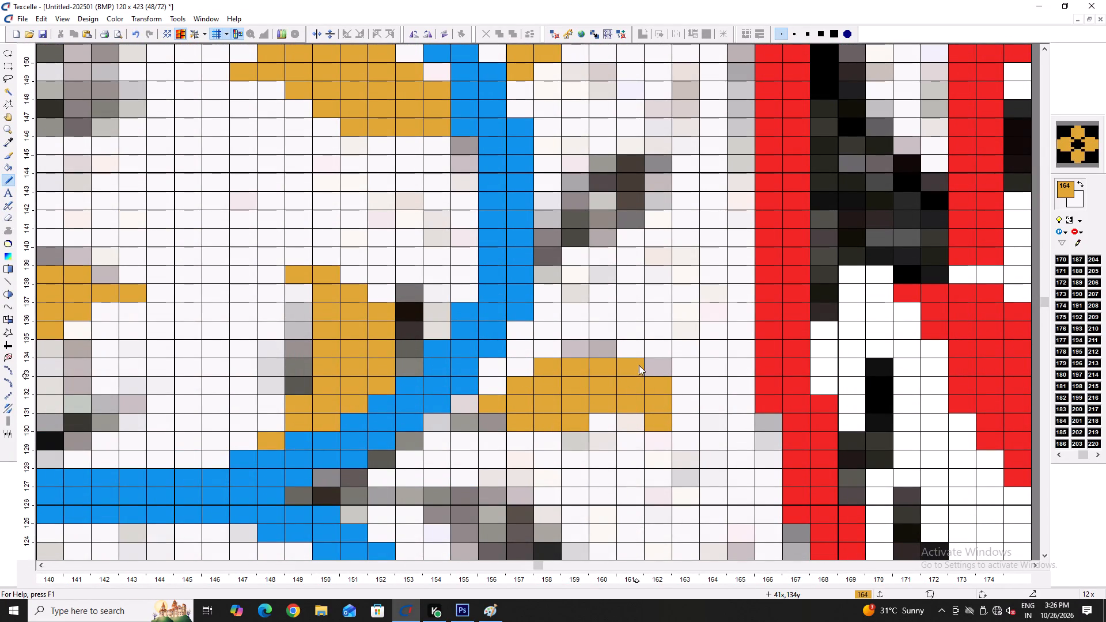
pyautogui.moveTo(509, 390); pyautogui.dragTo(487, 395)
pyautogui.moveTo(516, 379); pyautogui.dragTo(466, 375)
pyautogui.click(467, 376)
pyautogui.moveTo(475, 400); pyautogui.dragTo(446, 409)
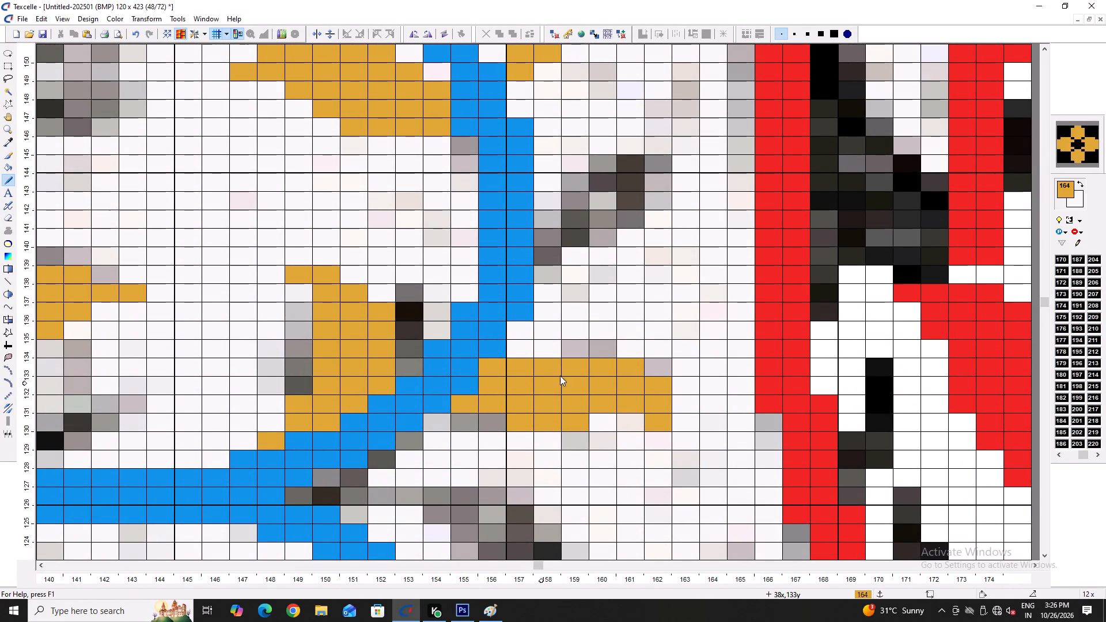
pyautogui.moveTo(505, 352); pyautogui.dragTo(604, 348)
# Draw and fill a gold leaf above the blue branch near the stem fork, around columns 105–109, rows 809–818.
pyautogui.keyDown('ctrl'); pyautogui.scroll(-5, 646, 382); pyautogui.keyUp('ctrl')
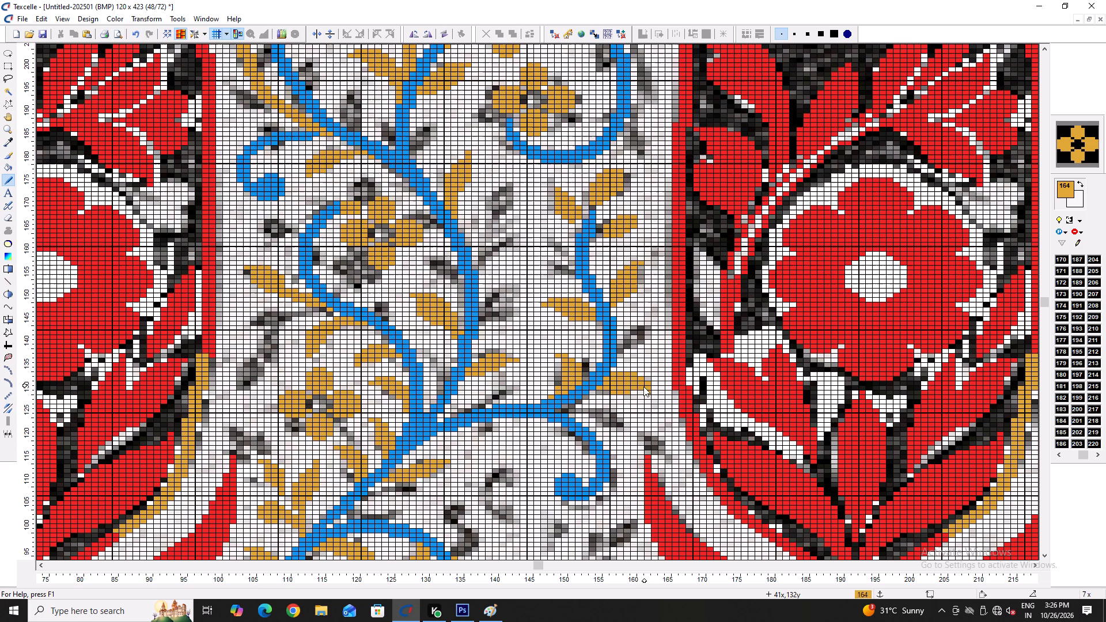
pyautogui.scroll(-1, 518, 418)
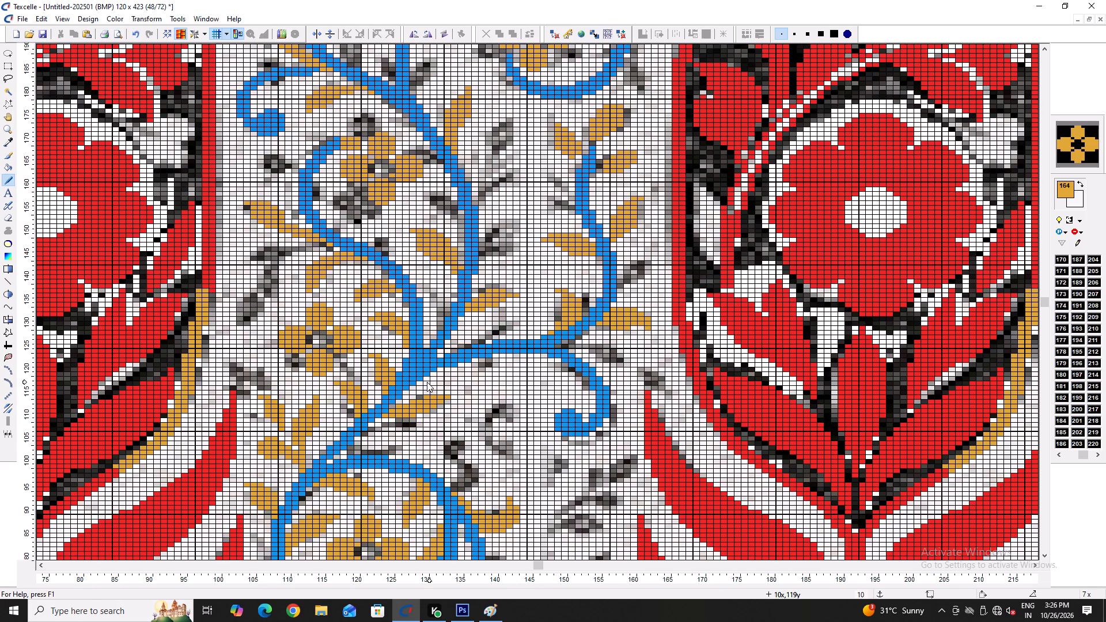
pyautogui.scroll(-2, 471, 458)
pyautogui.scroll(-4, 565, 428)
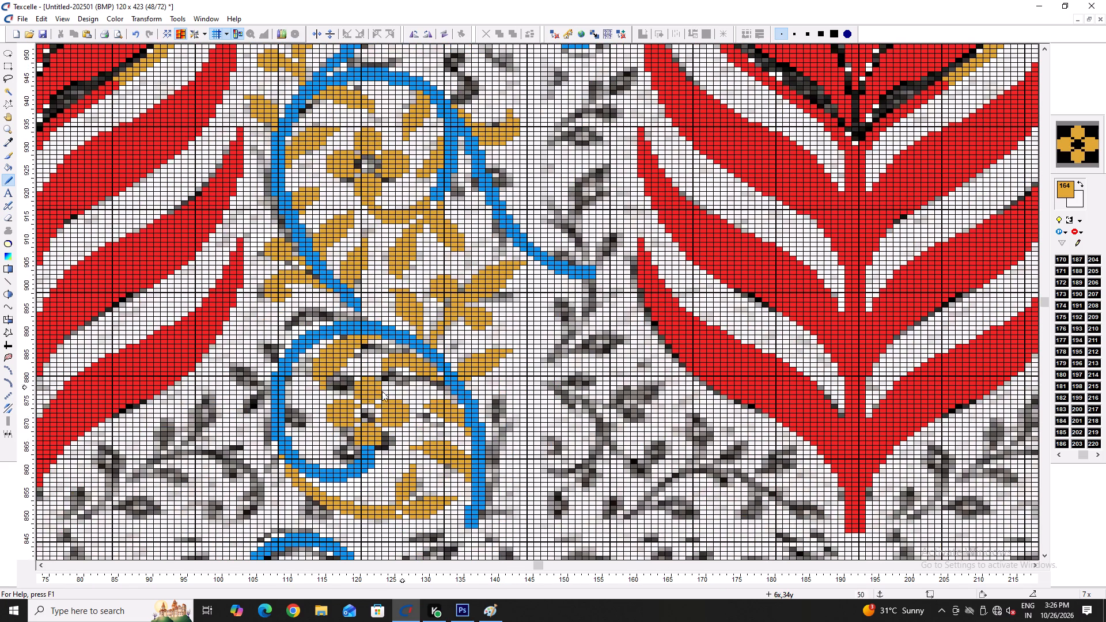
pyautogui.keyDown('ctrl'); pyautogui.scroll(-2, 312, 404); pyautogui.keyUp('ctrl')
pyautogui.scroll(-3, 320, 410)
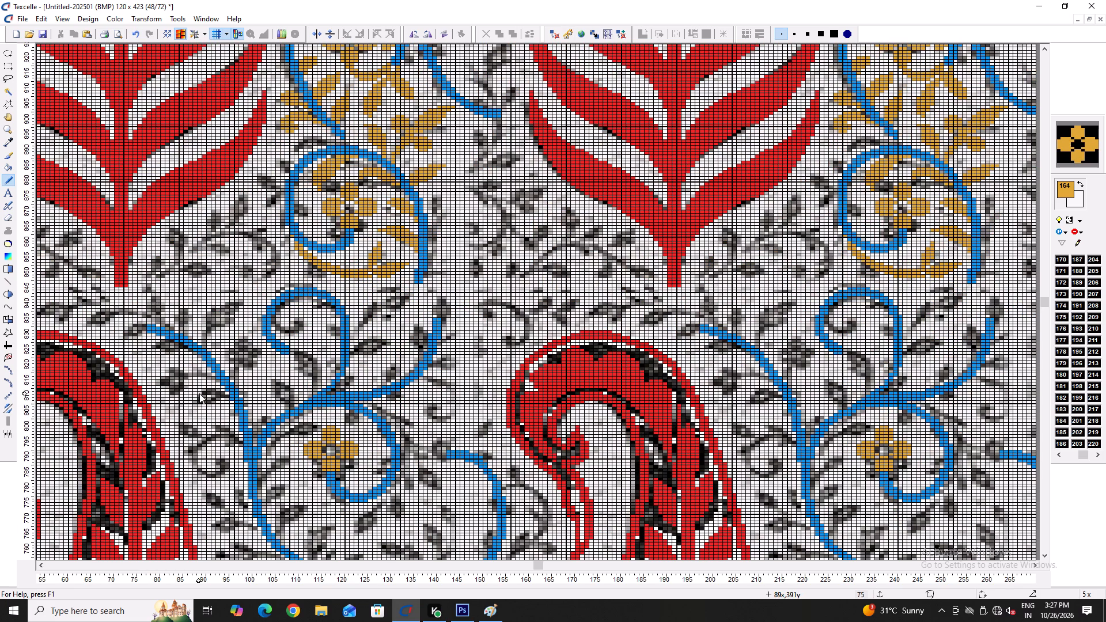
pyautogui.keyDown('ctrl'); pyautogui.scroll(5, 199, 393); pyautogui.keyUp('ctrl')
pyautogui.keyDown('ctrl'); pyautogui.scroll(2, 448, 389); pyautogui.keyUp('ctrl')
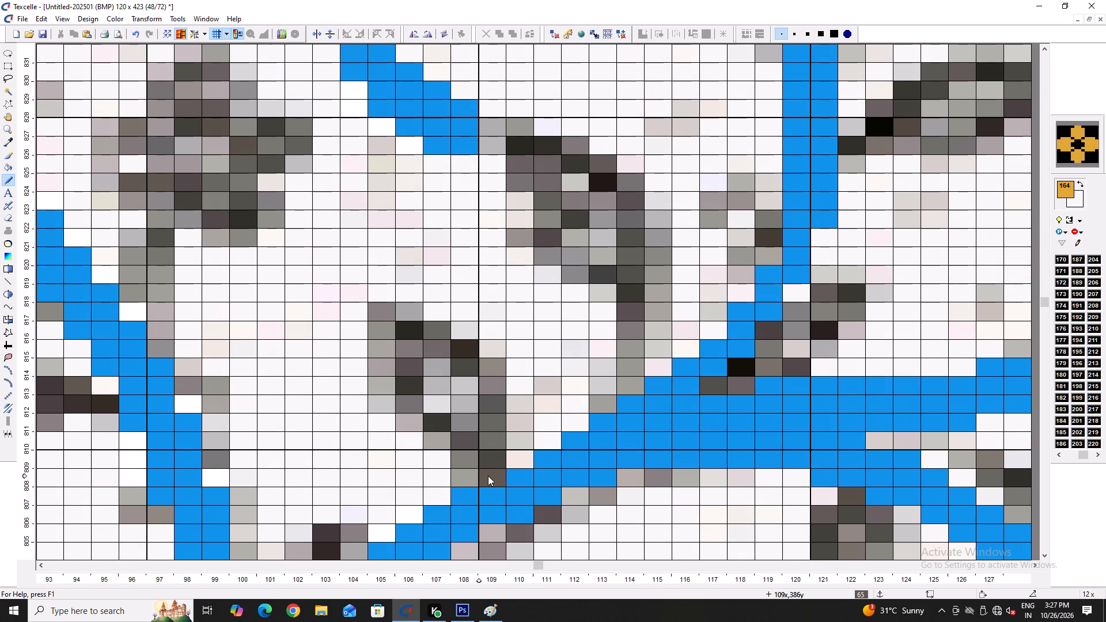
pyautogui.moveTo(493, 466); pyautogui.dragTo(378, 330)
pyautogui.click(378, 328)
pyautogui.click(378, 314)
pyautogui.moveTo(376, 306); pyautogui.dragTo(423, 317)
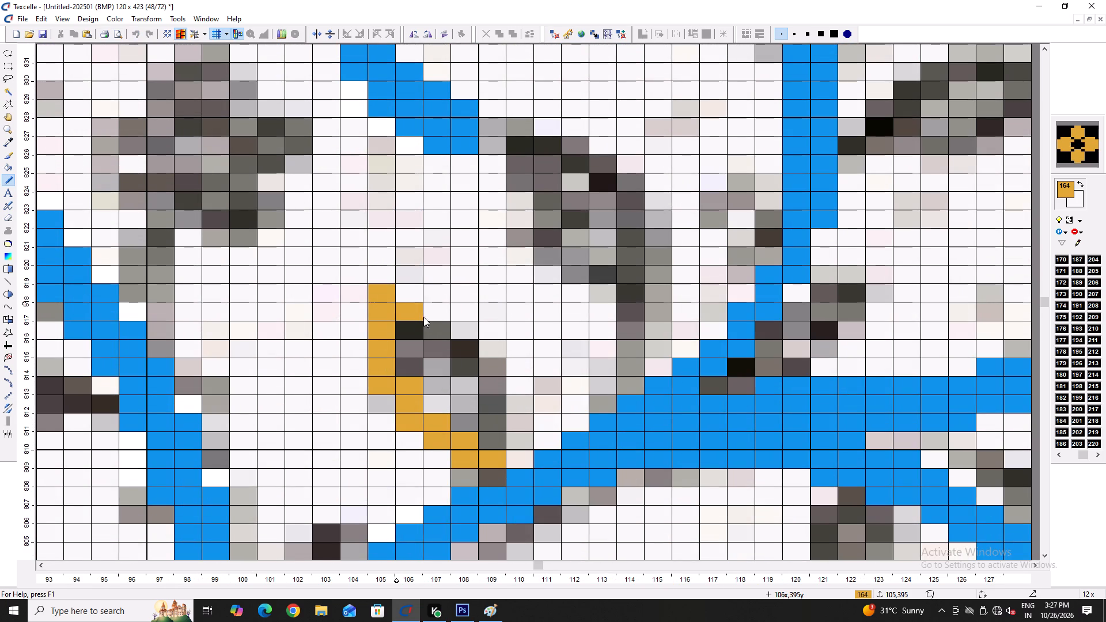
pyautogui.moveTo(423, 317); pyautogui.dragTo(407, 331)
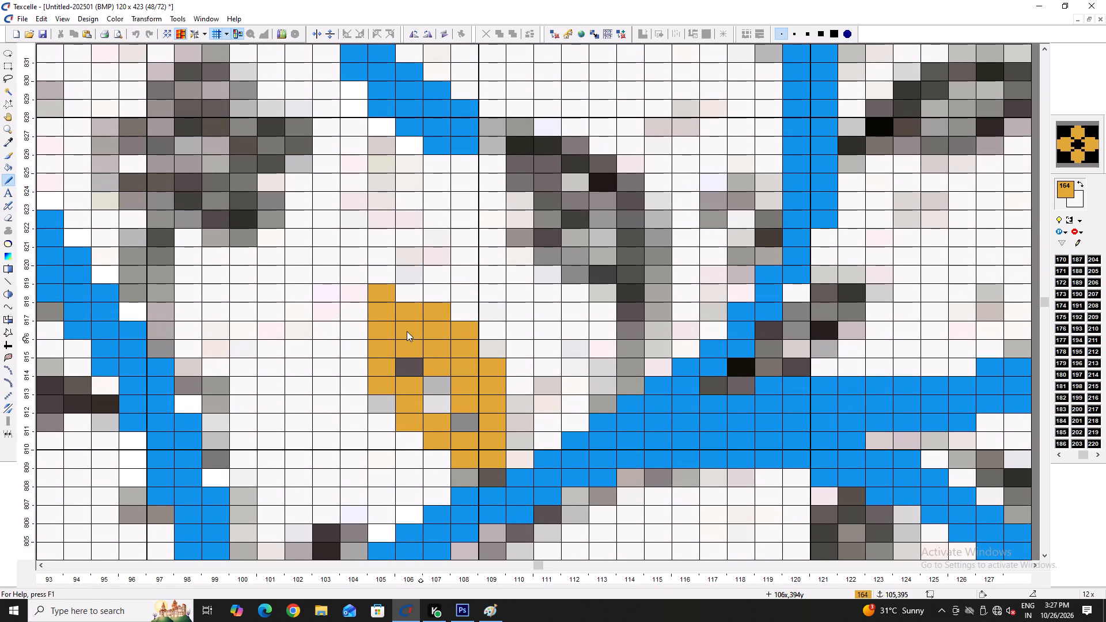
pyautogui.moveTo(407, 331); pyautogui.dragTo(472, 431)
# Draw a thin gold stalk from the grey flower to the blue vine, around columns 87–94, rows 816–820.
pyautogui.keyDown('ctrl'); pyautogui.scroll(-3, 470, 423); pyautogui.keyUp('ctrl')
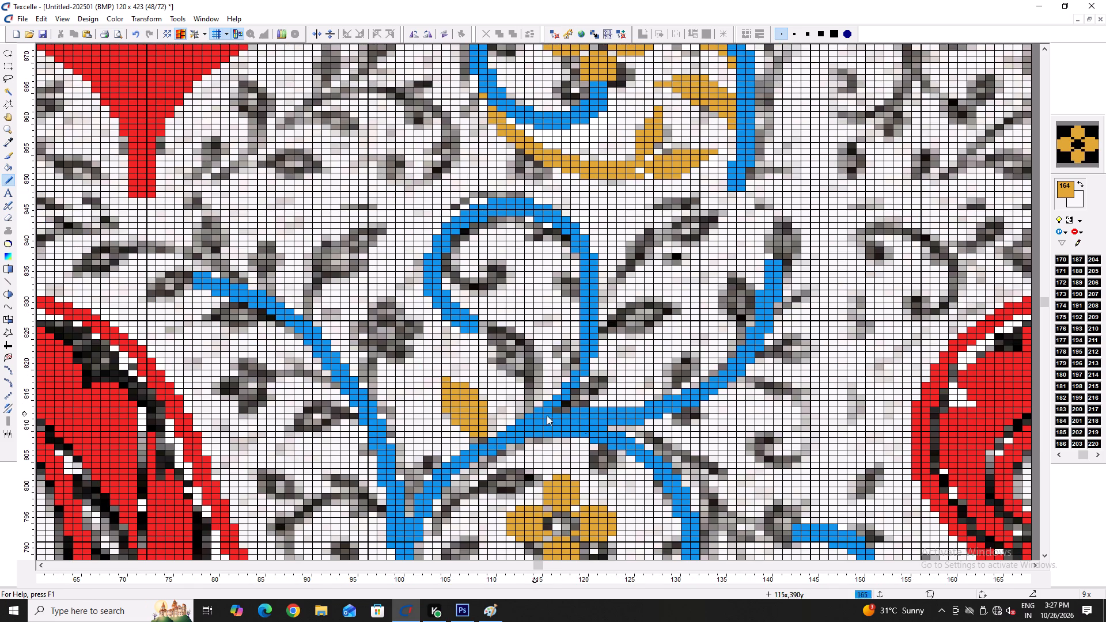
pyautogui.keyDown('ctrl'); pyautogui.scroll(-2, 603, 428); pyautogui.keyUp('ctrl')
pyautogui.keyDown('ctrl'); pyautogui.scroll(5, 305, 418); pyautogui.keyUp('ctrl')
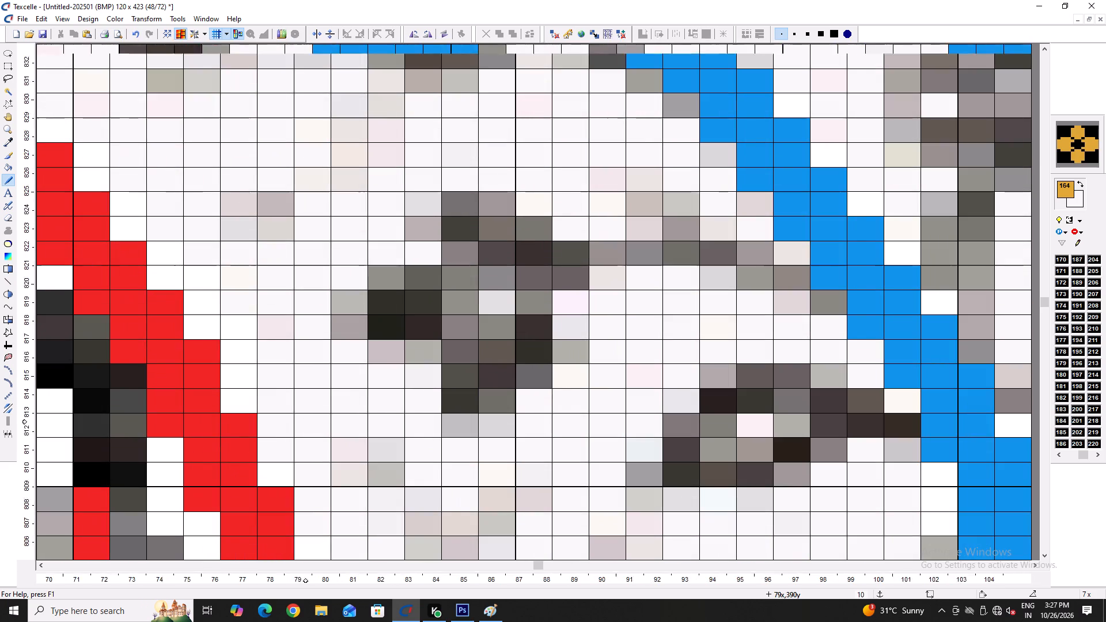
pyautogui.keyDown('ctrl'); pyautogui.scroll(1, 305, 417); pyautogui.keyUp('ctrl')
pyautogui.moveTo(595, 257); pyautogui.dragTo(870, 343)
pyautogui.doubleClick(870, 343)
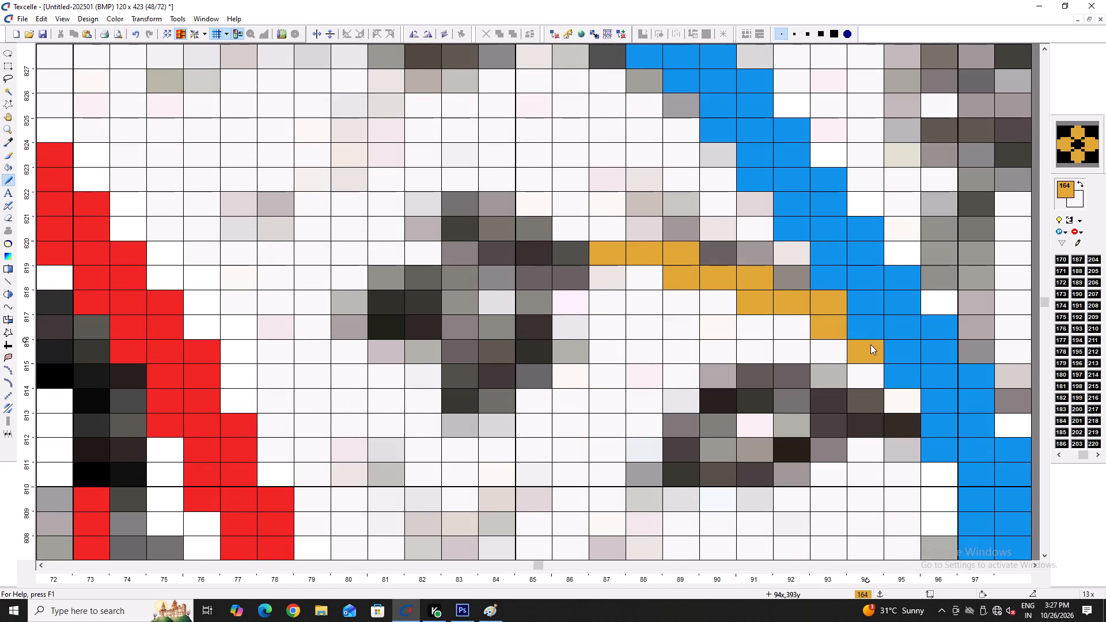
# Draw and fill the flower's upper petal in gold, around columns 82–86, rows 820–825.
pyautogui.moveTo(564, 222); pyautogui.dragTo(514, 157)
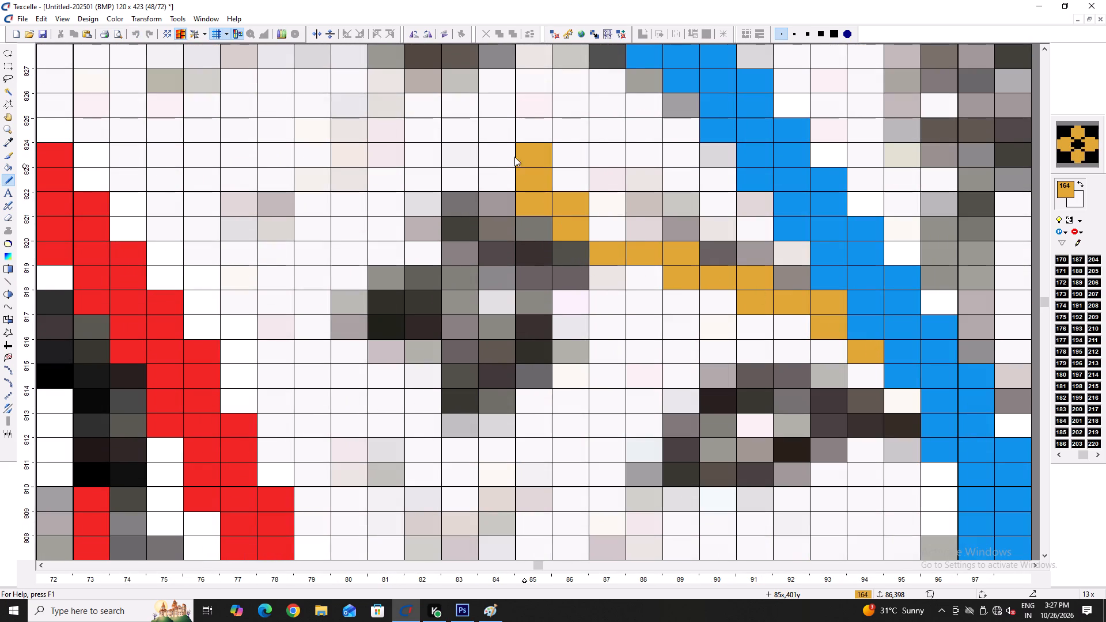
pyautogui.moveTo(514, 157); pyautogui.dragTo(435, 119)
pyautogui.moveTo(432, 119); pyautogui.dragTo(425, 119)
pyautogui.moveTo(422, 119); pyautogui.dragTo(494, 167)
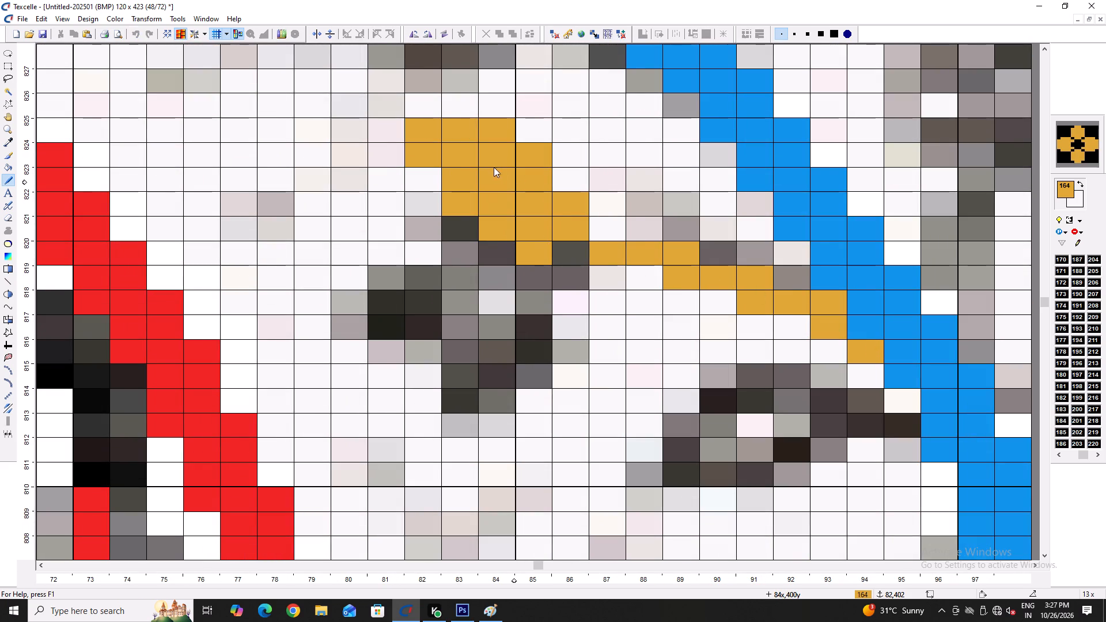
pyautogui.moveTo(494, 167); pyautogui.dragTo(578, 252)
# Draw and fill the flower's lower petal in gold below the stalk, around columns 84–87, rows 812–819, and clear the adjoining pixel to white.
pyautogui.moveTo(603, 283); pyautogui.dragTo(593, 377)
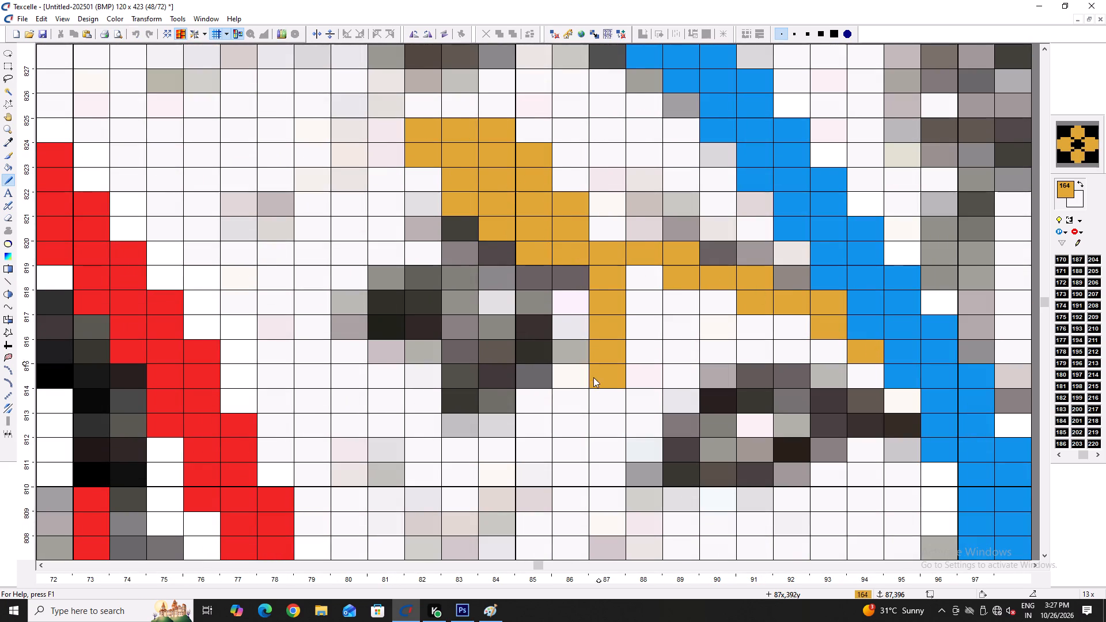
pyautogui.moveTo(593, 377); pyautogui.dragTo(579, 263)
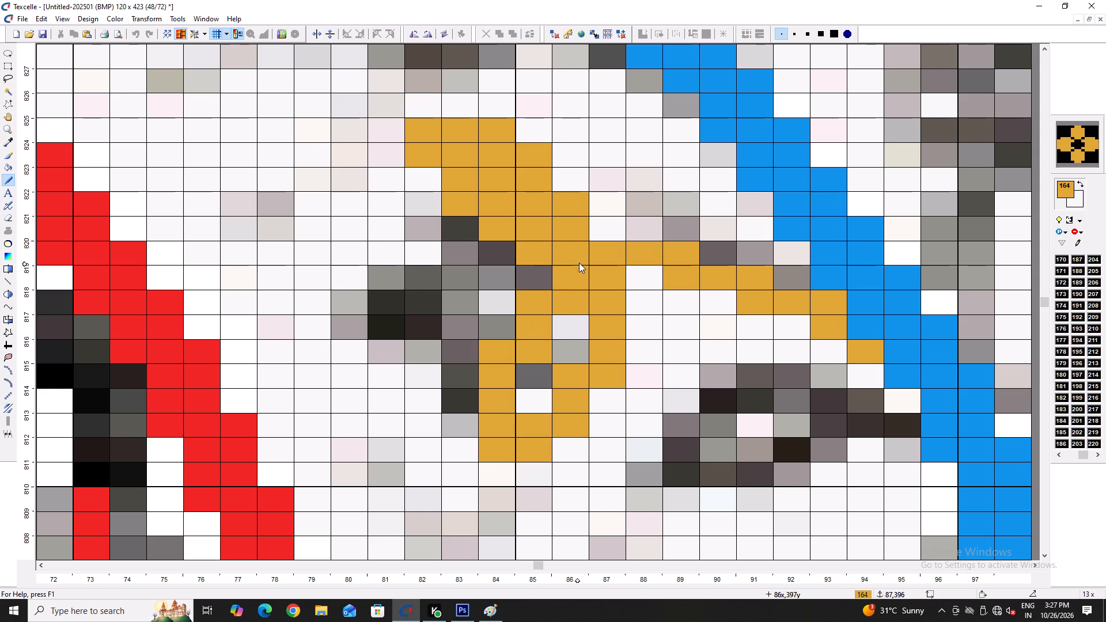
pyautogui.moveTo(579, 263); pyautogui.dragTo(525, 416)
pyautogui.rightClick(488, 356)
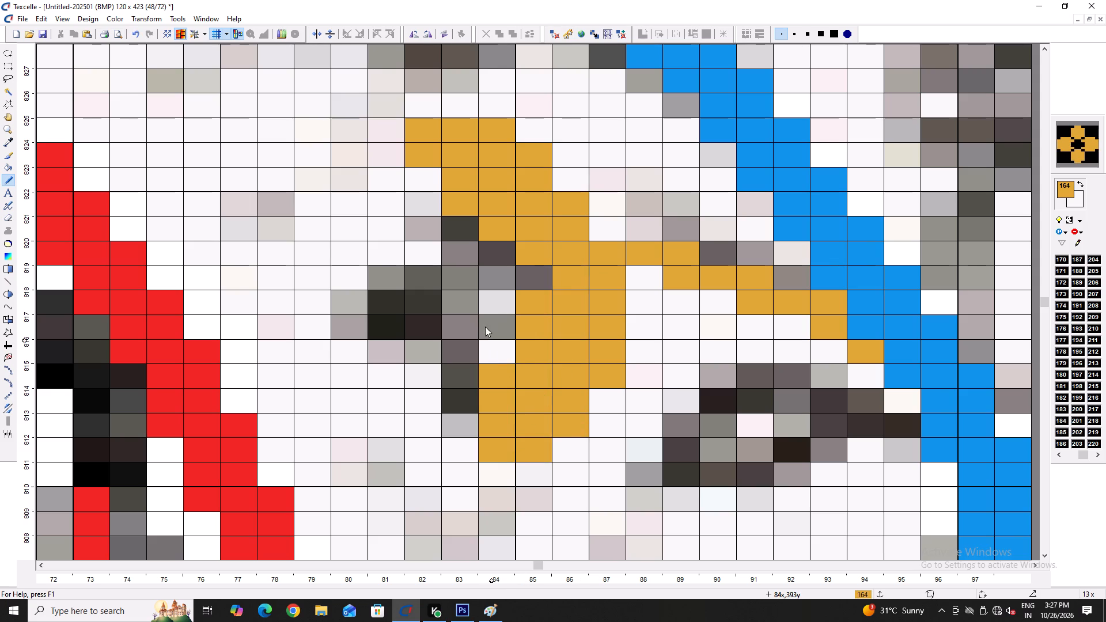
# Draw and fill the flower's outer petal in gold, around columns 80–84, rows 816–820, and clear its corner pixels and one centre pixel to white.
pyautogui.moveTo(464, 257); pyautogui.dragTo(334, 339)
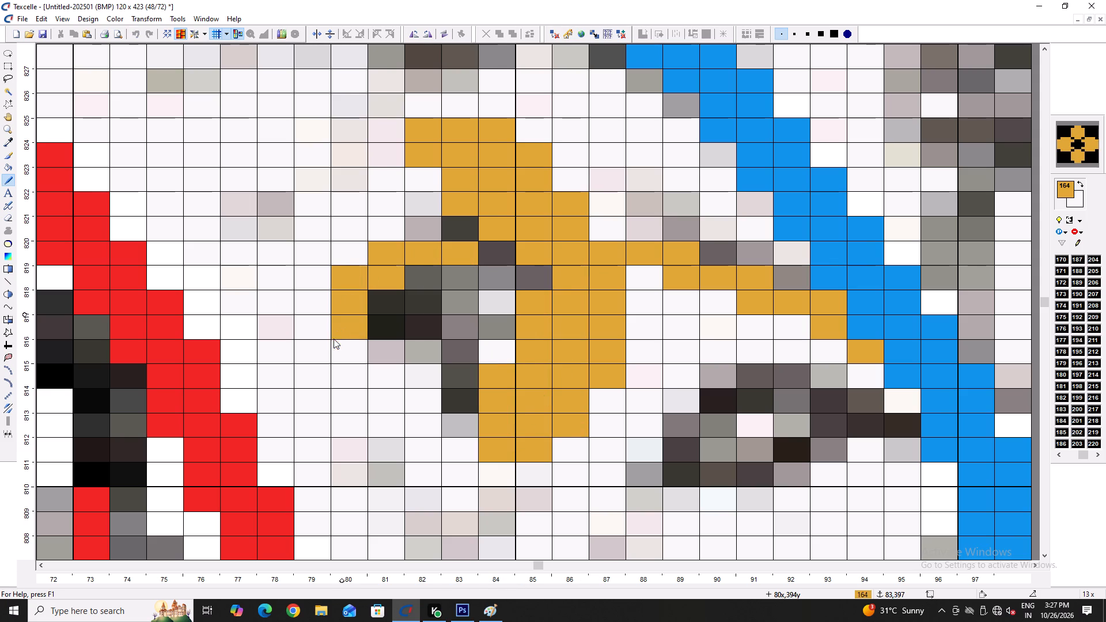
pyautogui.moveTo(334, 339); pyautogui.dragTo(461, 279)
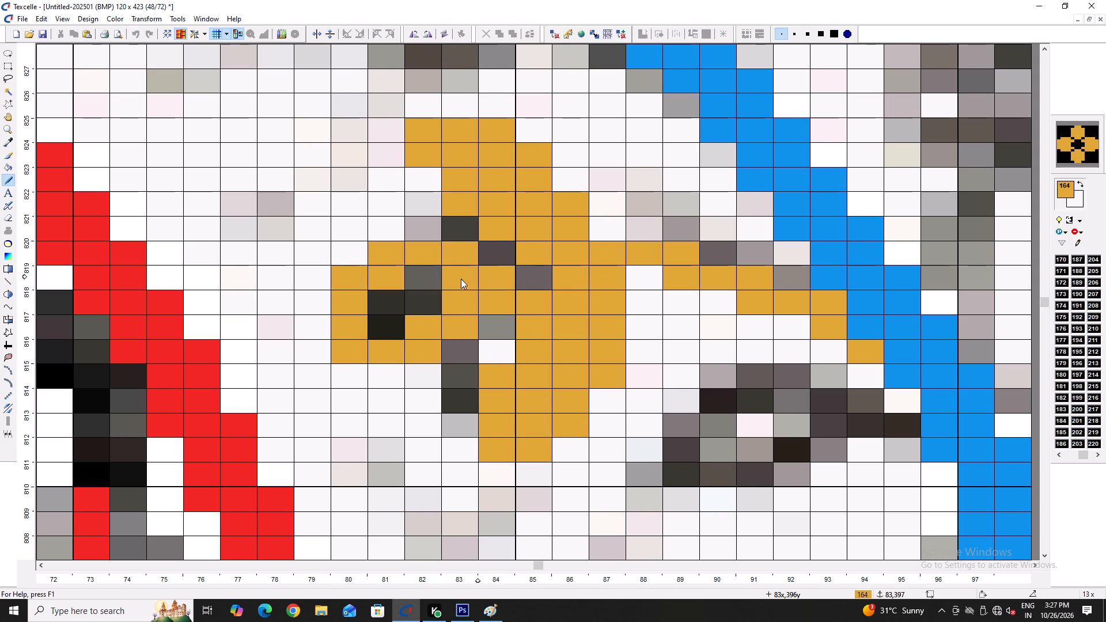
pyautogui.moveTo(461, 279); pyautogui.dragTo(388, 332)
pyautogui.rightClick(344, 279)
pyautogui.moveTo(344, 278); pyautogui.dragTo(350, 274, button='right')
pyautogui.rightClick(381, 254)
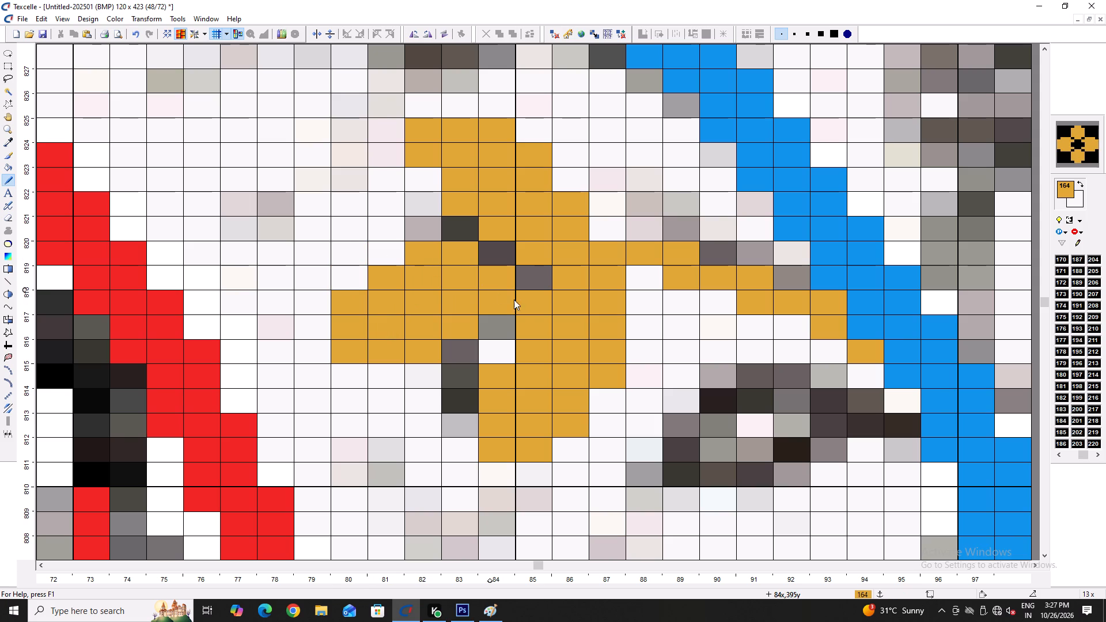
pyautogui.rightClick(524, 304)
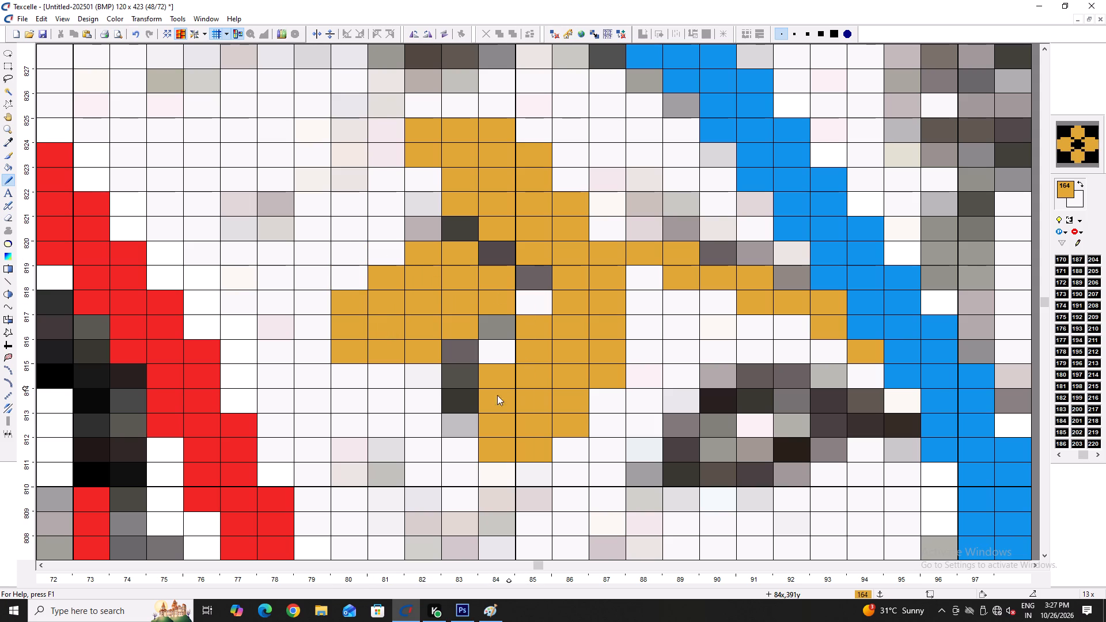
# Fill the flower's lower petal edge in gold at column 83, rows 812–814, and add one gold pixel to the upper petal.
pyautogui.moveTo(464, 409); pyautogui.dragTo(461, 443)
pyautogui.click(461, 443)
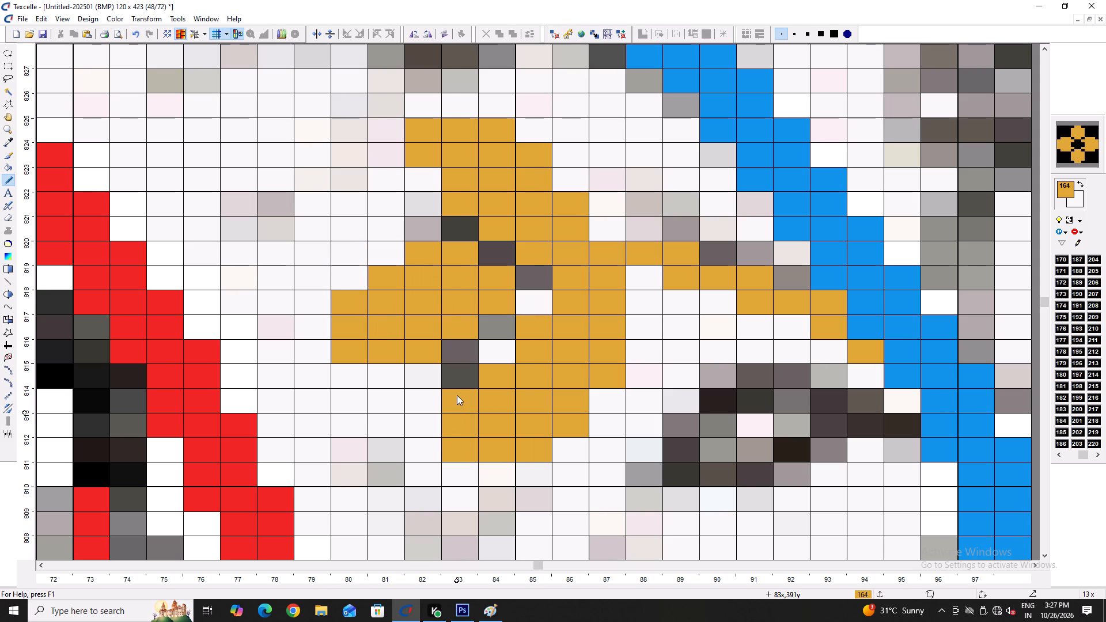
pyautogui.click(426, 179)
pyautogui.keyDown('ctrl'); pyautogui.scroll(-6, 570, 350); pyautogui.keyUp('ctrl')
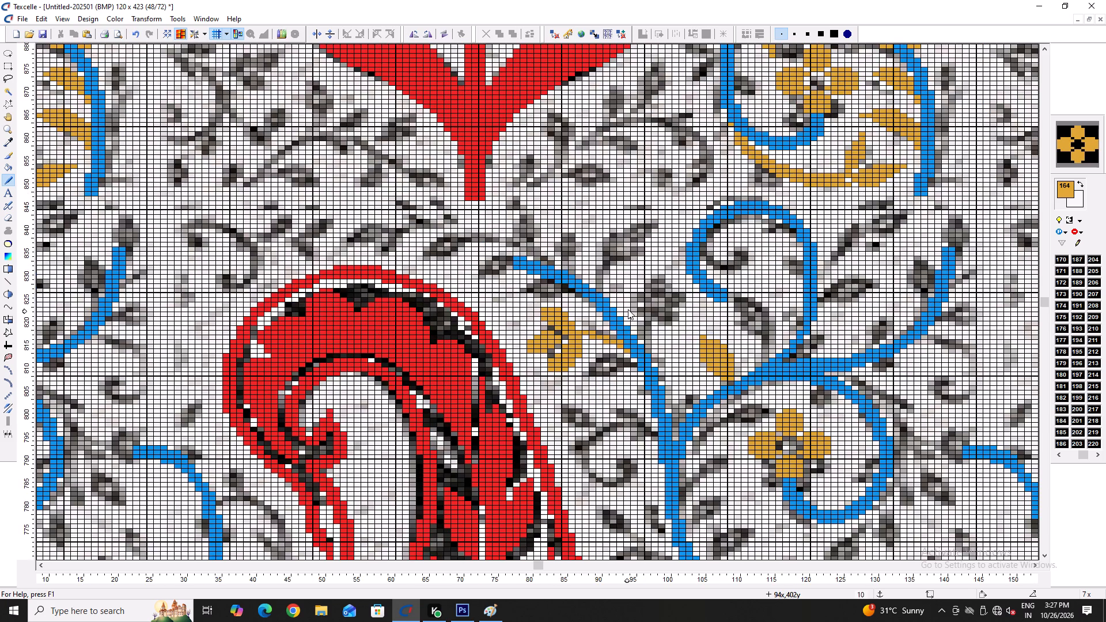
# Thicken the flower's gold stalk along its upper edge toward the blue vine, around columns 87–93, rows 818–821.
pyautogui.keyDown('ctrl'); pyautogui.scroll(4, 628, 309); pyautogui.keyUp('ctrl')
pyautogui.moveTo(525, 350); pyautogui.dragTo(561, 348)
pyautogui.click(579, 356)
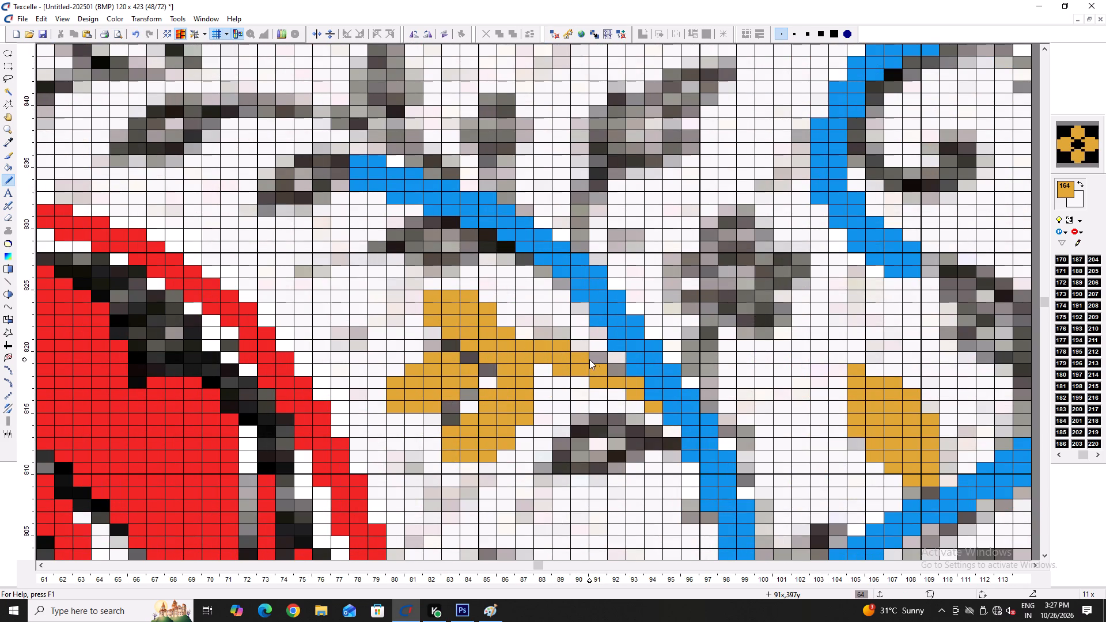
pyautogui.click(596, 361)
pyautogui.click(611, 369)
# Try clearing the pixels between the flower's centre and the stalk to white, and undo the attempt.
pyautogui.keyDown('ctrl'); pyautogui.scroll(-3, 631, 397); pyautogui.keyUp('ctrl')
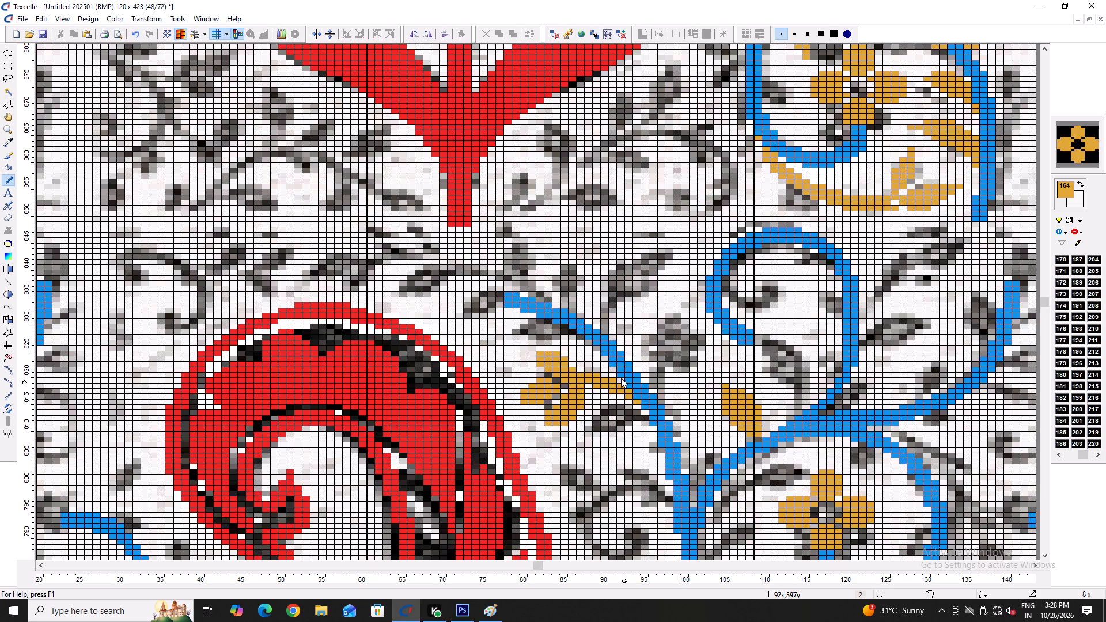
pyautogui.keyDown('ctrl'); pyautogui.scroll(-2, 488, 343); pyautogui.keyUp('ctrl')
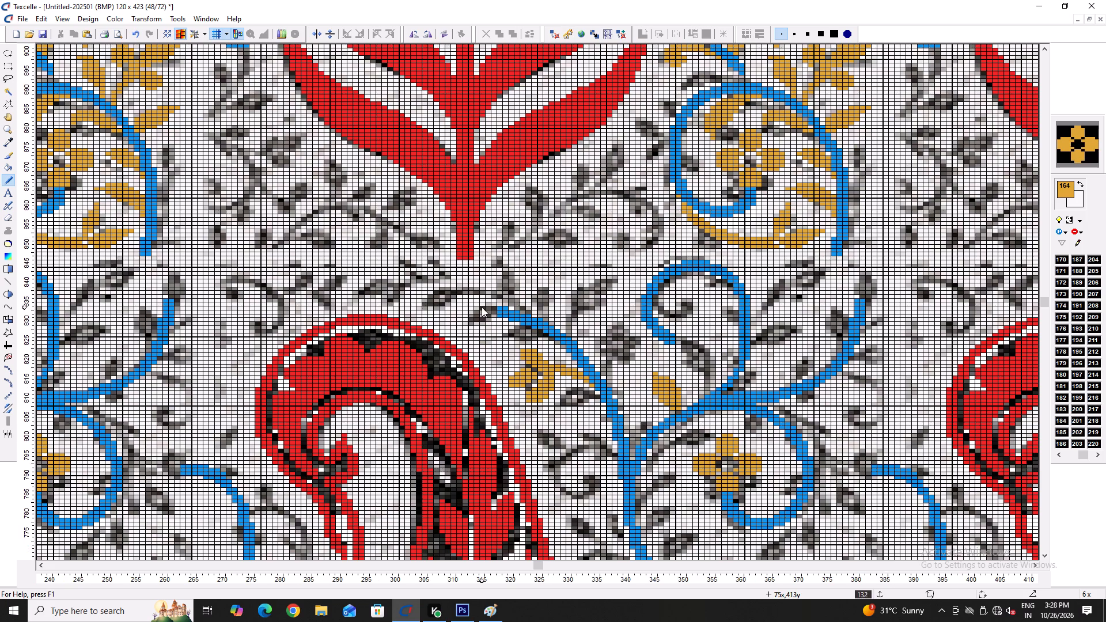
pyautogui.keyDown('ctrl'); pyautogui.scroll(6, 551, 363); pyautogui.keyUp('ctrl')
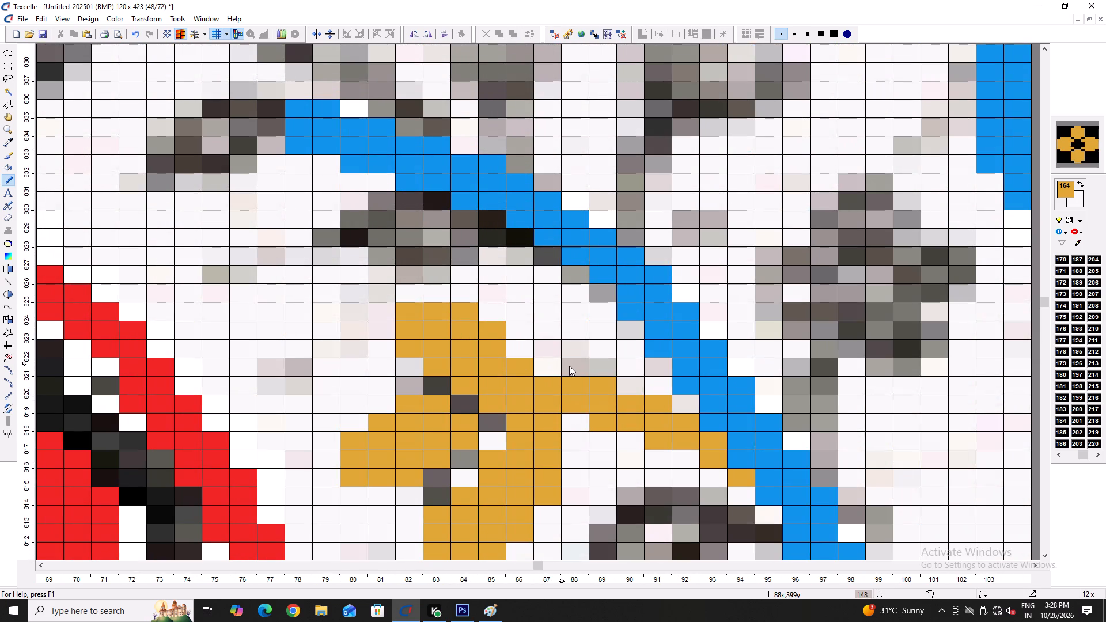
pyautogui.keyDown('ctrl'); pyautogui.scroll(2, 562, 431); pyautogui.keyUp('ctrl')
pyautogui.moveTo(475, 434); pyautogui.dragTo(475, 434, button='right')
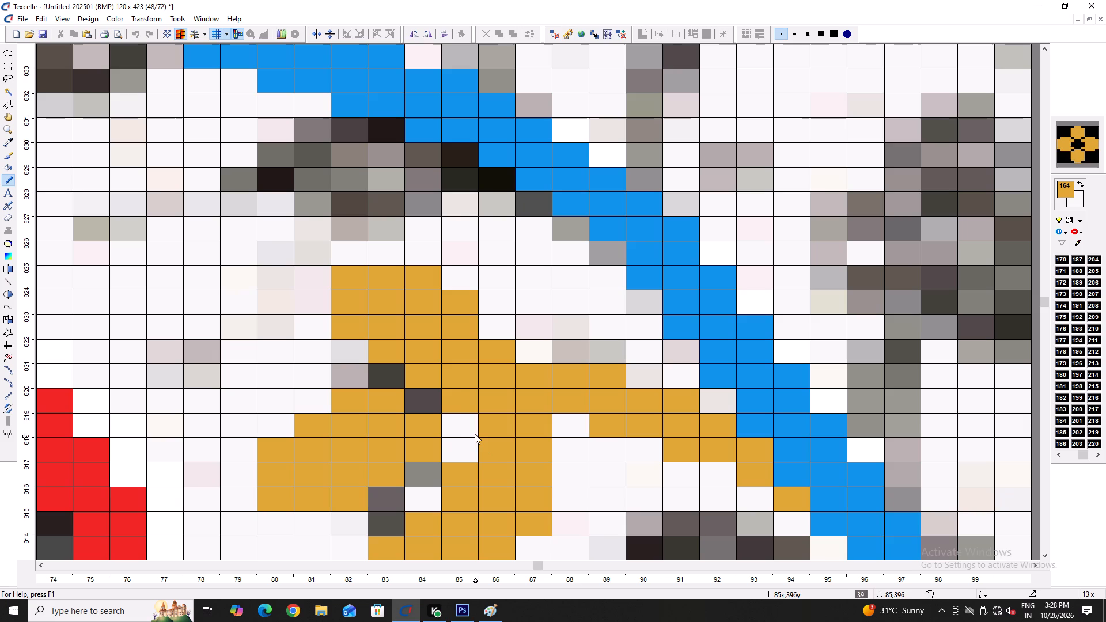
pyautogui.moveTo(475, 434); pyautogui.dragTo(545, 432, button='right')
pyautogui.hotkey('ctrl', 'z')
# Outline the grey leaf below the stalk in gold with its stem reaching the blue vine, around columns 88–95, rows 809–814.
pyautogui.keyDown('ctrl'); pyautogui.scroll(-6, 517, 416); pyautogui.keyUp('ctrl')
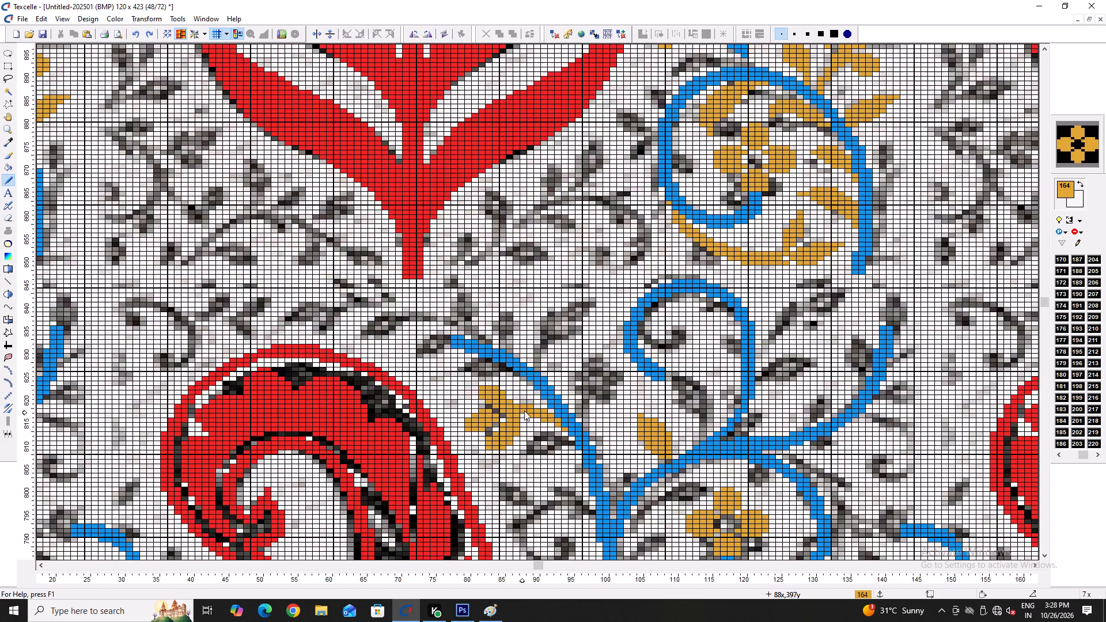
pyautogui.keyDown('ctrl'); pyautogui.scroll(4, 488, 396); pyautogui.keyUp('ctrl')
pyautogui.keyDown('ctrl'); pyautogui.scroll(-7, 499, 399); pyautogui.keyUp('ctrl')
pyautogui.keyDown('ctrl'); pyautogui.scroll(8, 517, 420); pyautogui.keyUp('ctrl')
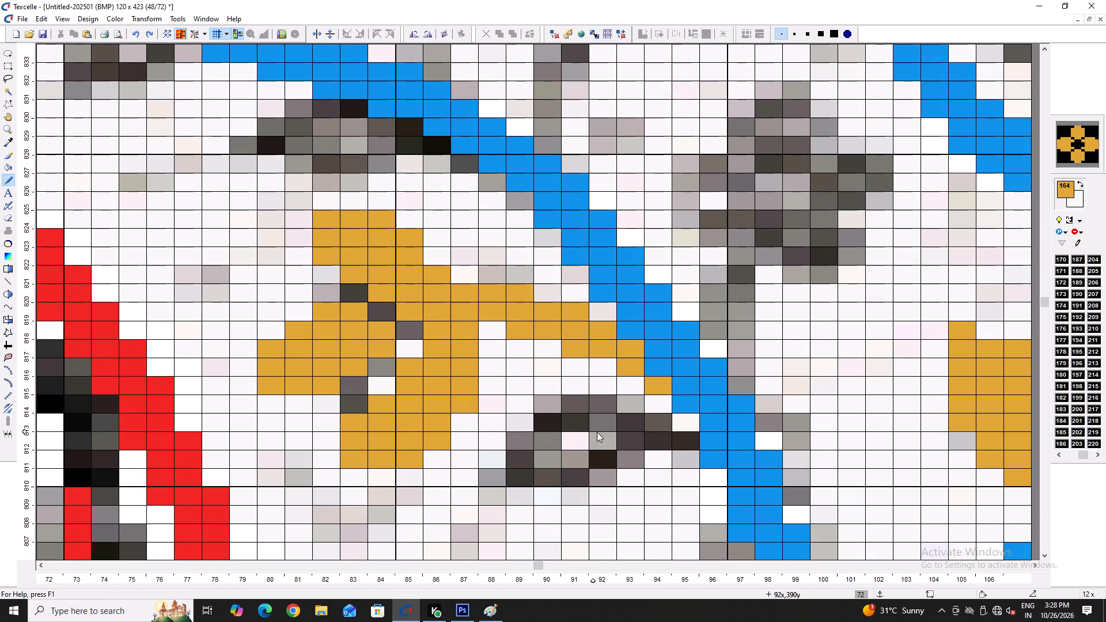
pyautogui.scroll(-2, 647, 445)
pyautogui.moveTo(634, 333); pyautogui.dragTo(633, 345)
pyautogui.click(615, 365)
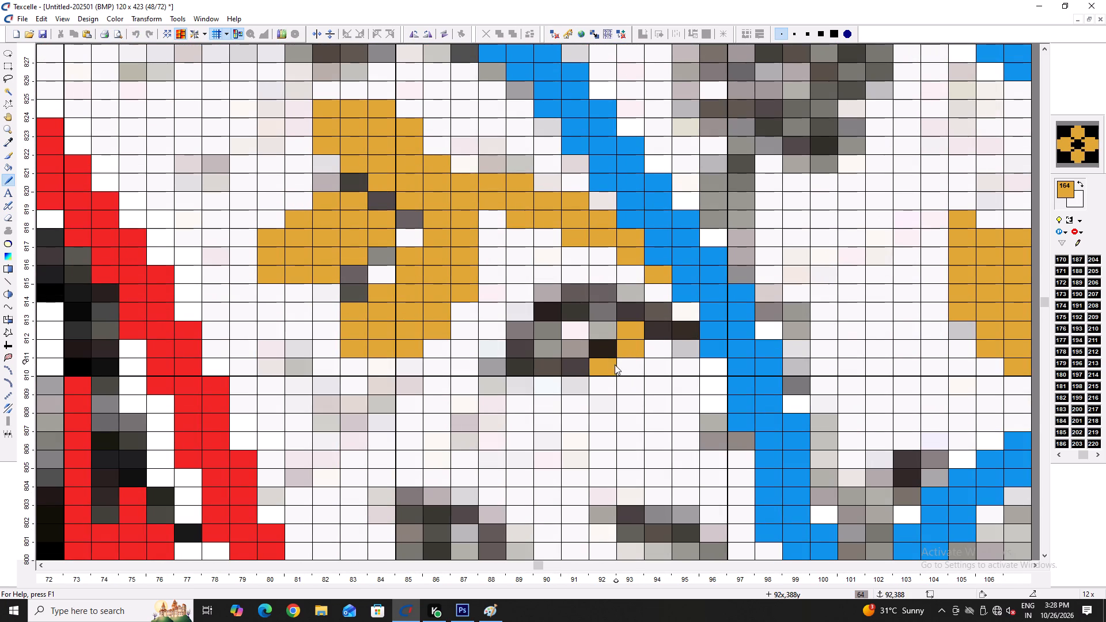
pyautogui.moveTo(582, 381); pyautogui.dragTo(497, 399)
pyautogui.moveTo(499, 381); pyautogui.dragTo(534, 328)
pyautogui.moveTo(534, 327); pyautogui.dragTo(615, 316)
pyautogui.click(615, 316)
pyautogui.moveTo(639, 323); pyautogui.dragTo(668, 332)
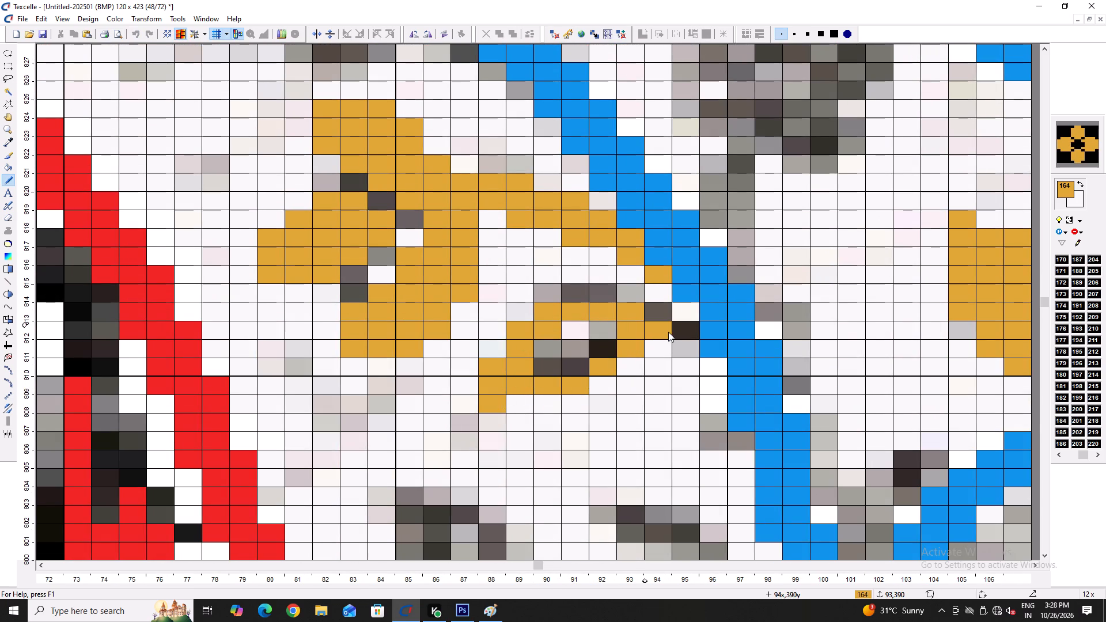
pyautogui.moveTo(668, 332); pyautogui.dragTo(690, 328)
# Fill the leaf's interior in gold, clear stray edge pixels to white and touch up its upper edge in gold.
pyautogui.rightClick(635, 312)
pyautogui.rightClick(635, 314)
pyautogui.moveTo(628, 325); pyautogui.dragTo(578, 350)
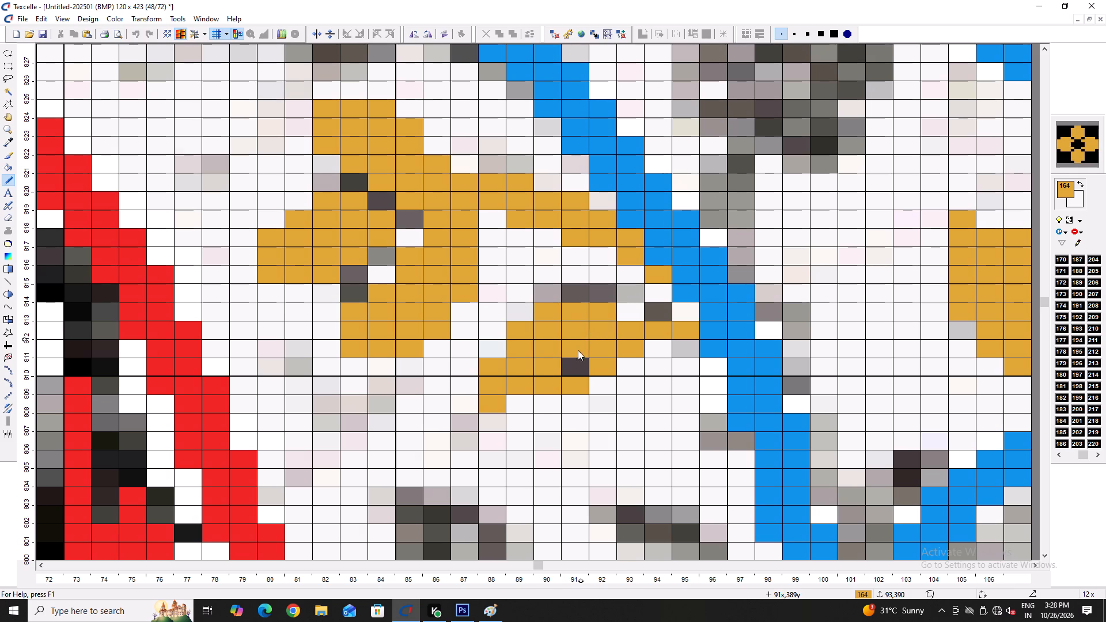
pyautogui.moveTo(578, 350); pyautogui.dragTo(576, 360)
pyautogui.click(576, 361)
pyautogui.rightClick(537, 304)
pyautogui.rightClick(517, 321)
pyautogui.keyDown('ctrl'); pyautogui.scroll(-3, 527, 334); pyautogui.keyUp('ctrl')
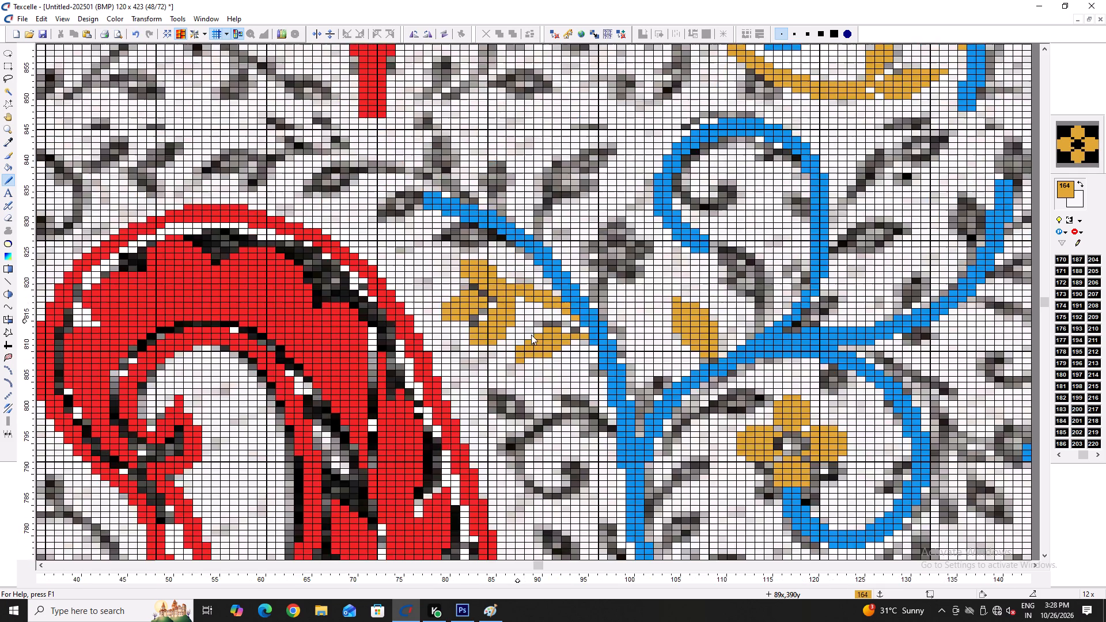
pyautogui.keyDown('ctrl'); pyautogui.scroll(5, 532, 333); pyautogui.keyUp('ctrl')
pyautogui.moveTo(502, 353); pyautogui.dragTo(507, 351)
pyautogui.click(537, 330)
pyautogui.click(564, 313)
pyautogui.keyDown('ctrl'); pyautogui.scroll(-2, 619, 348); pyautogui.keyUp('ctrl')
pyautogui.click(653, 323)
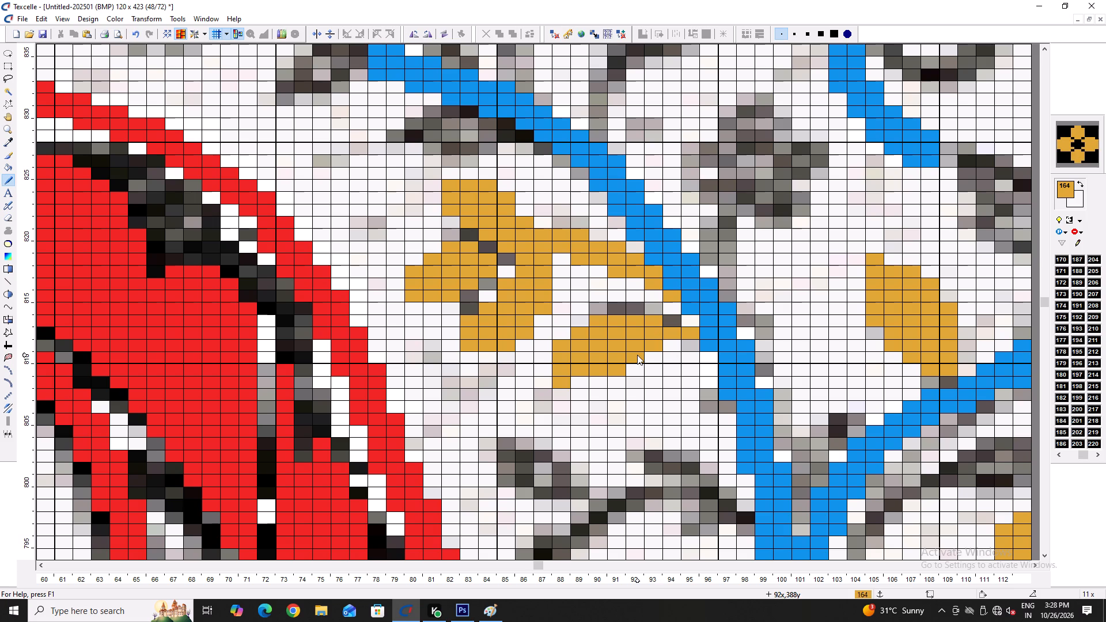
# Draw the grey curl in gold as a spiral from the blue vine, around columns 87–98, rows 787–801.
pyautogui.keyDown('ctrl'); pyautogui.scroll(-4, 571, 350); pyautogui.keyUp('ctrl')
pyautogui.scroll(-1, 721, 369)
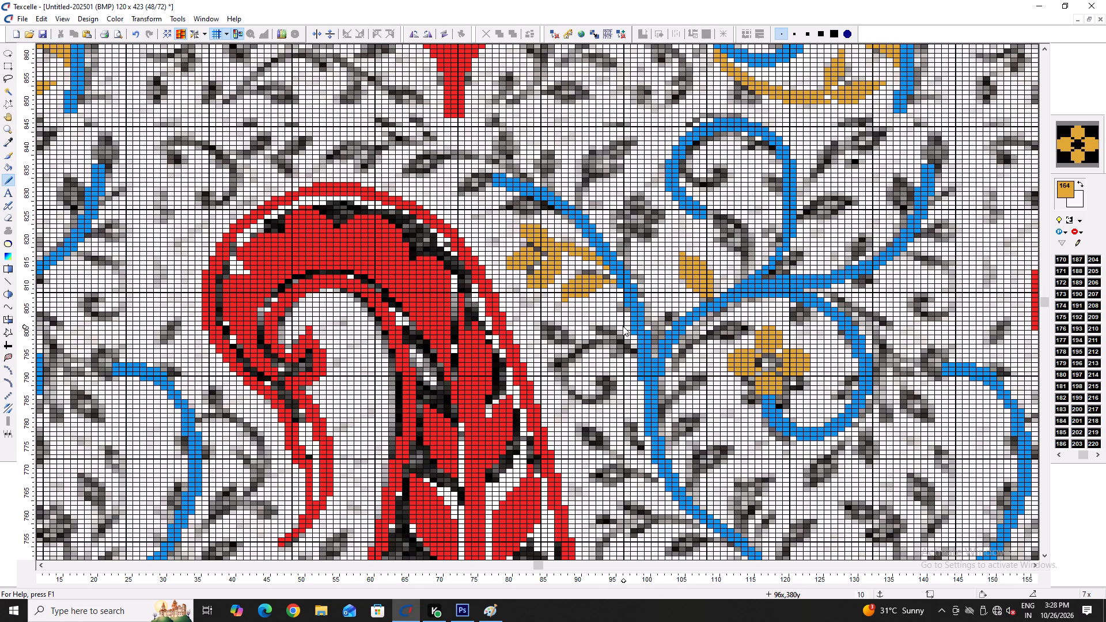
pyautogui.keyDown('ctrl'); pyautogui.scroll(5, 621, 335); pyautogui.keyUp('ctrl')
pyautogui.moveTo(728, 399); pyautogui.dragTo(731, 436)
pyautogui.moveTo(697, 387); pyautogui.dragTo(676, 347)
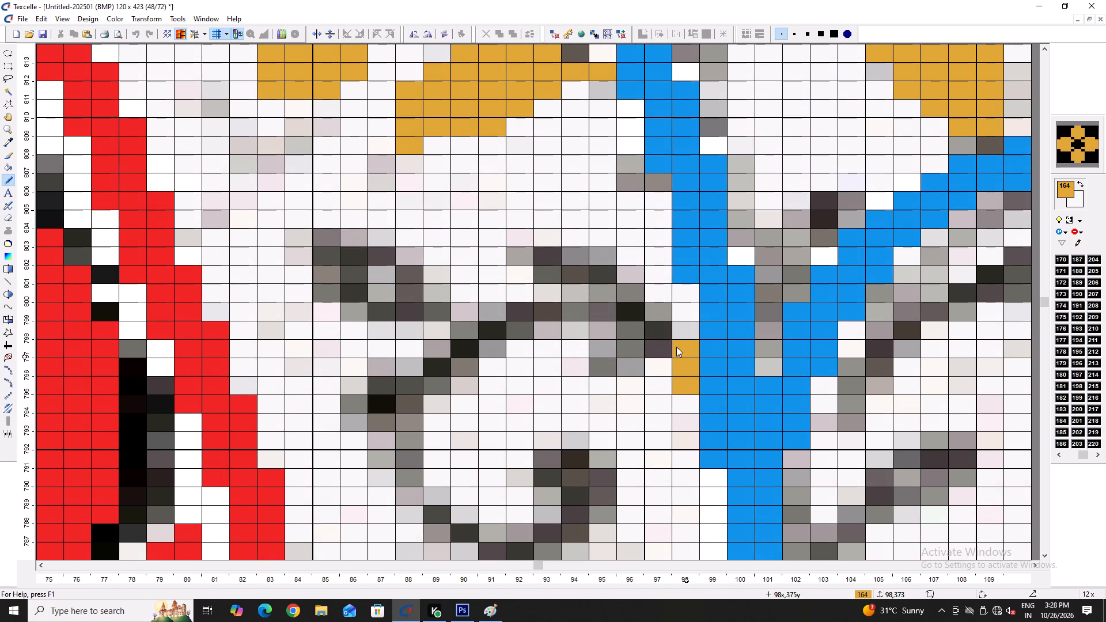
pyautogui.moveTo(676, 347); pyautogui.dragTo(419, 350)
pyautogui.scroll(-3, 444, 347)
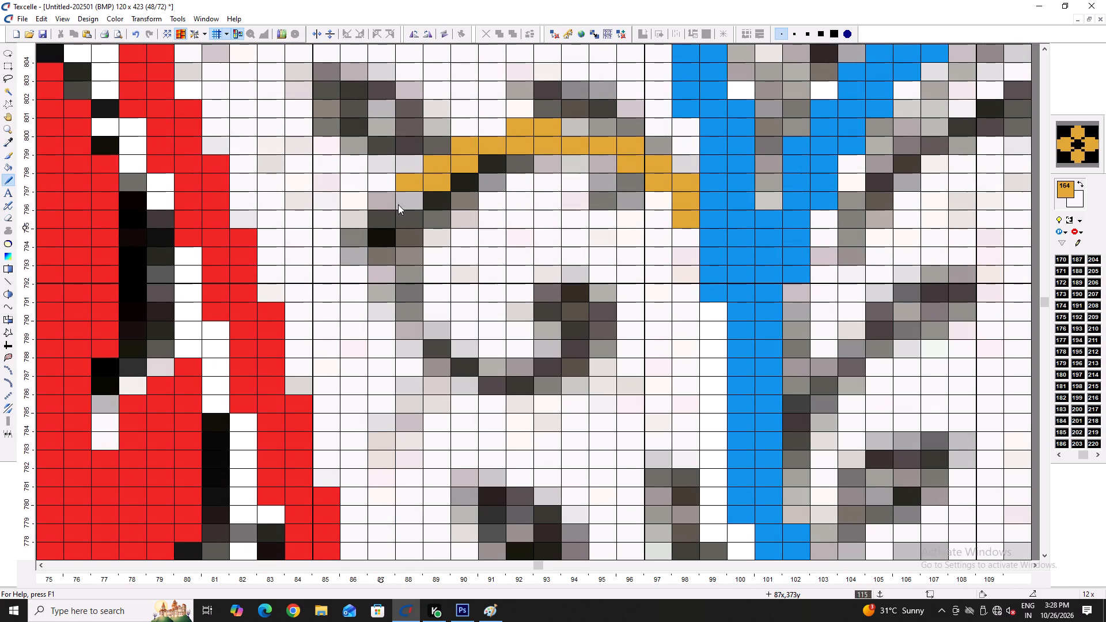
pyautogui.moveTo(406, 194); pyautogui.dragTo(501, 286)
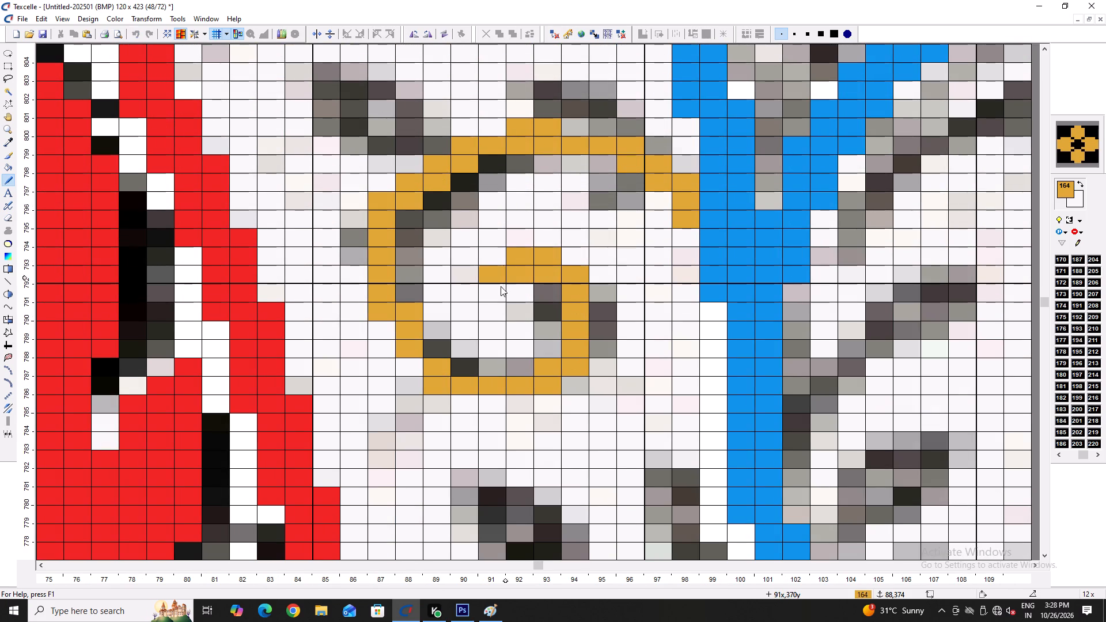
# Fill and round off the gold bulb at the curl's inner end, around columns 92–95, rows 788–793, clearing excess pixels to white.
pyautogui.moveTo(501, 286); pyautogui.dragTo(547, 330)
pyautogui.moveTo(595, 297); pyautogui.dragTo(594, 337)
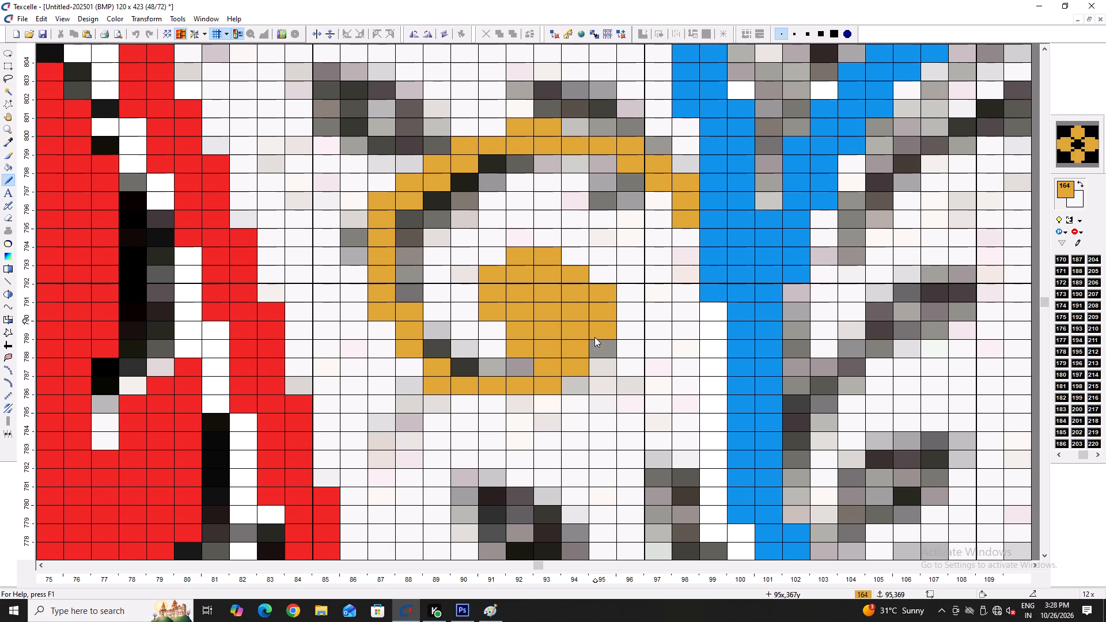
pyautogui.moveTo(594, 337); pyautogui.dragTo(594, 346)
pyautogui.click(594, 346)
pyautogui.moveTo(594, 347); pyautogui.dragTo(593, 354)
pyautogui.click(592, 356)
pyautogui.moveTo(589, 362); pyautogui.dragTo(579, 373)
pyautogui.moveTo(494, 266); pyautogui.dragTo(490, 324, button='right')
pyautogui.moveTo(505, 258); pyautogui.dragTo(558, 256, button='right')
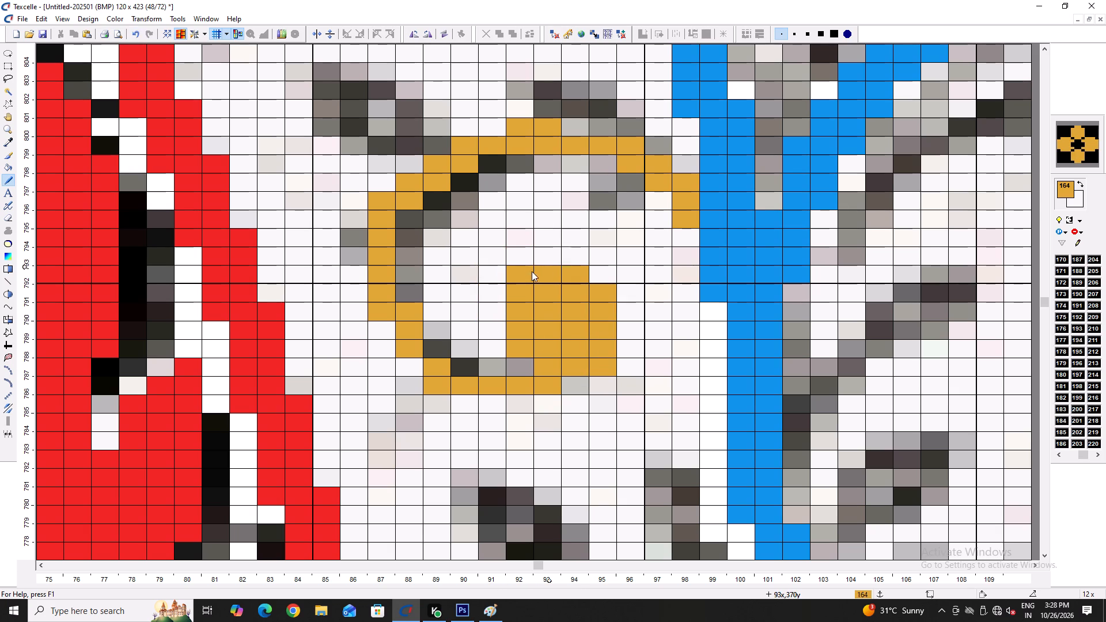
pyautogui.rightClick(527, 272)
pyautogui.moveTo(526, 274); pyautogui.dragTo(527, 280, button='right')
pyautogui.rightClick(602, 370)
pyautogui.rightClick(602, 370)
# Thicken the curl's lower arc in gold, around columns 87–94, rows 786–791, and clear its corner pixels to white.
pyautogui.moveTo(575, 378); pyautogui.dragTo(575, 385)
pyautogui.click(562, 403)
pyautogui.moveTo(552, 405); pyautogui.dragTo(467, 402)
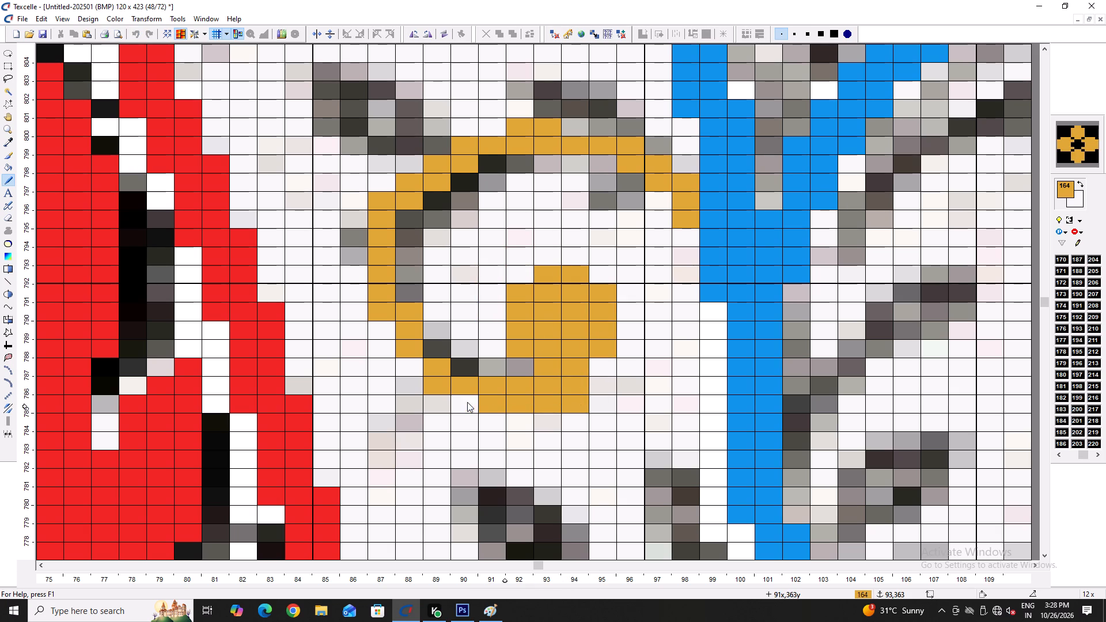
pyautogui.moveTo(467, 402); pyautogui.dragTo(465, 401)
pyautogui.click(464, 401)
pyautogui.click(420, 365)
pyautogui.moveTo(391, 350); pyautogui.dragTo(393, 315)
pyautogui.click(427, 352)
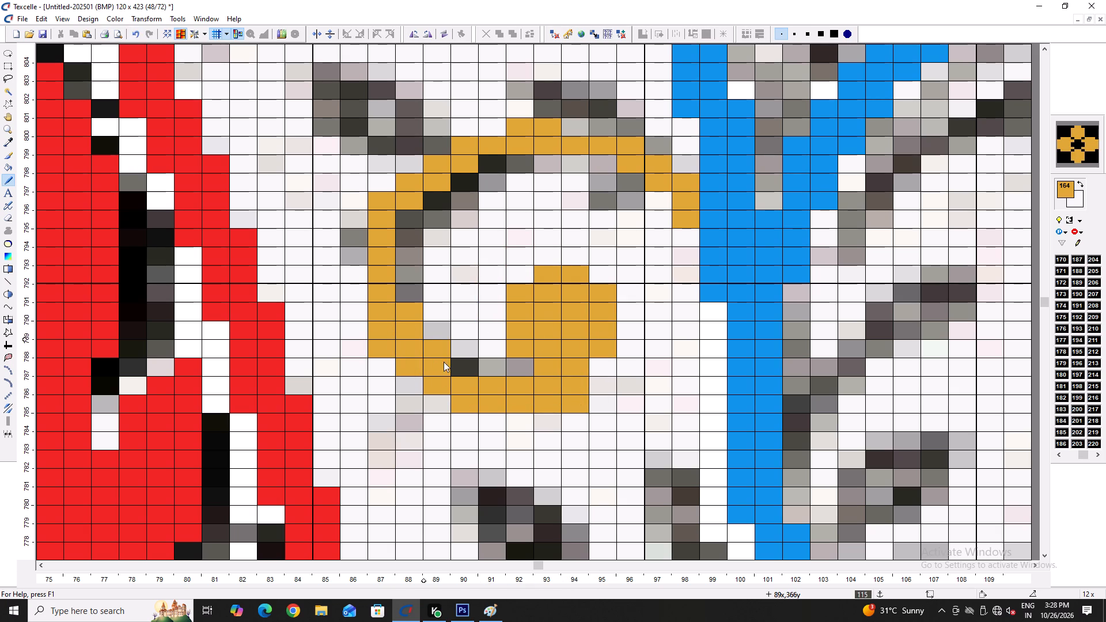
pyautogui.moveTo(449, 363); pyautogui.dragTo(527, 373)
pyautogui.click(529, 373)
pyautogui.click(535, 375)
pyautogui.rightClick(579, 402)
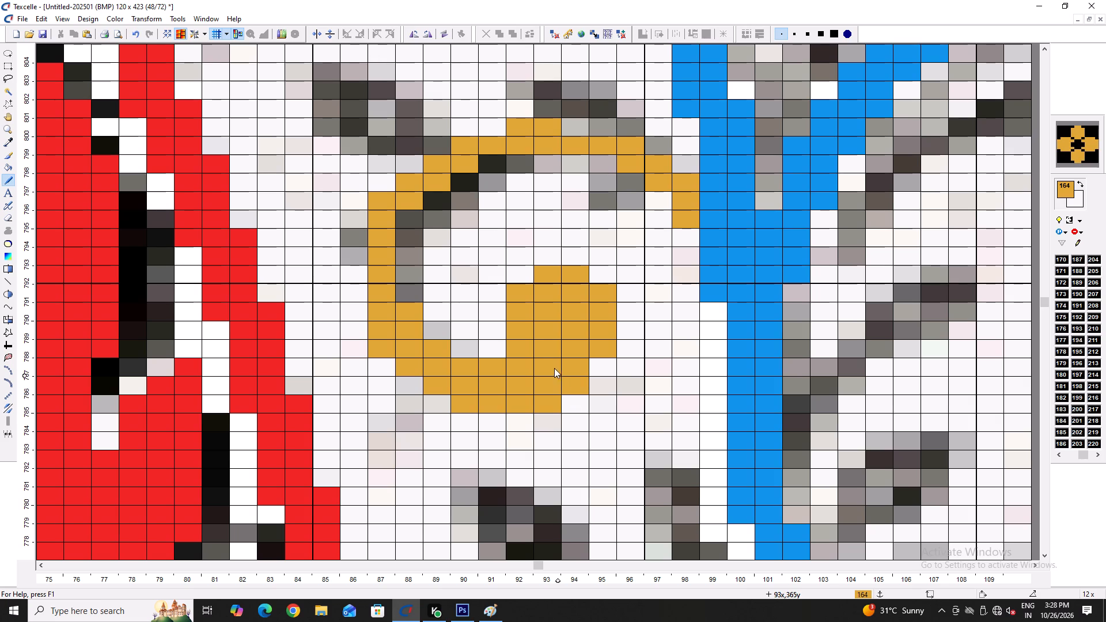
pyautogui.rightClick(514, 349)
pyautogui.rightClick(514, 349)
pyautogui.keyDown('ctrl'); pyautogui.scroll(-4, 463, 365); pyautogui.keyUp('ctrl')
pyautogui.keyDown('ctrl'); pyautogui.scroll(6, 453, 358); pyautogui.keyUp('ctrl')
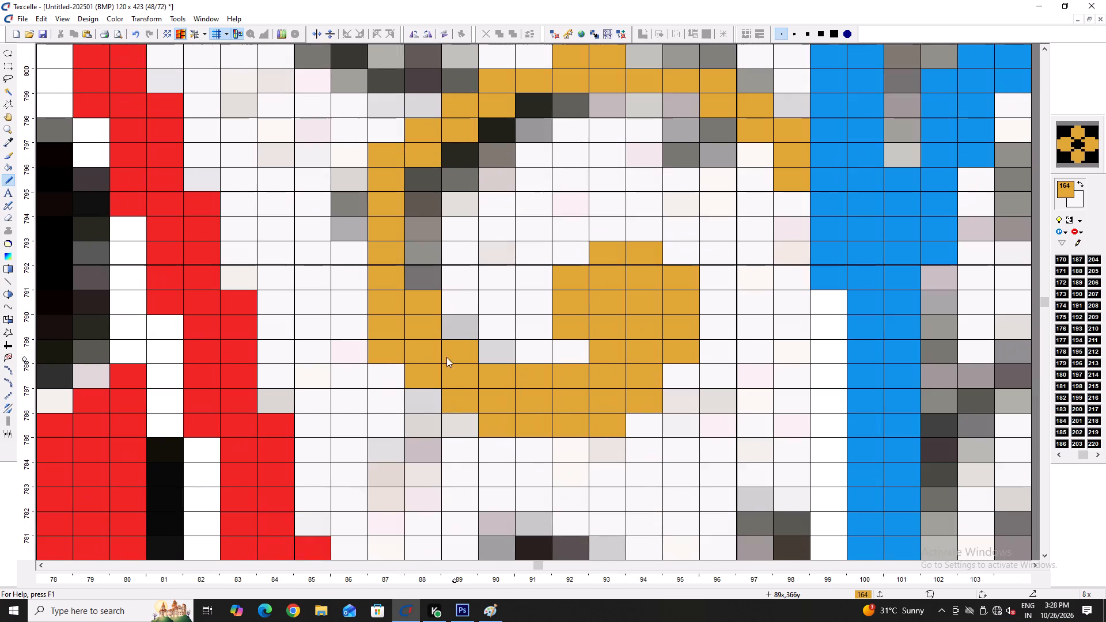
pyautogui.rightClick(381, 347)
pyautogui.keyDown('ctrl'); pyautogui.scroll(-2, 391, 358); pyautogui.keyUp('ctrl')
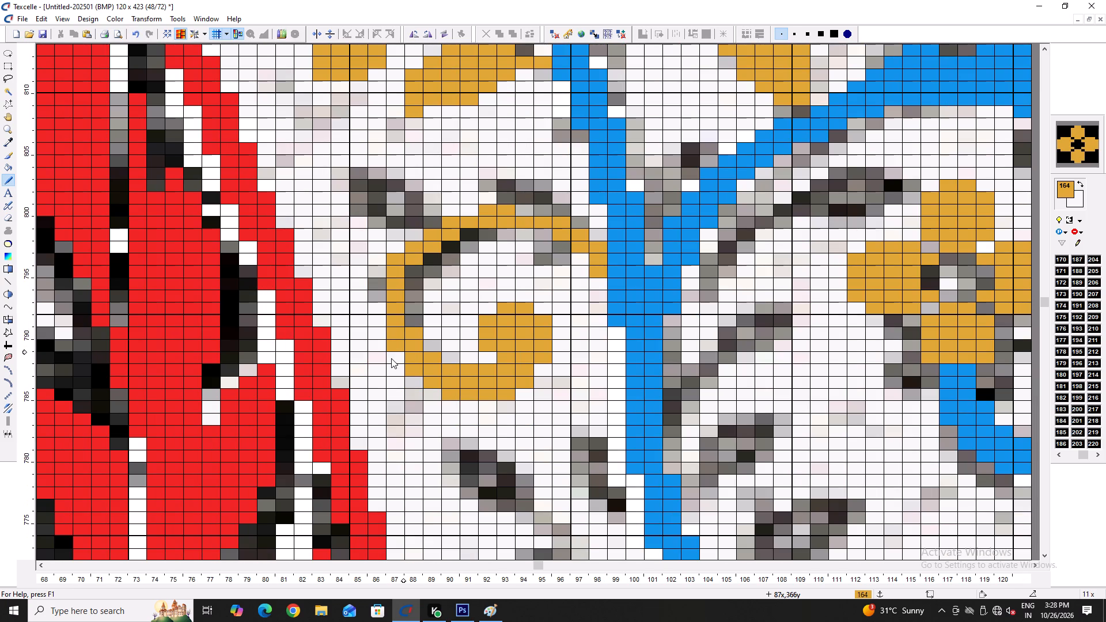
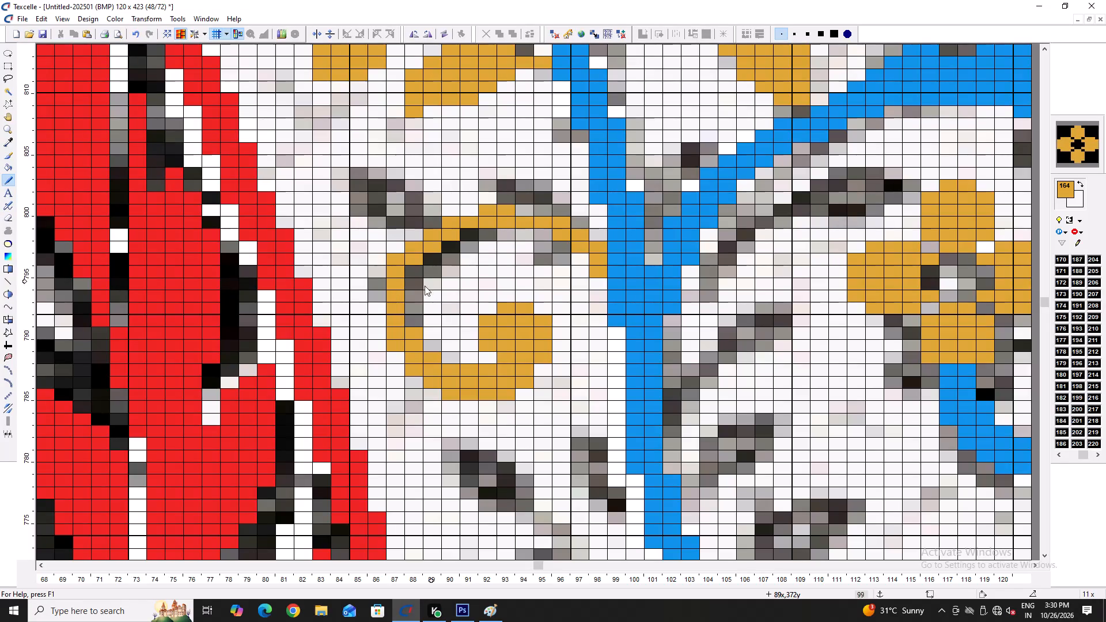
# Thicken the curl's upper arc in gold, around columns 89–98, rows 796–800, and clear excess pixels along its outer edge to white.
pyautogui.keyDown('ctrl'); pyautogui.scroll(2, 419, 270); pyautogui.keyUp('ctrl')
pyautogui.moveTo(415, 269); pyautogui.dragTo(415, 284)
pyautogui.click(462, 256)
pyautogui.click(490, 234)
pyautogui.moveTo(523, 213); pyautogui.dragTo(693, 209)
pyautogui.moveTo(719, 221); pyautogui.dragTo(725, 232)
pyautogui.click(750, 254)
pyautogui.moveTo(643, 153); pyautogui.dragTo(567, 153, button='right')
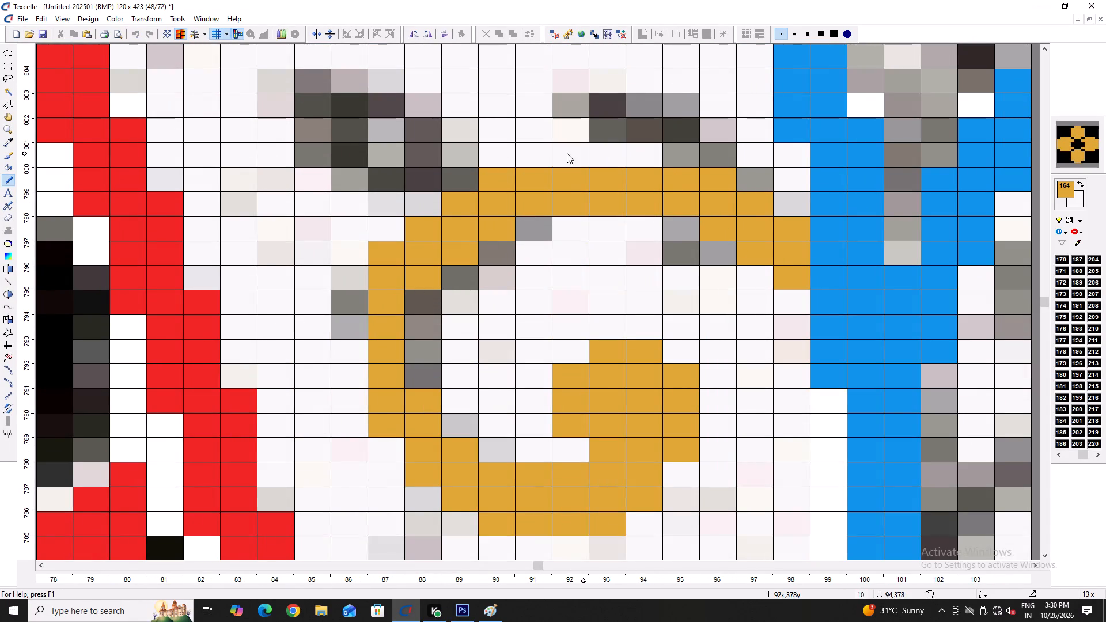
pyautogui.moveTo(567, 153); pyautogui.dragTo(567, 154, button='right')
pyautogui.rightClick(729, 188)
pyautogui.rightClick(484, 172)
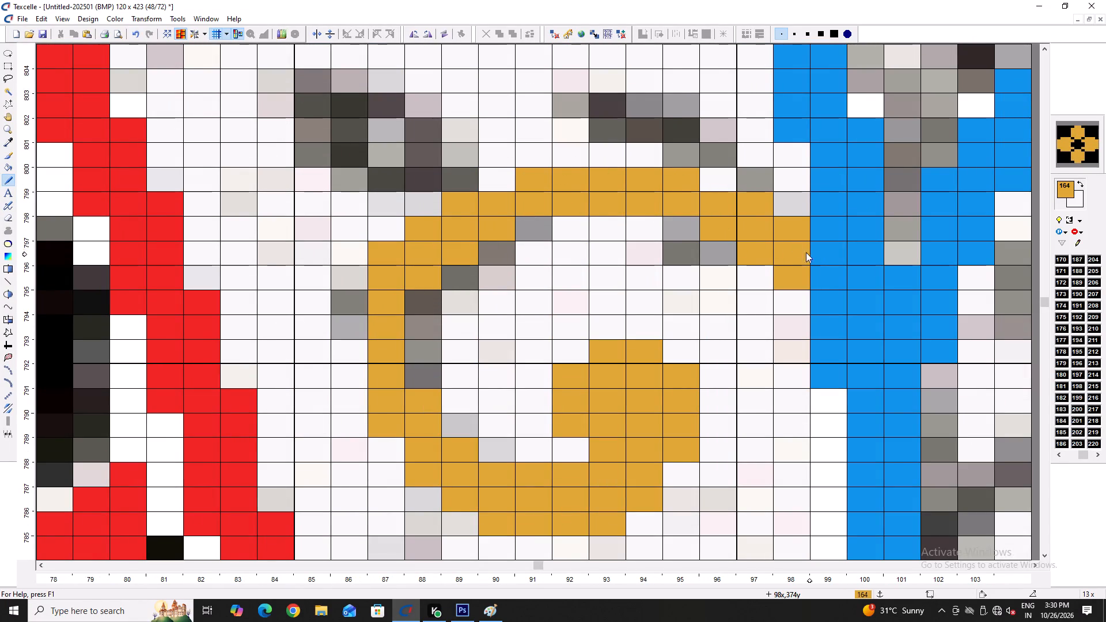
pyautogui.rightClick(761, 203)
pyautogui.moveTo(790, 219); pyautogui.dragTo(791, 225, button='right')
pyautogui.rightClick(688, 184)
pyautogui.click(688, 225)
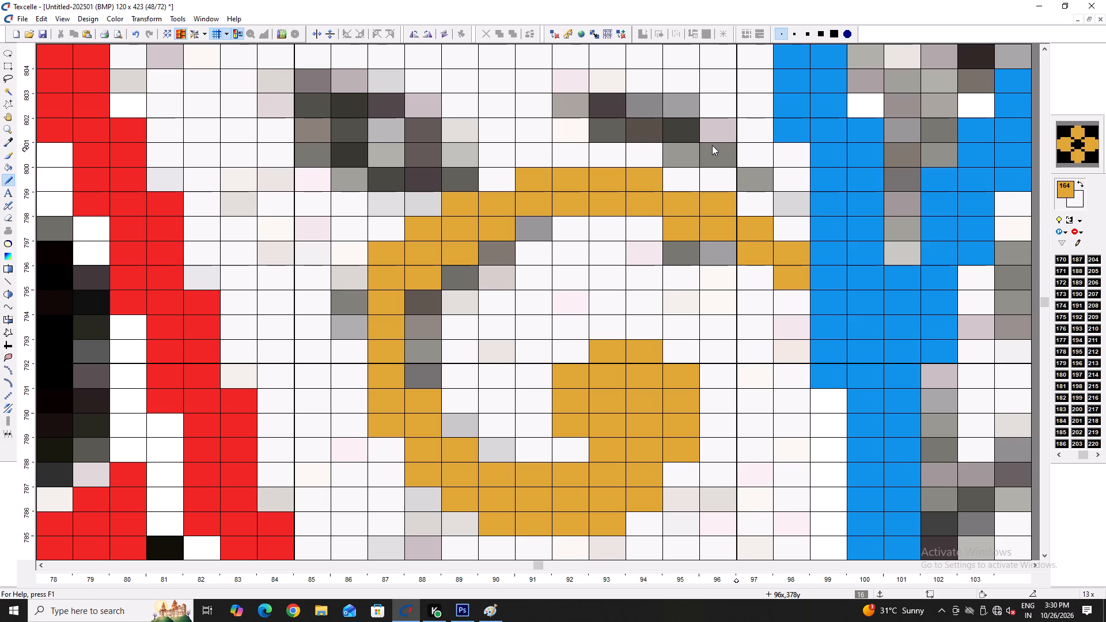
# Thicken the inner side of the curl's left arc in gold, around columns 88–89, rows 791–796, and clear its outer corner pixel to white.
pyautogui.moveTo(429, 275); pyautogui.dragTo(426, 388)
pyautogui.click(467, 276)
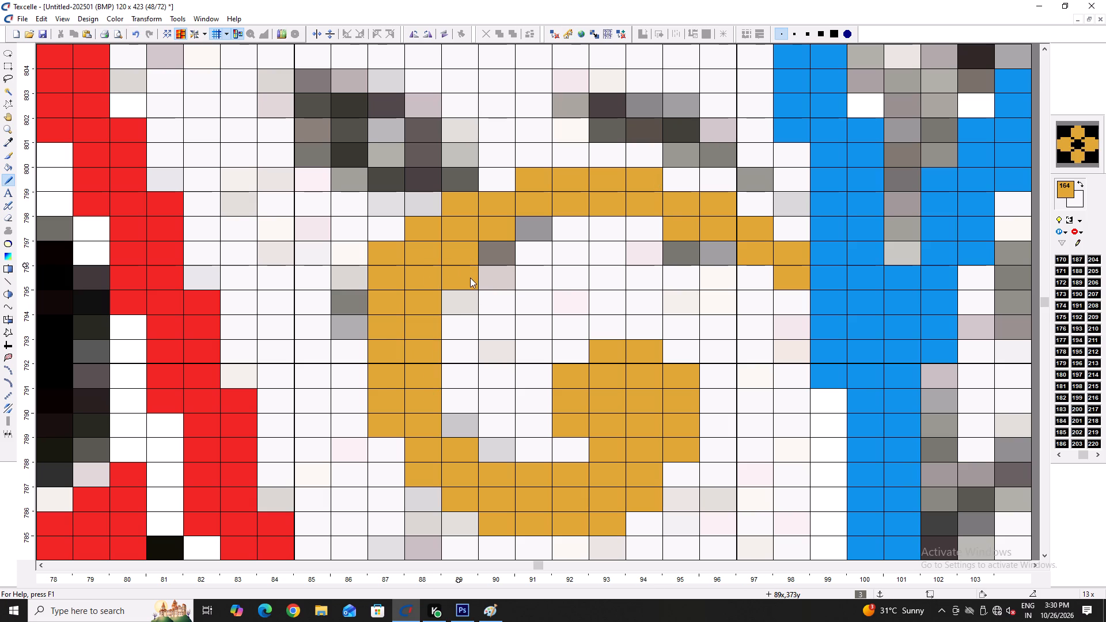
pyautogui.rightClick(392, 255)
pyautogui.keyDown('ctrl'); pyautogui.scroll(-3, 402, 265); pyautogui.keyUp('ctrl')
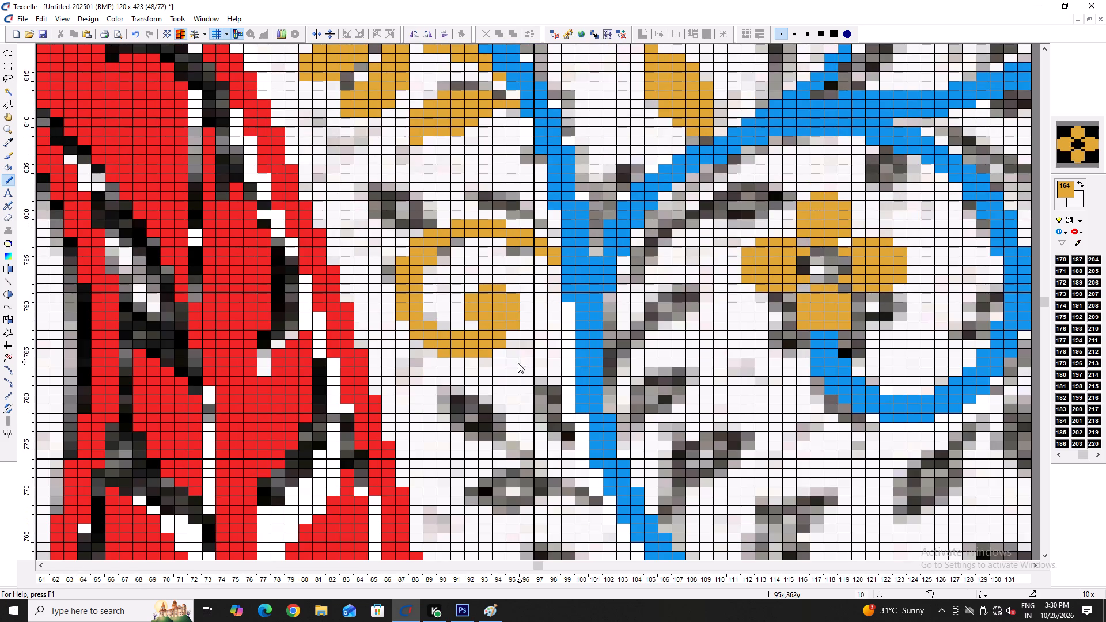
pyautogui.keyDown('ctrl'); pyautogui.scroll(-1, 517, 363); pyautogui.keyUp('ctrl')
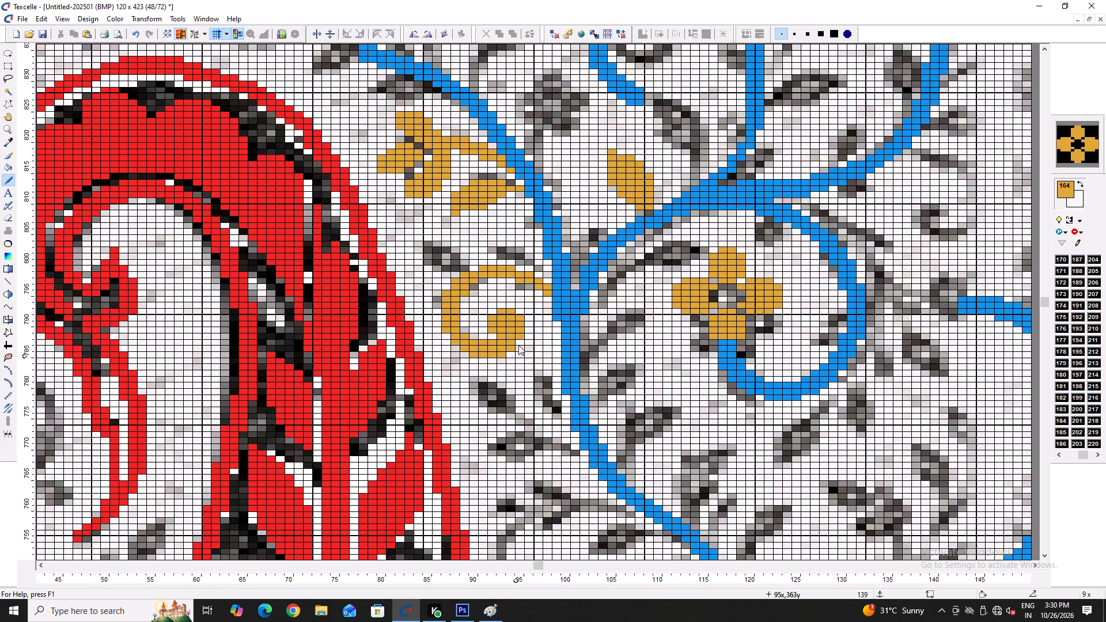
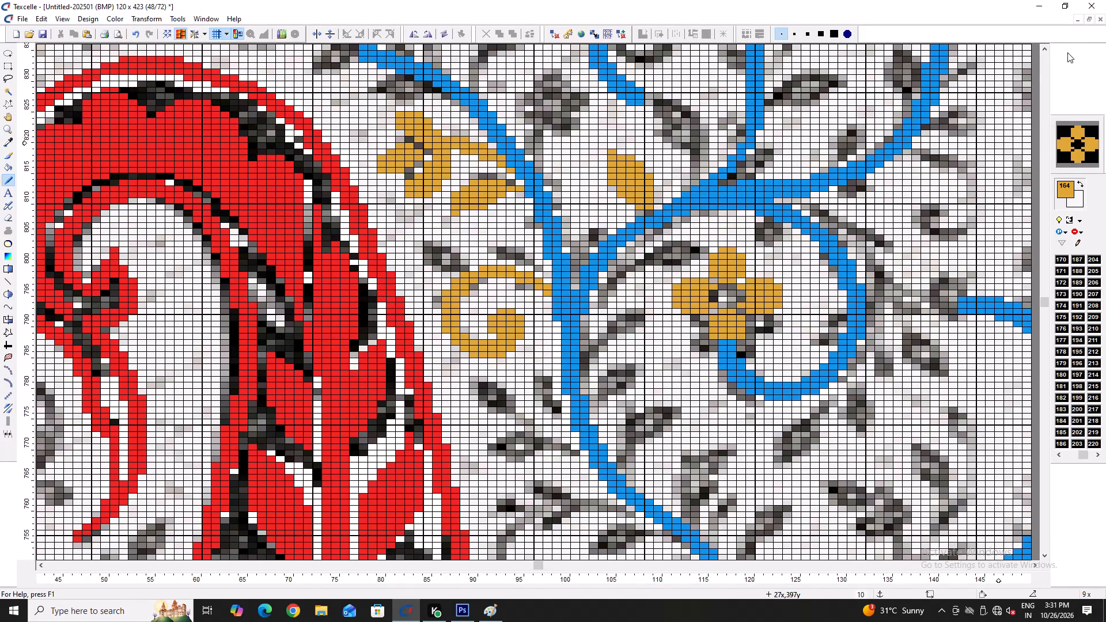
# Redraw the leaf above the curl in gold, around columns 85–89, rows 799–803, fill its centre and clear its upper corner pixel to white.
pyautogui.keyDown('ctrl'); pyautogui.scroll(-1, 520, 306); pyautogui.keyUp('ctrl')
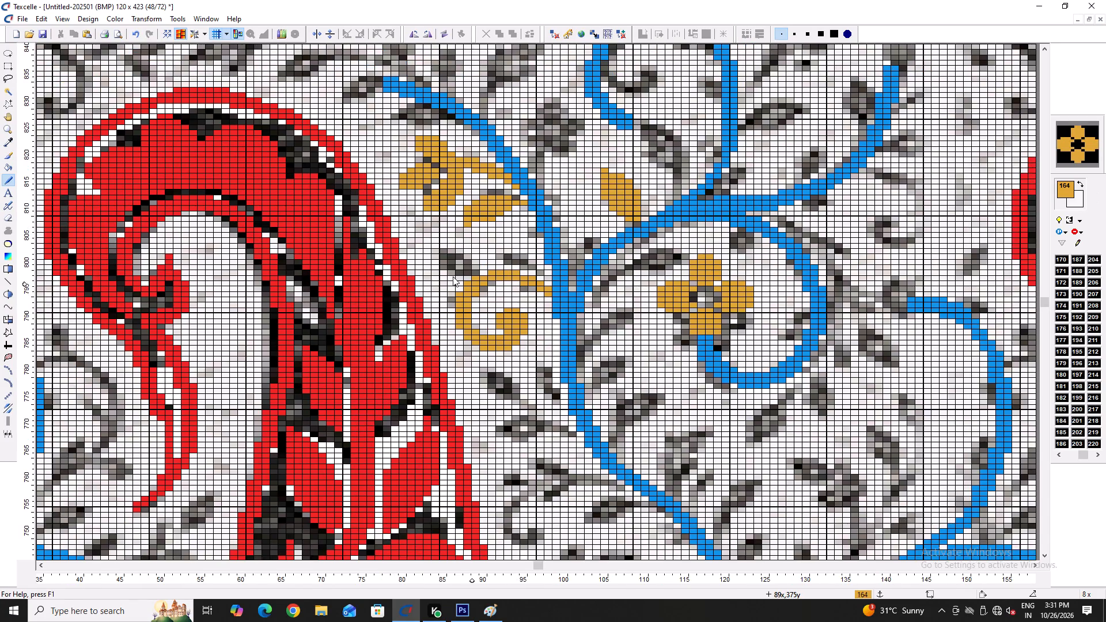
pyautogui.keyDown('ctrl'); pyautogui.scroll(3, 448, 274); pyautogui.keyUp('ctrl')
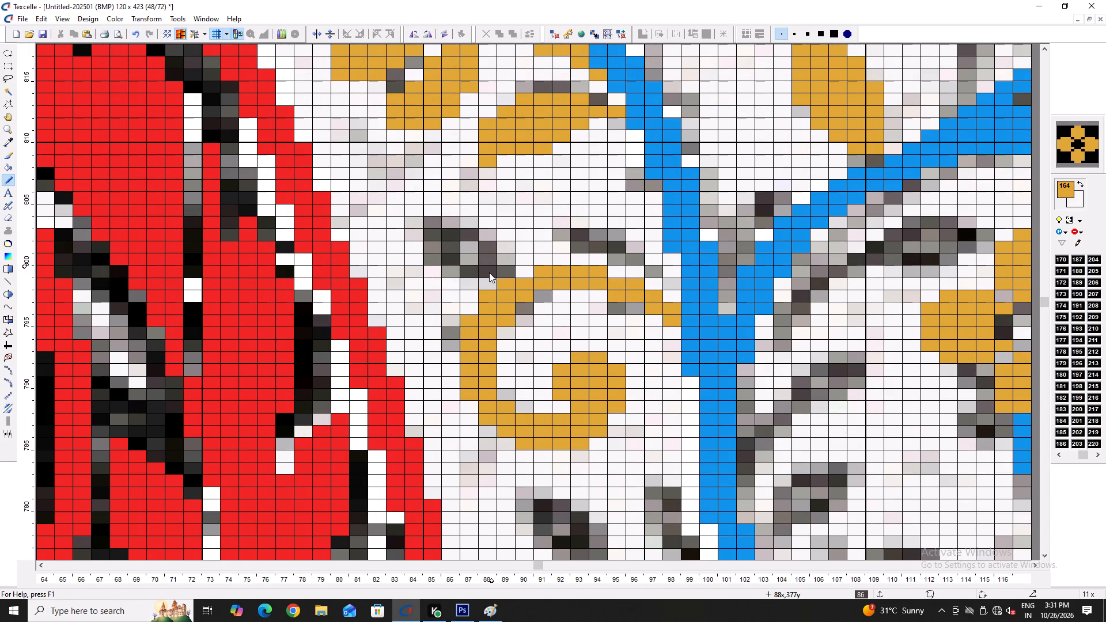
pyautogui.moveTo(489, 272); pyautogui.dragTo(453, 263)
pyautogui.click(452, 264)
pyautogui.click(450, 270)
pyautogui.moveTo(437, 257); pyautogui.dragTo(437, 225)
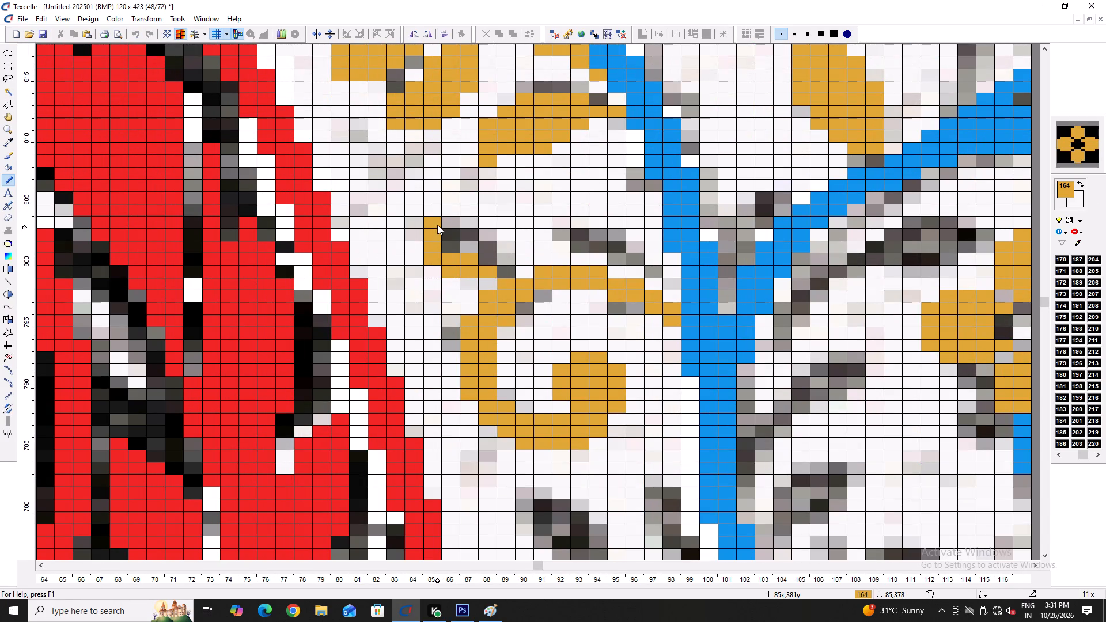
pyautogui.moveTo(437, 225); pyautogui.dragTo(437, 223)
pyautogui.moveTo(448, 231); pyautogui.dragTo(491, 242)
pyautogui.moveTo(487, 250); pyautogui.dragTo(490, 256)
pyautogui.moveTo(502, 260); pyautogui.dragTo(507, 266)
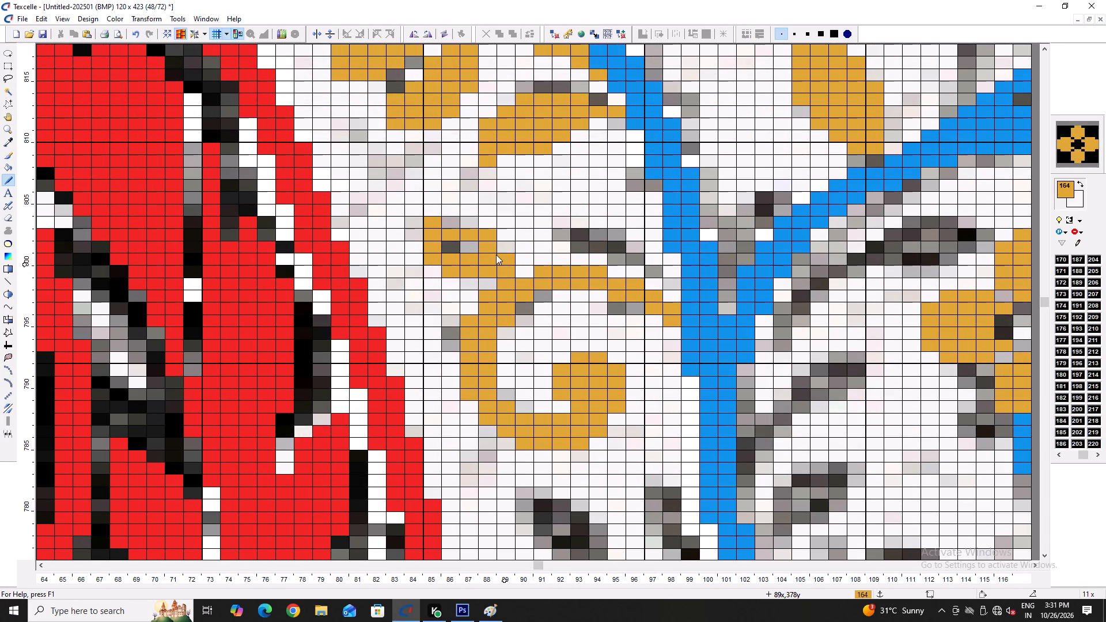
pyautogui.rightClick(489, 238)
pyautogui.moveTo(480, 241); pyautogui.dragTo(450, 248)
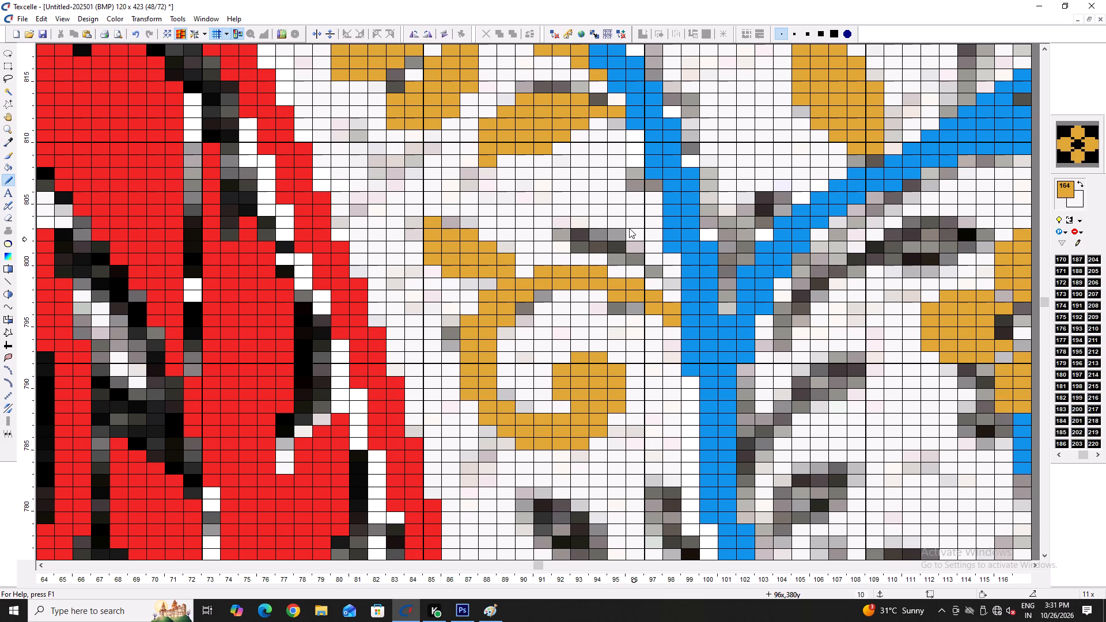
# Clean up the outer edge of the curl's upper-left arc and join it to the leaf in gold, around columns 87–90, rows 795–799.
pyautogui.rightClick(503, 283)
pyautogui.rightClick(487, 293)
pyautogui.rightClick(487, 293)
pyautogui.rightClick(475, 316)
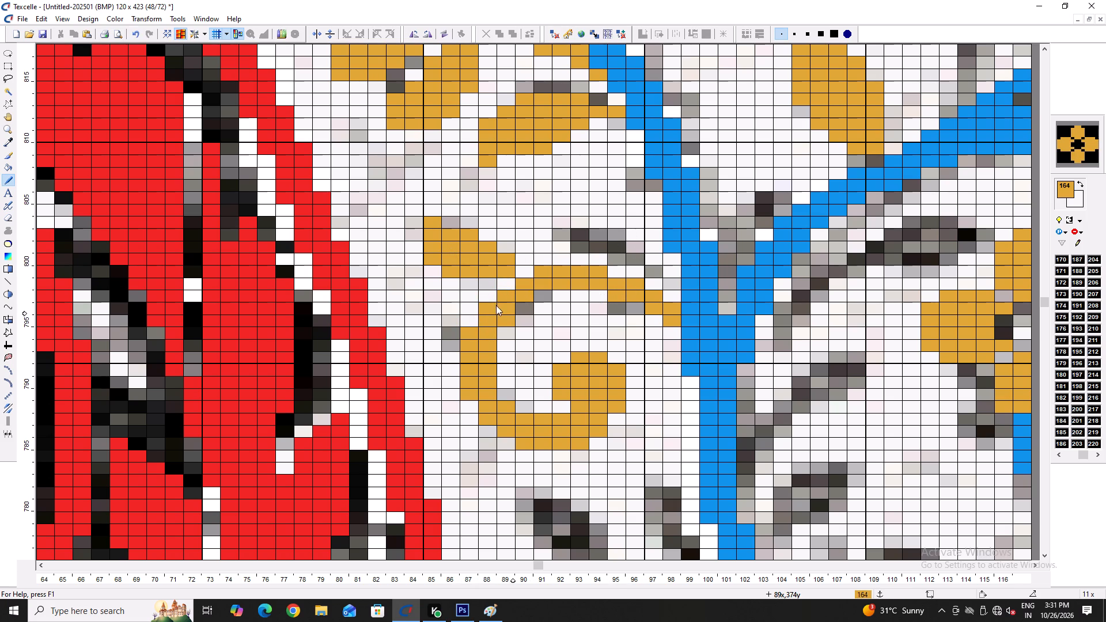
pyautogui.click(469, 323)
pyautogui.click(490, 300)
pyautogui.click(511, 286)
pyautogui.click(525, 276)
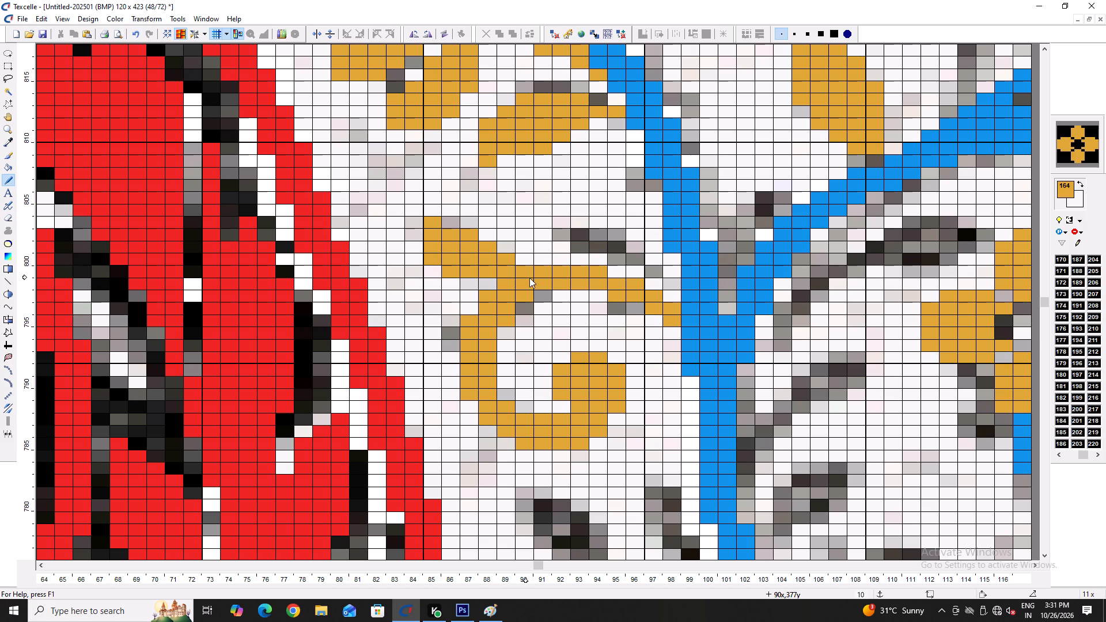
# Thicken the underside of the curl's arc in gold where it meets the blue vine, around columns 94–98, rows 794–798, and clean its upper edge.
pyautogui.click(596, 290)
pyautogui.click(638, 307)
pyautogui.click(661, 317)
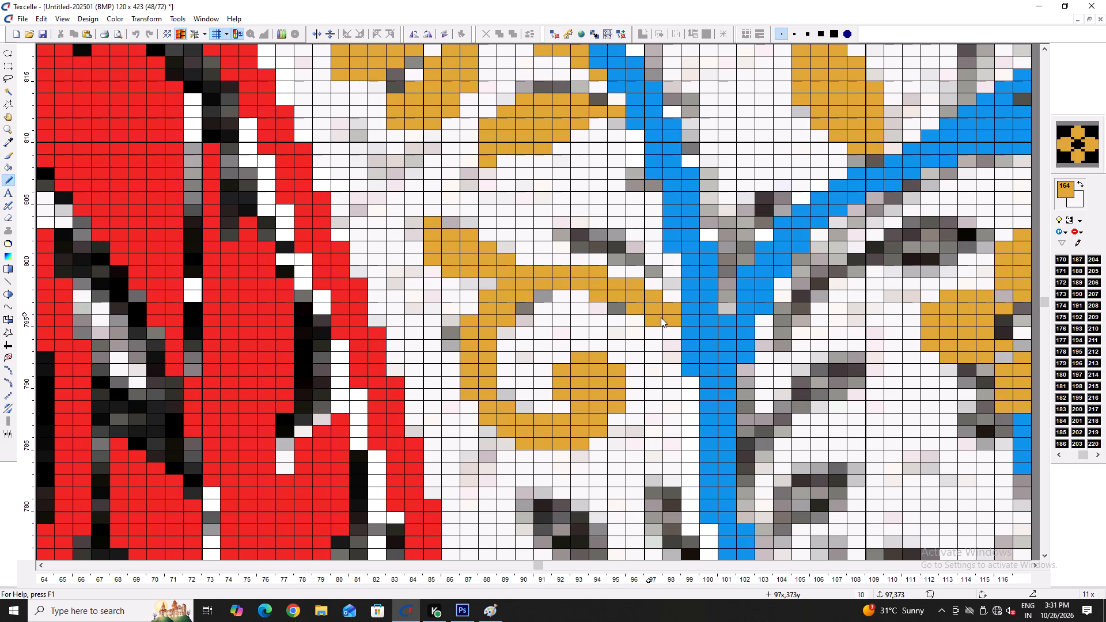
pyautogui.click(675, 327)
pyautogui.keyDown('ctrl'); pyautogui.scroll(-6, 622, 342); pyautogui.keyUp('ctrl')
pyautogui.keyDown('ctrl'); pyautogui.scroll(6, 635, 350); pyautogui.keyUp('ctrl')
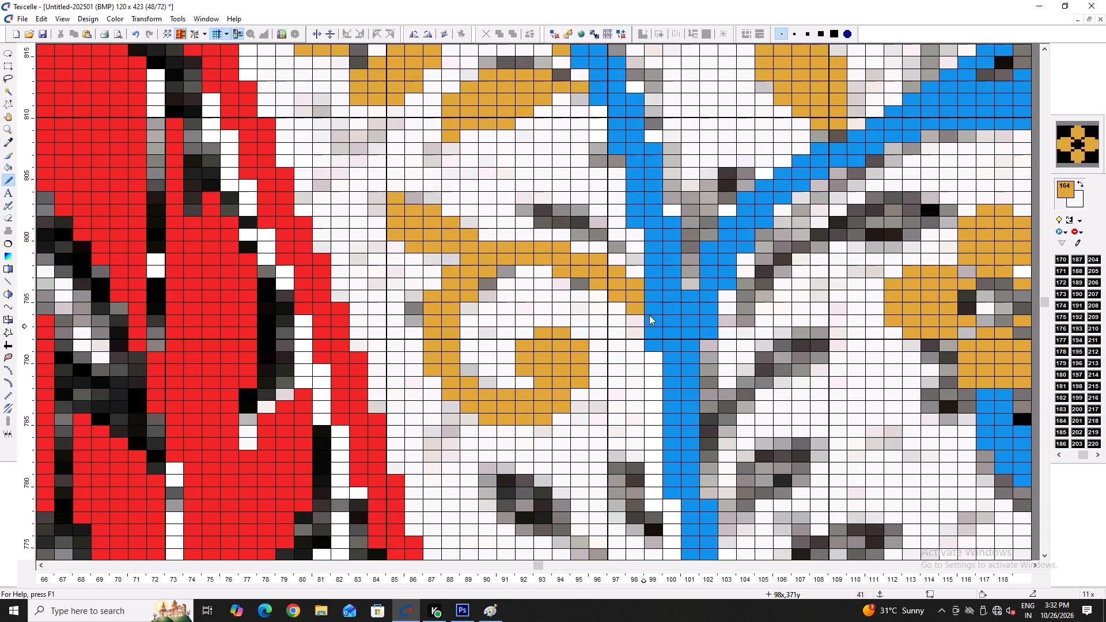
pyautogui.rightClick(638, 280)
pyautogui.click(634, 316)
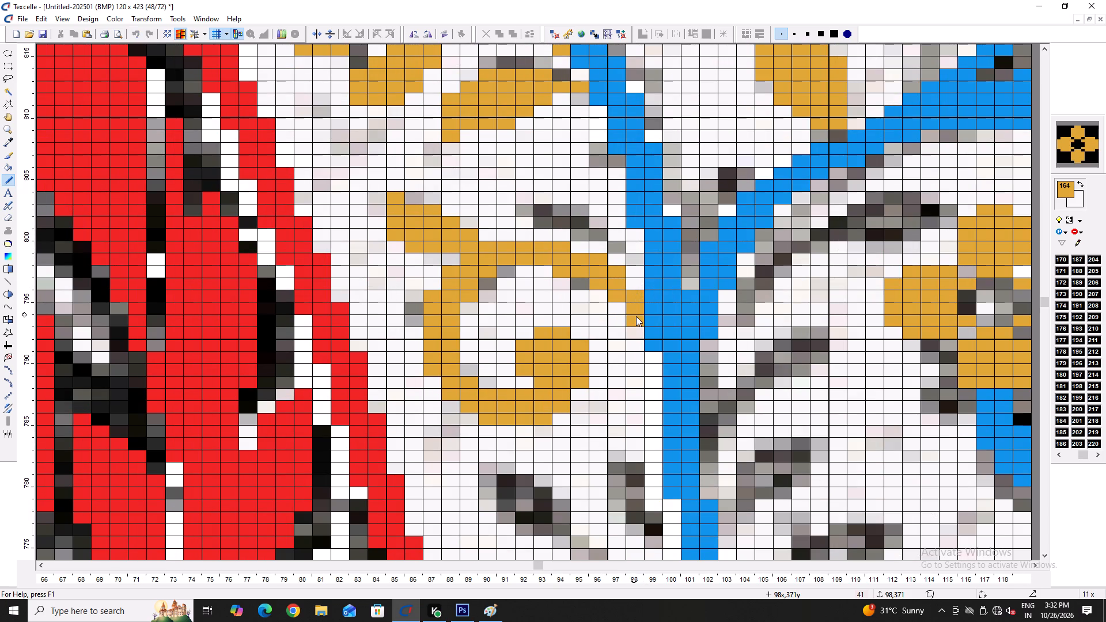
# Look over the lower parts of the design for grey stems and leaves that still need redrawing.
pyautogui.keyDown('ctrl'); pyautogui.scroll(-7, 636, 316); pyautogui.keyUp('ctrl')
pyautogui.keyDown('ctrl'); pyautogui.scroll(5, 643, 320); pyautogui.keyUp('ctrl')
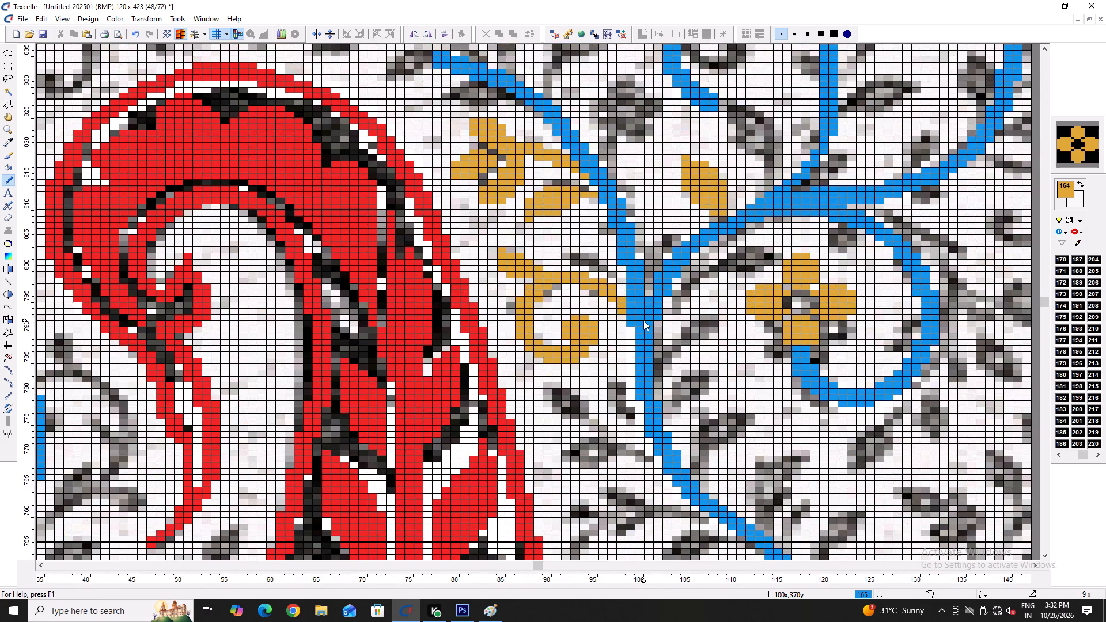
pyautogui.keyDown('ctrl'); pyautogui.scroll(-5, 643, 320); pyautogui.keyUp('ctrl')
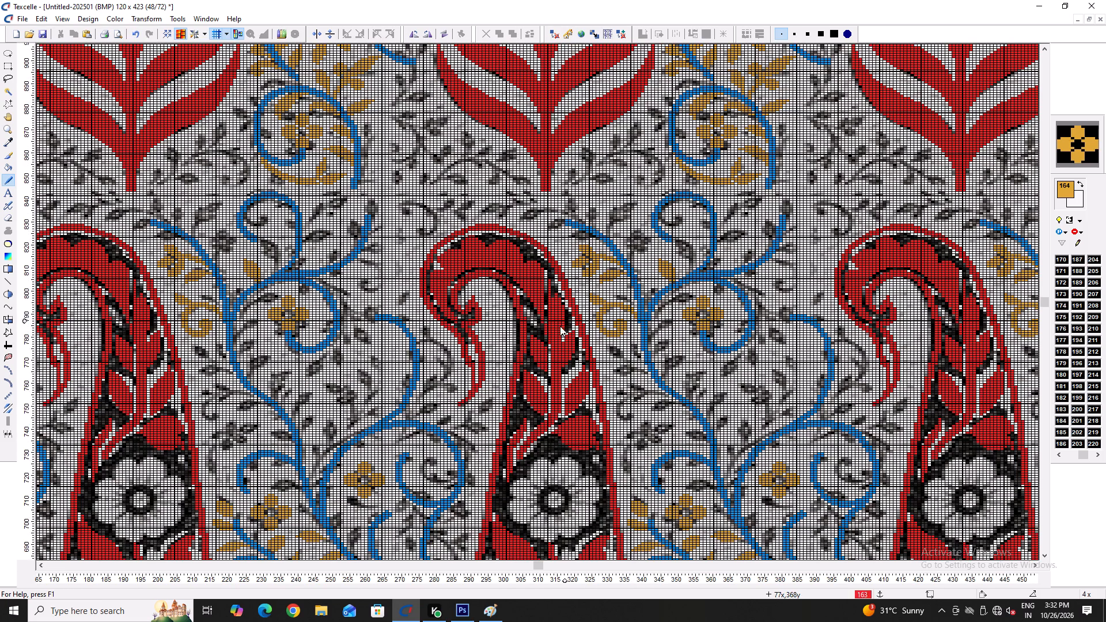
pyautogui.scroll(-1, 543, 342)
pyautogui.keyDown('ctrl'); pyautogui.scroll(4, 190, 365); pyautogui.keyUp('ctrl')
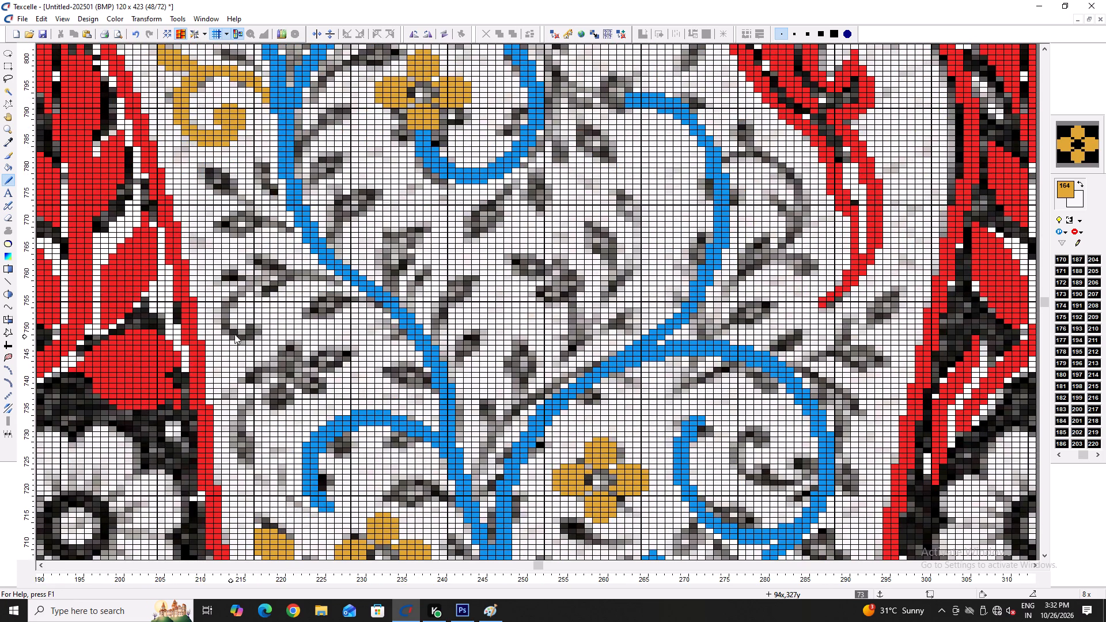
pyautogui.scroll(1, 380, 230)
pyautogui.scroll(-2, 467, 395)
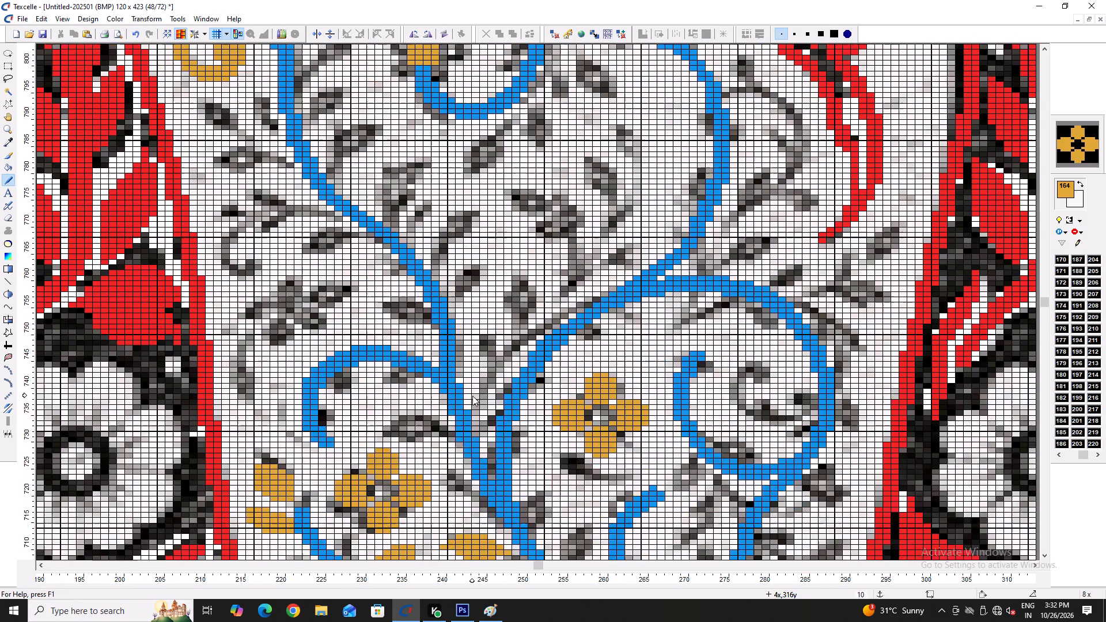
pyautogui.scroll(-3, 472, 396)
pyautogui.scroll(-1, 599, 412)
pyautogui.scroll(-2, 461, 409)
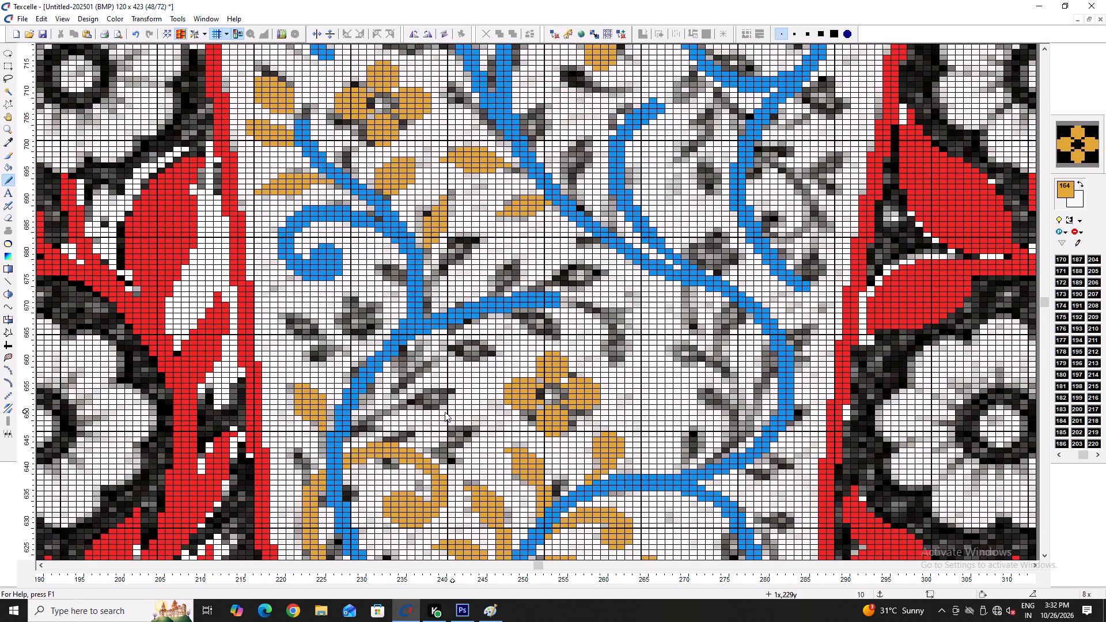
pyautogui.scroll(-1, 445, 412)
pyautogui.keyDown('ctrl'); pyautogui.scroll(-2, 444, 412); pyautogui.keyUp('ctrl')
pyautogui.scroll(-2, 671, 426)
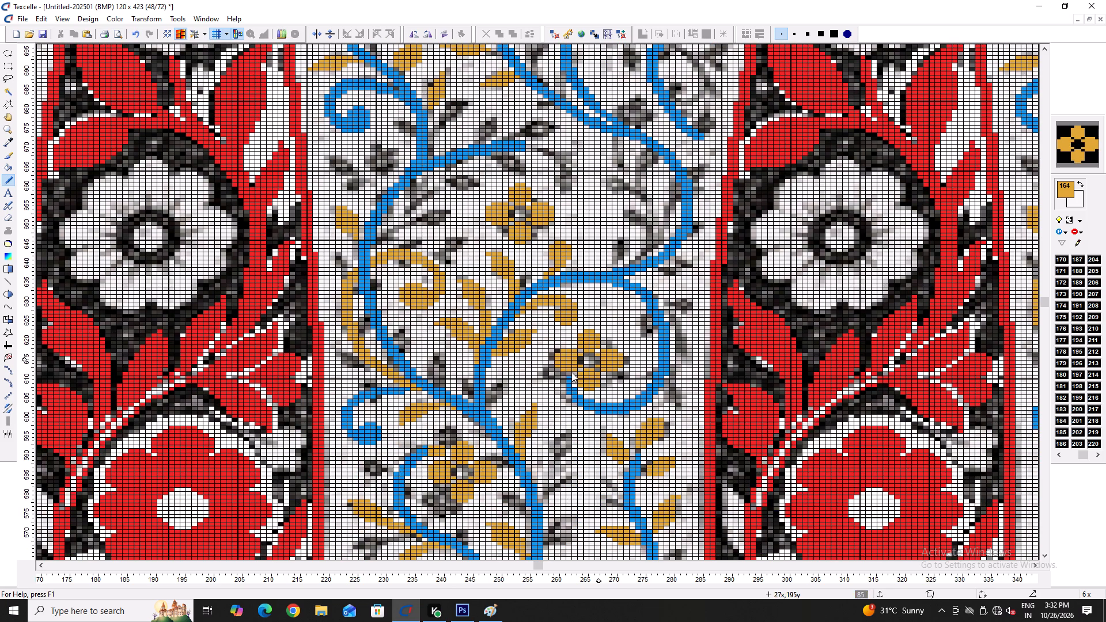
pyautogui.scroll(-2, 528, 420)
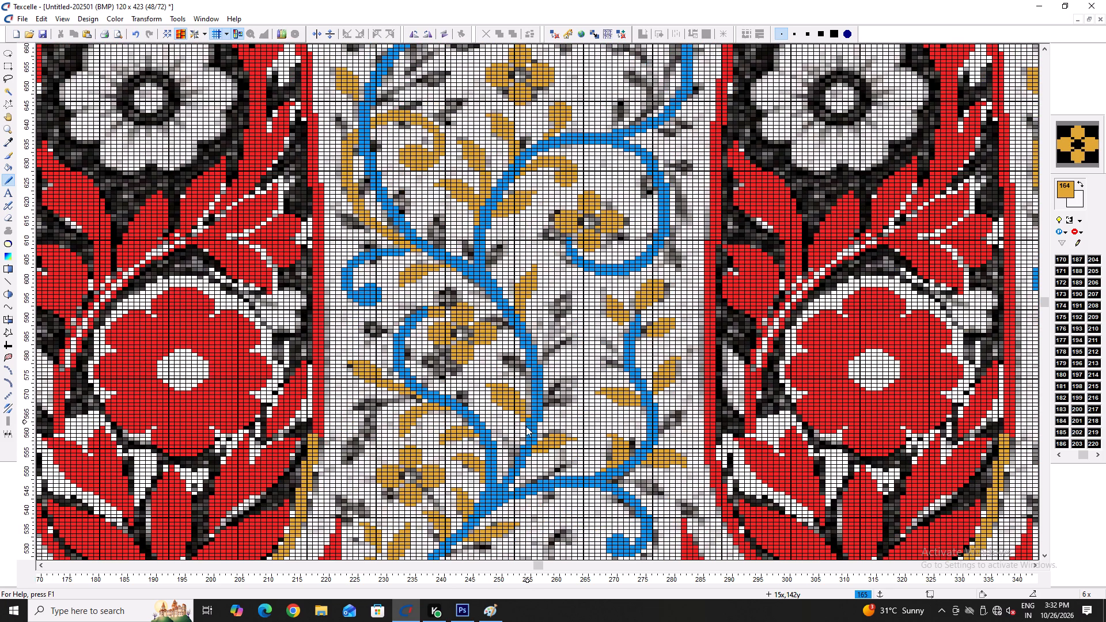
pyautogui.scroll(-4, 525, 429)
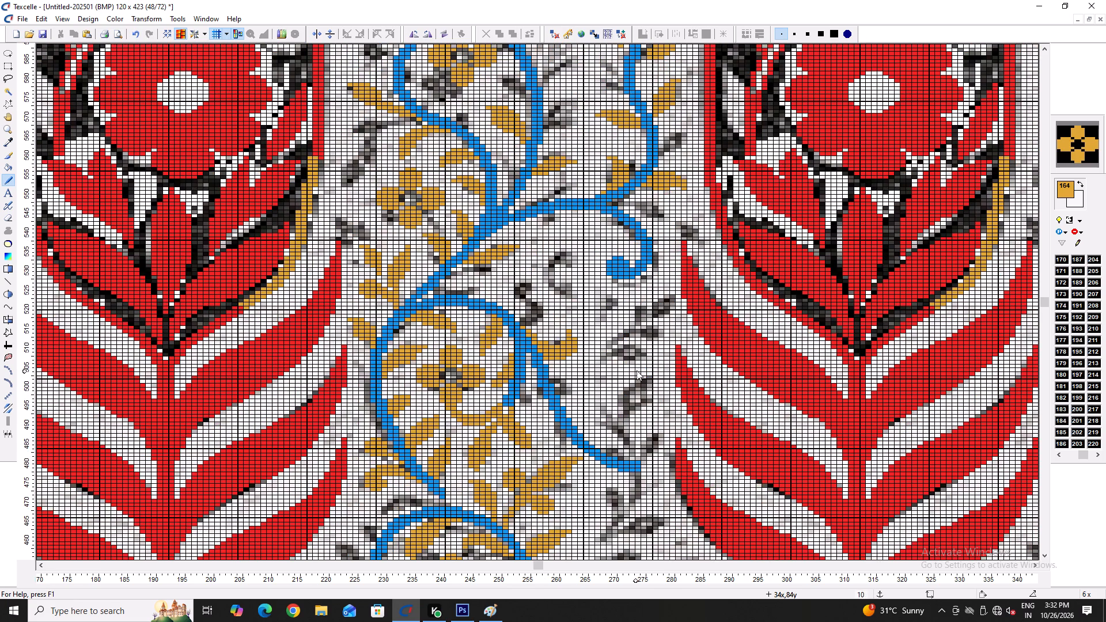
pyautogui.keyDown('ctrl'); pyautogui.scroll(-1, 638, 370); pyautogui.keyUp('ctrl')
pyautogui.scroll(-2, 638, 370)
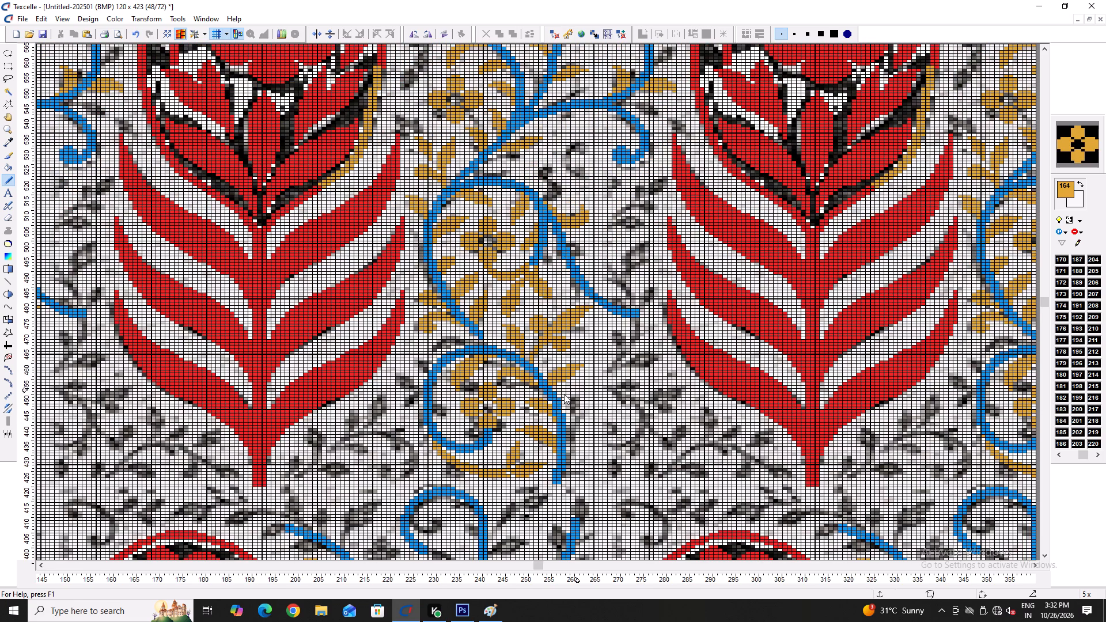
pyautogui.scroll(-1, 554, 395)
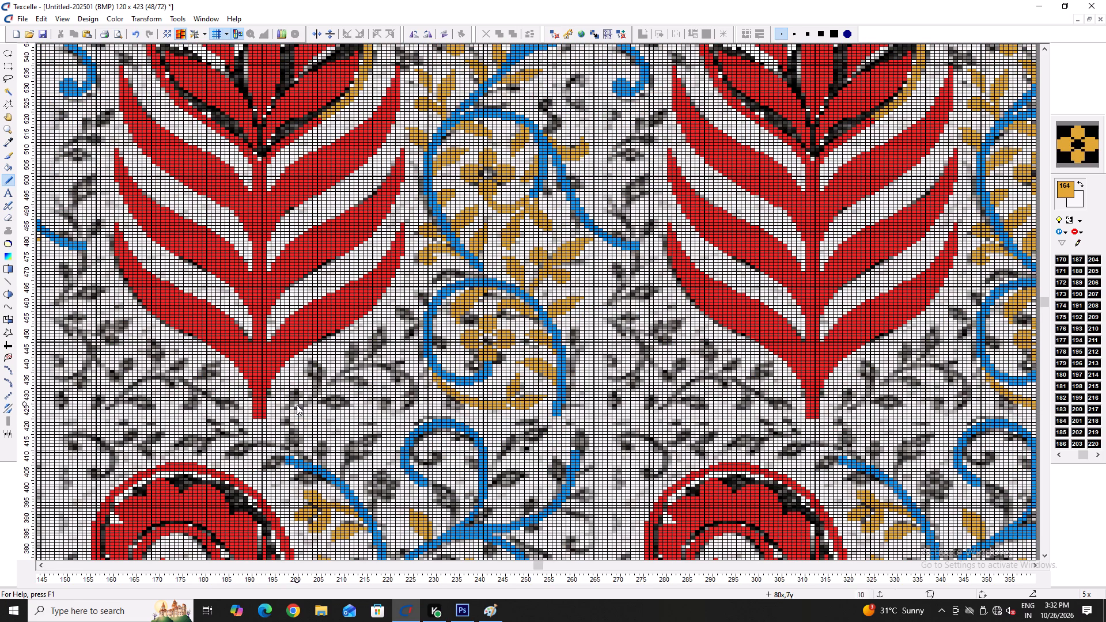
pyautogui.scroll(1, 350, 338)
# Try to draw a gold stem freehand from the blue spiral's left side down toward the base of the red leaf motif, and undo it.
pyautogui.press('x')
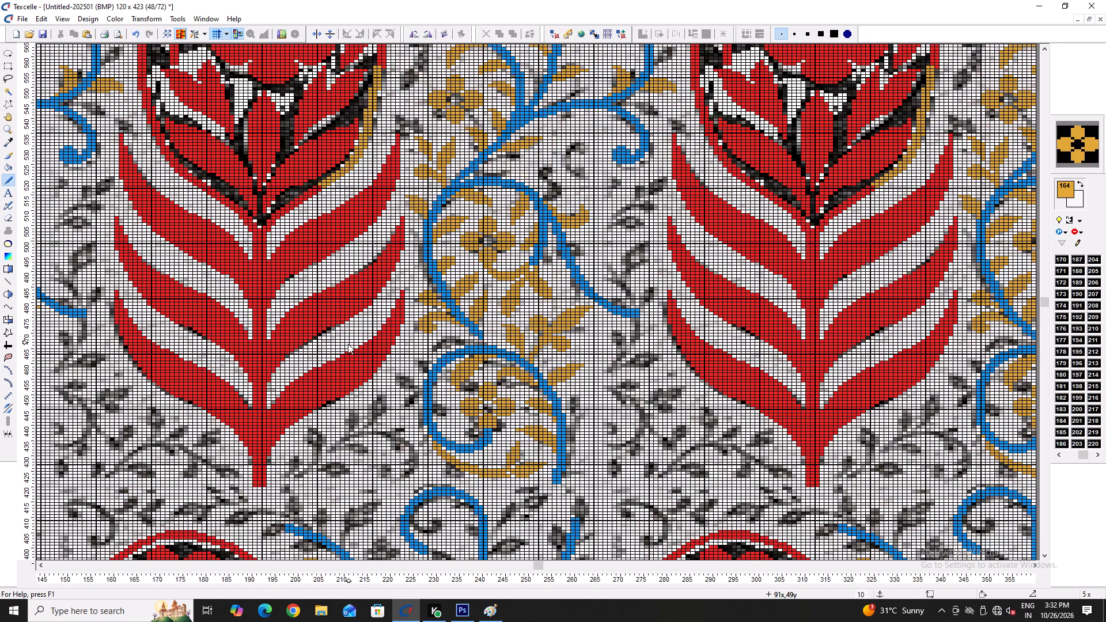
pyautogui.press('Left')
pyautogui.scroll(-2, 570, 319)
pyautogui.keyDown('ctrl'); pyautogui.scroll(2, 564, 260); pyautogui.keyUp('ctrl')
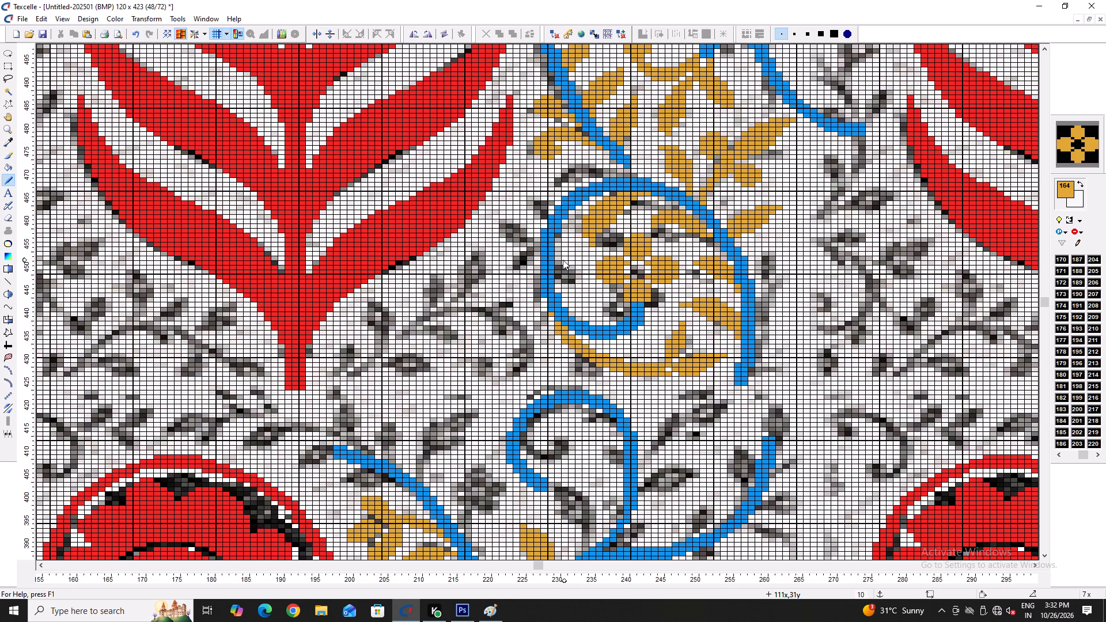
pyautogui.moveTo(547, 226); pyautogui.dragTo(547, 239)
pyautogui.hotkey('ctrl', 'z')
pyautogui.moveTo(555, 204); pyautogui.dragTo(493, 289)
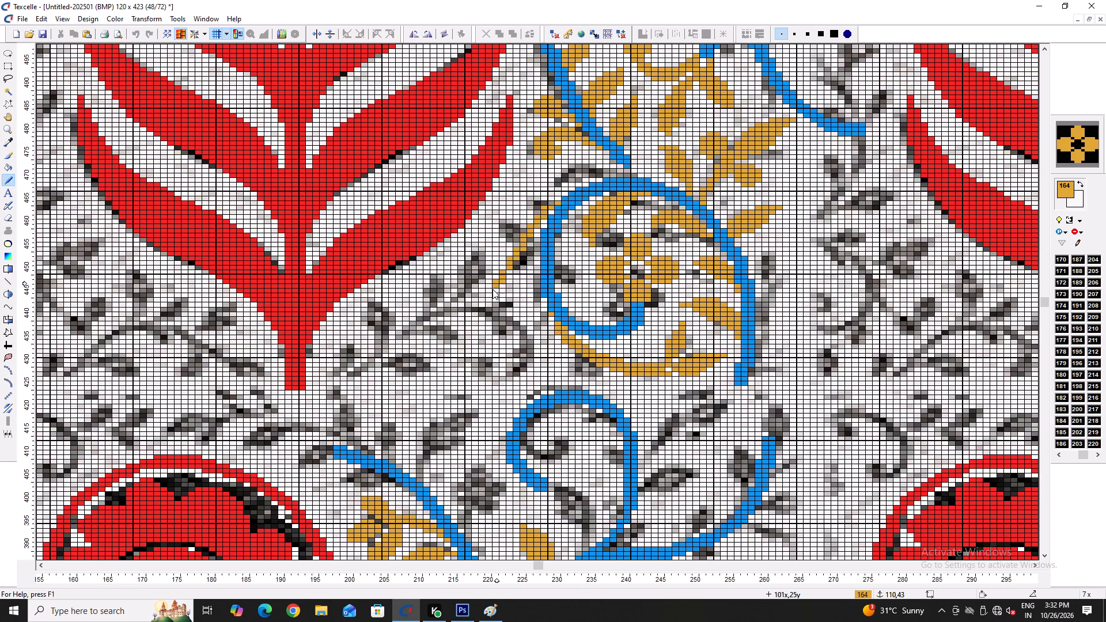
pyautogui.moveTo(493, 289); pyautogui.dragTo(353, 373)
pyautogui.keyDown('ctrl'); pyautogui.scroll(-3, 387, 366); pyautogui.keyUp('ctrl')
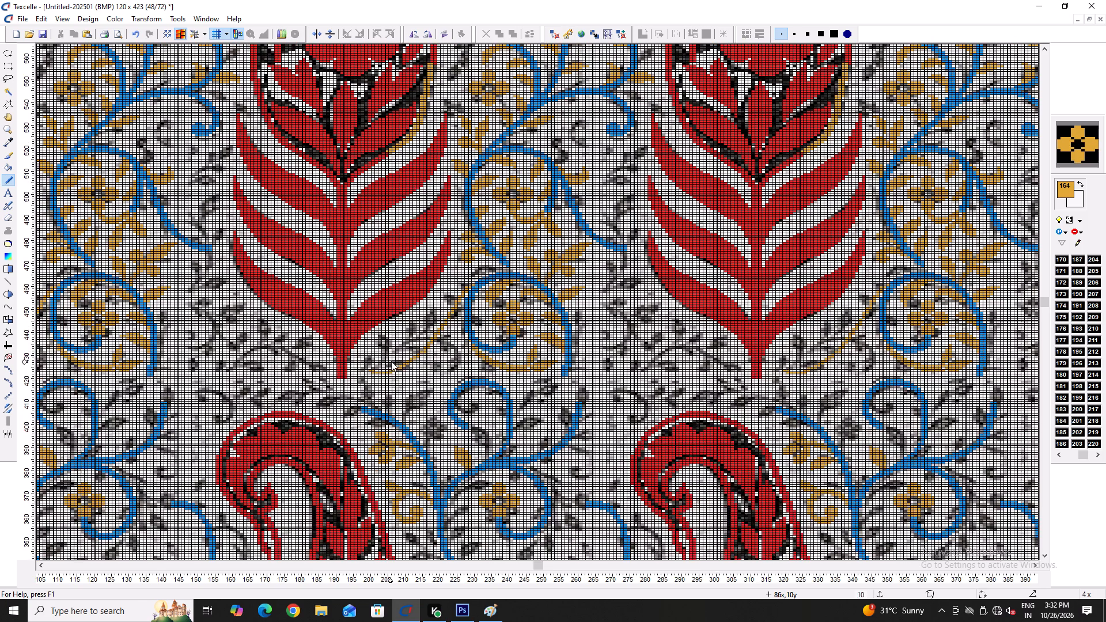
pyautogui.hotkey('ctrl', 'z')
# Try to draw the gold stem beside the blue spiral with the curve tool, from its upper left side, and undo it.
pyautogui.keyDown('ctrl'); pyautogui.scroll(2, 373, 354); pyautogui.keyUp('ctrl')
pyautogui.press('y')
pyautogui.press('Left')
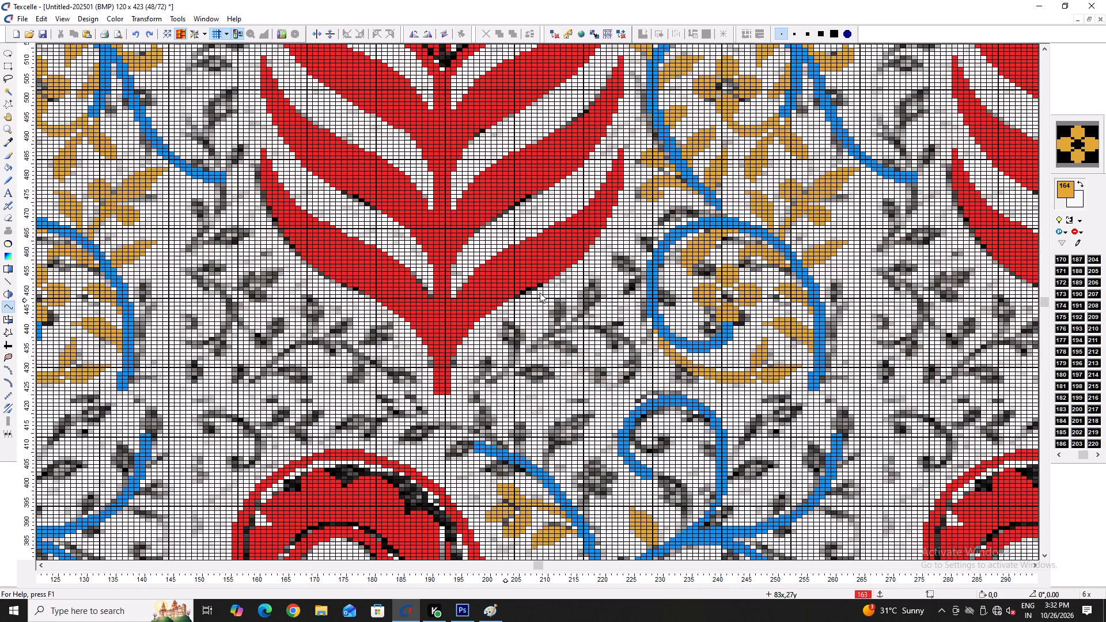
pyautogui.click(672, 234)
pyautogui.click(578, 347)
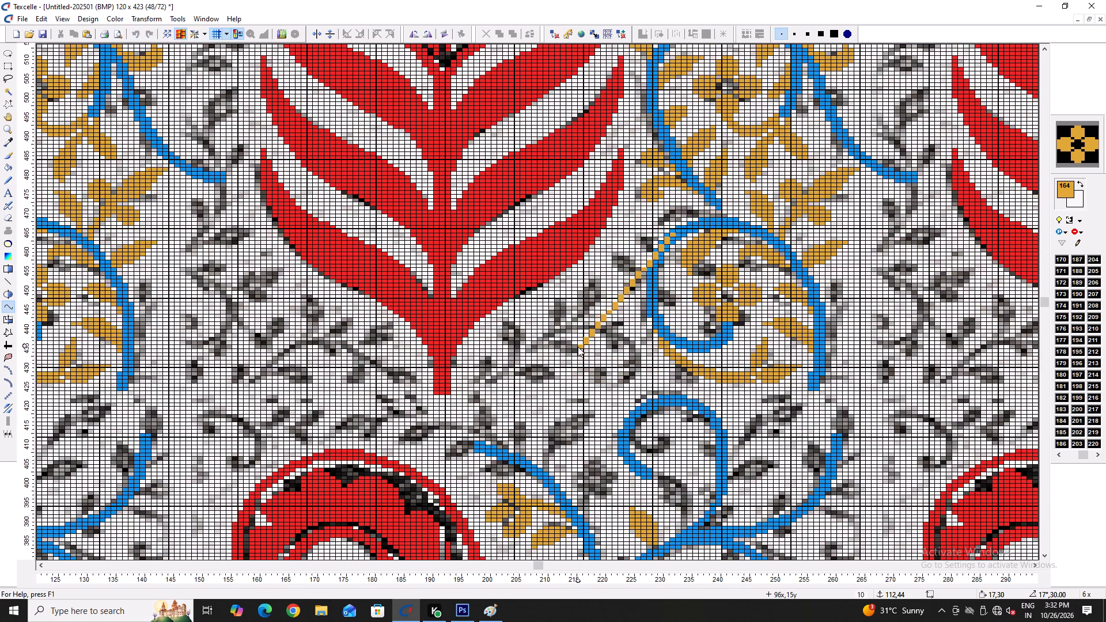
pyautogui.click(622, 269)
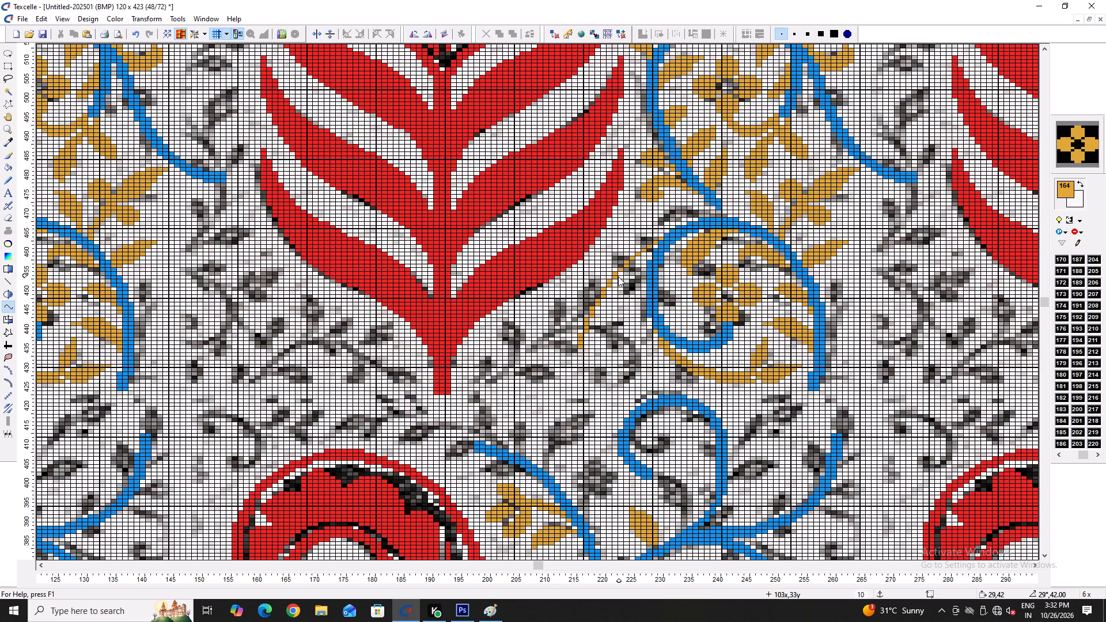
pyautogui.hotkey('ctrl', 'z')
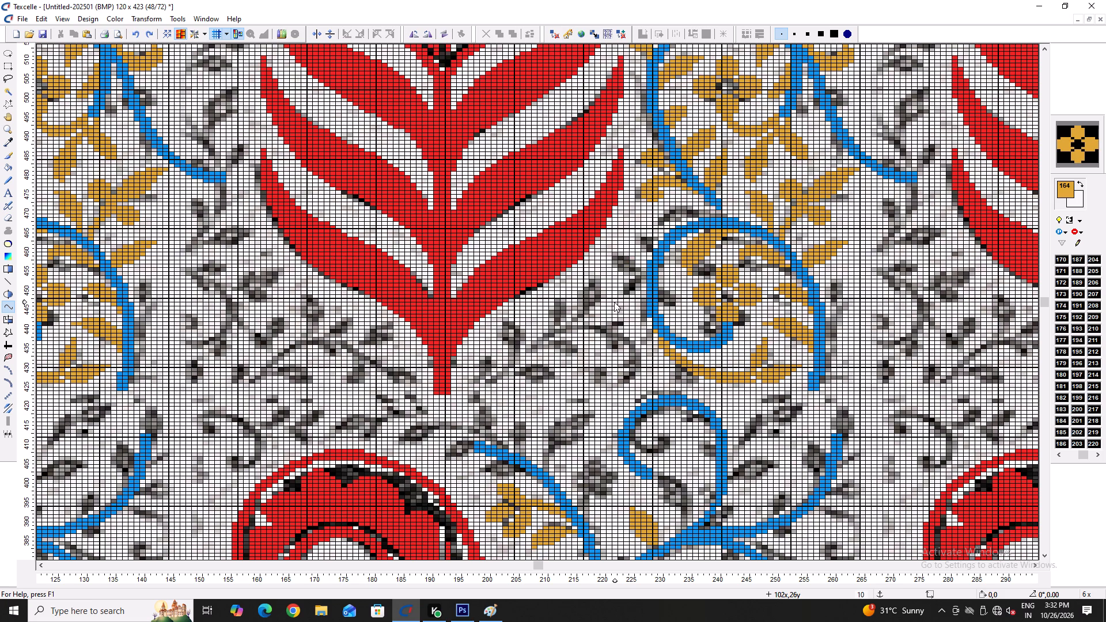
# Draw a thin gold stem freehand from the blue spiral's upper left side toward the red motif's base, around columns 201–233, rows 429–467.
pyautogui.press('x')
pyautogui.keyDown('ctrl'); pyautogui.scroll(2, 626, 279); pyautogui.keyUp('ctrl')
pyautogui.keyDown('ctrl'); pyautogui.scroll(-1, 630, 279); pyautogui.keyUp('ctrl')
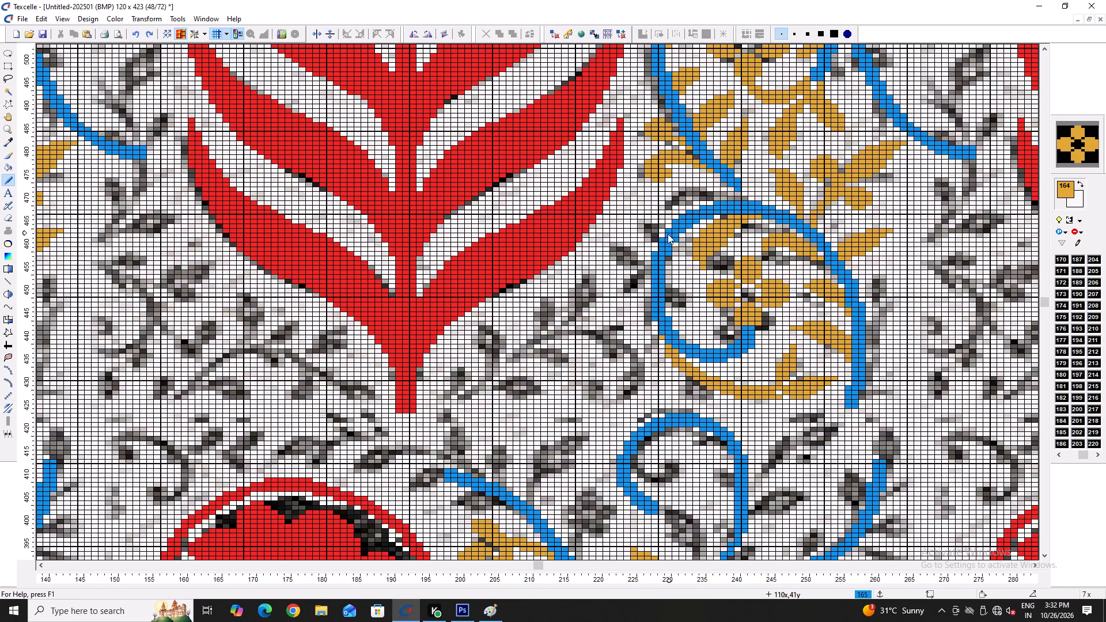
pyautogui.moveTo(690, 212); pyautogui.dragTo(636, 260)
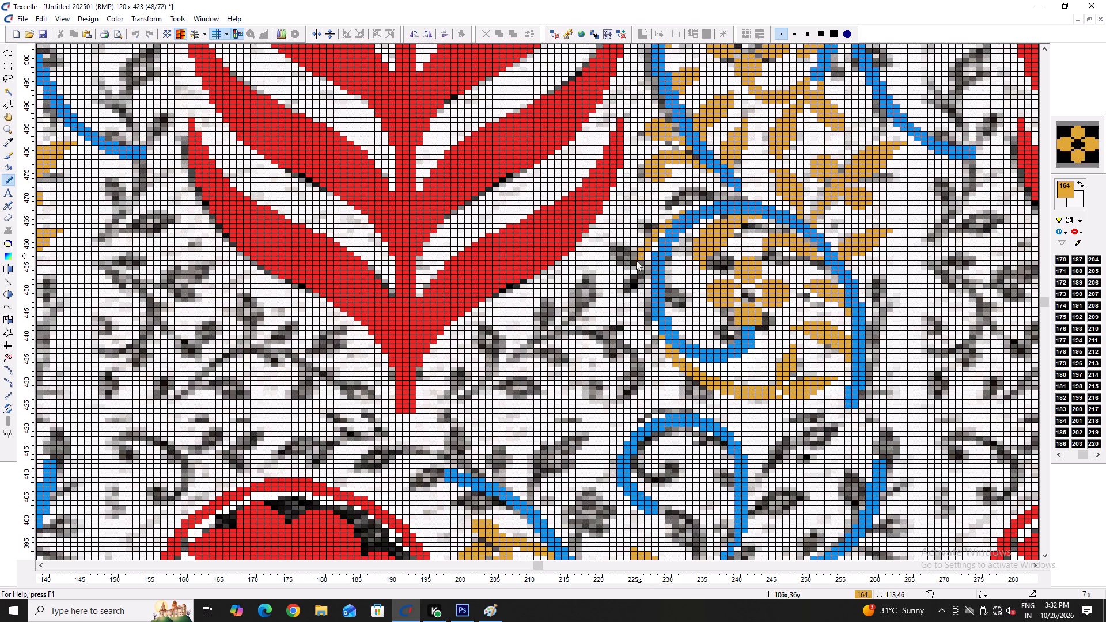
pyautogui.moveTo(636, 260); pyautogui.dragTo(465, 384)
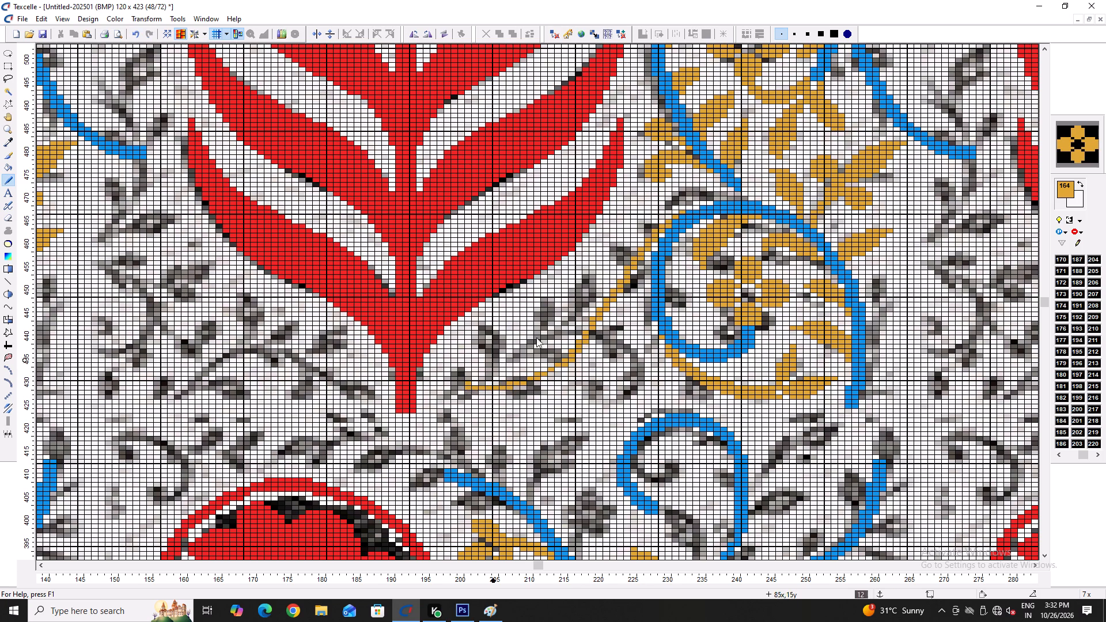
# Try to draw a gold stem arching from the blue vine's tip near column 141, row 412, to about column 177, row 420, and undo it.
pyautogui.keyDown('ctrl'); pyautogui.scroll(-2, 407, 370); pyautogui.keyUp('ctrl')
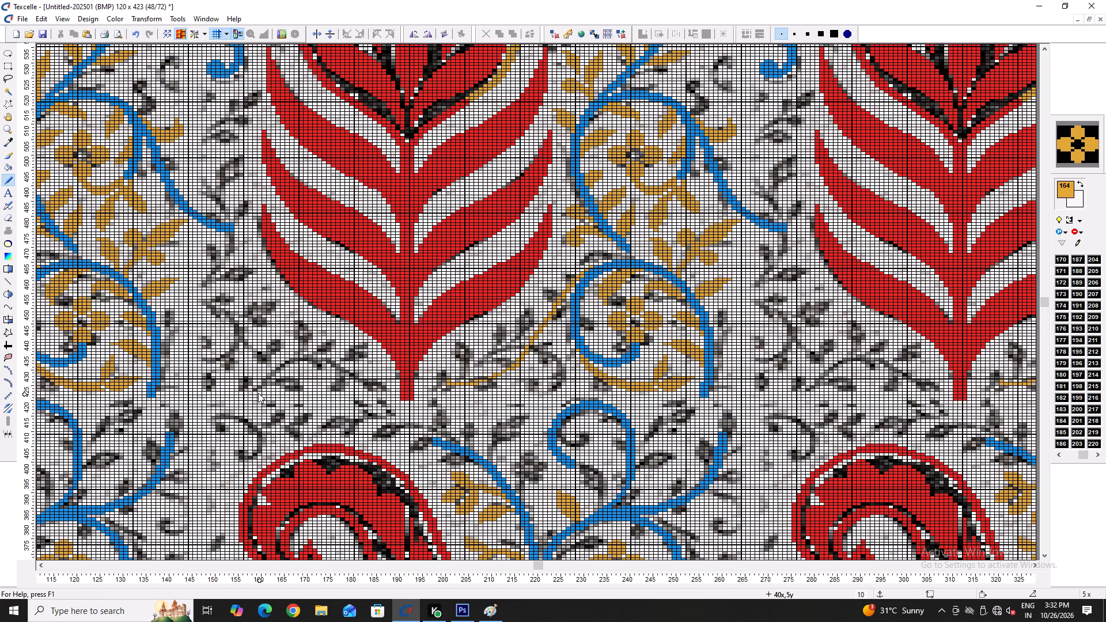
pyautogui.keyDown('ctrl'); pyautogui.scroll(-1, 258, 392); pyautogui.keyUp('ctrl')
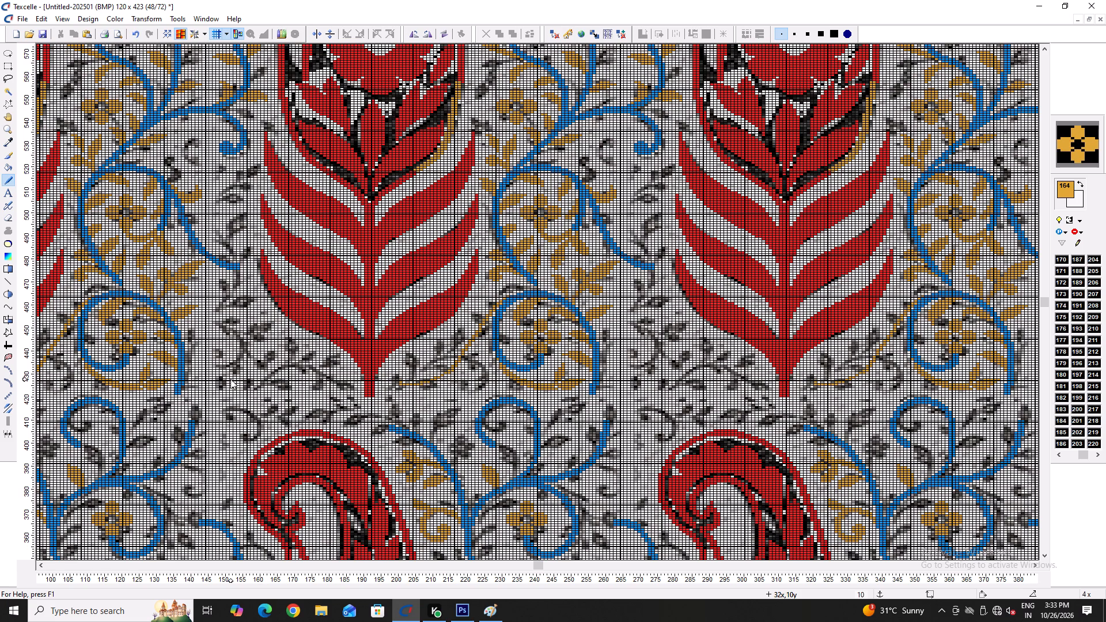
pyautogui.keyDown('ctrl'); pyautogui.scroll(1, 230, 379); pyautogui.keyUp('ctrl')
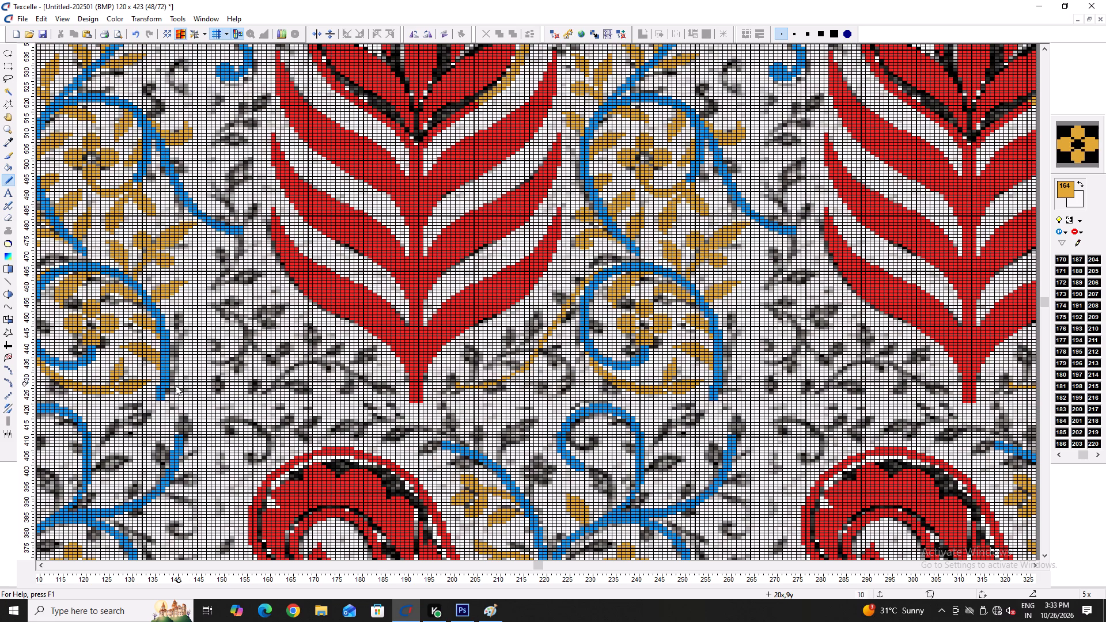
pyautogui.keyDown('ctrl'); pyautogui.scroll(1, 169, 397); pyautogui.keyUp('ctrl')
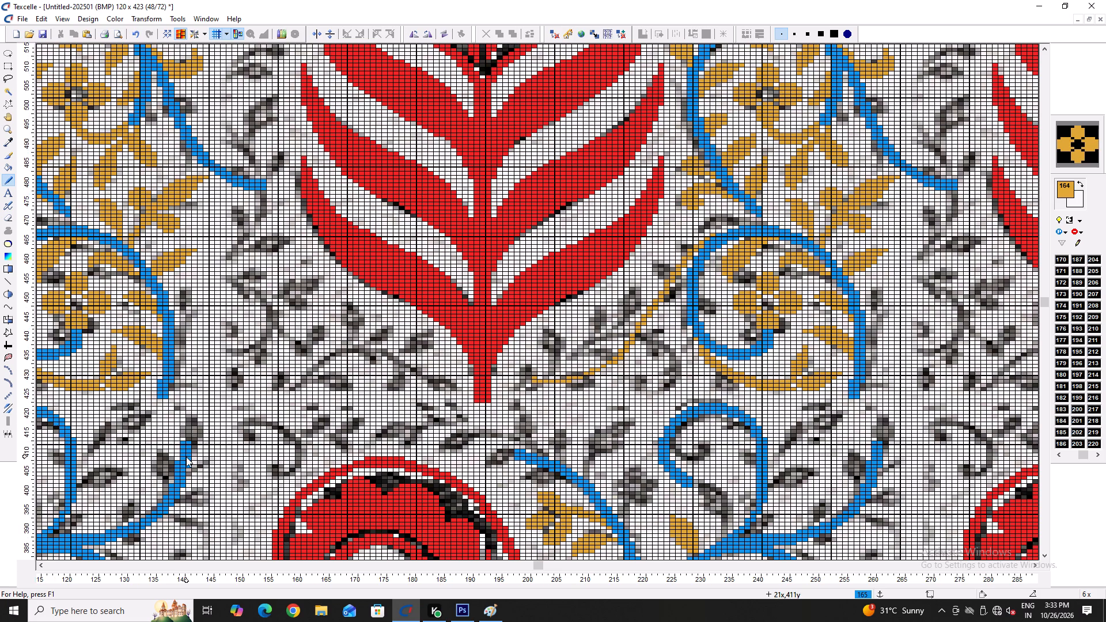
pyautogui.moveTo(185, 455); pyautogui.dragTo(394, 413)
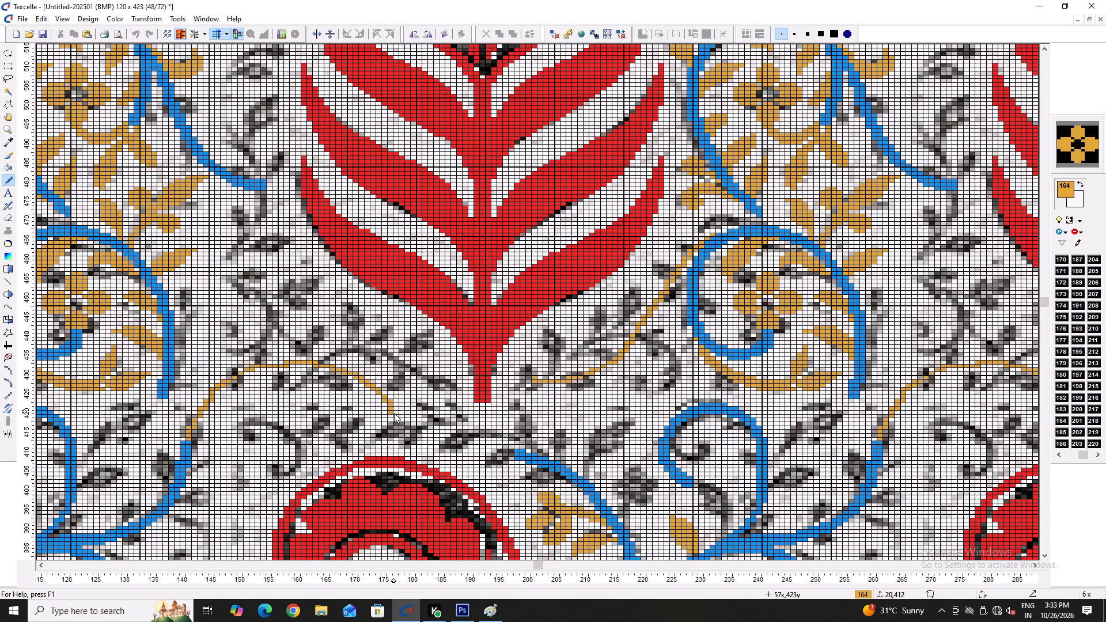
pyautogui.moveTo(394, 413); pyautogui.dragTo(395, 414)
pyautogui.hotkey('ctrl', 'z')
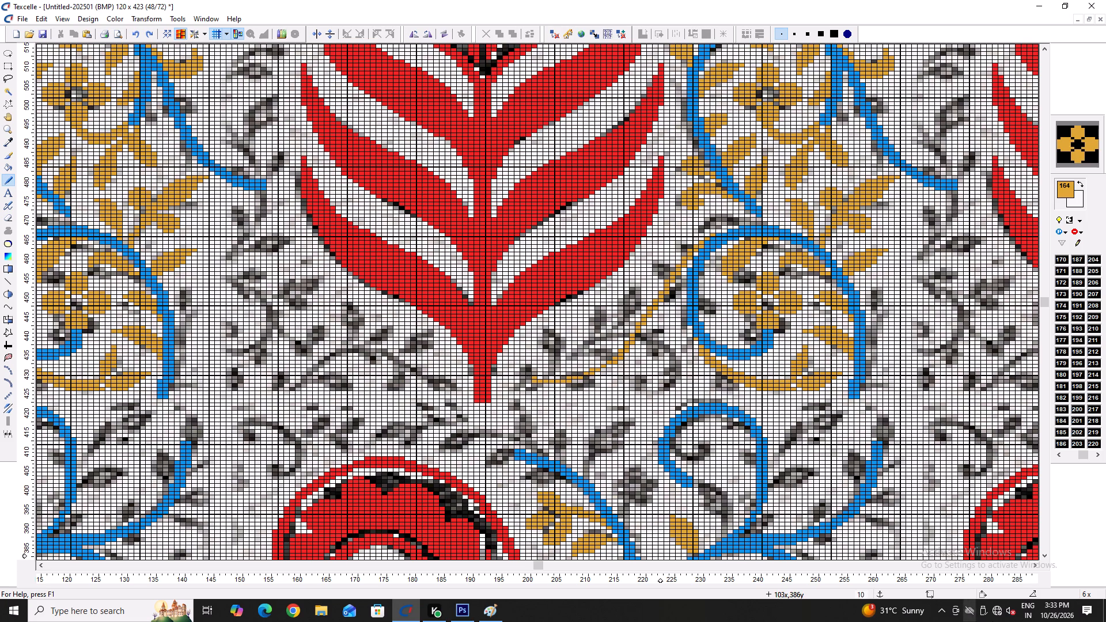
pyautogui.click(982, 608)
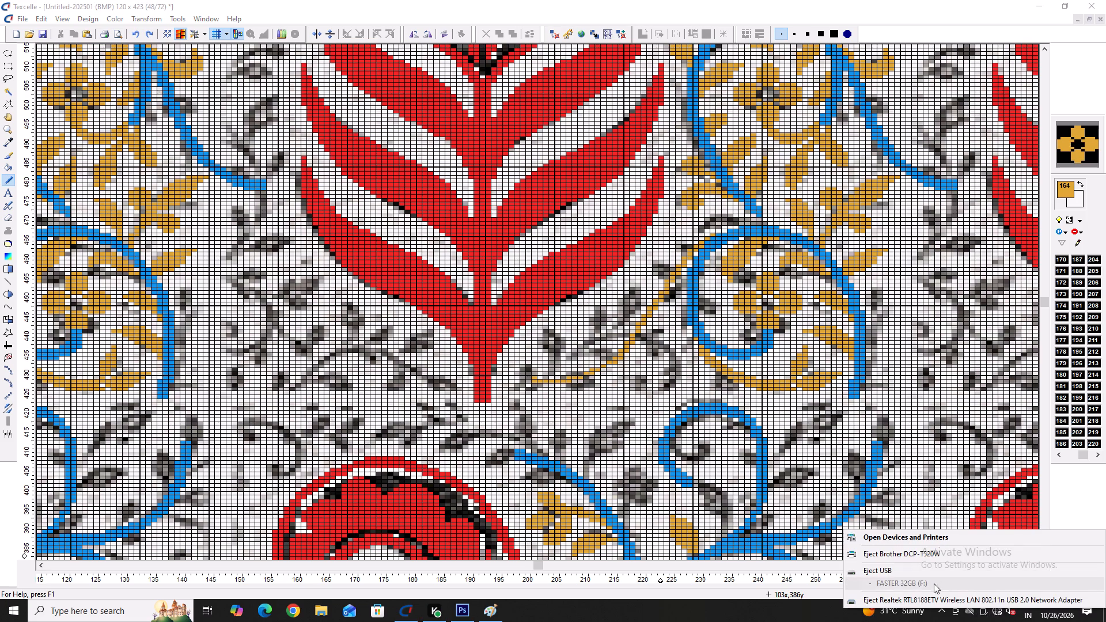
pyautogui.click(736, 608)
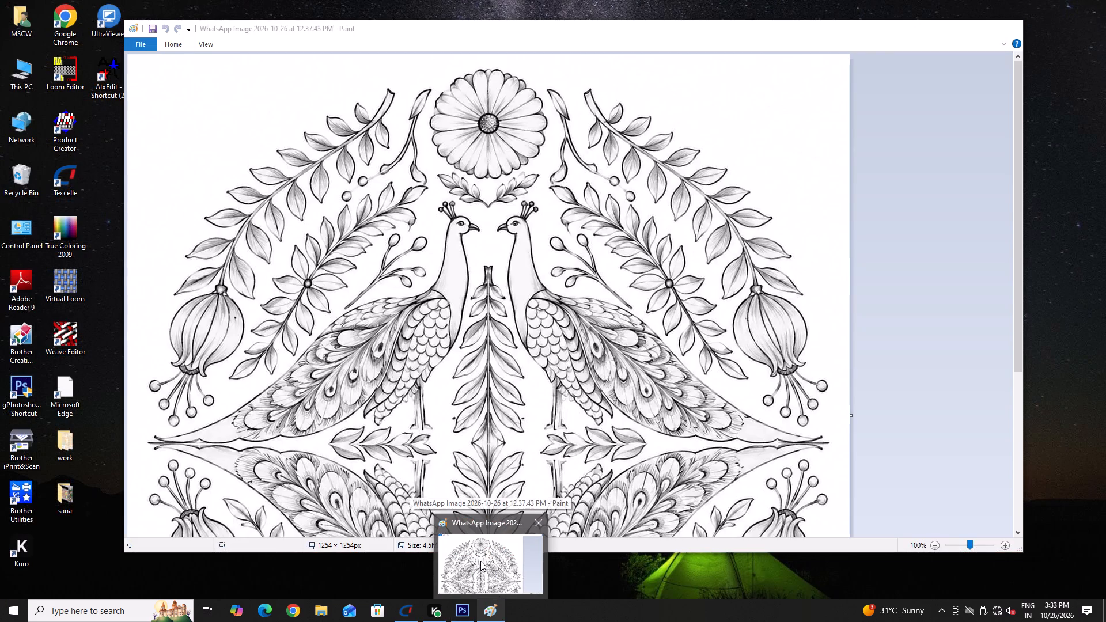
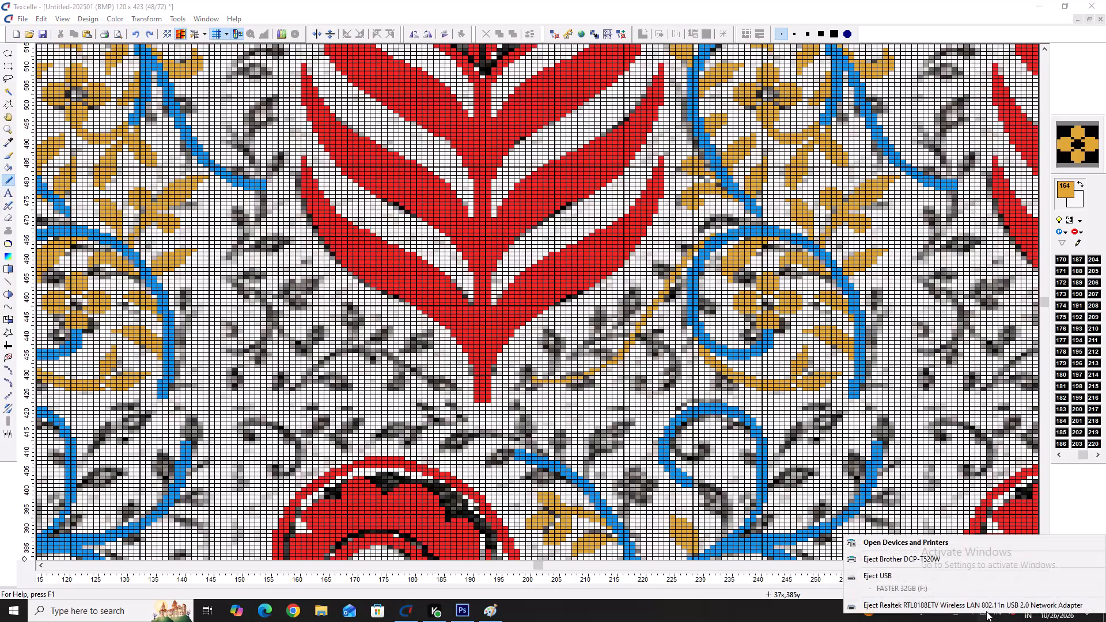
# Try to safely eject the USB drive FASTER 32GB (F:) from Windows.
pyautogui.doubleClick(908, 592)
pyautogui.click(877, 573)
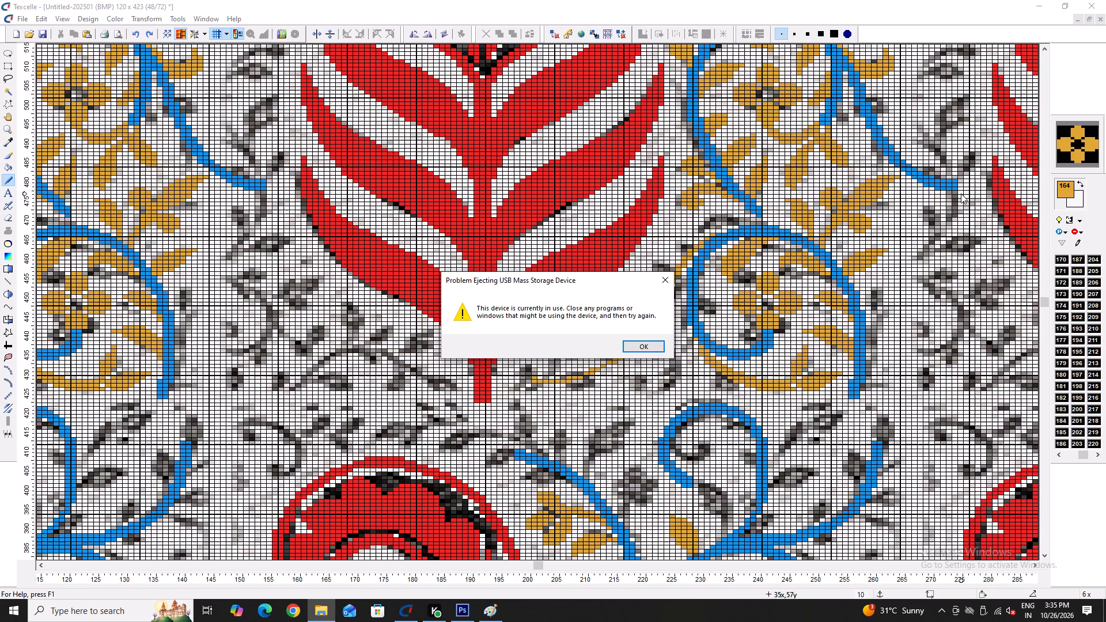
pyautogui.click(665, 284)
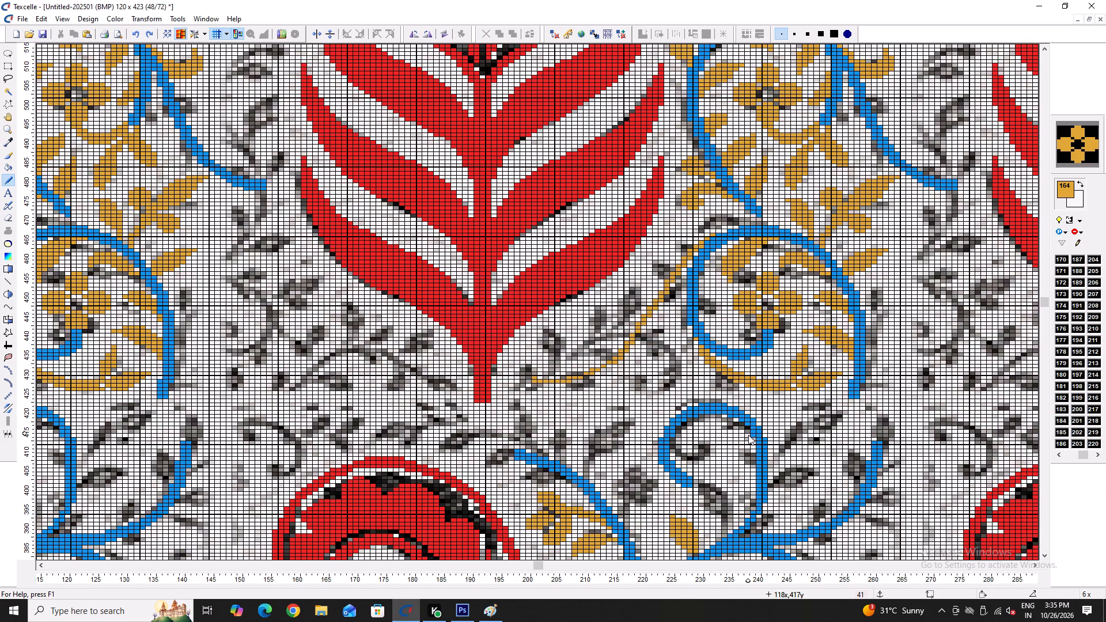
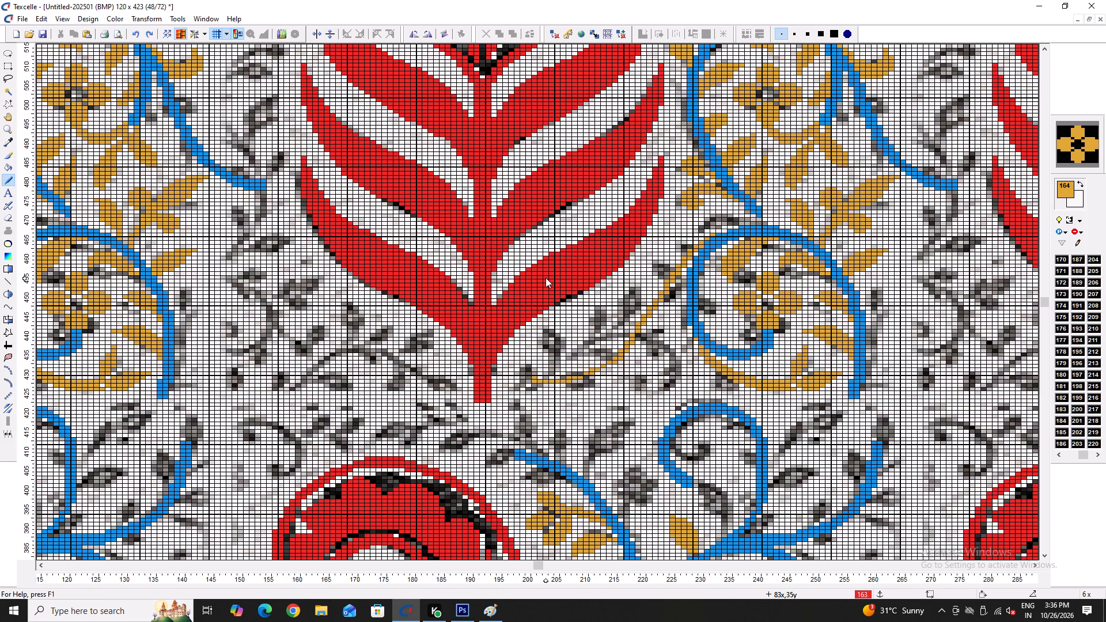
# Touch up the thin gold stem's stair-steps between the red motif and blue spiral, around columns 209–221, rows 432–449, in gold and white.
pyautogui.scroll(-1, 469, 337)
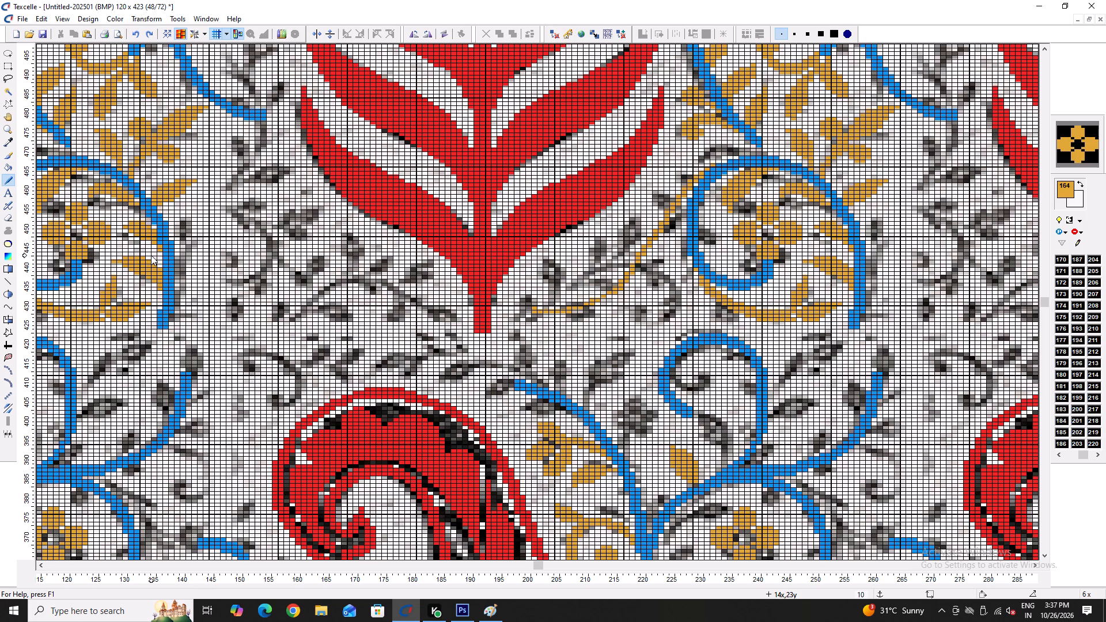
pyautogui.keyDown('ctrl'); pyautogui.scroll(-1, 21, 192); pyautogui.keyUp('ctrl')
pyautogui.keyDown('ctrl'); pyautogui.scroll(1, 687, 230); pyautogui.keyUp('ctrl')
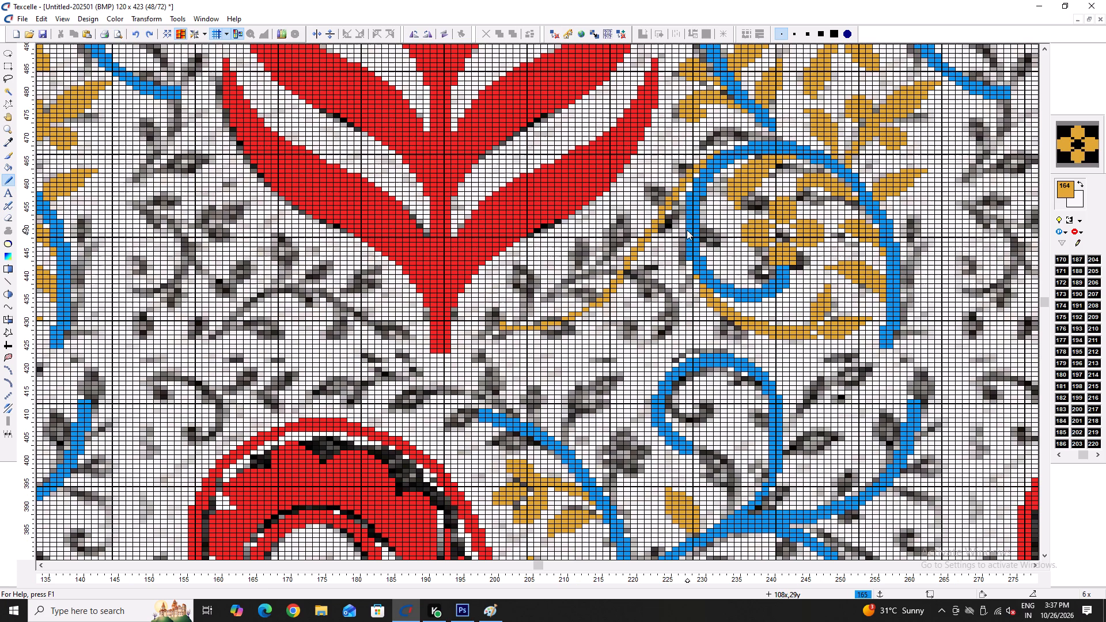
pyautogui.keyDown('ctrl'); pyautogui.scroll(4, 591, 309); pyautogui.keyUp('ctrl')
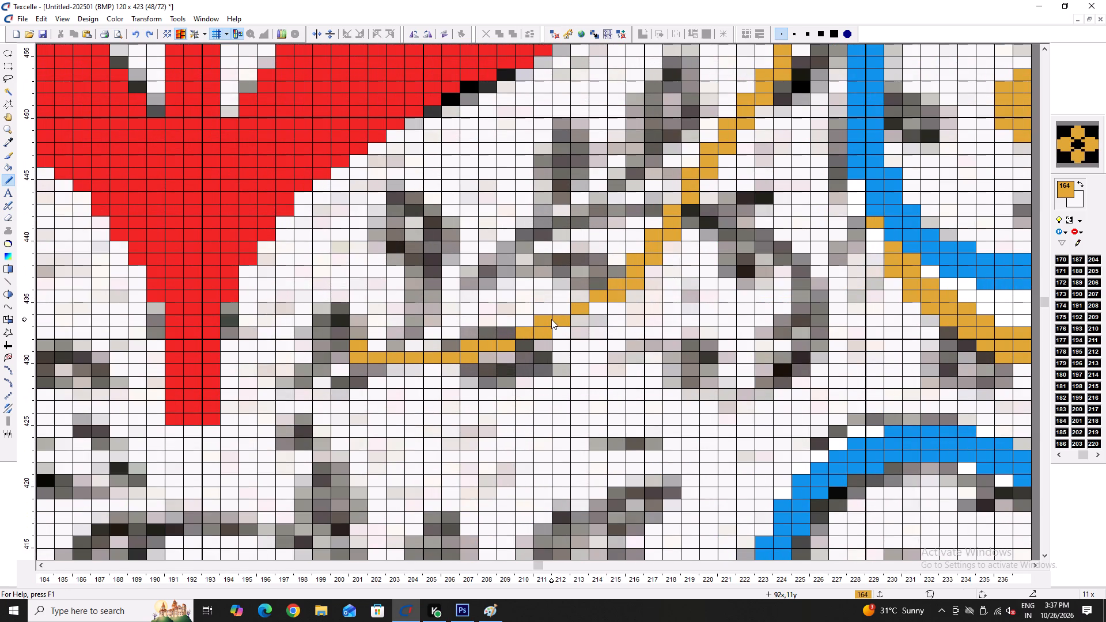
pyautogui.press('space')
pyautogui.press('x')
pyautogui.press('c')
pyautogui.press('x')
pyautogui.click(510, 331)
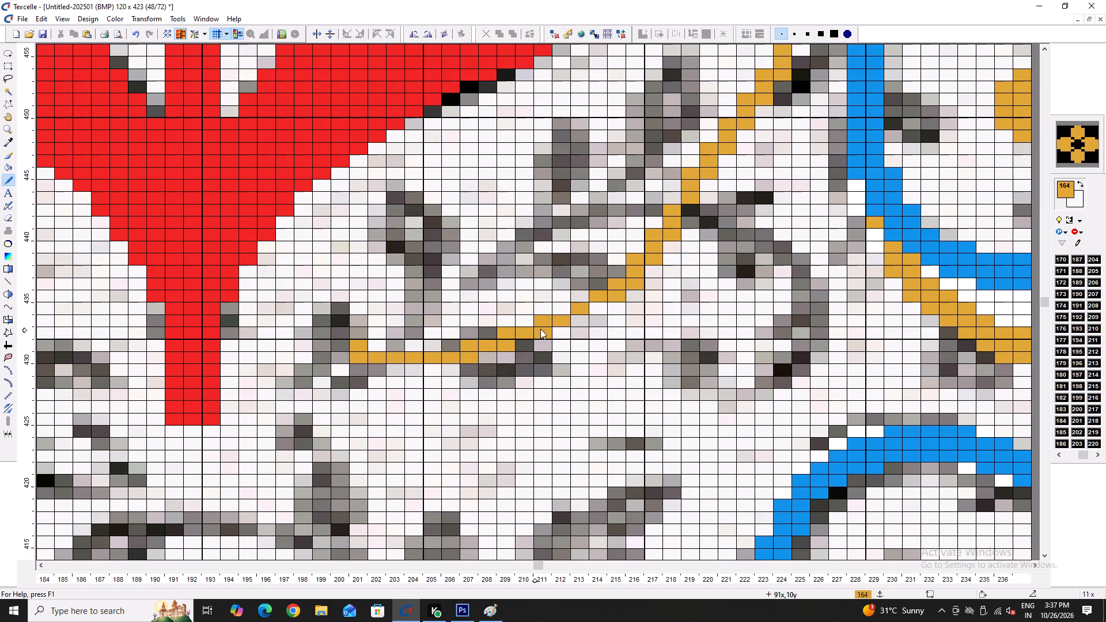
pyautogui.rightClick(615, 294)
pyautogui.rightClick(630, 287)
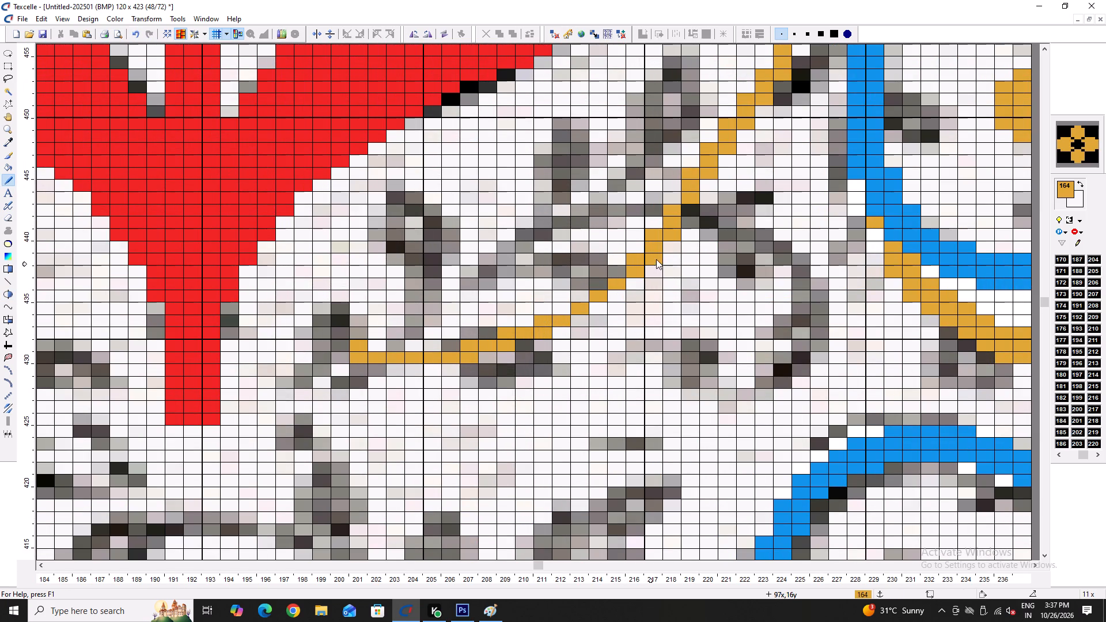
pyautogui.rightClick(656, 259)
pyautogui.rightClick(674, 237)
pyautogui.rightClick(713, 162)
pyautogui.rightClick(713, 162)
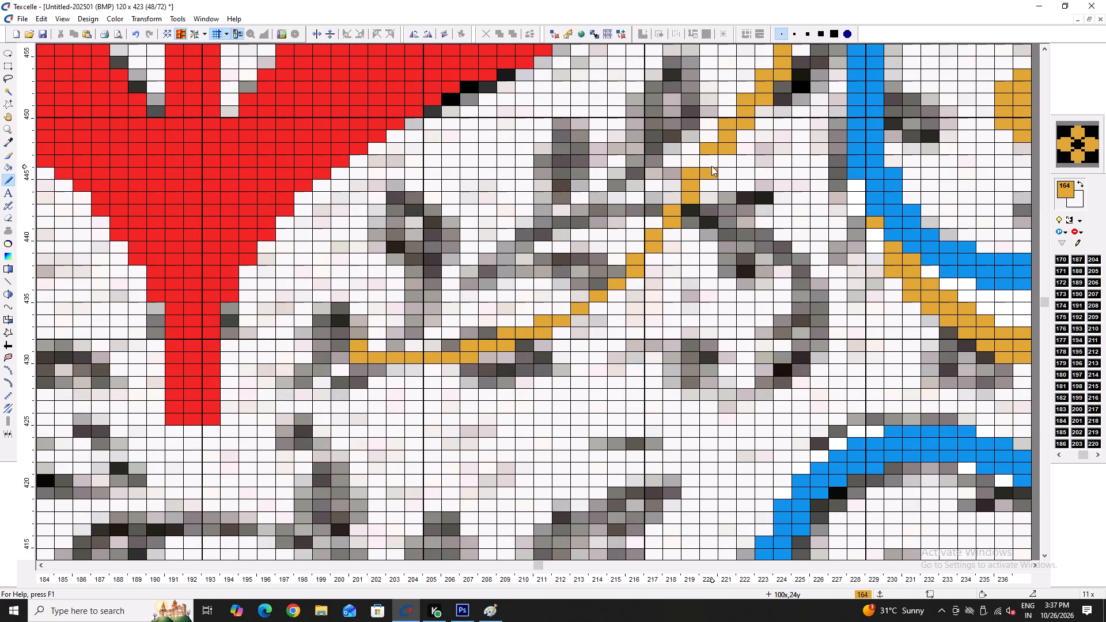
pyautogui.click(710, 157)
pyautogui.rightClick(690, 171)
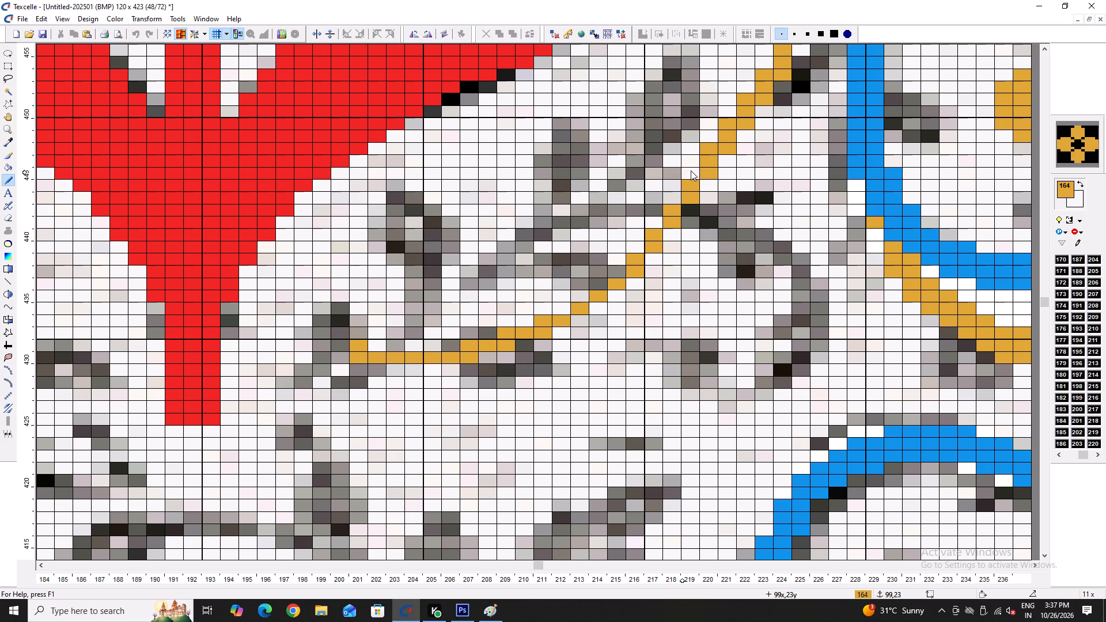
pyautogui.rightClick(702, 151)
pyautogui.rightClick(721, 124)
# Thicken the stem's lower stretch to two pixels in gold along its upper edge, around columns 201–216, rows 430–438.
pyautogui.keyDown('ctrl'); pyautogui.scroll(-1, 733, 177); pyautogui.keyUp('ctrl')
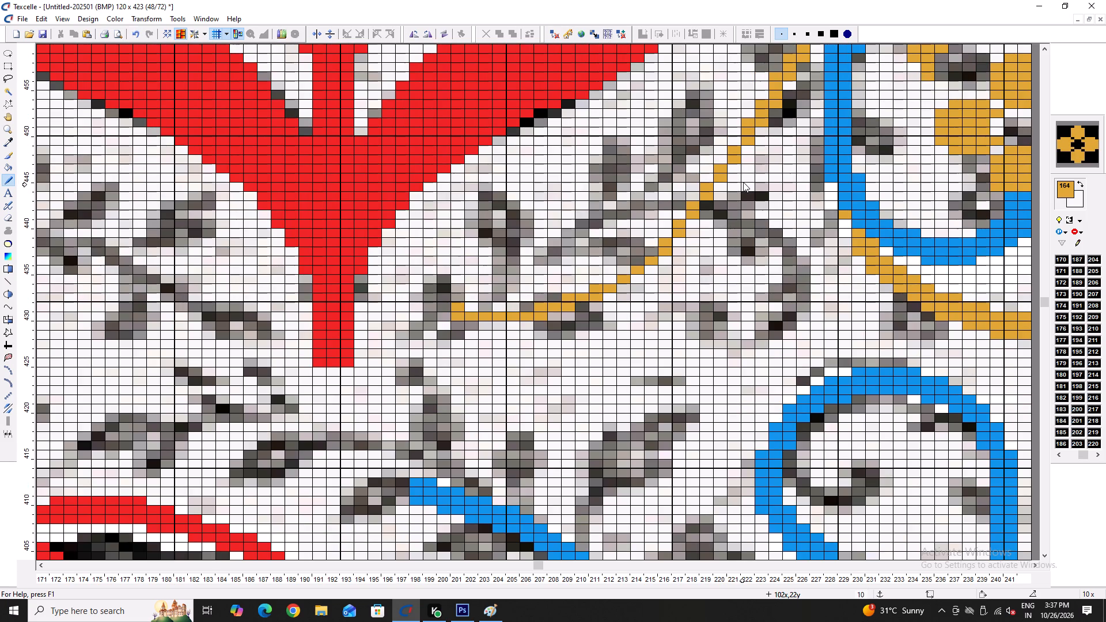
pyautogui.keyDown('ctrl'); pyautogui.scroll(-3, 683, 238); pyautogui.keyUp('ctrl')
pyautogui.keyDown('ctrl'); pyautogui.scroll(2, 680, 275); pyautogui.keyUp('ctrl')
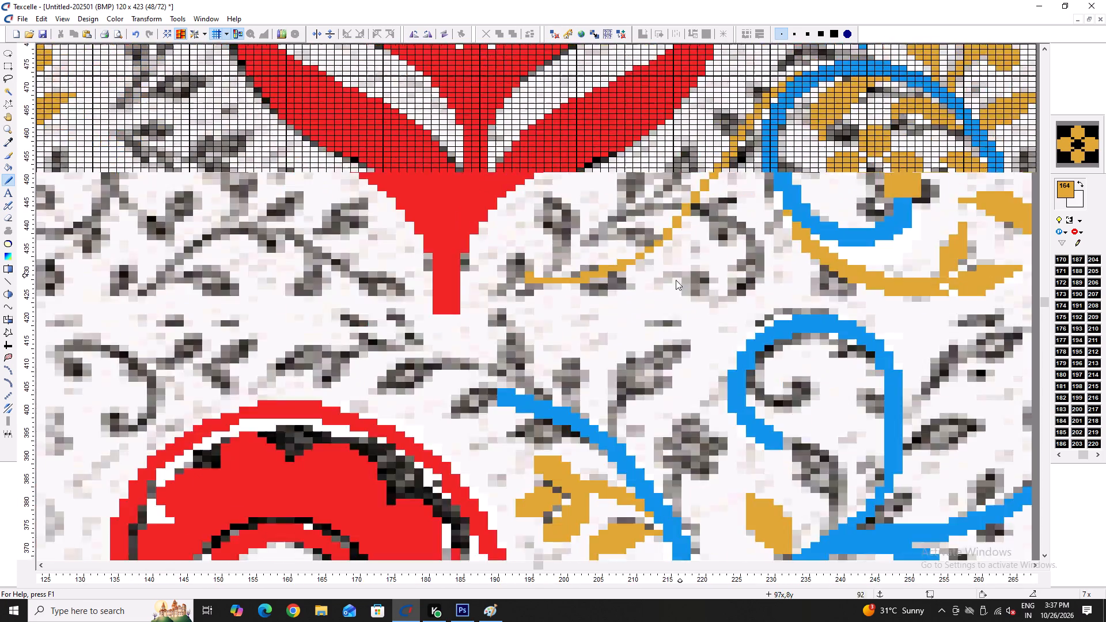
pyautogui.keyDown('ctrl'); pyautogui.scroll(3, 676, 280); pyautogui.keyUp('ctrl')
pyautogui.moveTo(283, 233); pyautogui.dragTo(412, 247)
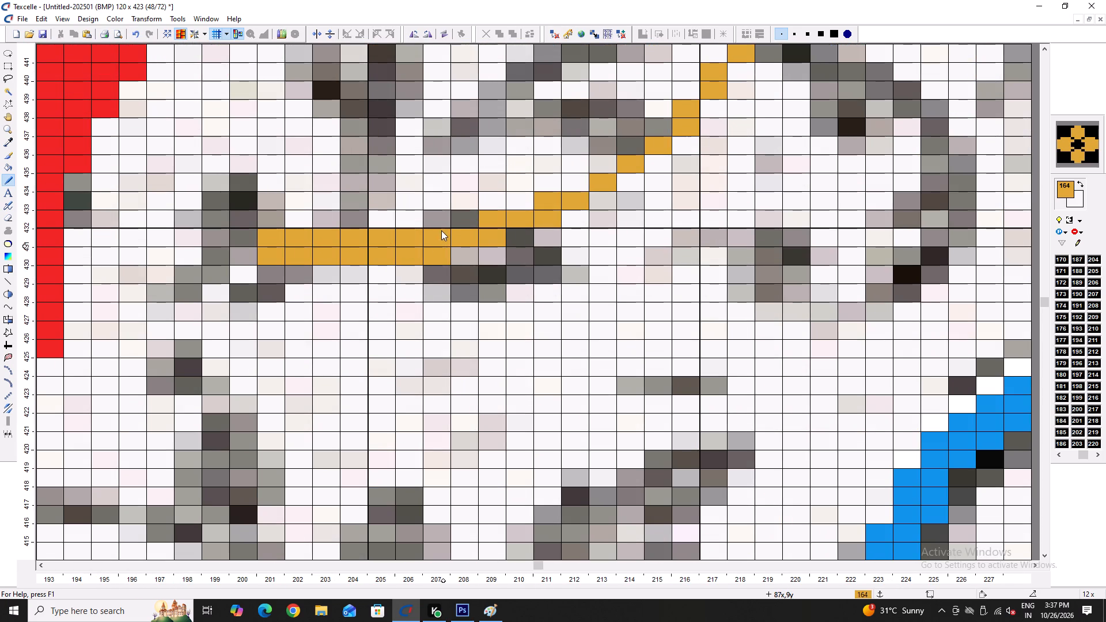
pyautogui.moveTo(435, 222); pyautogui.dragTo(486, 217)
pyautogui.moveTo(499, 199); pyautogui.dragTo(521, 202)
pyautogui.moveTo(546, 188); pyautogui.dragTo(592, 176)
pyautogui.click(598, 168)
pyautogui.click(624, 154)
pyautogui.click(673, 120)
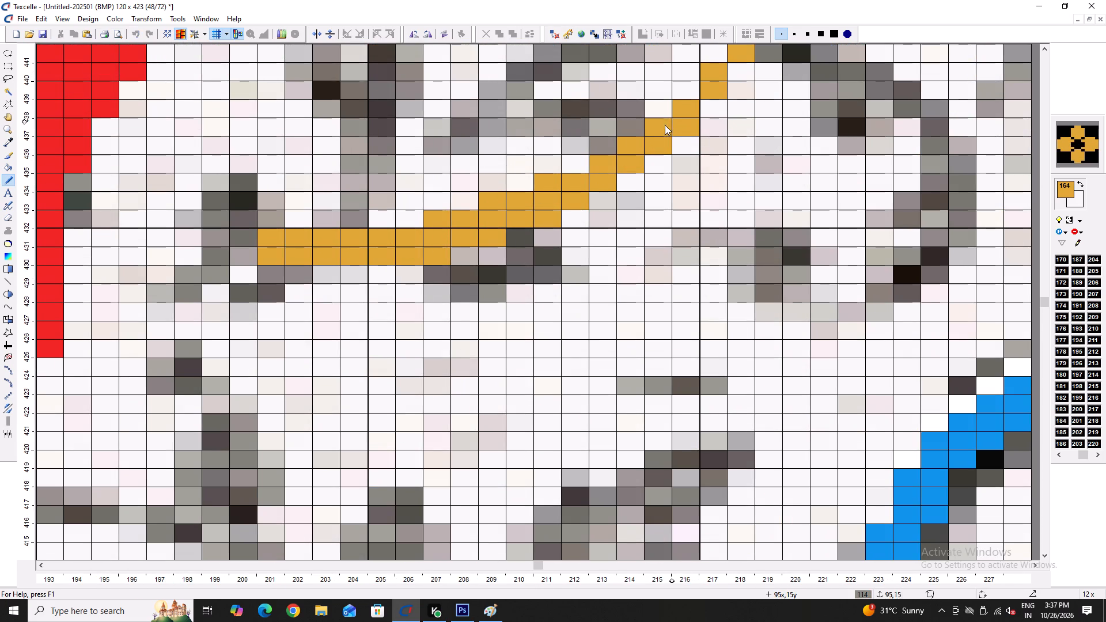
pyautogui.click(665, 125)
# Continue thickening the gold stem upward along its upper edge, around columns 216–221, rows 439–448.
pyautogui.scroll(3, 662, 137)
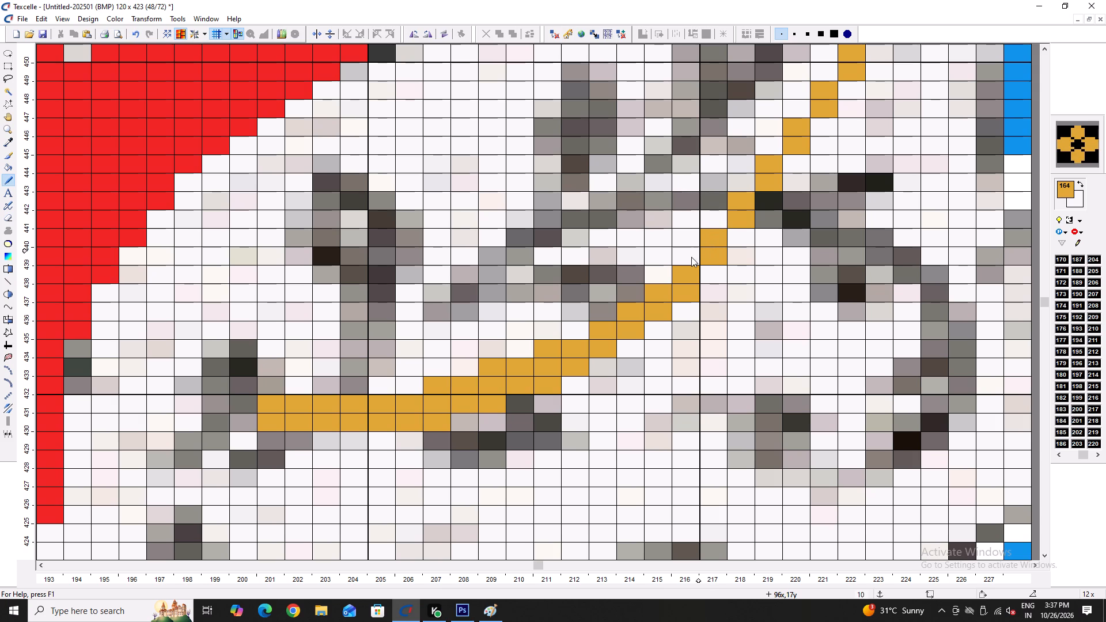
pyautogui.click(691, 255)
pyautogui.click(722, 223)
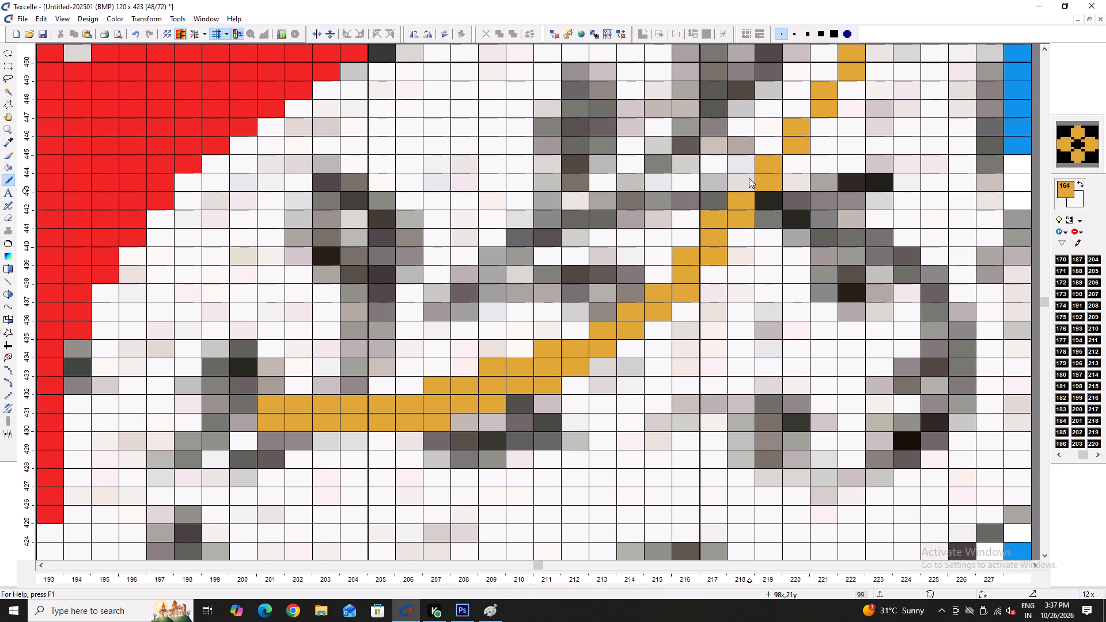
pyautogui.click(749, 178)
pyautogui.click(770, 152)
pyautogui.click(806, 103)
# Thicken the stem's middle stretch in gold along the edge facing the blue spiral, around columns 219–225, rows 442–455.
pyautogui.keyDown('ctrl'); pyautogui.scroll(-3, 759, 126); pyautogui.keyUp('ctrl')
pyautogui.scroll(2, 760, 151)
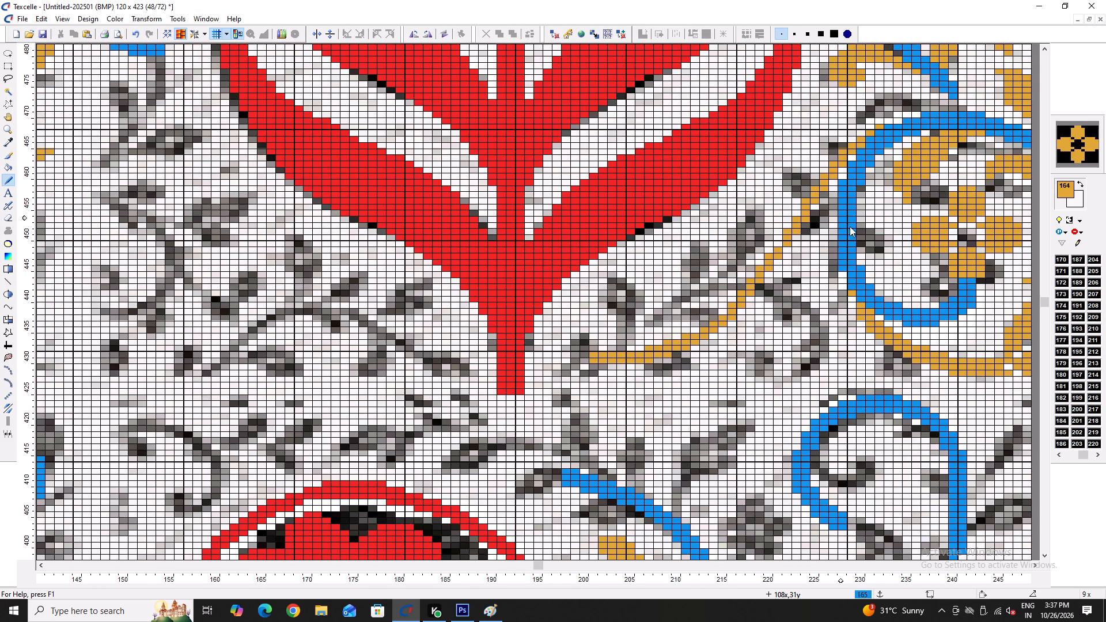
pyautogui.press('Right')
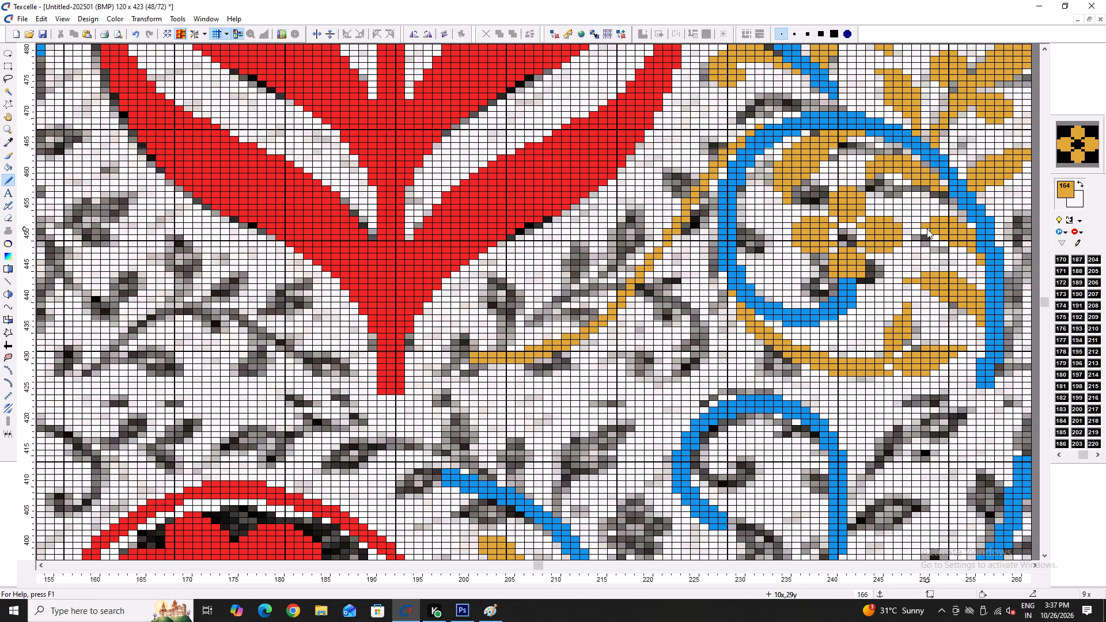
pyautogui.keyDown('ctrl'); pyautogui.scroll(2, 759, 150); pyautogui.keyUp('ctrl')
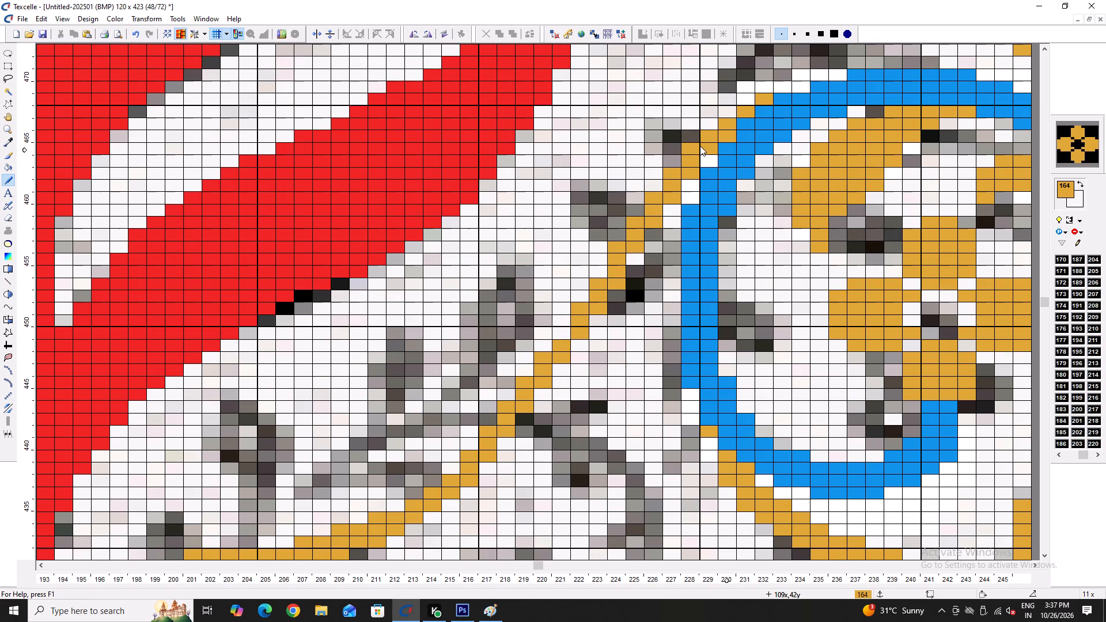
pyautogui.rightClick(691, 142)
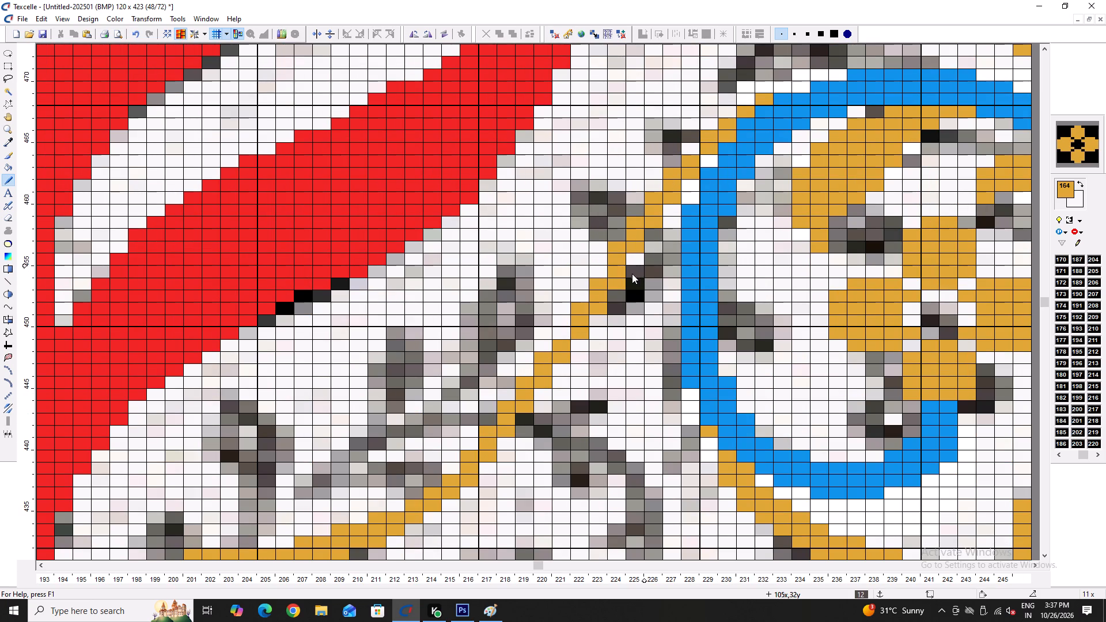
pyautogui.click(566, 335)
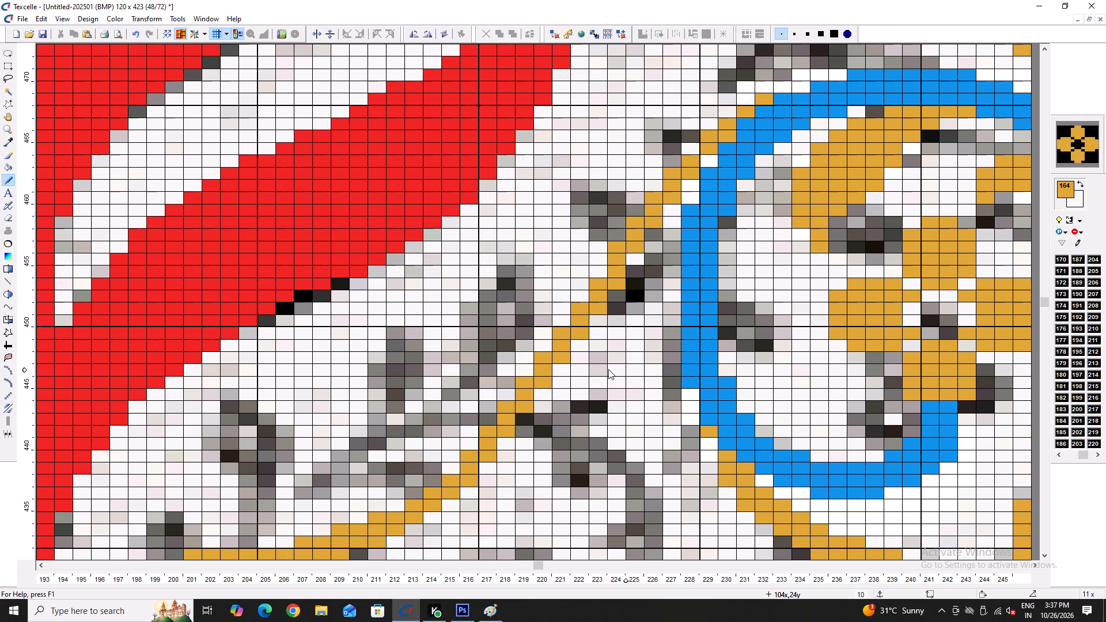
pyautogui.click(521, 419)
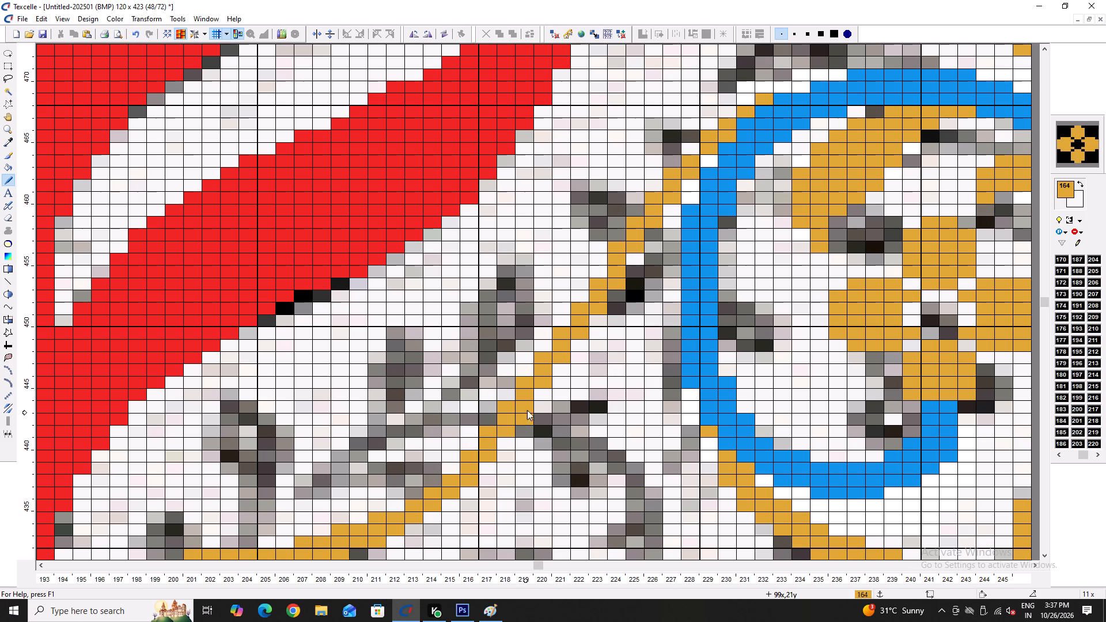
pyautogui.click(538, 395)
pyautogui.click(563, 367)
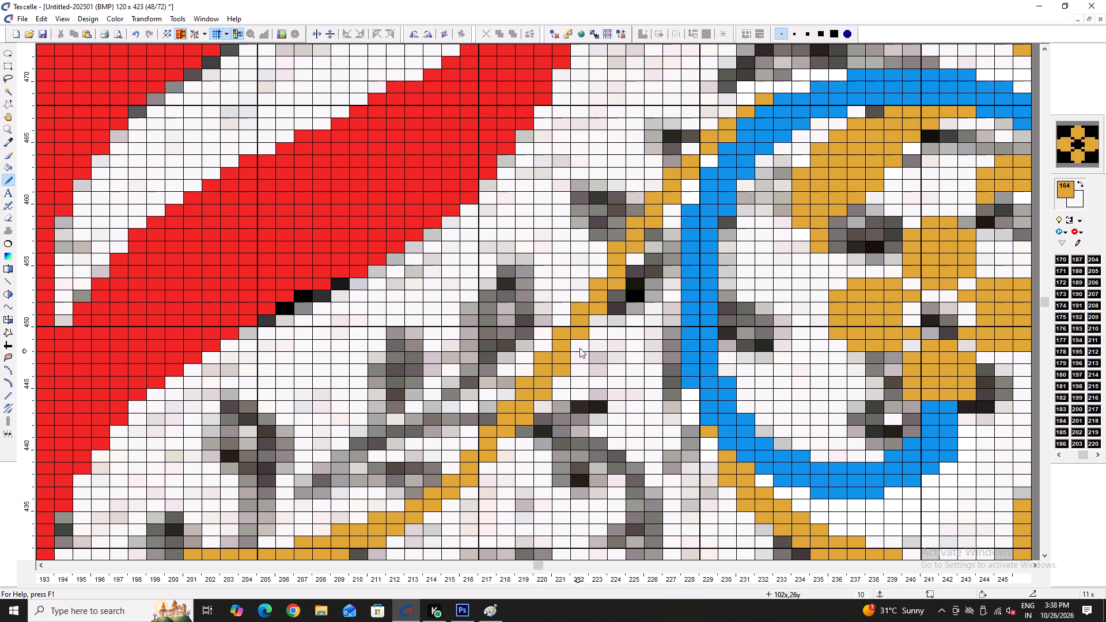
pyautogui.click(579, 345)
pyautogui.click(592, 319)
pyautogui.click(611, 296)
pyautogui.click(629, 257)
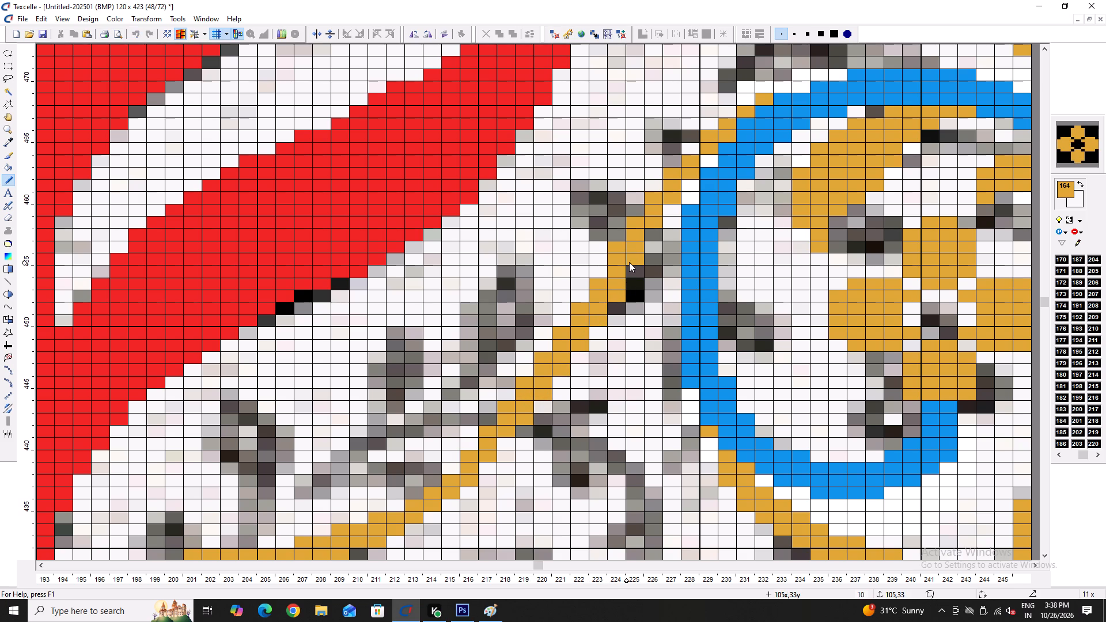
pyautogui.click(629, 266)
# Thicken the stem's upper stretch beside the blue spiral in gold, around columns 225–229, rows 455–464, whitening stray pixels along its edges.
pyautogui.rightClick(619, 248)
pyautogui.click(643, 234)
pyautogui.click(643, 238)
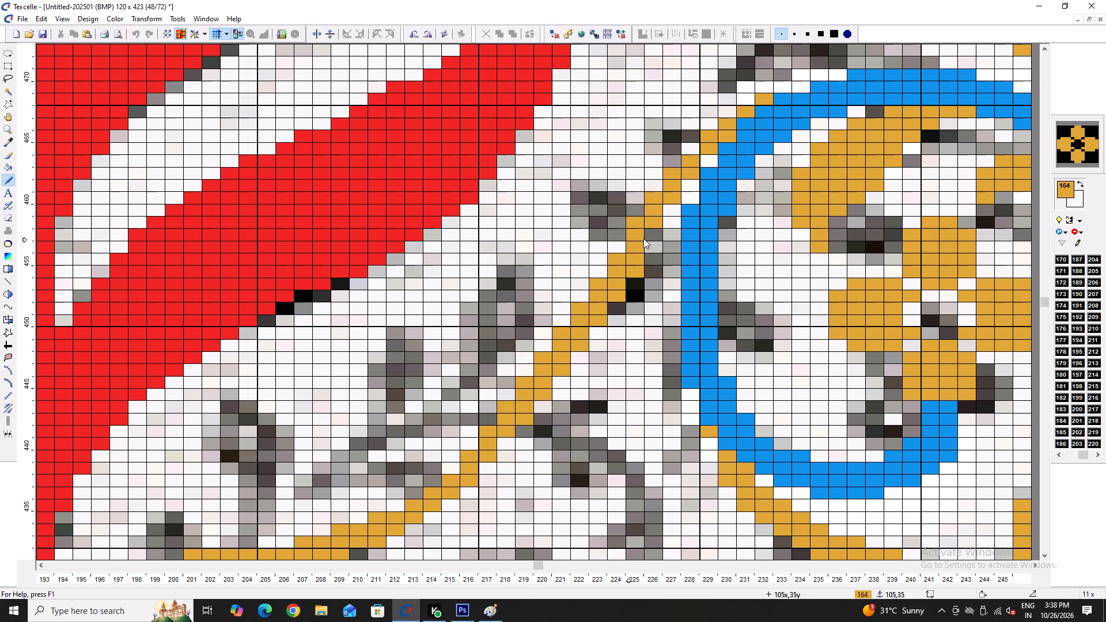
pyautogui.click(646, 233)
pyautogui.click(654, 253)
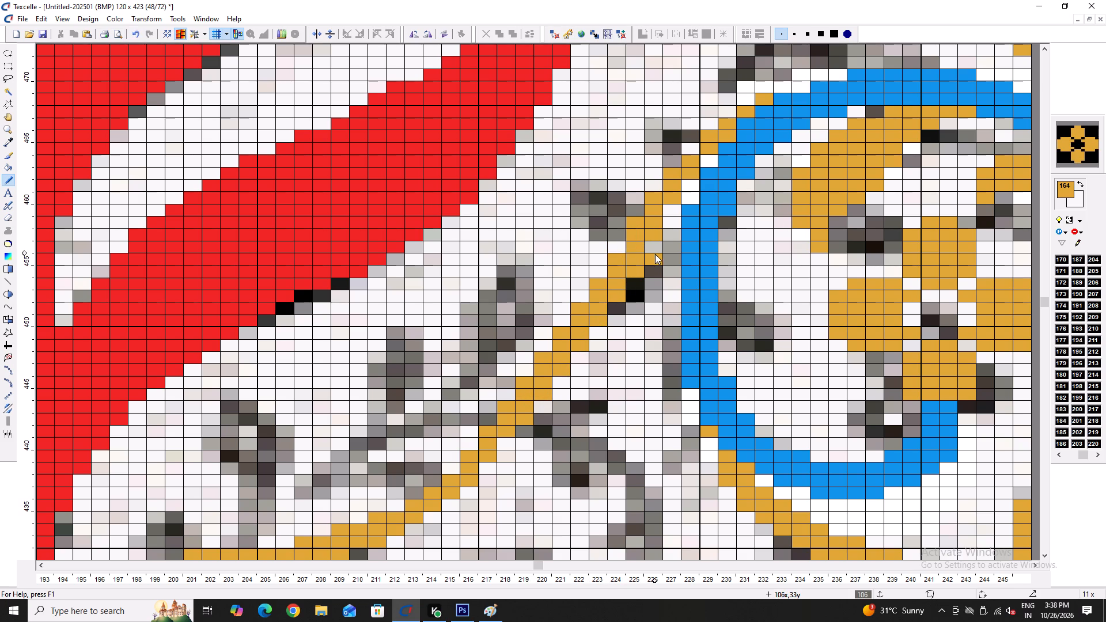
pyautogui.click(654, 246)
pyautogui.rightClick(654, 255)
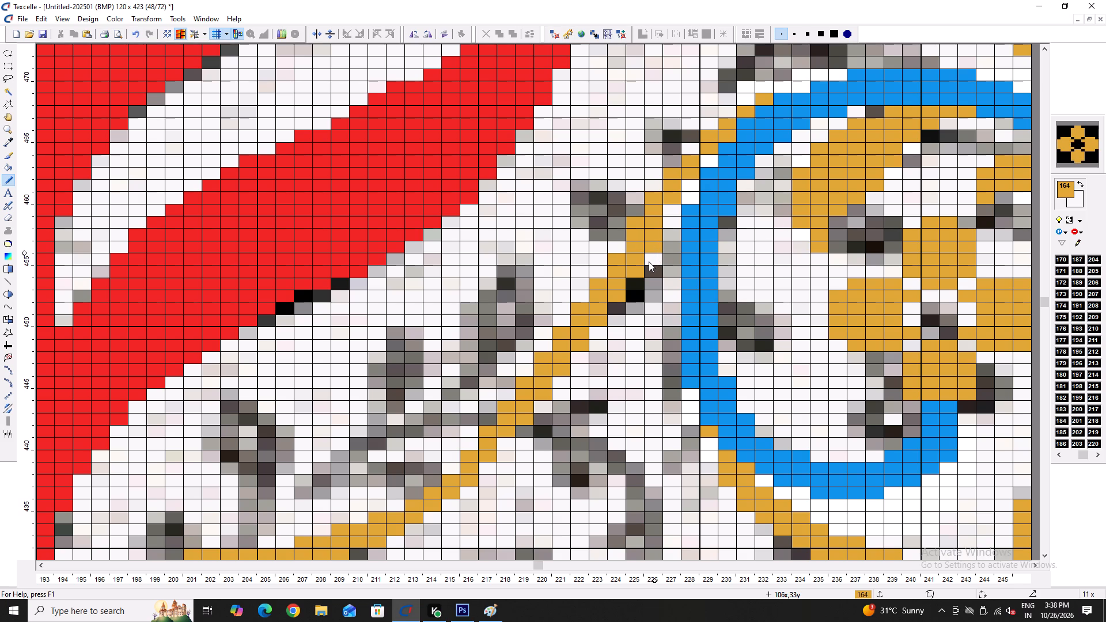
pyautogui.click(665, 205)
pyautogui.click(681, 187)
pyautogui.doubleClick(699, 161)
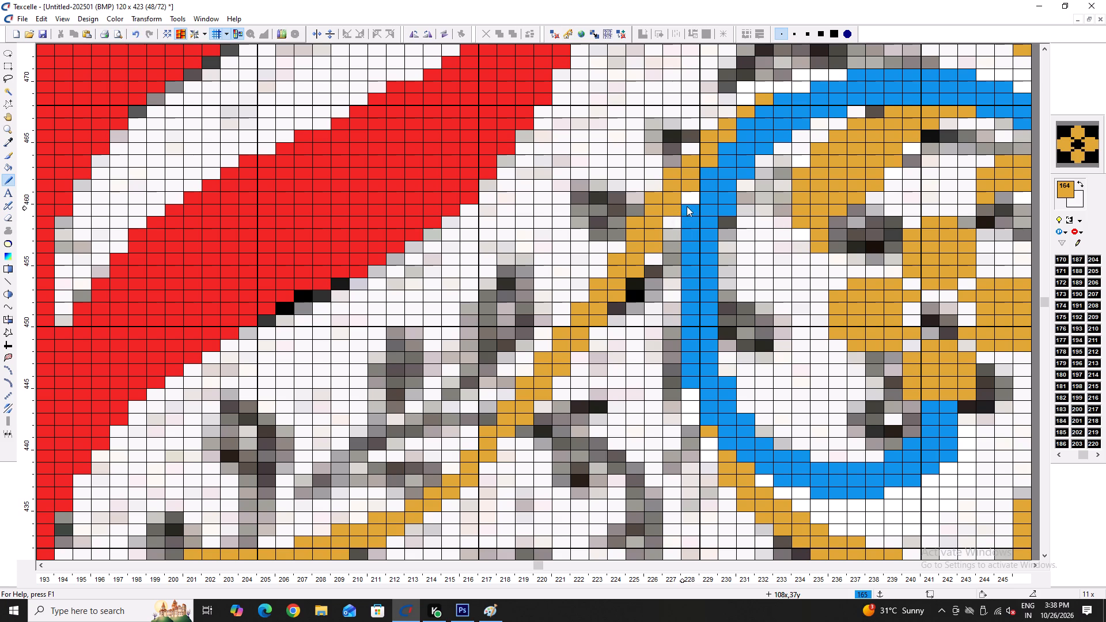
pyautogui.rightClick(688, 206)
# Fill the thin spots on the stem's lower edge with gold pixels around columns 217–218, rows 438–440.
pyautogui.scroll(-2, 622, 343)
pyautogui.press('Left')
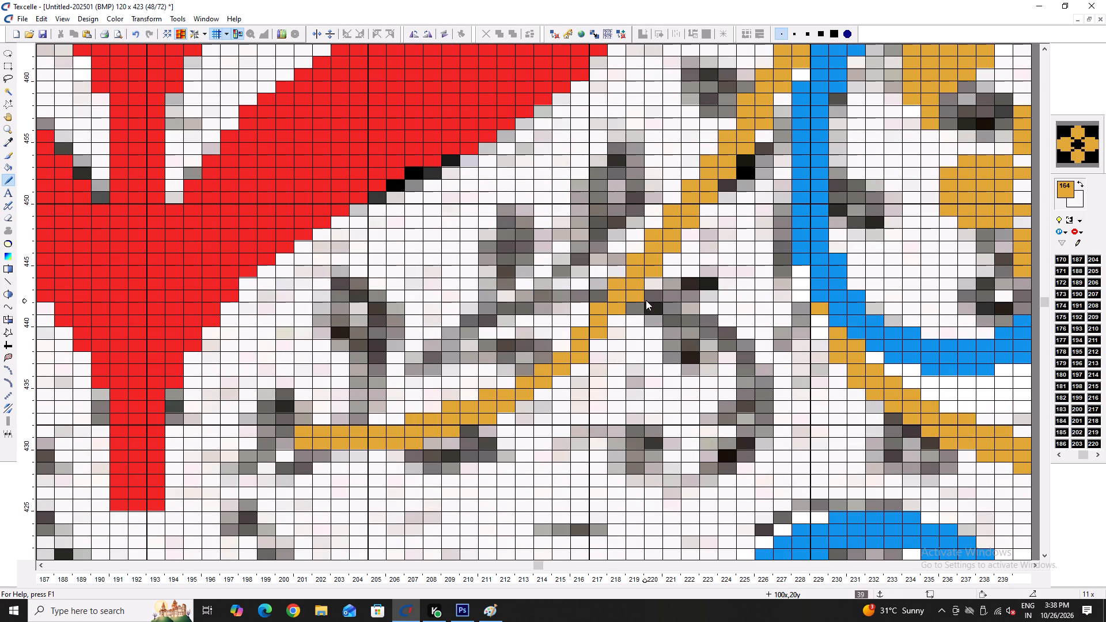
pyautogui.click(612, 319)
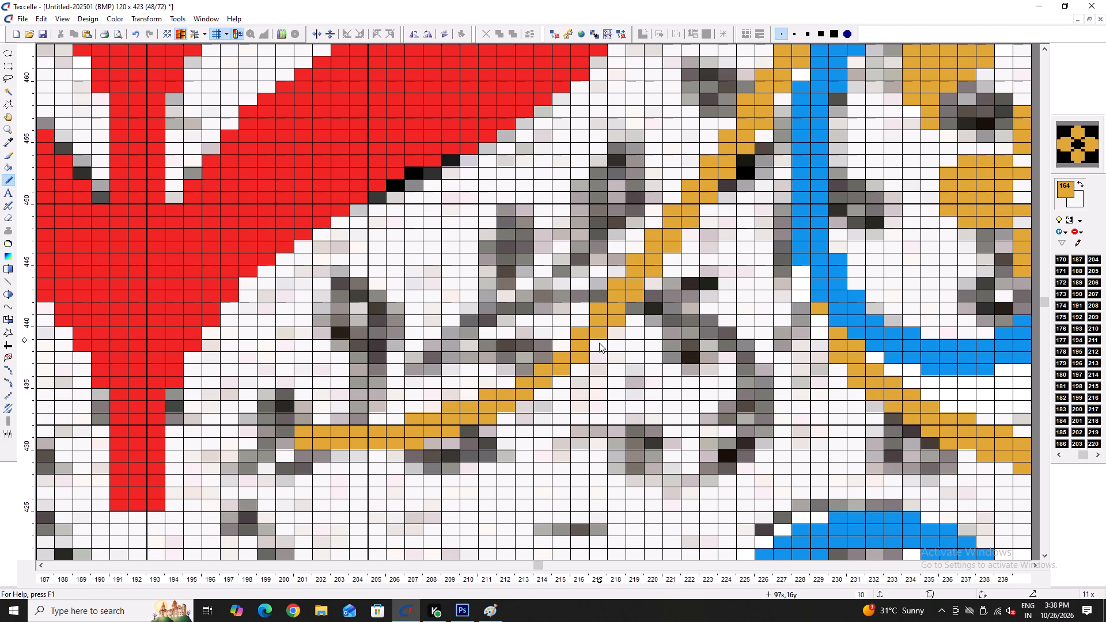
pyautogui.click(599, 342)
# Smooth the stem's lower curve around columns 206–215, rows 430–438, adding gold on its upper edge and whitening excess pixels below.
pyautogui.click(402, 421)
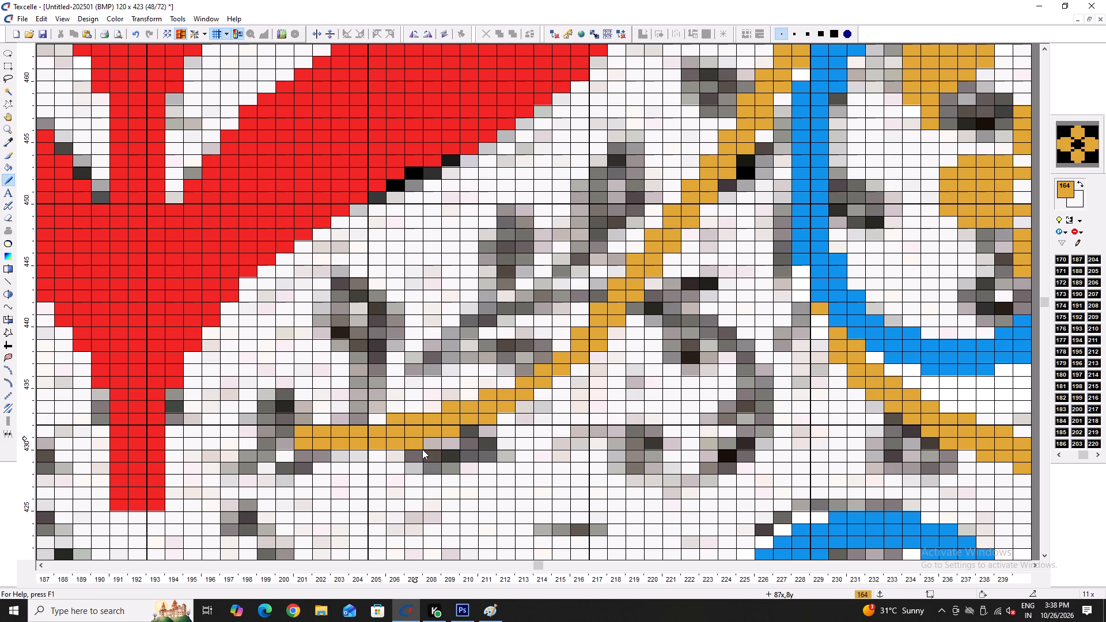
pyautogui.rightClick(416, 443)
pyautogui.click(440, 409)
pyautogui.rightClick(451, 430)
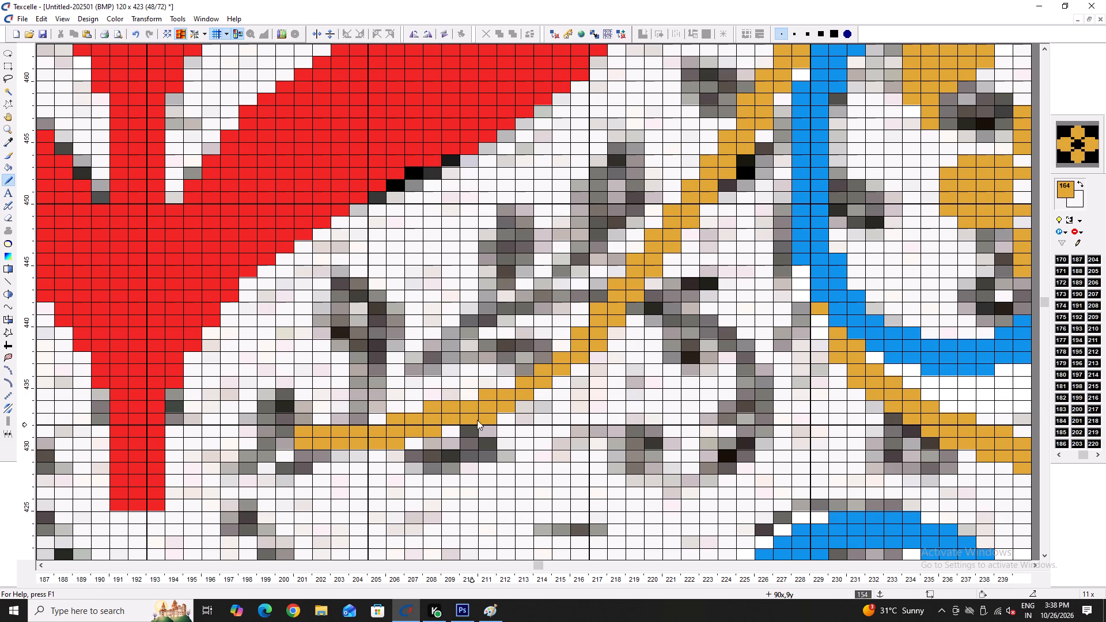
pyautogui.click(467, 401)
pyautogui.rightClick(495, 418)
pyautogui.click(472, 397)
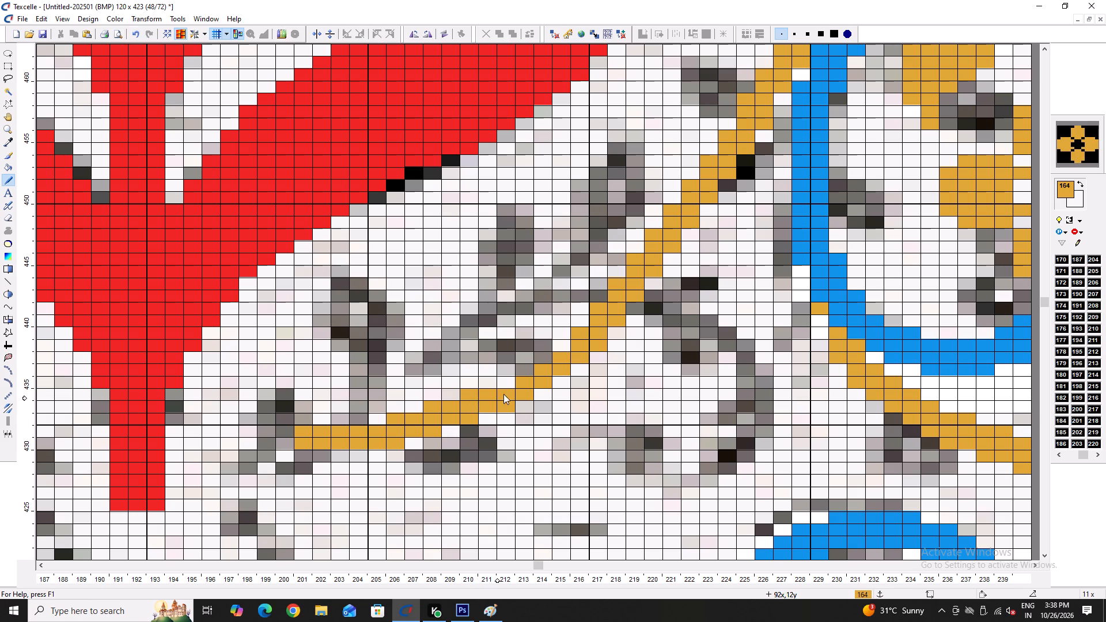
pyautogui.click(507, 388)
pyautogui.rightClick(509, 409)
pyautogui.rightClick(509, 409)
pyautogui.click(528, 375)
pyautogui.click(546, 358)
pyautogui.click(564, 346)
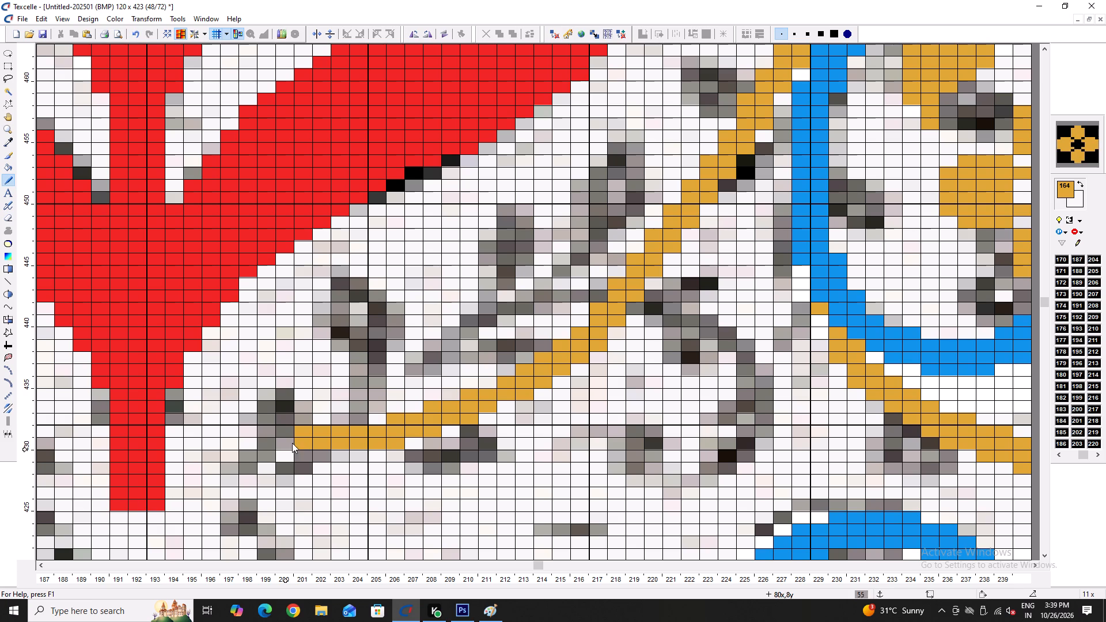
# Smooth the gold stem's lower end around columns 201–209, rows 430–434, adding gold along its upper edge and whitening excess pixels below.
pyautogui.moveTo(302, 421); pyautogui.dragTo(371, 419)
pyautogui.moveTo(381, 408); pyautogui.dragTo(417, 406)
pyautogui.click(417, 406)
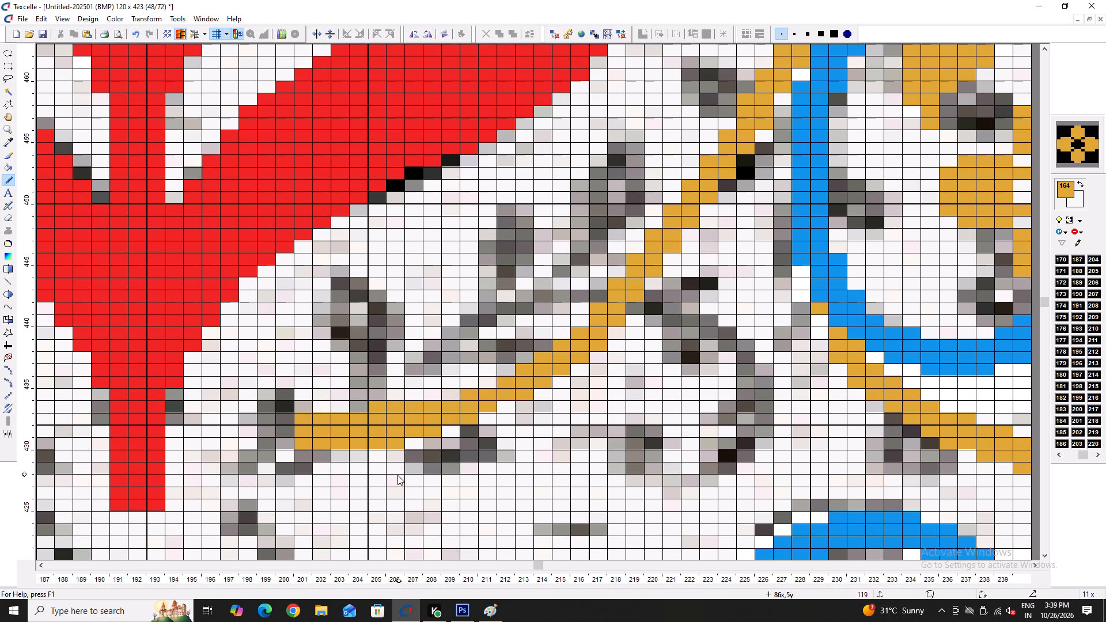
pyautogui.rightClick(399, 444)
pyautogui.rightClick(377, 444)
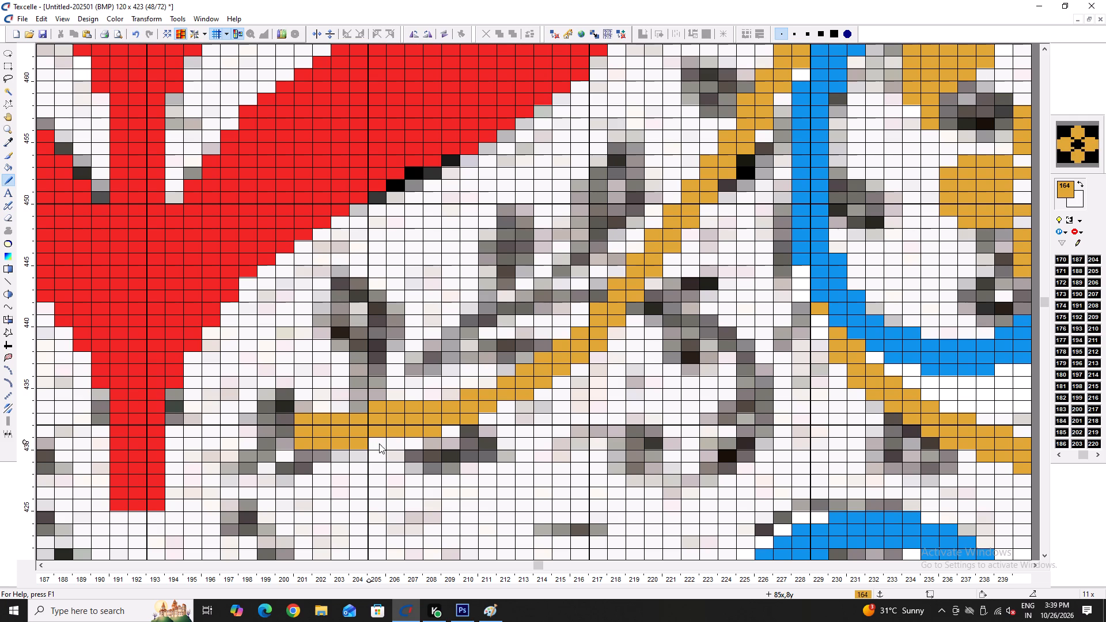
pyautogui.moveTo(435, 396); pyautogui.dragTo(458, 396)
pyautogui.rightClick(440, 431)
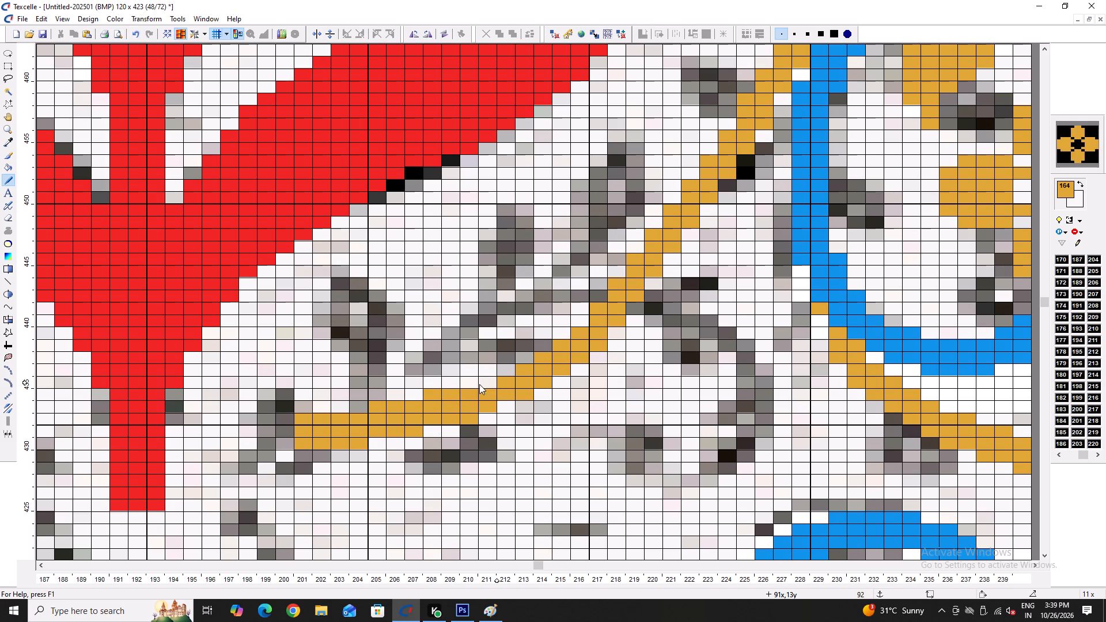
# Thicken the stem's lower-middle stretch in gold along its upper edge, around columns 210–217, rows 435–442.
pyautogui.moveTo(474, 386); pyautogui.dragTo(499, 384)
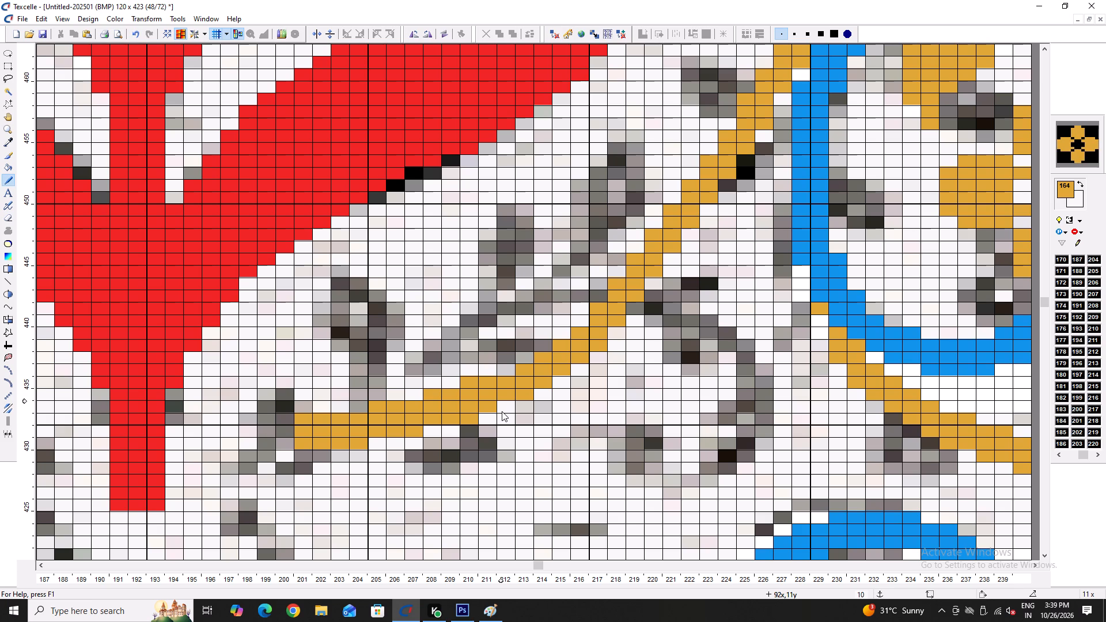
pyautogui.click(506, 369)
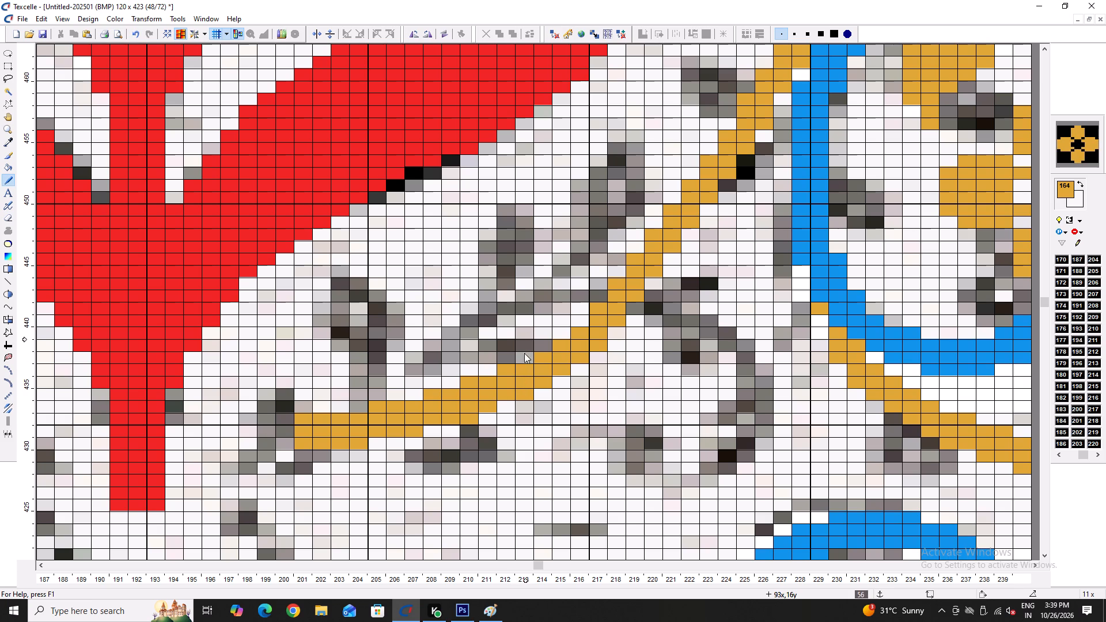
pyautogui.click(527, 363)
pyautogui.click(532, 359)
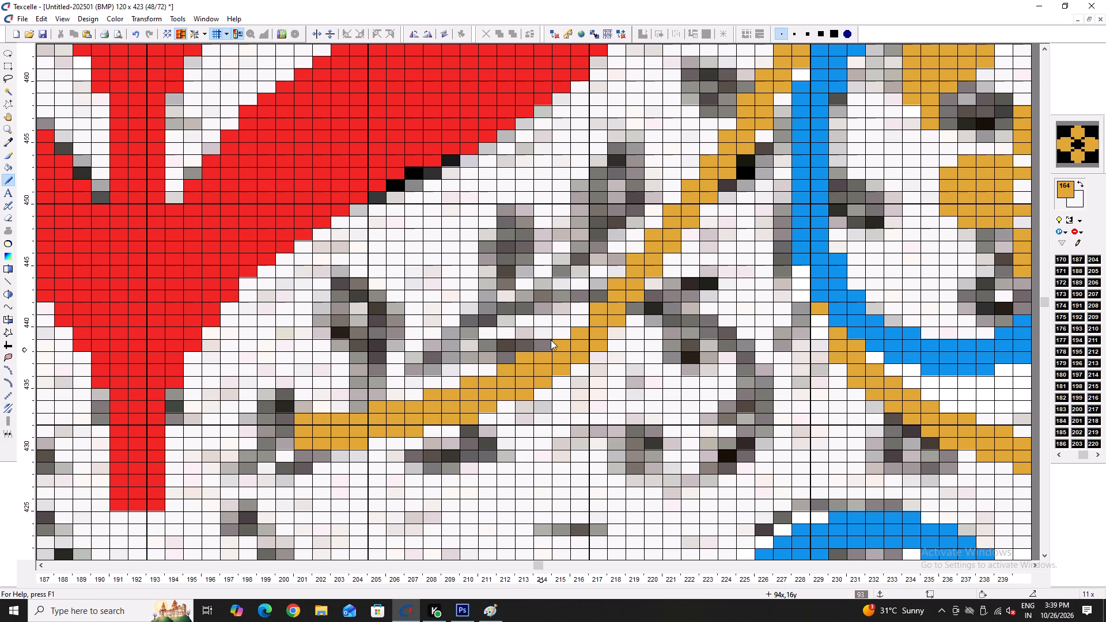
pyautogui.click(551, 340)
pyautogui.click(562, 331)
pyautogui.click(581, 318)
pyautogui.click(601, 297)
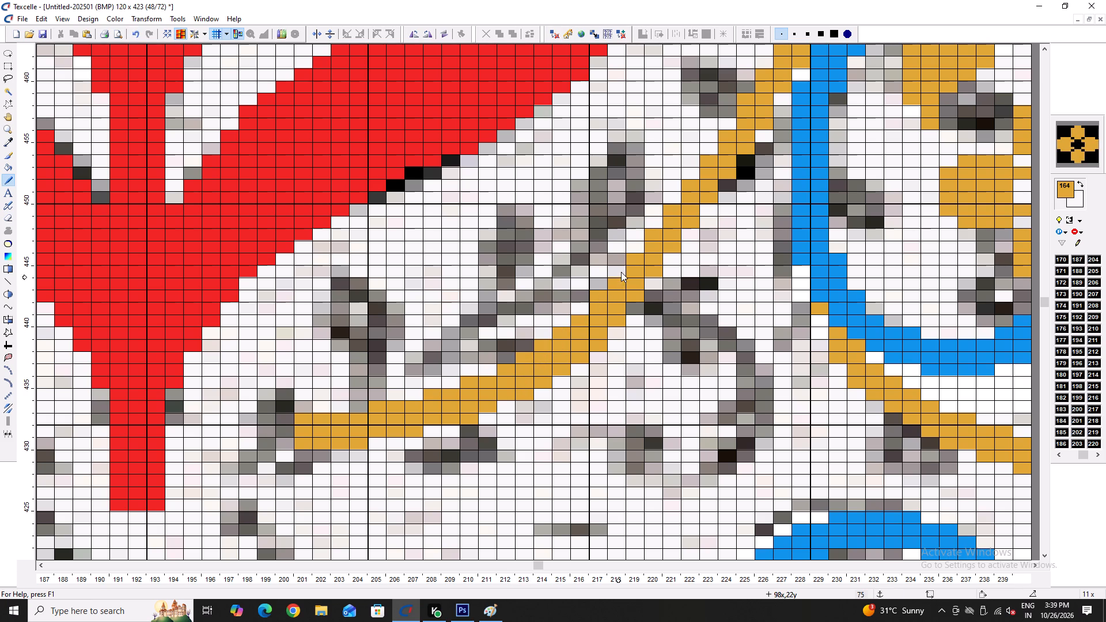
# Thicken the stem's upper-middle stretch in gold along the edge facing the red leaf, around columns 218–224, rows 444–456.
pyautogui.click(621, 272)
pyautogui.click(638, 251)
pyautogui.click(654, 224)
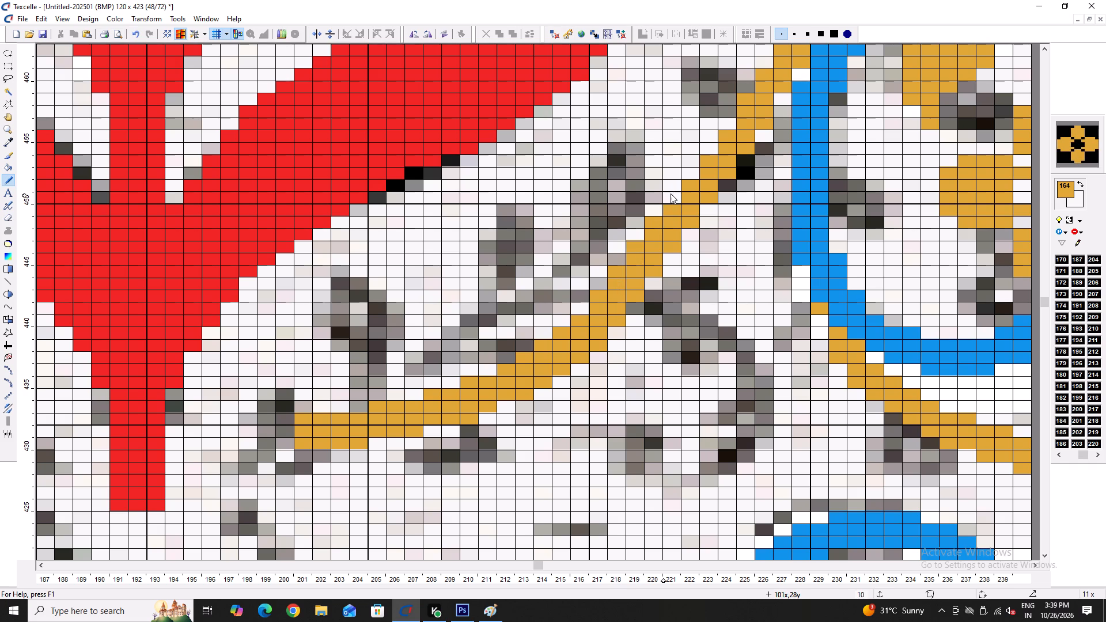
pyautogui.click(672, 196)
pyautogui.click(690, 178)
pyautogui.click(711, 149)
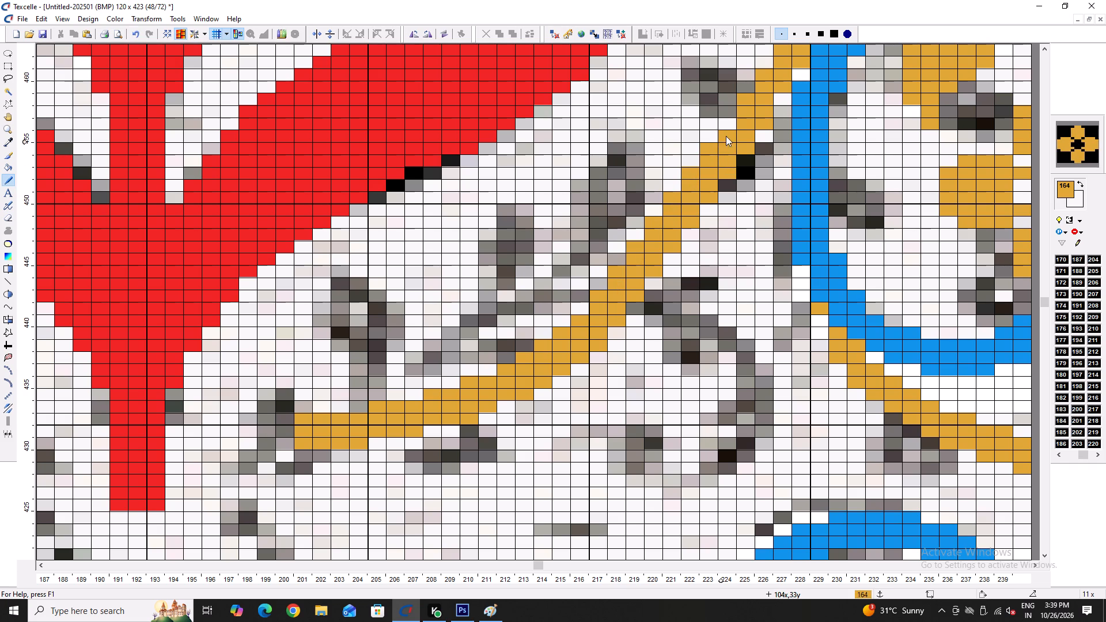
pyautogui.click(733, 121)
# Whiten the excess gold pixels along the stem's lower edge around columns 210–217, rows 432–438, to even out its width.
pyautogui.scroll(1, 733, 166)
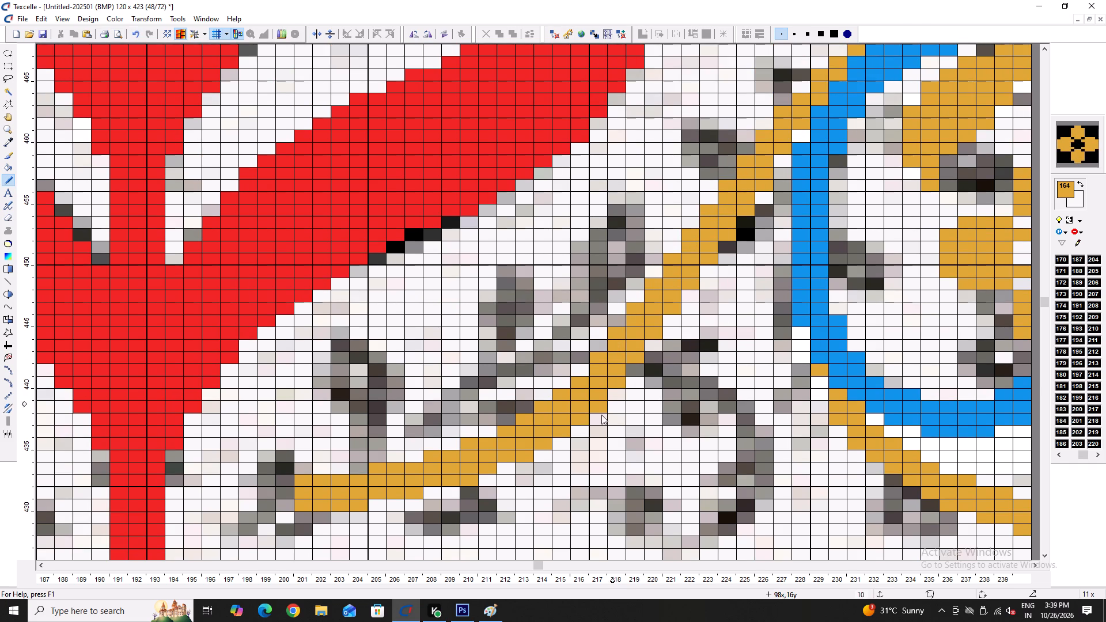
pyautogui.rightClick(594, 408)
pyautogui.rightClick(594, 408)
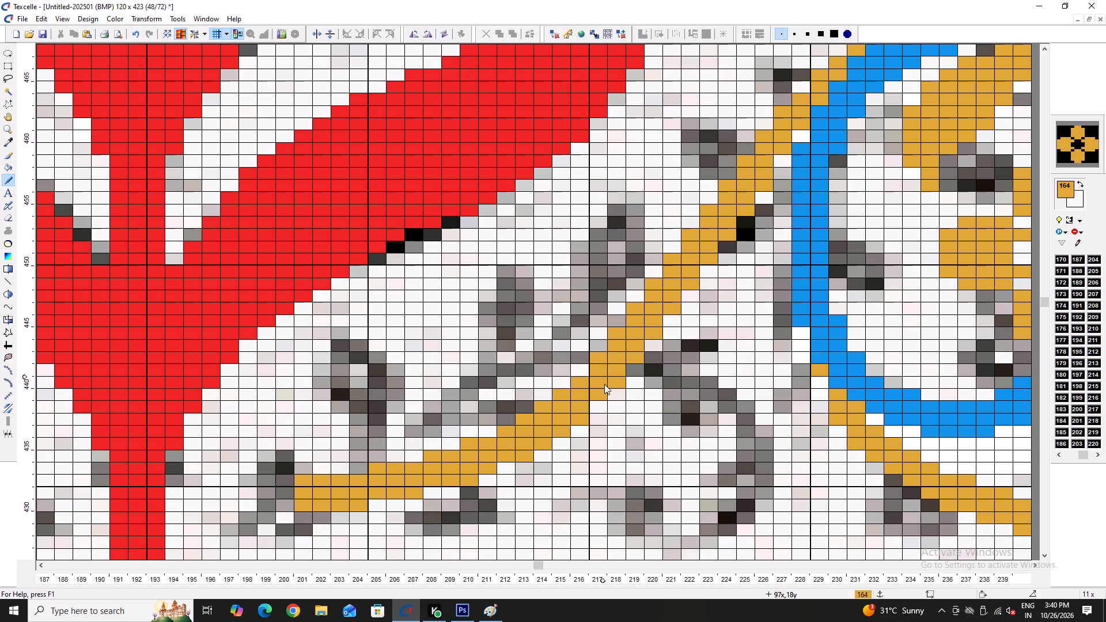
pyautogui.rightClick(582, 420)
pyautogui.rightClick(582, 420)
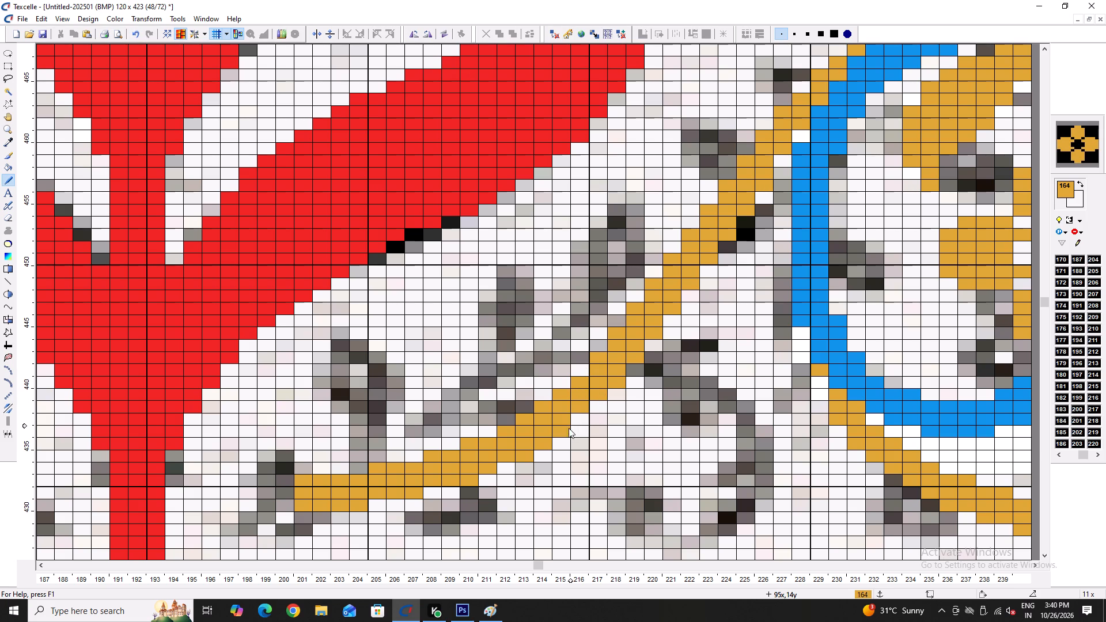
pyautogui.rightClick(567, 433)
pyautogui.rightClick(544, 444)
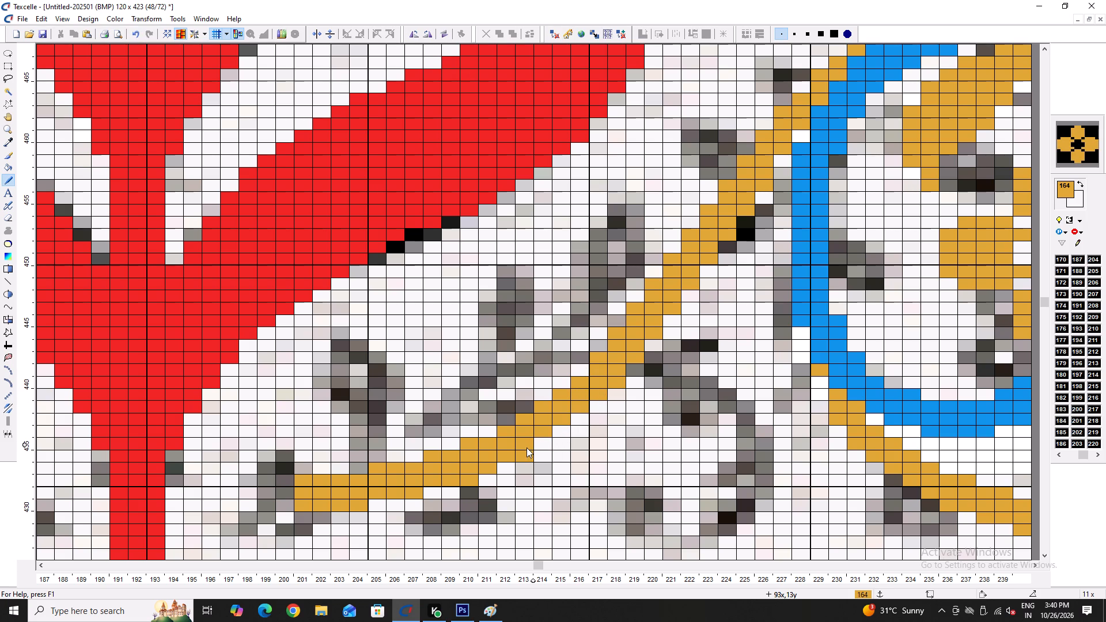
pyautogui.rightClick(528, 454)
pyautogui.rightClick(528, 454)
pyautogui.rightClick(468, 480)
pyautogui.rightClick(468, 480)
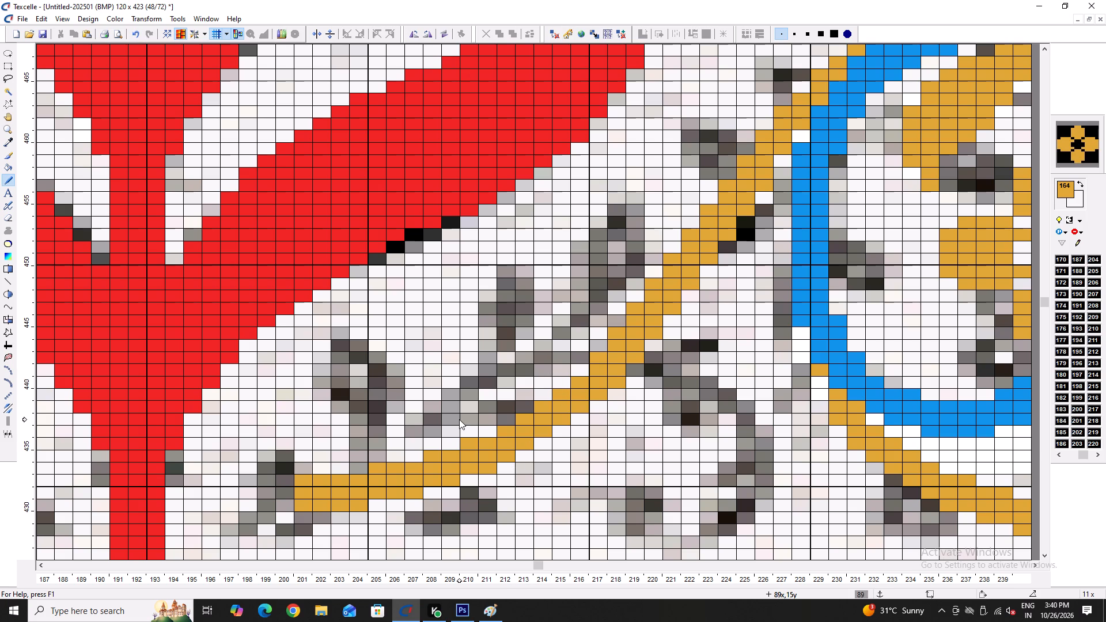
# Taper the stem's lower tip by whitening excess gold pixels on its upper edge, around columns 201–205, rows 432–434.
pyautogui.keyDown('ctrl'); pyautogui.scroll(-5, 436, 479); pyautogui.keyUp('ctrl')
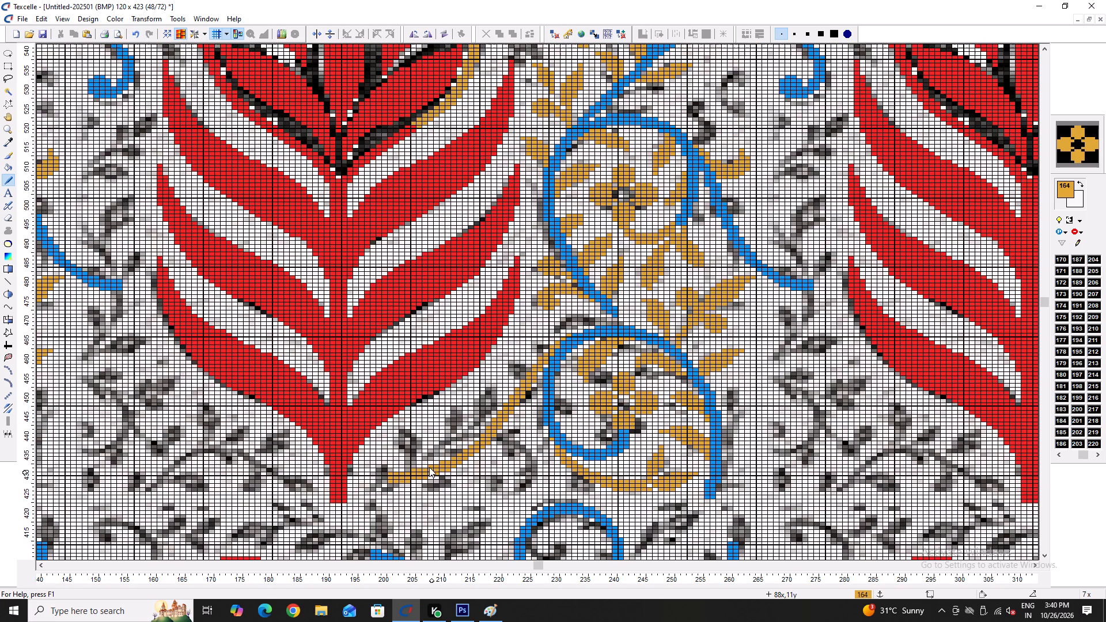
pyautogui.keyDown('ctrl'); pyautogui.scroll(2, 574, 333); pyautogui.keyUp('ctrl')
pyautogui.keyDown('ctrl'); pyautogui.scroll(-3, 447, 470); pyautogui.keyUp('ctrl')
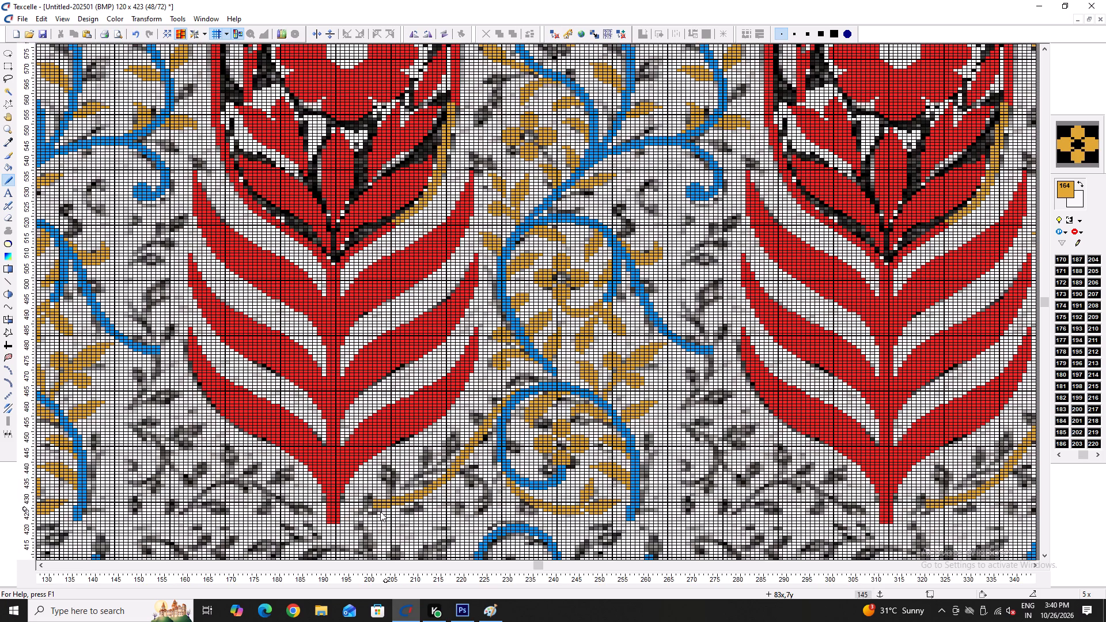
pyautogui.keyDown('ctrl'); pyautogui.scroll(7, 373, 514); pyautogui.keyUp('ctrl')
pyautogui.rightClick(357, 494)
pyautogui.moveTo(359, 495); pyautogui.dragTo(365, 495, button='right')
pyautogui.rightClick(383, 498)
pyautogui.rightClick(383, 498)
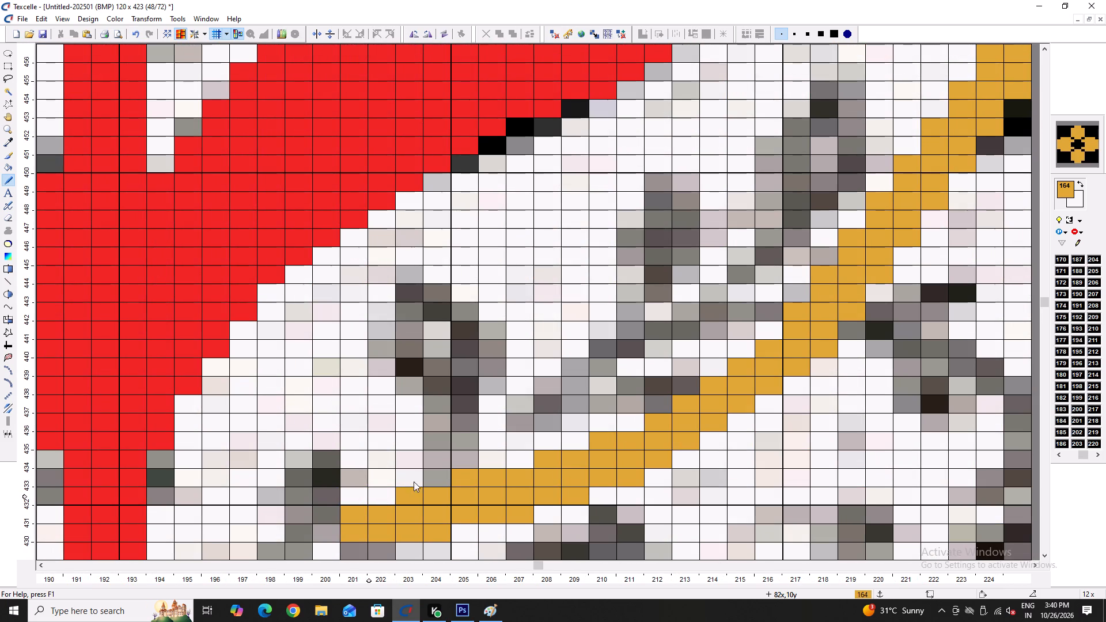
pyautogui.rightClick(460, 473)
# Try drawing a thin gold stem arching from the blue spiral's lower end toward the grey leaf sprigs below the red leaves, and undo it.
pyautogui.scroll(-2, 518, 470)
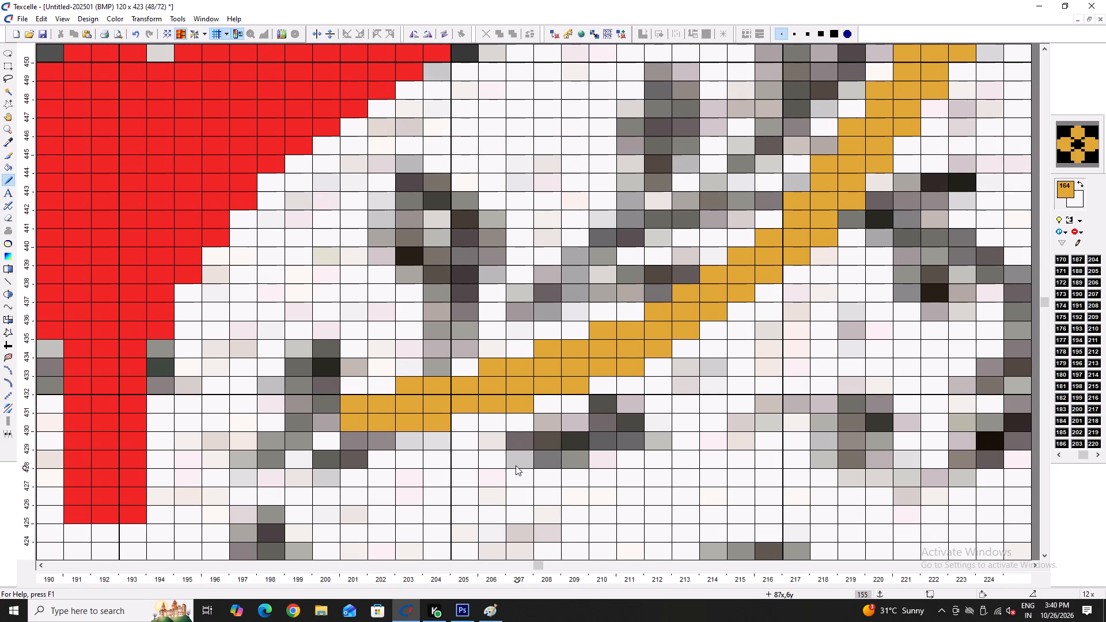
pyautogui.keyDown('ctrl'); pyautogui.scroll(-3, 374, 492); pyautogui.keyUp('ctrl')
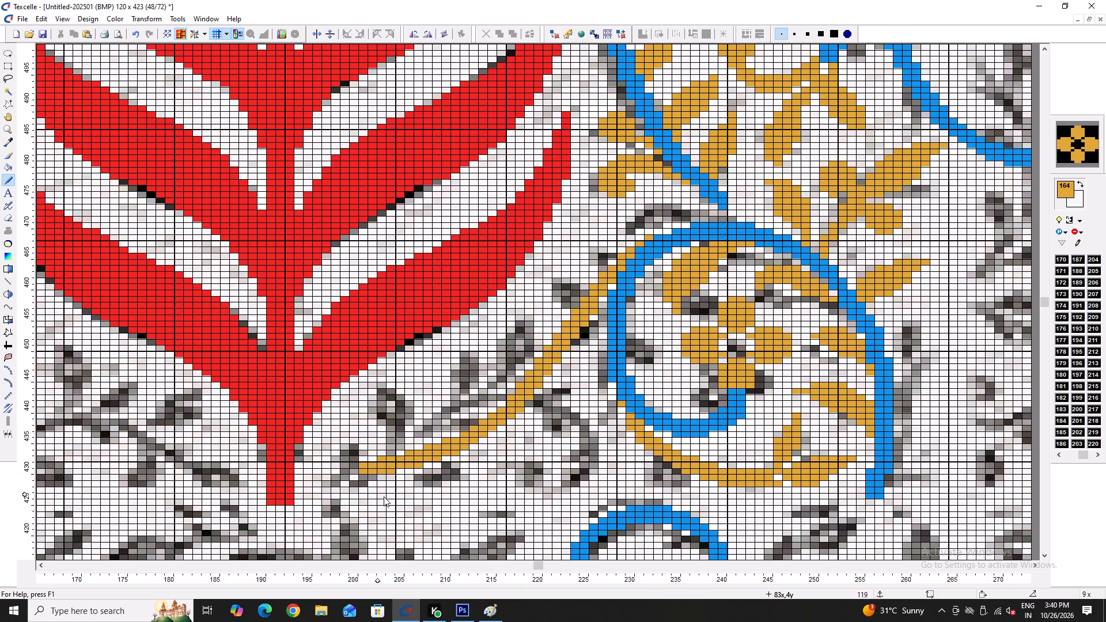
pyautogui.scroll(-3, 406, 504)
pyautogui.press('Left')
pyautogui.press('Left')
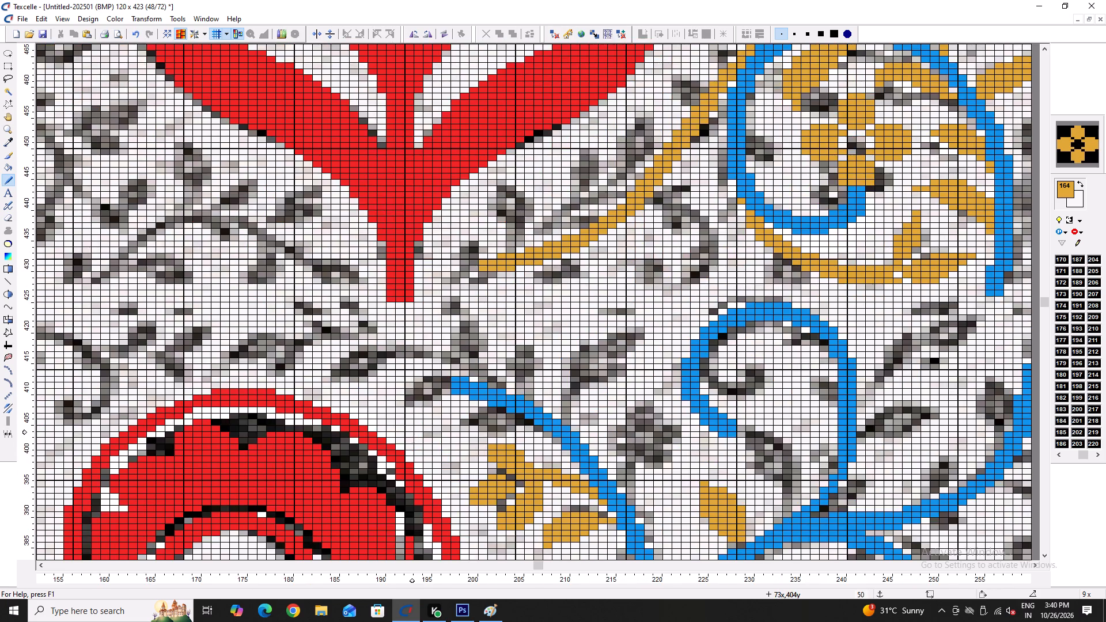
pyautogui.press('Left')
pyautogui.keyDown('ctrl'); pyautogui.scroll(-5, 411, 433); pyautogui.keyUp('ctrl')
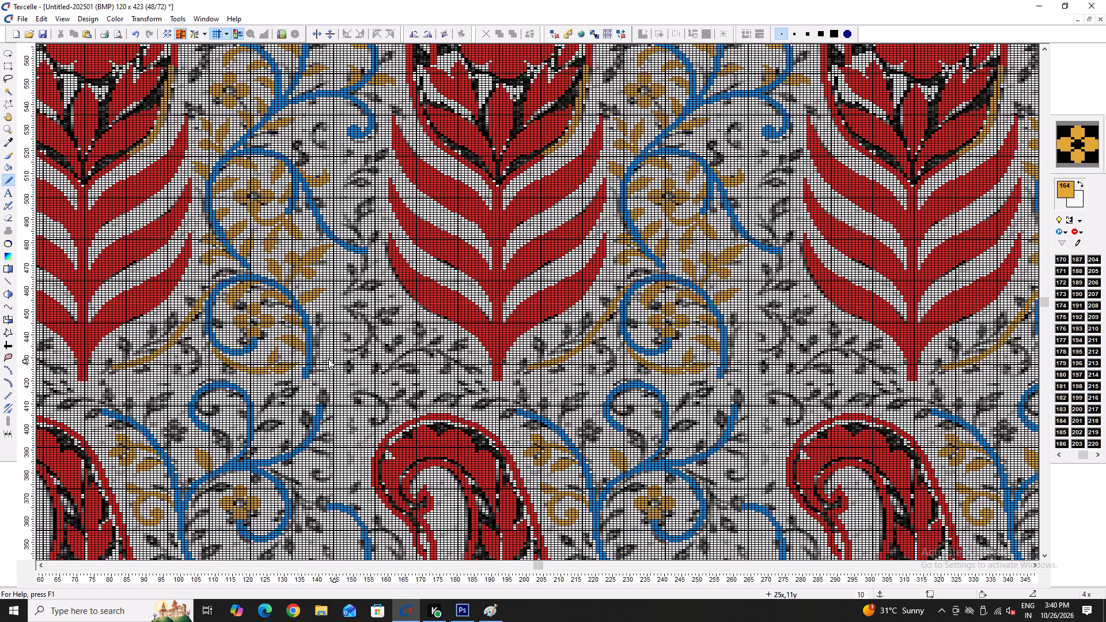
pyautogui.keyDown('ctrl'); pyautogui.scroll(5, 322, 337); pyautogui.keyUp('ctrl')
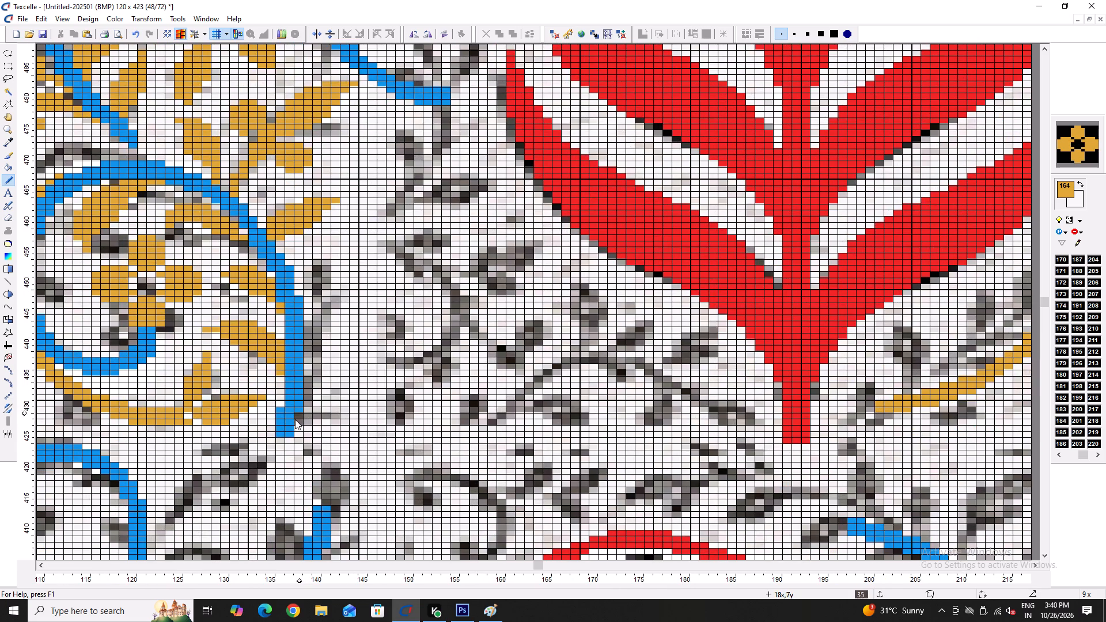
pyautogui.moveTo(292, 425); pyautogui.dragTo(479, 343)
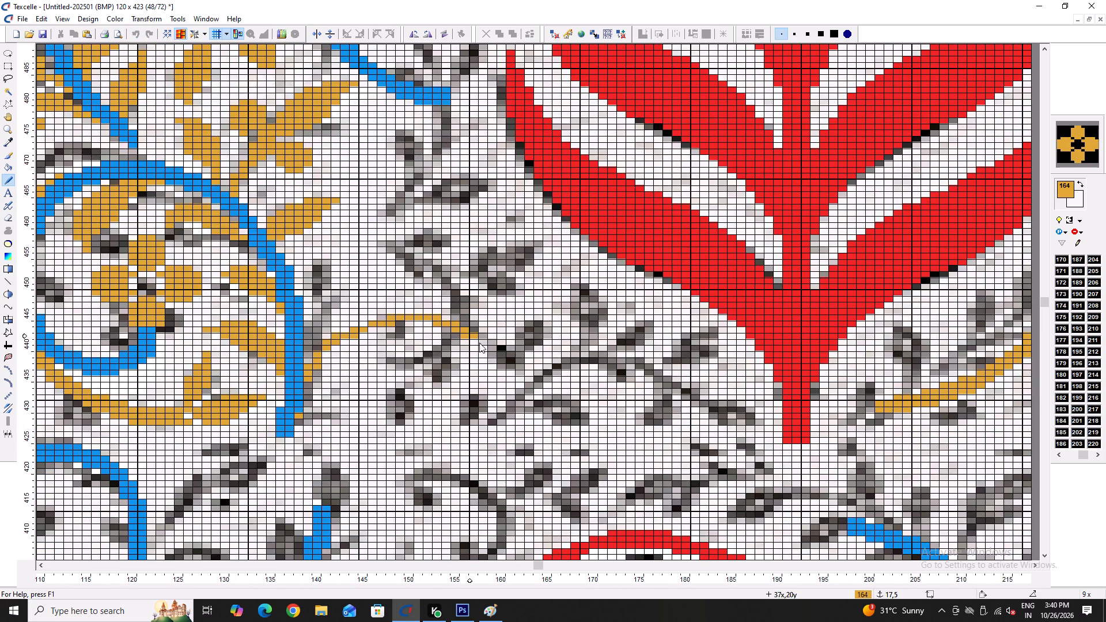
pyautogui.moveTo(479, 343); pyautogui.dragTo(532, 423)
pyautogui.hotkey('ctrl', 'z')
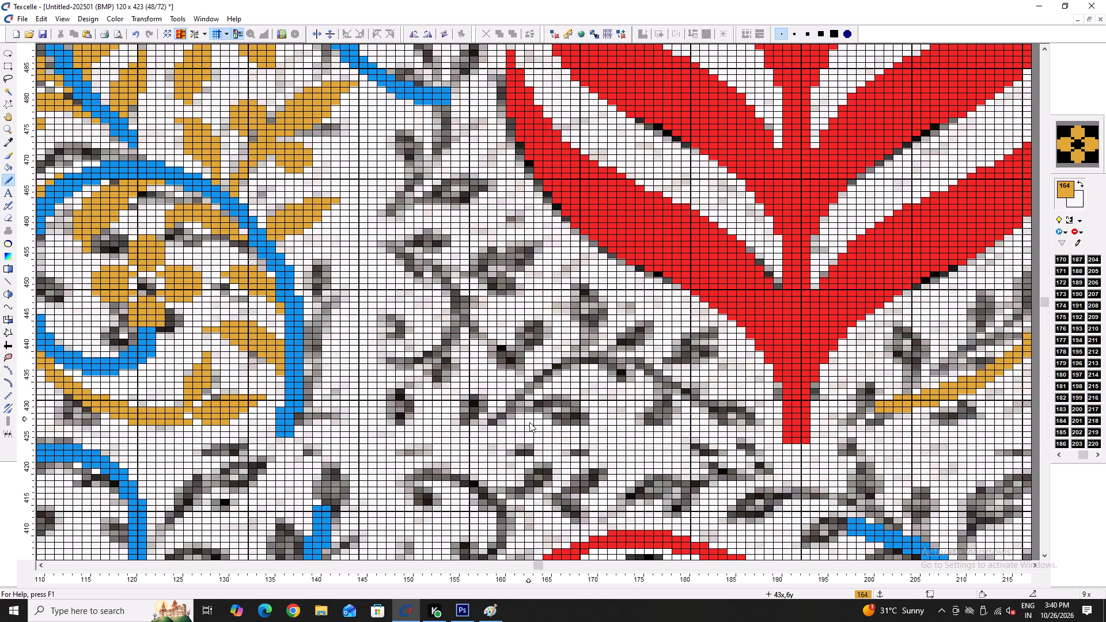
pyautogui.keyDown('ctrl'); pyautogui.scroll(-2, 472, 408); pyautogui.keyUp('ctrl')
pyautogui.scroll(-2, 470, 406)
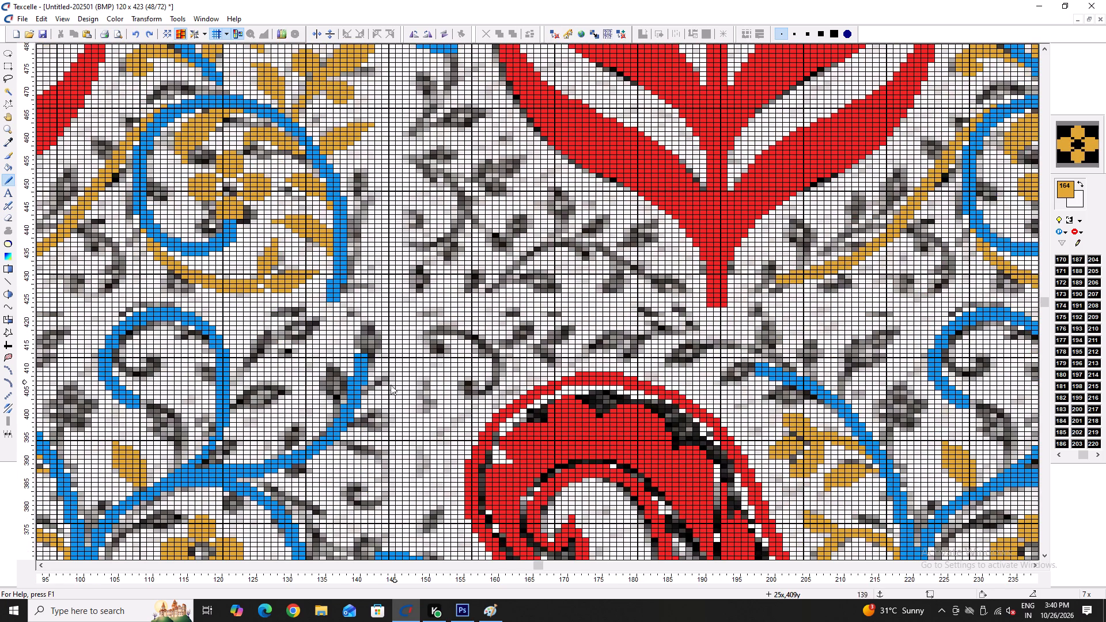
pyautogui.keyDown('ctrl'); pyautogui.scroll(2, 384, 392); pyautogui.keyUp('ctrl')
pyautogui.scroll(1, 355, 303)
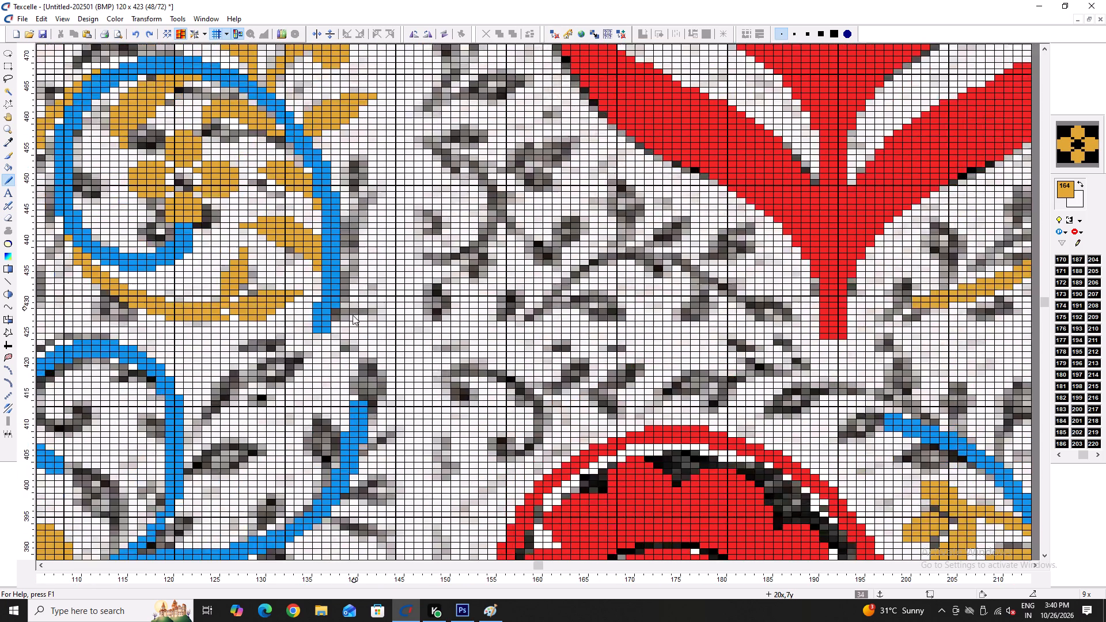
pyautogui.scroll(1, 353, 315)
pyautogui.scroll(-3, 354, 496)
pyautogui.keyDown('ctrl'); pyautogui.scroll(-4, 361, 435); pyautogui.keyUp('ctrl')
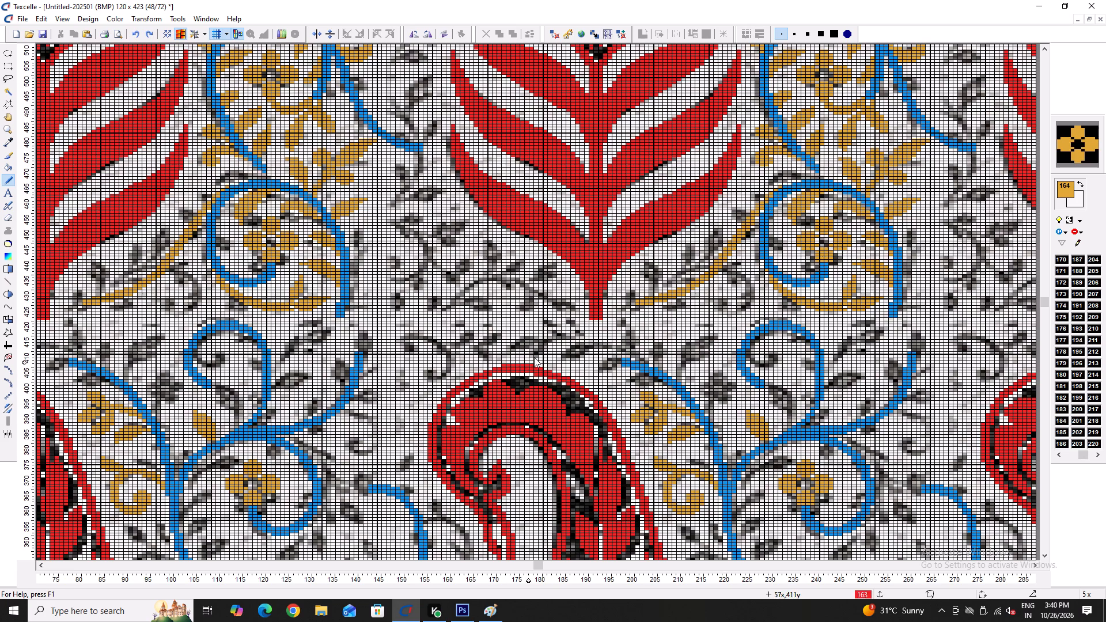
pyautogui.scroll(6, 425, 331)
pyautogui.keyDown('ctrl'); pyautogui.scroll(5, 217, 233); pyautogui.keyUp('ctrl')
# Redraw the grey leaf beside the blue vine as a filled gold leaf, around columns 138–144, rows 568–575.
pyautogui.keyDown('ctrl'); pyautogui.scroll(-2, 216, 246); pyautogui.keyUp('ctrl')
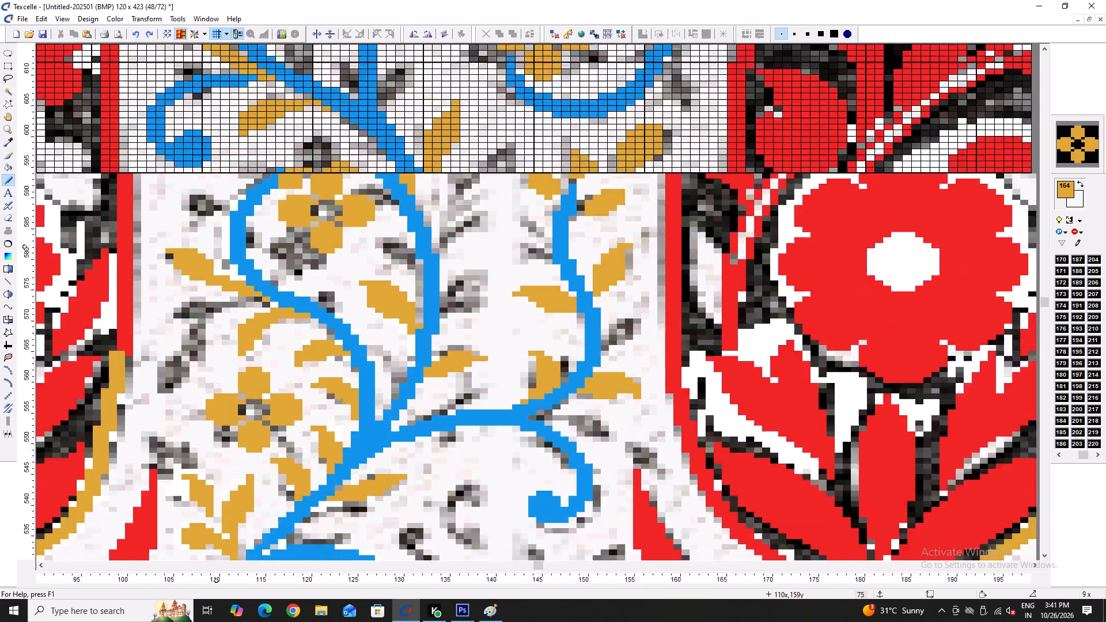
pyautogui.keyDown('ctrl'); pyautogui.scroll(-2, 216, 246); pyautogui.keyUp('ctrl')
pyautogui.keyDown('ctrl'); pyautogui.scroll(7, 391, 267); pyautogui.keyUp('ctrl')
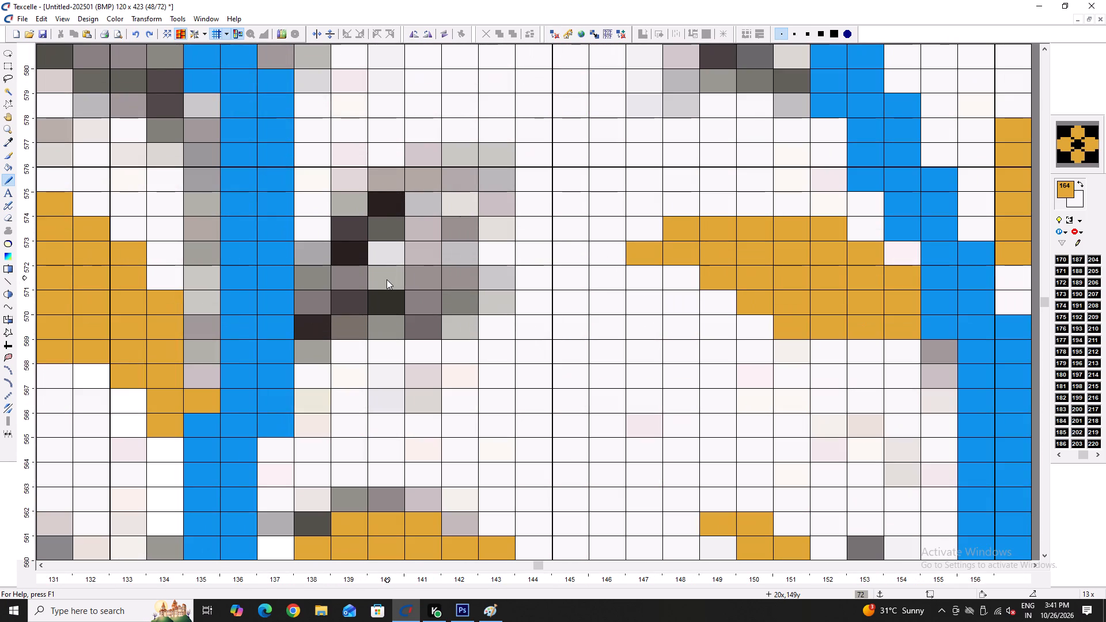
pyautogui.keyDown('ctrl'); pyautogui.scroll(-5, 392, 348); pyautogui.keyUp('ctrl')
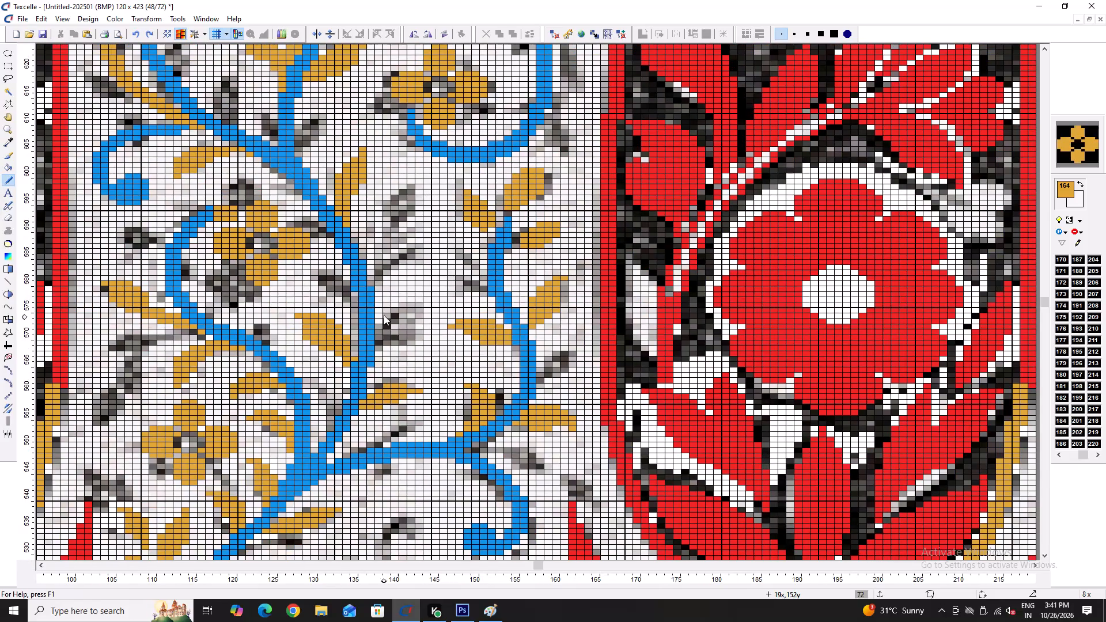
pyautogui.keyDown('ctrl'); pyautogui.scroll(4, 408, 280); pyautogui.keyUp('ctrl')
pyautogui.scroll(-2, 343, 400)
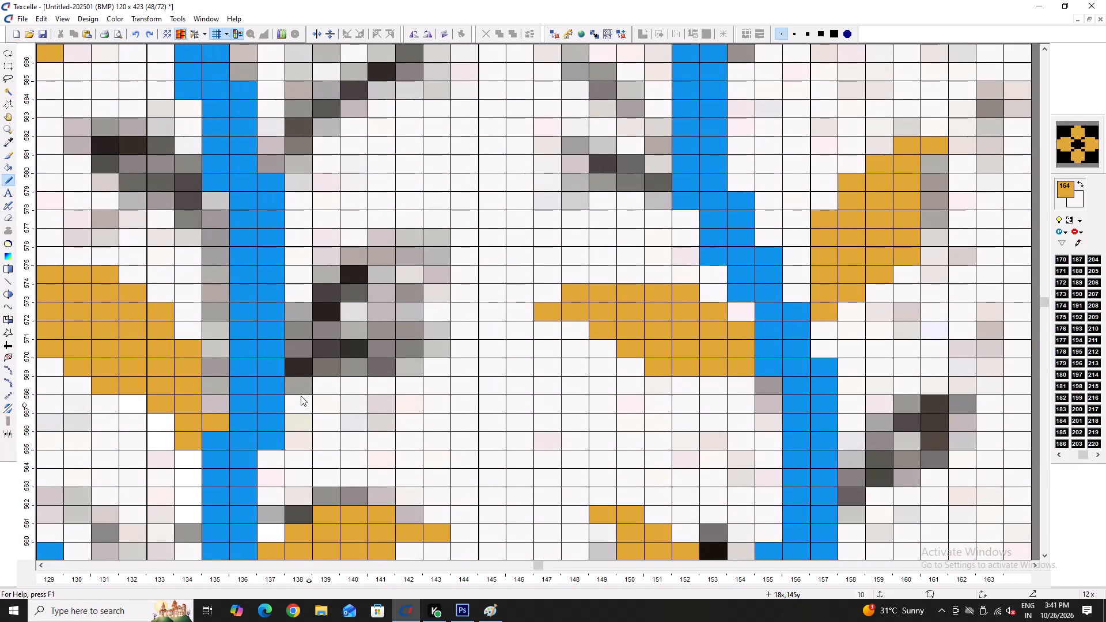
pyautogui.moveTo(301, 395); pyautogui.dragTo(421, 293)
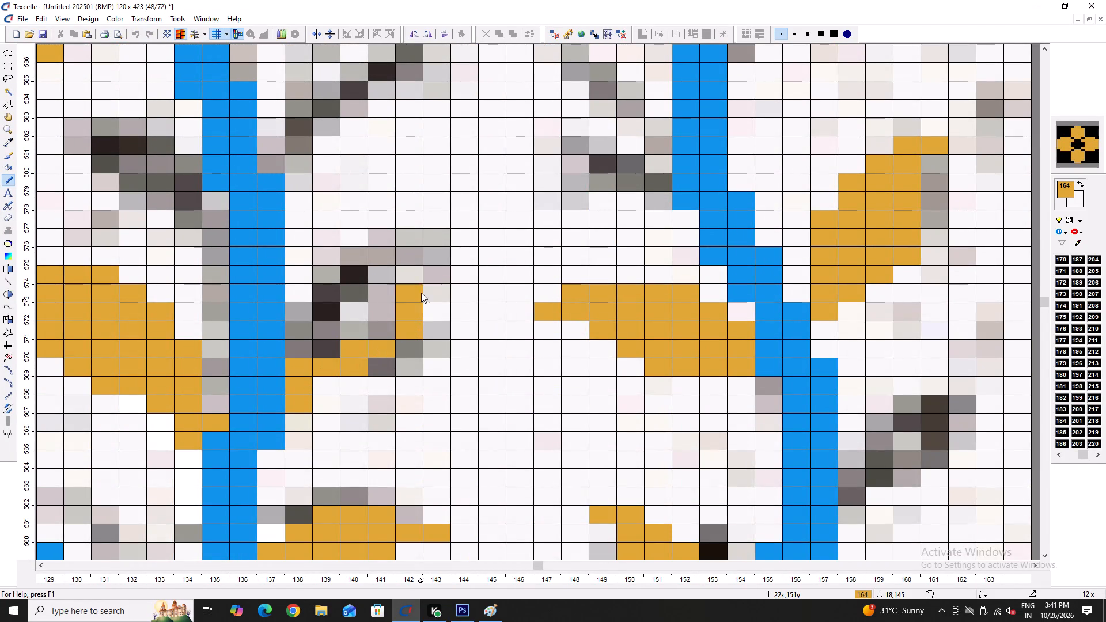
pyautogui.moveTo(421, 293); pyautogui.dragTo(448, 275)
pyautogui.moveTo(447, 275); pyautogui.dragTo(309, 337)
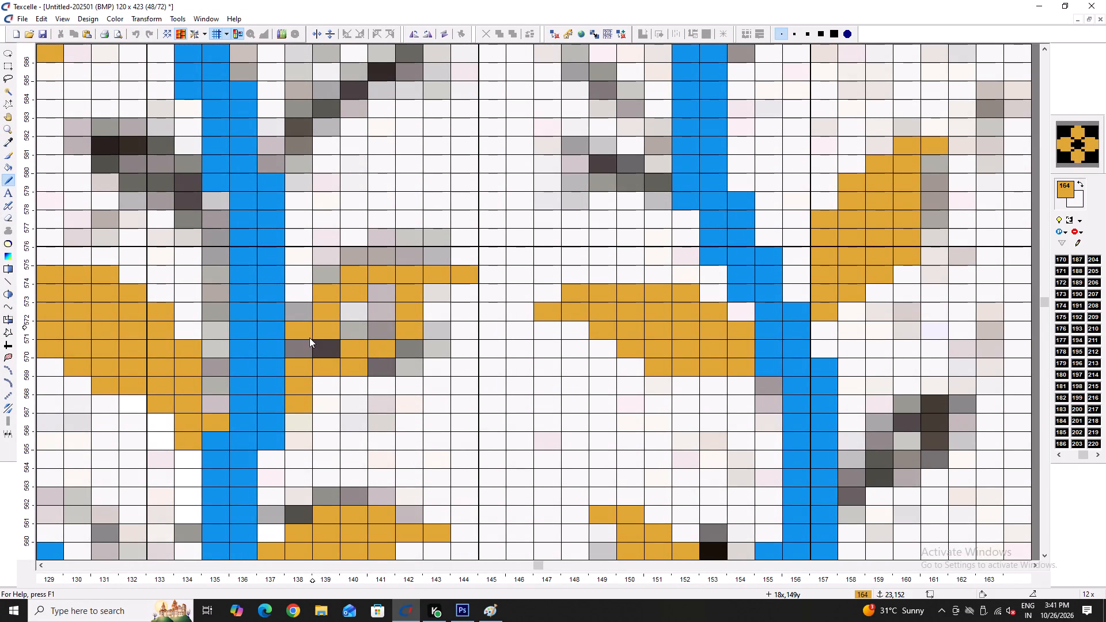
pyautogui.moveTo(309, 337); pyautogui.dragTo(376, 334)
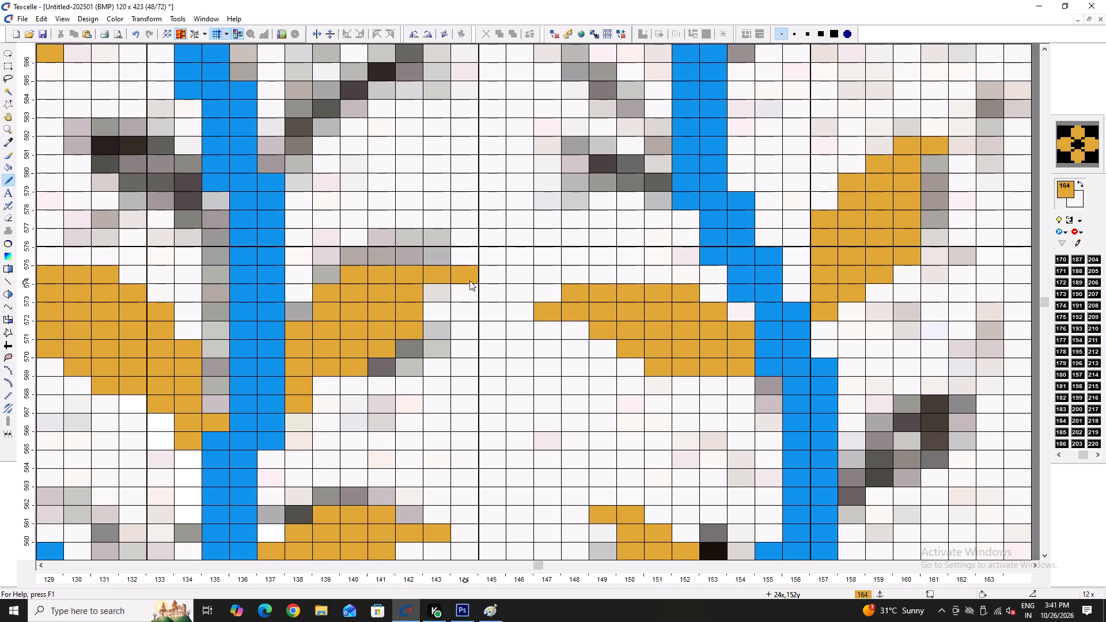
# Trim the gold leaf beside the blue vine by whitening excess pixels at its tip and base, around columns 138–144, rows 567–575.
pyautogui.rightClick(469, 280)
pyautogui.rightClick(469, 280)
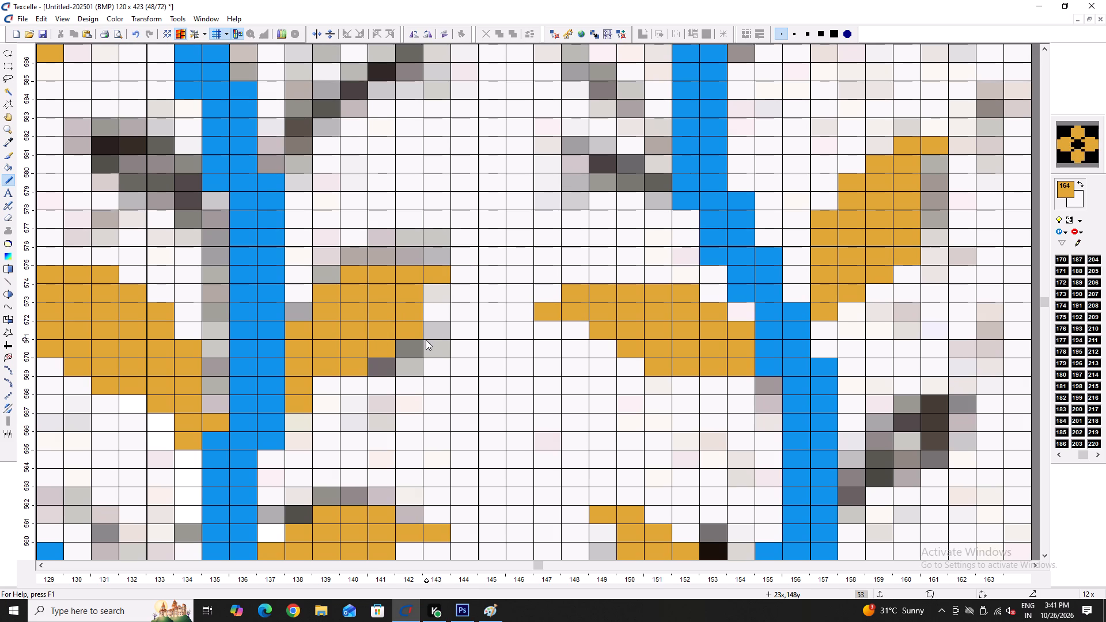
pyautogui.keyDown('ctrl'); pyautogui.scroll(-4, 368, 340); pyautogui.keyUp('ctrl')
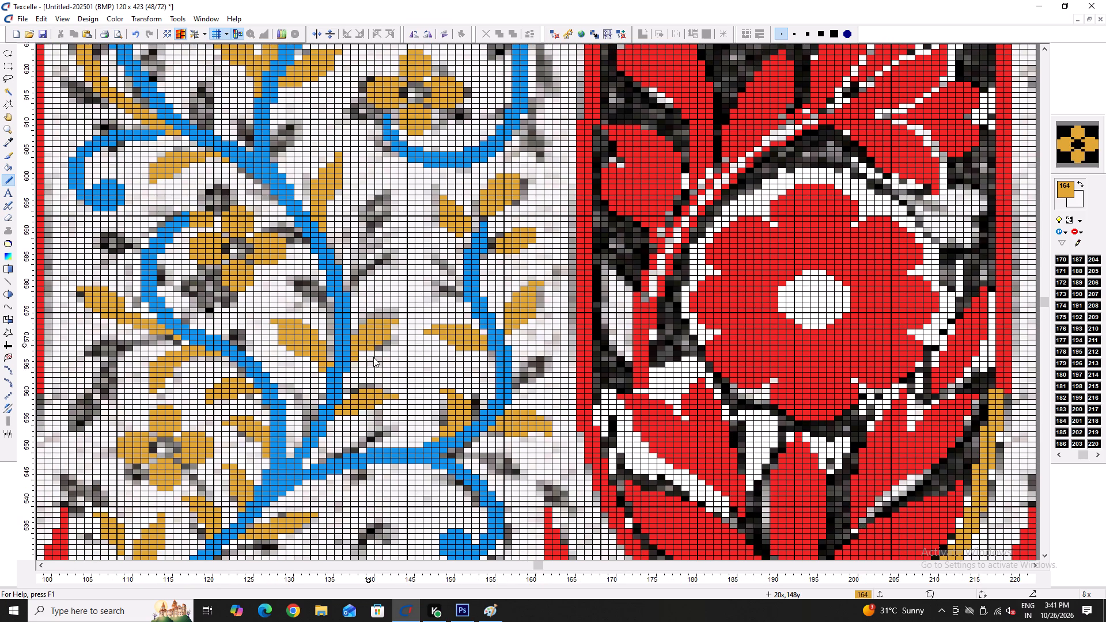
pyautogui.click(361, 352)
pyautogui.keyDown('ctrl'); pyautogui.scroll(3, 367, 367); pyautogui.keyUp('ctrl')
pyautogui.rightClick(338, 330)
pyautogui.rightClick(333, 344)
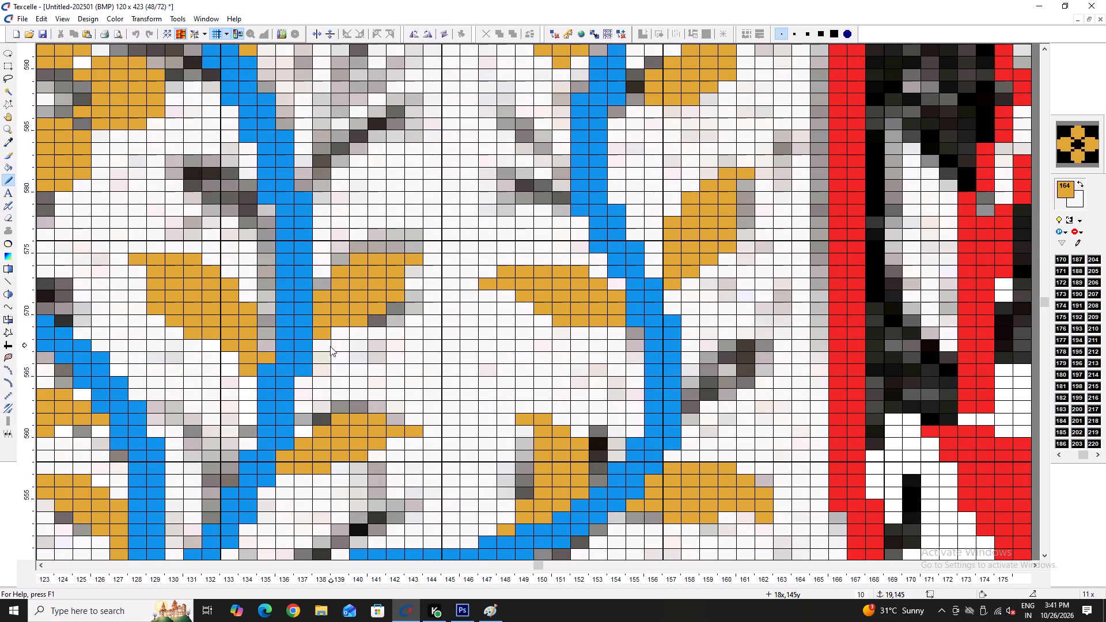
pyautogui.rightClick(330, 346)
pyautogui.rightClick(330, 346)
# Redraw the grey leaf beside the adjacent blue vine as a filled gold leaf with trimmed edges, around columns 158–163, rows 562–568.
pyautogui.keyDown('ctrl'); pyautogui.scroll(-3, 622, 384); pyautogui.keyUp('ctrl')
pyautogui.keyDown('ctrl'); pyautogui.scroll(4, 704, 392); pyautogui.keyUp('ctrl')
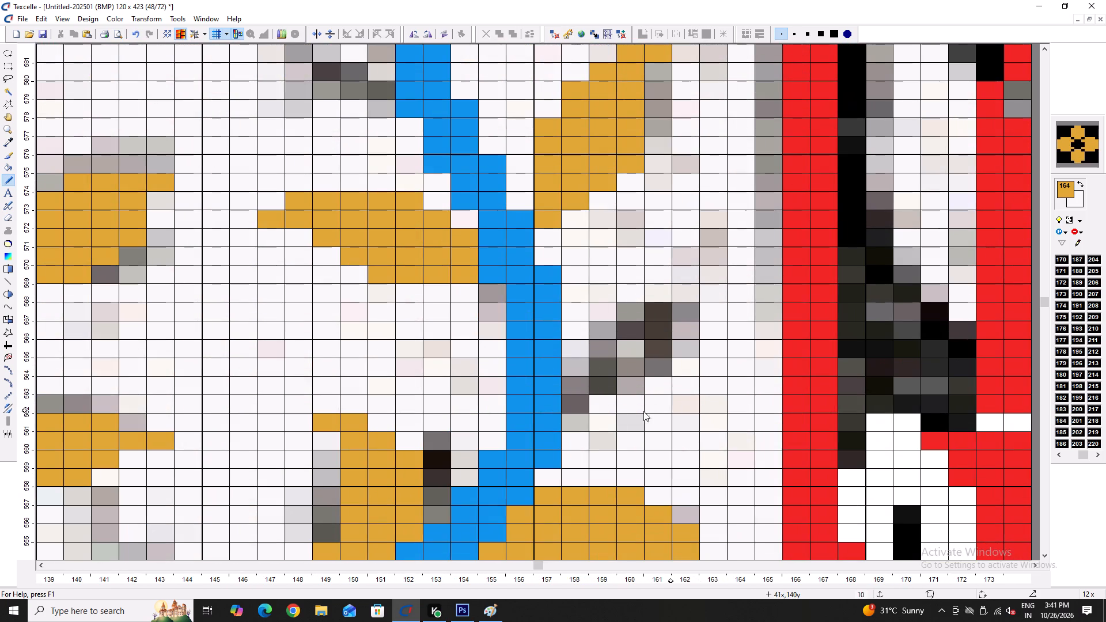
pyautogui.moveTo(574, 404); pyautogui.dragTo(579, 405)
pyautogui.moveTo(606, 384); pyautogui.dragTo(661, 396)
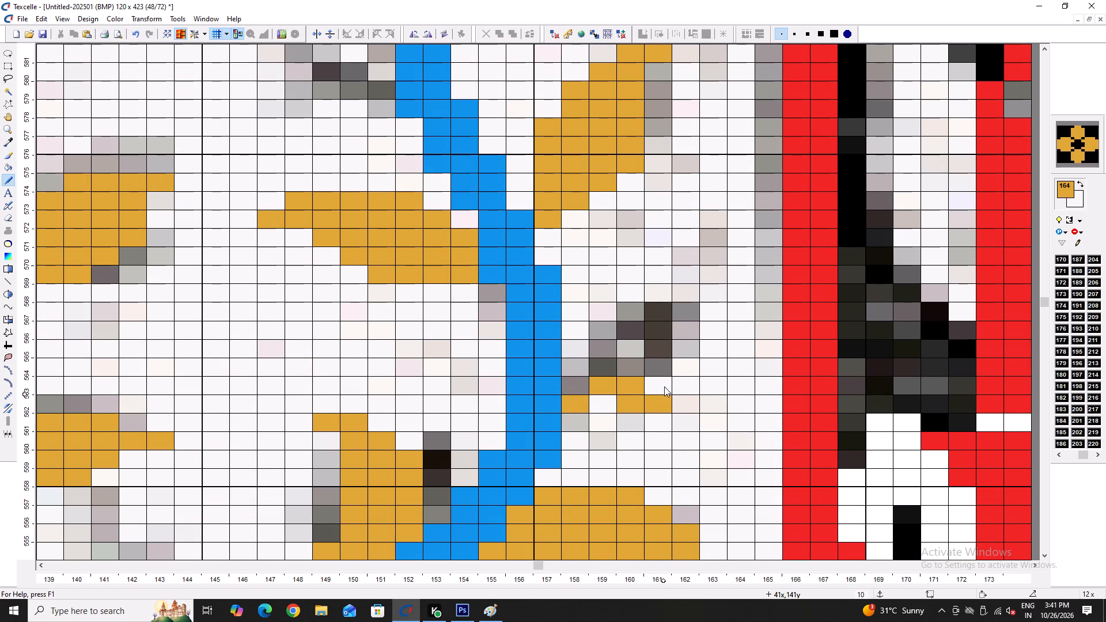
pyautogui.moveTo(660, 398); pyautogui.dragTo(638, 403, button='right')
pyautogui.click(655, 373)
pyautogui.moveTo(676, 355); pyautogui.dragTo(680, 320)
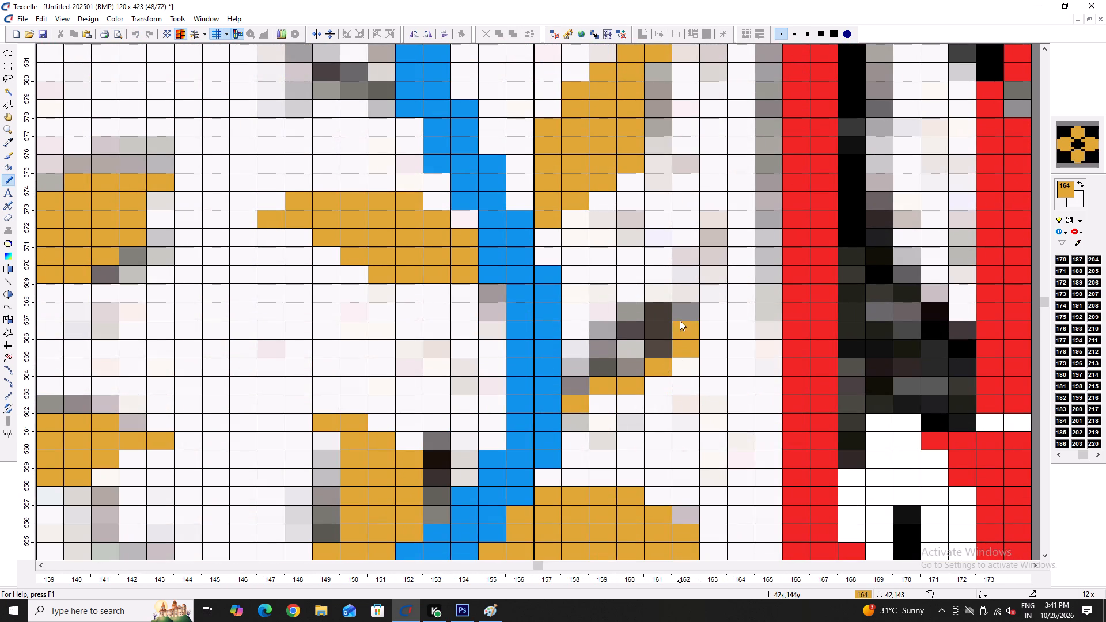
pyautogui.moveTo(680, 320); pyautogui.dragTo(688, 304)
pyautogui.click(696, 306)
pyautogui.click(700, 309)
pyautogui.moveTo(685, 302); pyautogui.dragTo(596, 339)
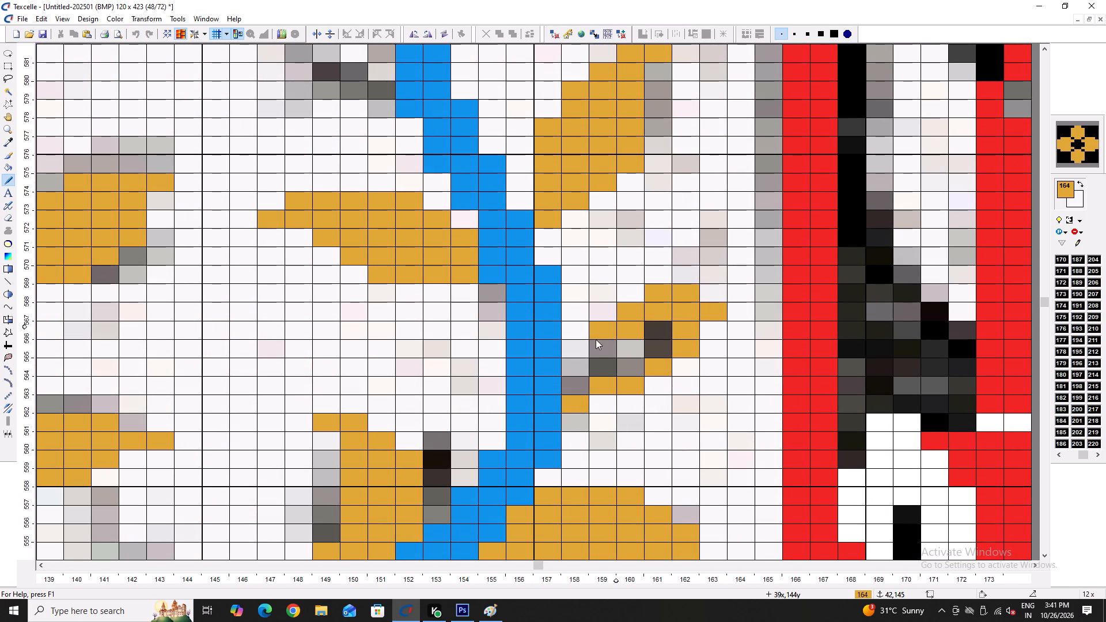
pyautogui.moveTo(596, 339); pyautogui.dragTo(575, 382)
pyautogui.rightClick(568, 347)
pyautogui.moveTo(641, 305); pyautogui.dragTo(686, 297, button='right')
pyautogui.rightClick(686, 297)
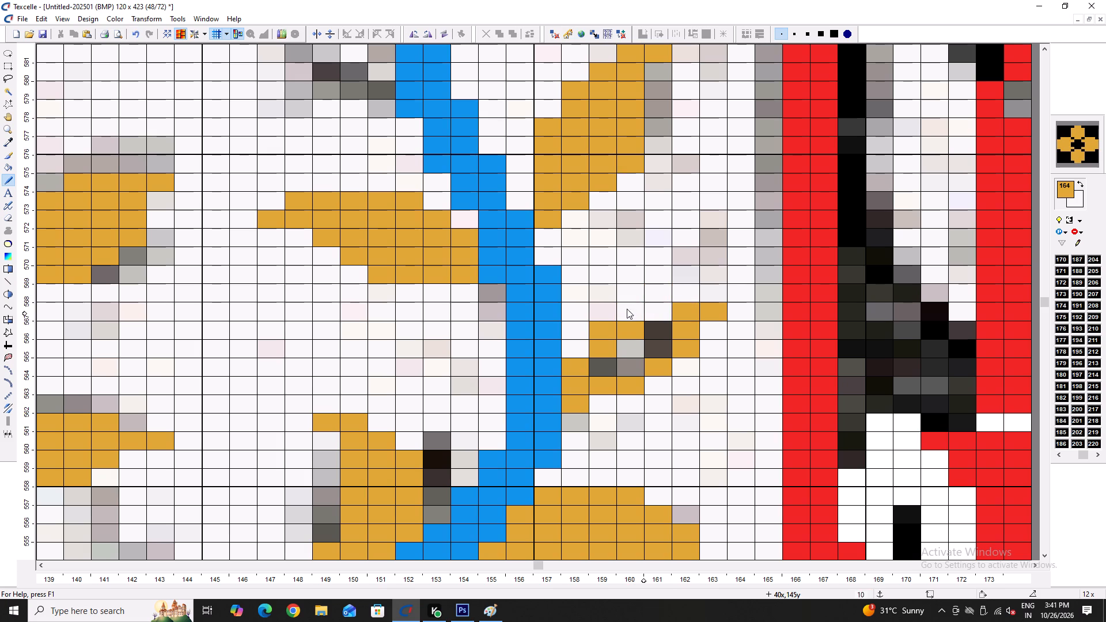
pyautogui.moveTo(627, 309); pyautogui.dragTo(637, 358)
pyautogui.click(637, 358)
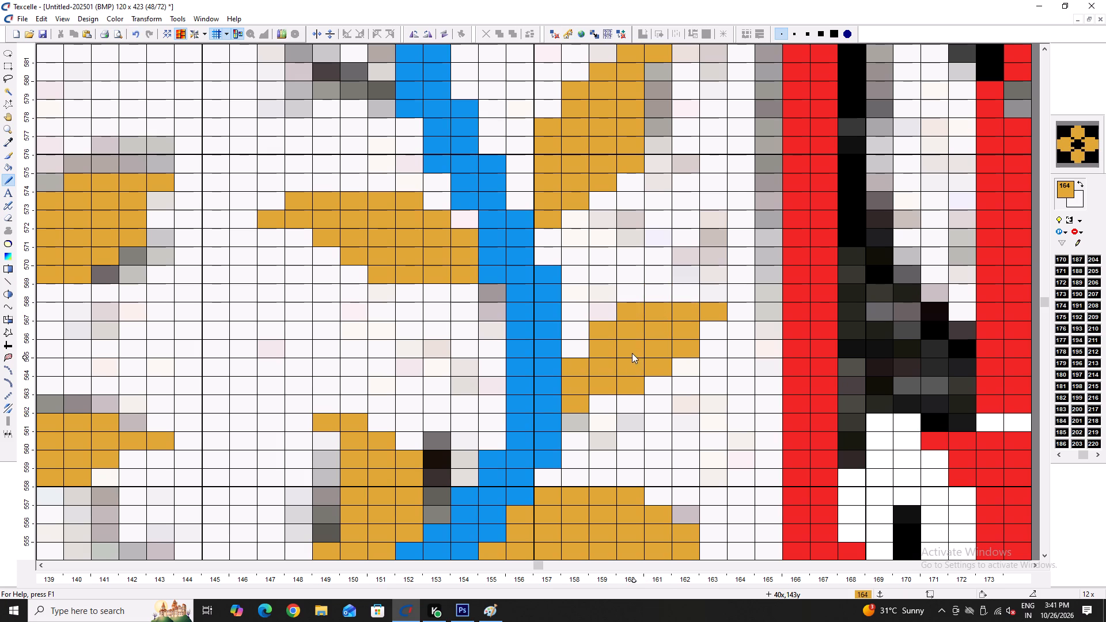
# Redraw the dark grey leaf between the gold flower and the blue vine as a filled, trimmed gold leaf, around columns 130–134, rows 578–582.
pyautogui.keyDown('ctrl'); pyautogui.scroll(-4, 613, 348); pyautogui.keyUp('ctrl')
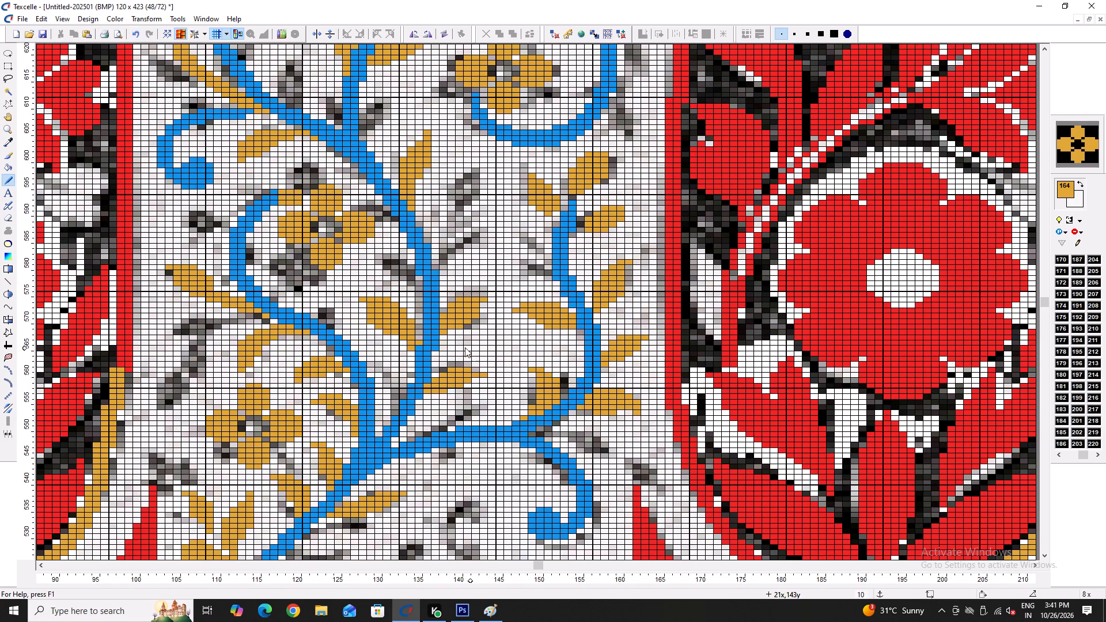
pyautogui.keyDown('ctrl'); pyautogui.scroll(4, 391, 293); pyautogui.keyUp('ctrl')
pyautogui.scroll(4, 413, 326)
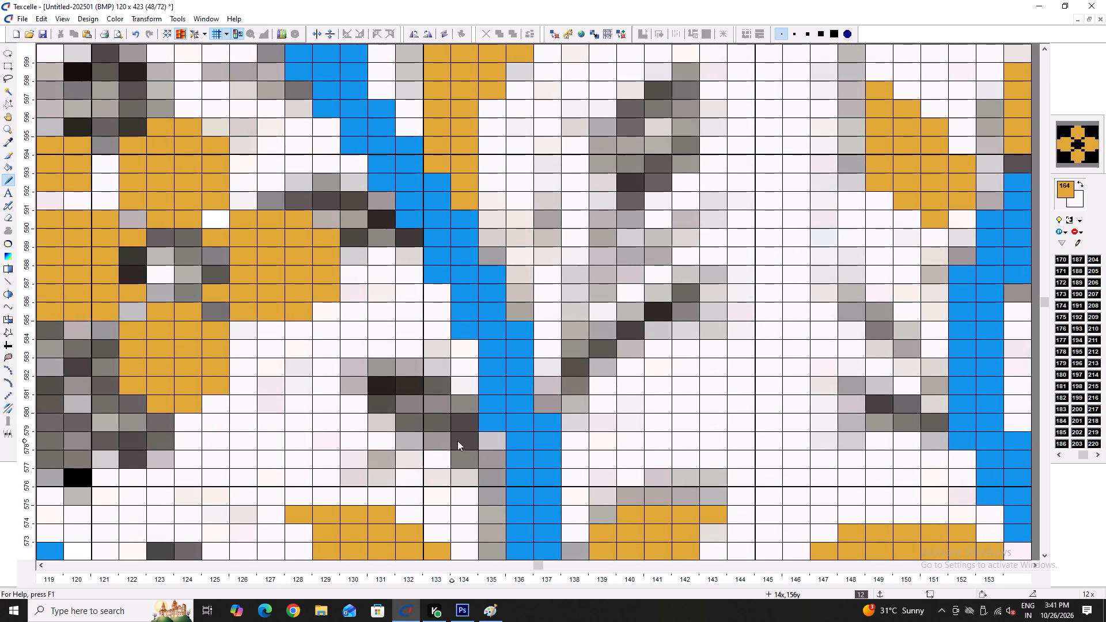
pyautogui.moveTo(471, 438); pyautogui.dragTo(357, 393)
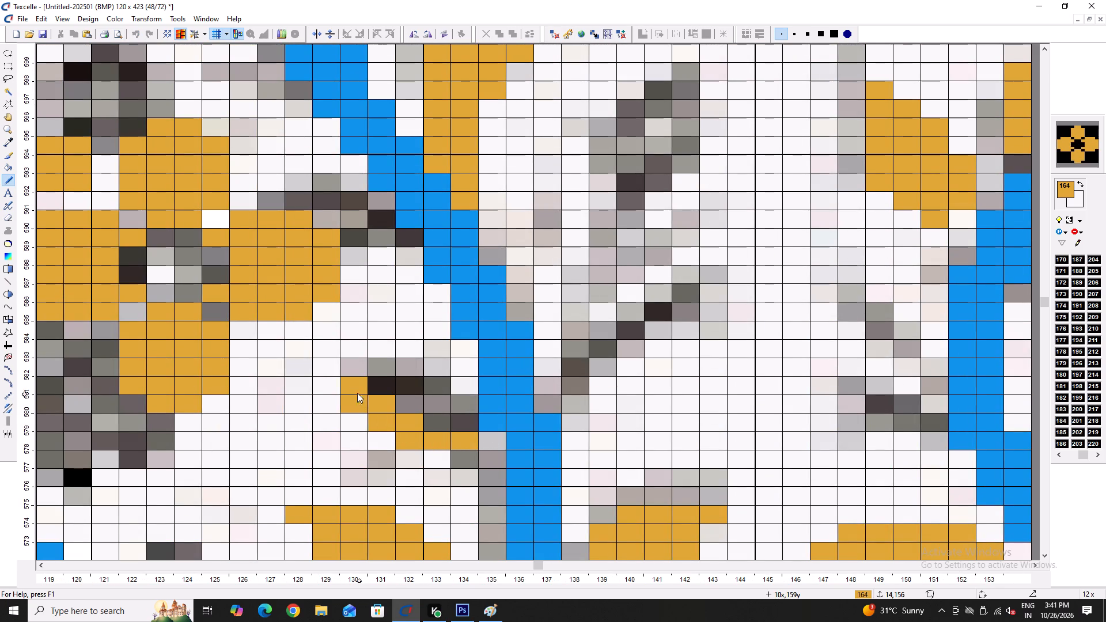
pyautogui.moveTo(357, 393); pyautogui.dragTo(440, 397)
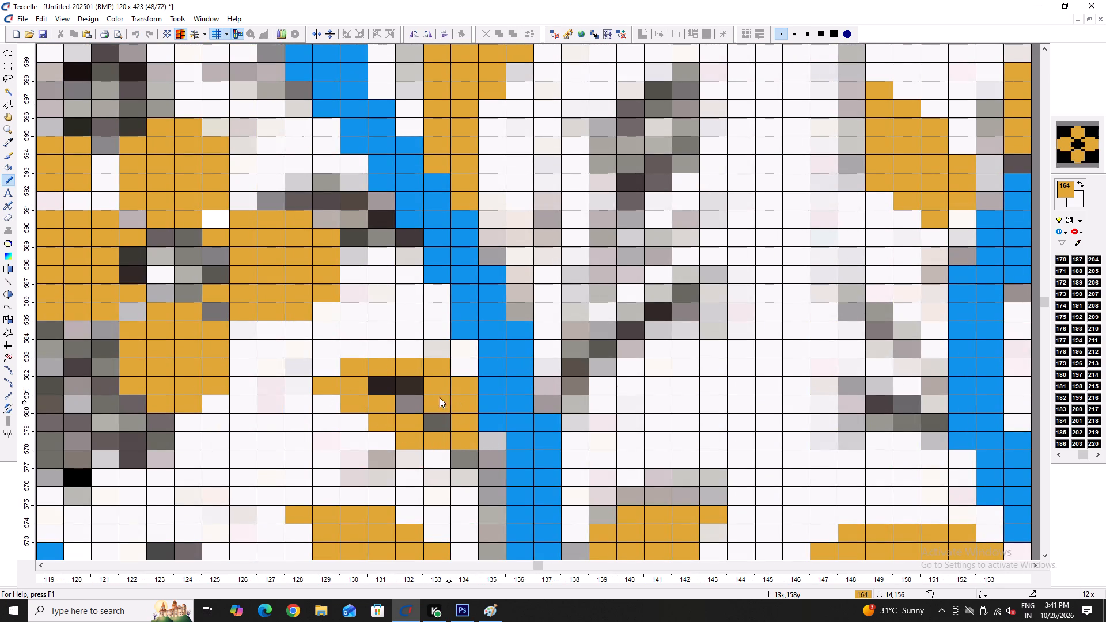
pyautogui.moveTo(440, 397); pyautogui.dragTo(441, 418)
pyautogui.rightClick(443, 366)
pyautogui.rightClick(464, 380)
pyautogui.rightClick(465, 383)
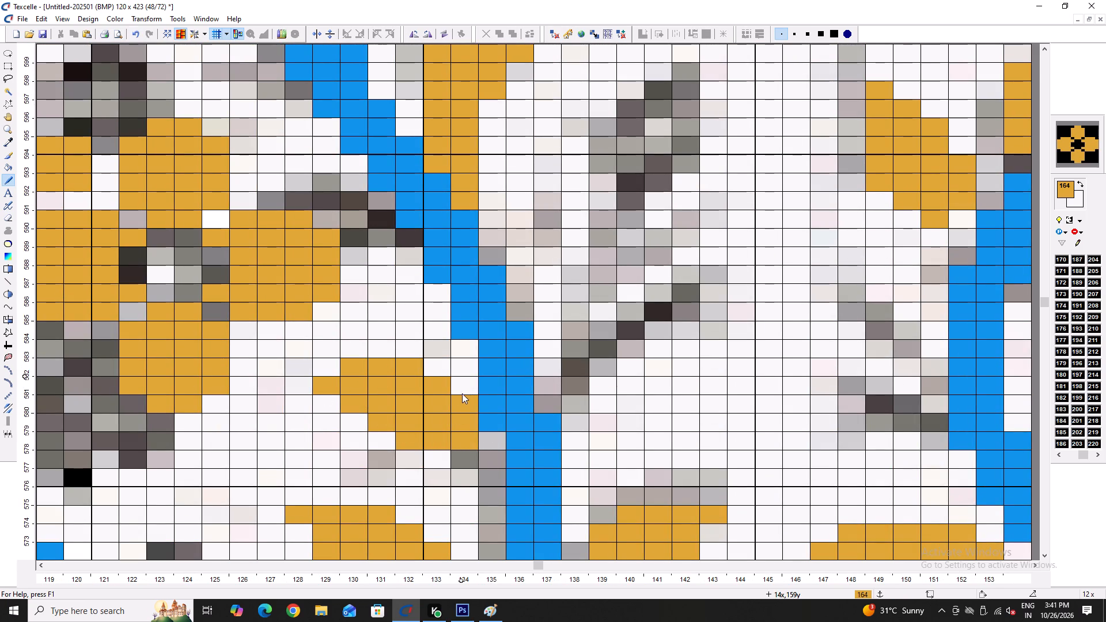
pyautogui.rightClick(325, 390)
pyautogui.rightClick(354, 400)
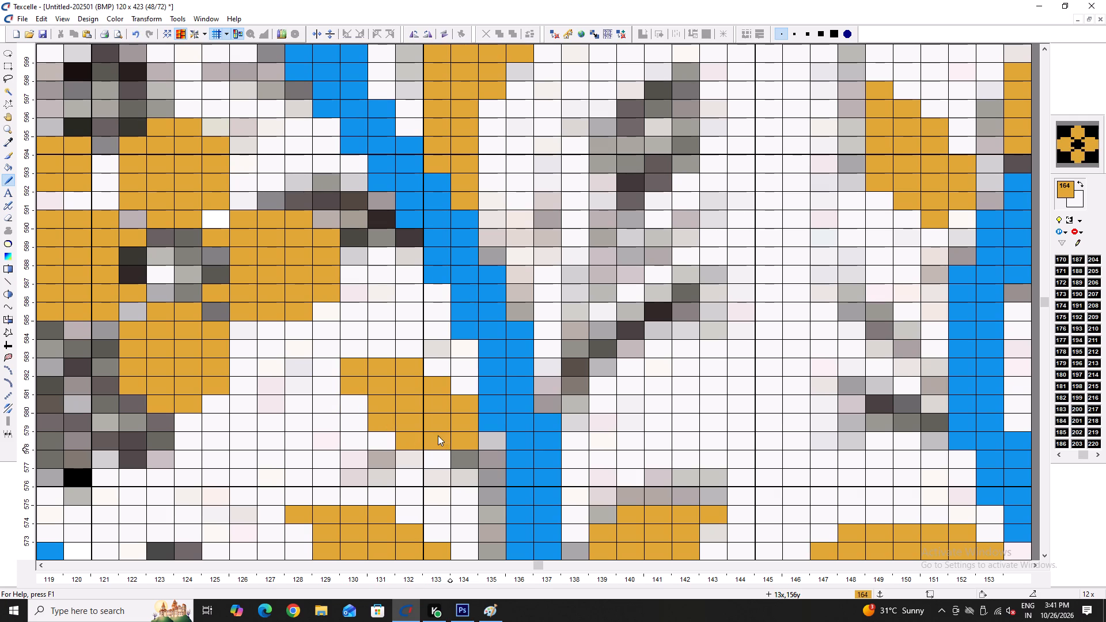
pyautogui.keyDown('ctrl'); pyautogui.scroll(-3, 438, 435); pyautogui.keyUp('ctrl')
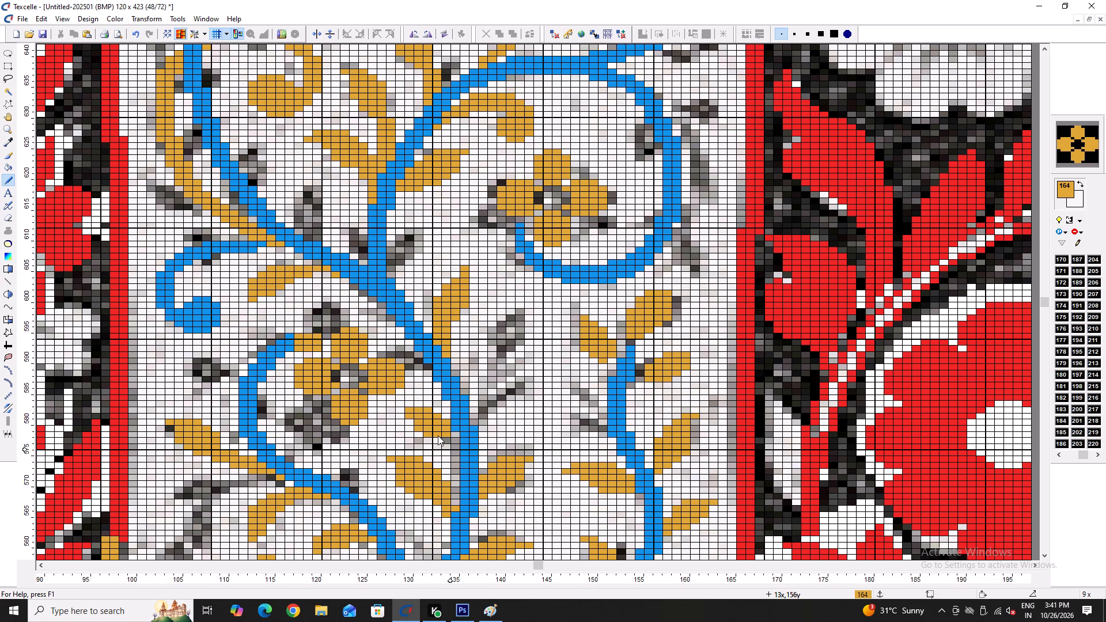
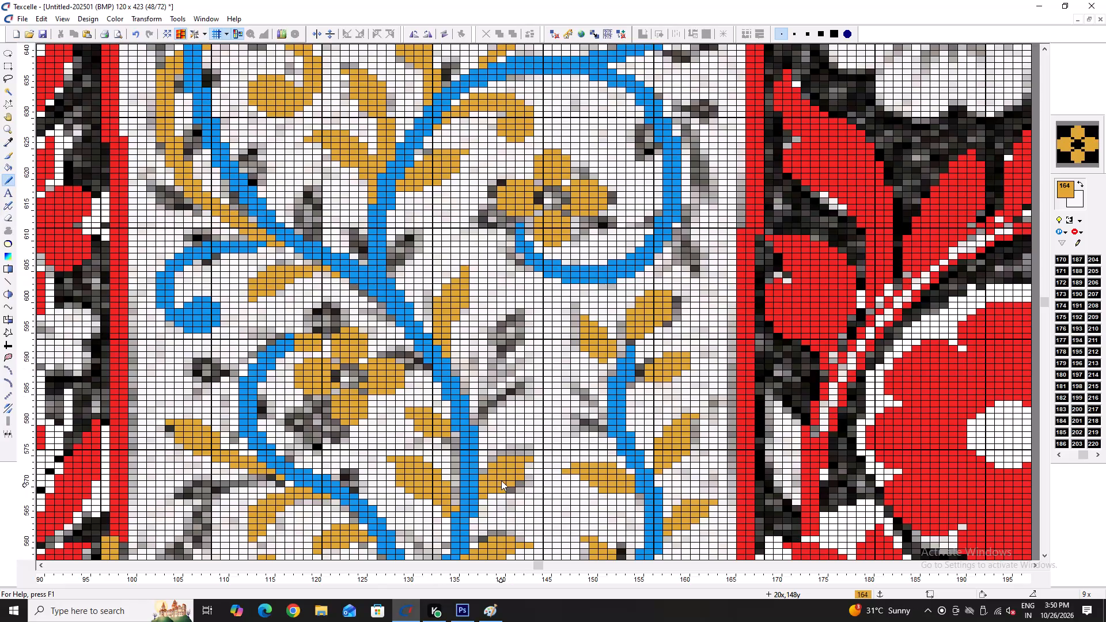
# Redraw the dark grey leaf on the outer side of the blue vine as a filled gold leaf, around columns 112–118, rows 740–744.
pyautogui.keyDown('ctrl'); pyautogui.scroll(-2, 528, 445); pyautogui.keyUp('ctrl')
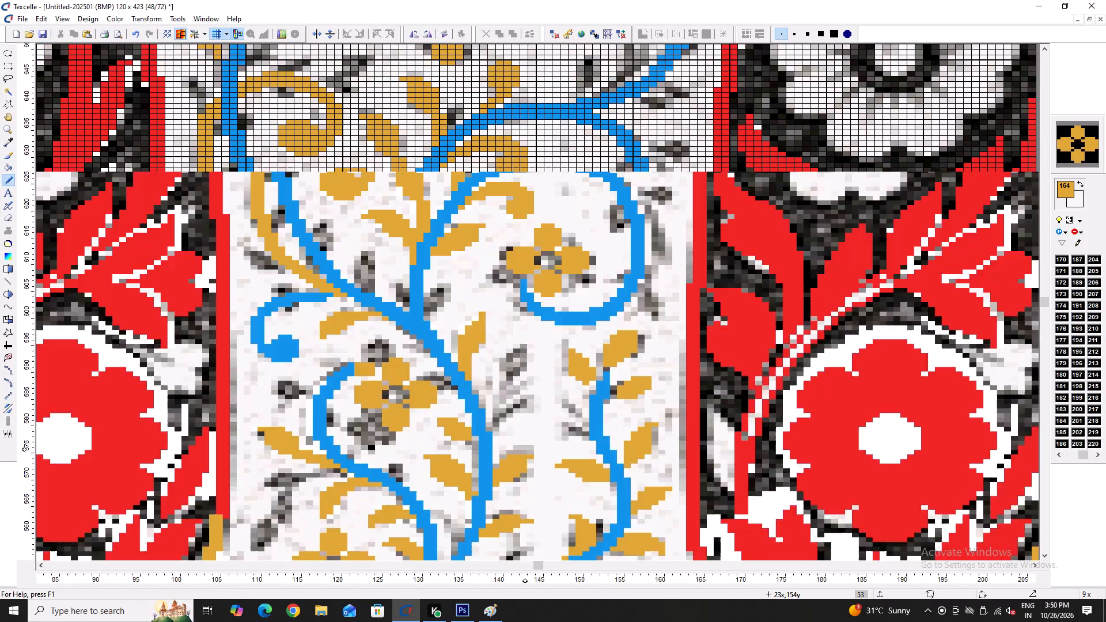
pyautogui.keyDown('ctrl'); pyautogui.scroll(-3, 528, 445); pyautogui.keyUp('ctrl')
pyautogui.scroll(1, 510, 279)
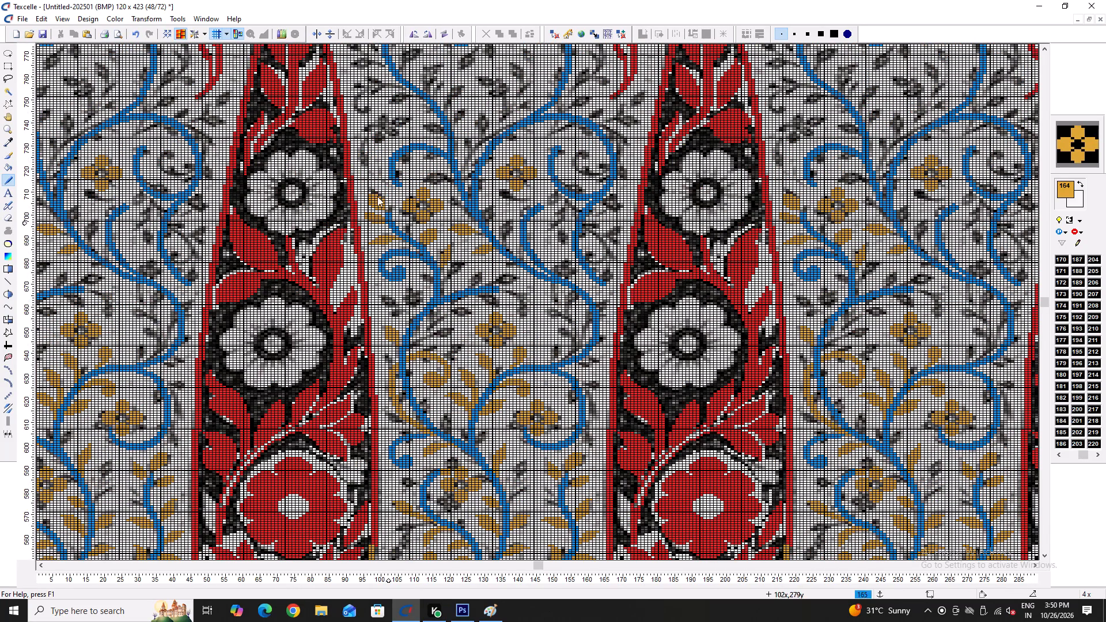
pyautogui.keyDown('ctrl'); pyautogui.scroll(1, 354, 142); pyautogui.keyUp('ctrl')
pyautogui.scroll(5, 452, 142)
pyautogui.keyDown('ctrl'); pyautogui.scroll(5, 425, 329); pyautogui.keyUp('ctrl')
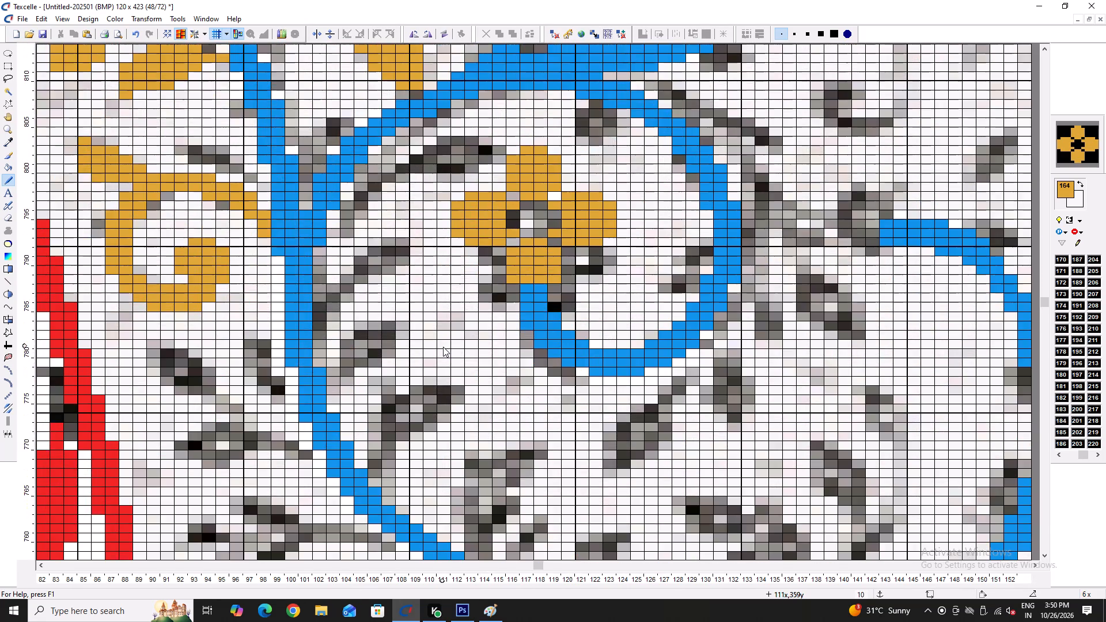
pyautogui.scroll(-5, 443, 347)
pyautogui.keyDown('ctrl'); pyautogui.scroll(3, 539, 406); pyautogui.keyUp('ctrl')
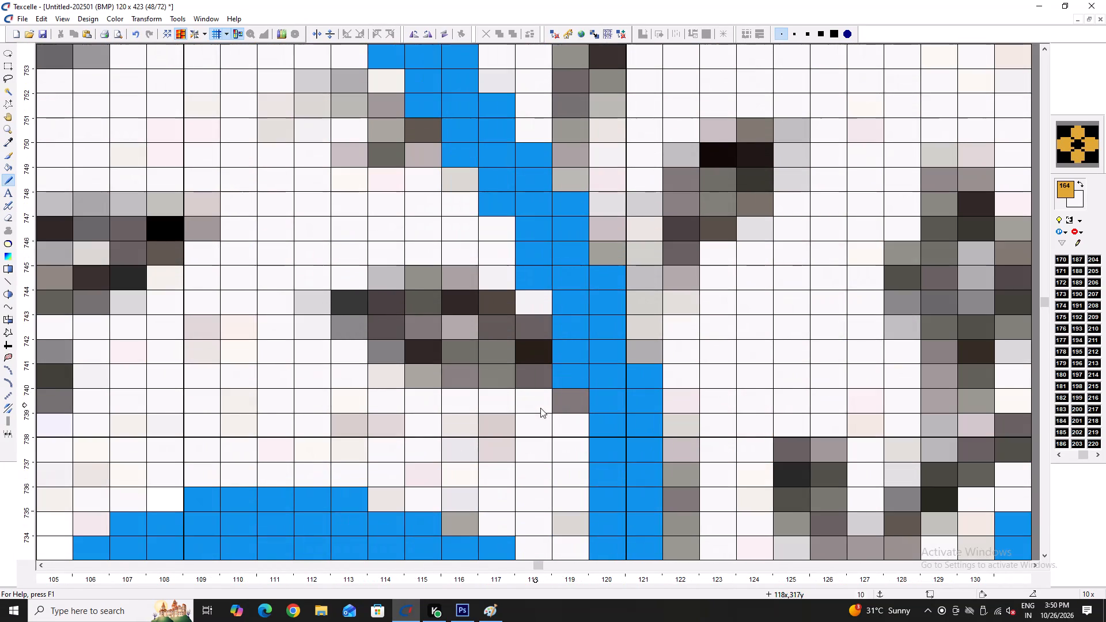
pyautogui.moveTo(612, 370); pyautogui.dragTo(612, 405)
pyautogui.moveTo(539, 367); pyautogui.dragTo(446, 380)
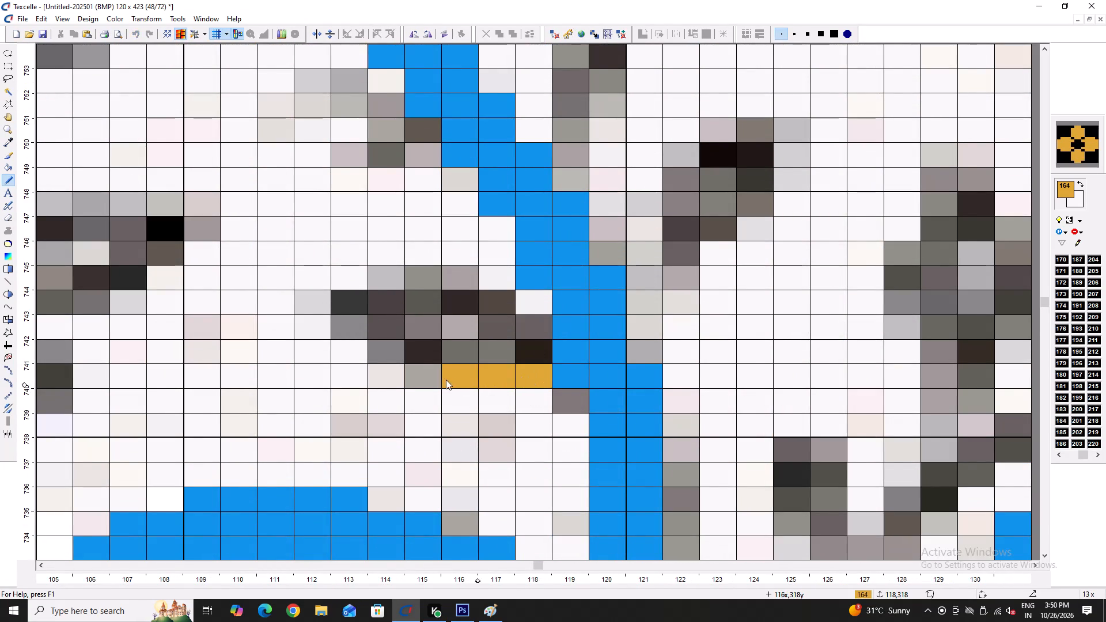
pyautogui.moveTo(446, 380); pyautogui.dragTo(461, 293)
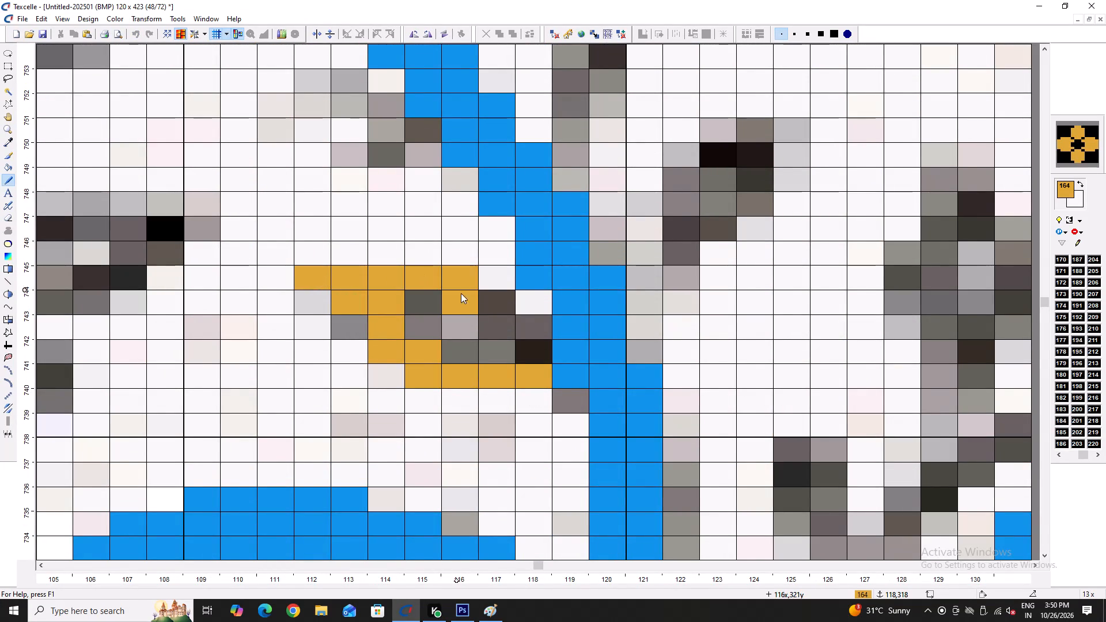
pyautogui.moveTo(461, 293); pyautogui.dragTo(425, 295)
pyautogui.moveTo(422, 294); pyautogui.dragTo(476, 368)
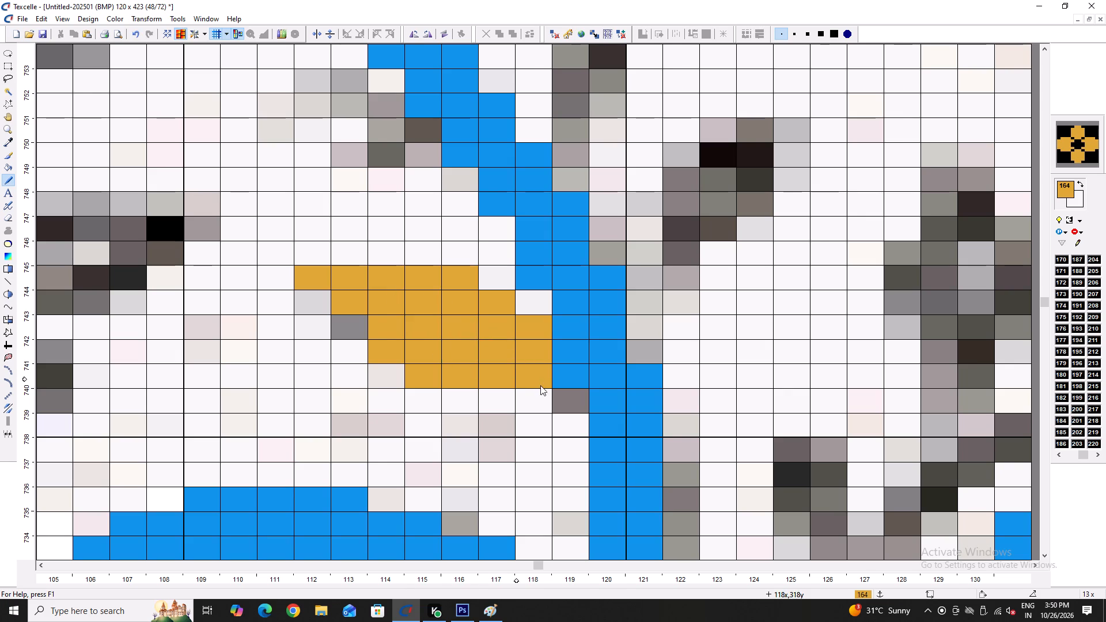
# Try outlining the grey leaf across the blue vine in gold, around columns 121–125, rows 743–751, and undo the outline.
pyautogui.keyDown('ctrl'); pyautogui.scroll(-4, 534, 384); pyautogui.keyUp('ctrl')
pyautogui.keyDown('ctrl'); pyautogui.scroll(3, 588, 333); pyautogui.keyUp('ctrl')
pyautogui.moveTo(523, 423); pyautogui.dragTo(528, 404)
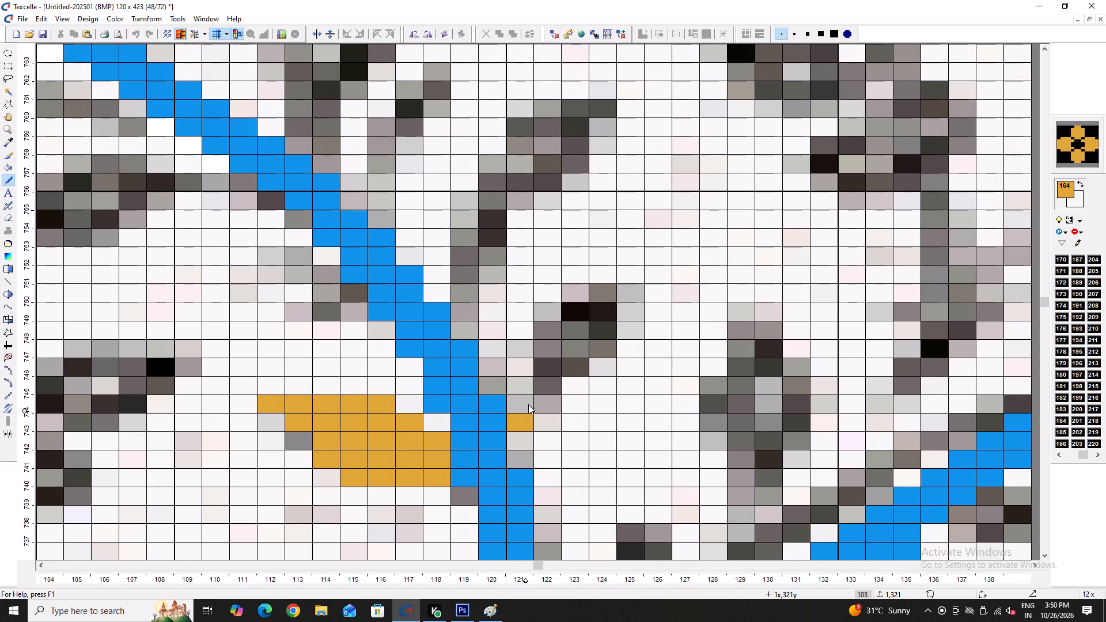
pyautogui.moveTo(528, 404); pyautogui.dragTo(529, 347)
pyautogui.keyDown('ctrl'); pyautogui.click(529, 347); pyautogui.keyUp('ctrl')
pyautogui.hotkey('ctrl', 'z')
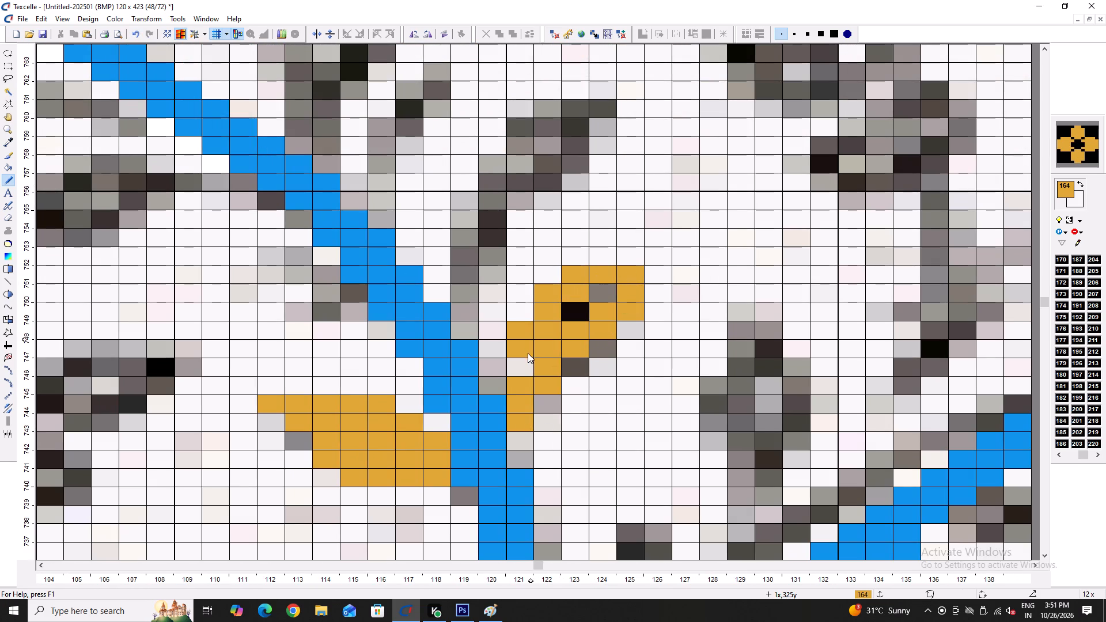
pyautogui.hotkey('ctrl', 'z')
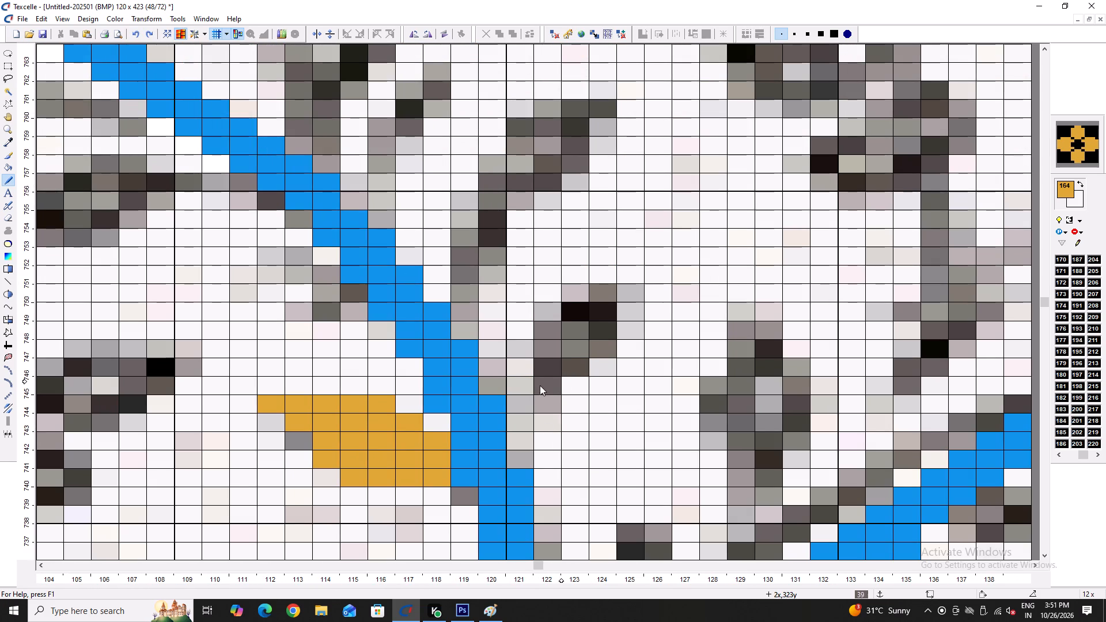
# Redraw the grey leaf across the blue vine as a filled gold leaf with a trimmed corner, around columns 121–125, rows 743–750.
pyautogui.moveTo(522, 382); pyautogui.dragTo(571, 392)
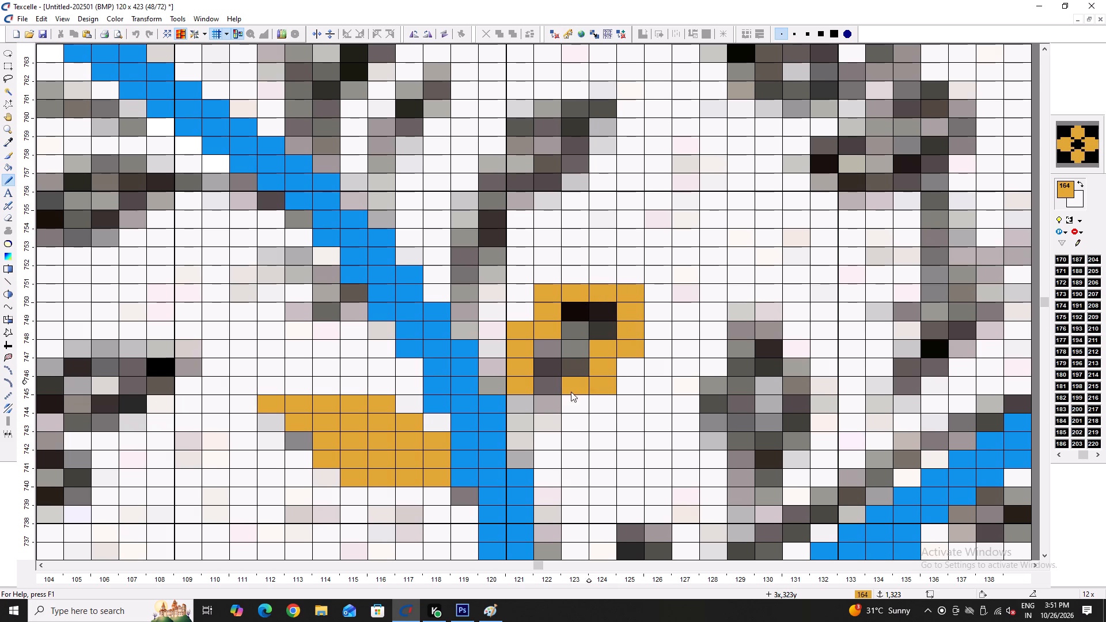
pyautogui.moveTo(571, 392); pyautogui.dragTo(567, 370)
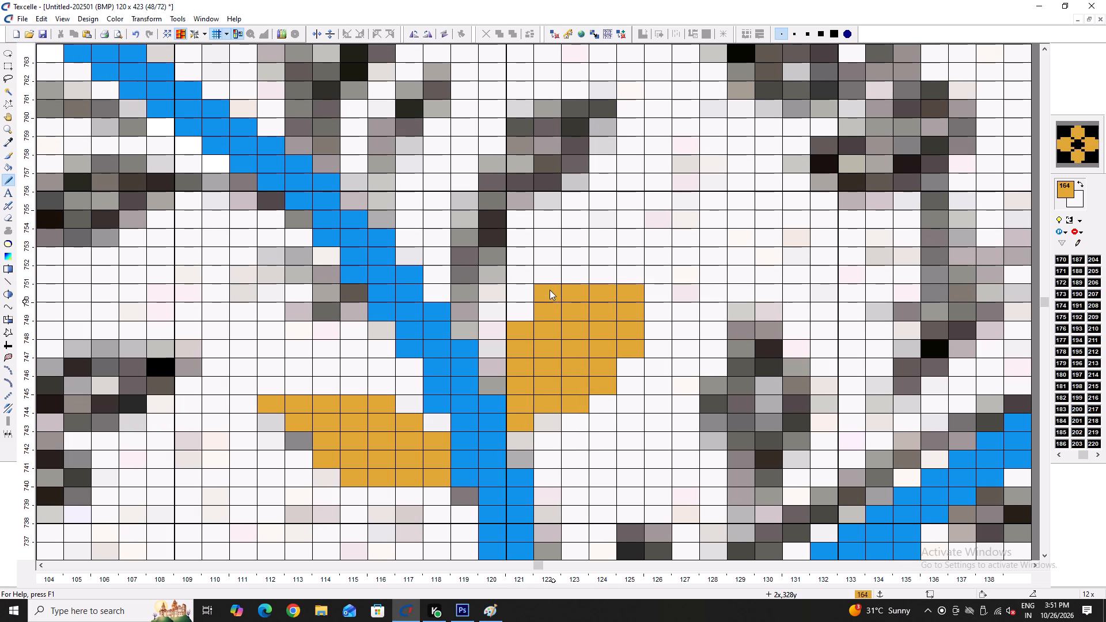
pyautogui.rightClick(550, 290)
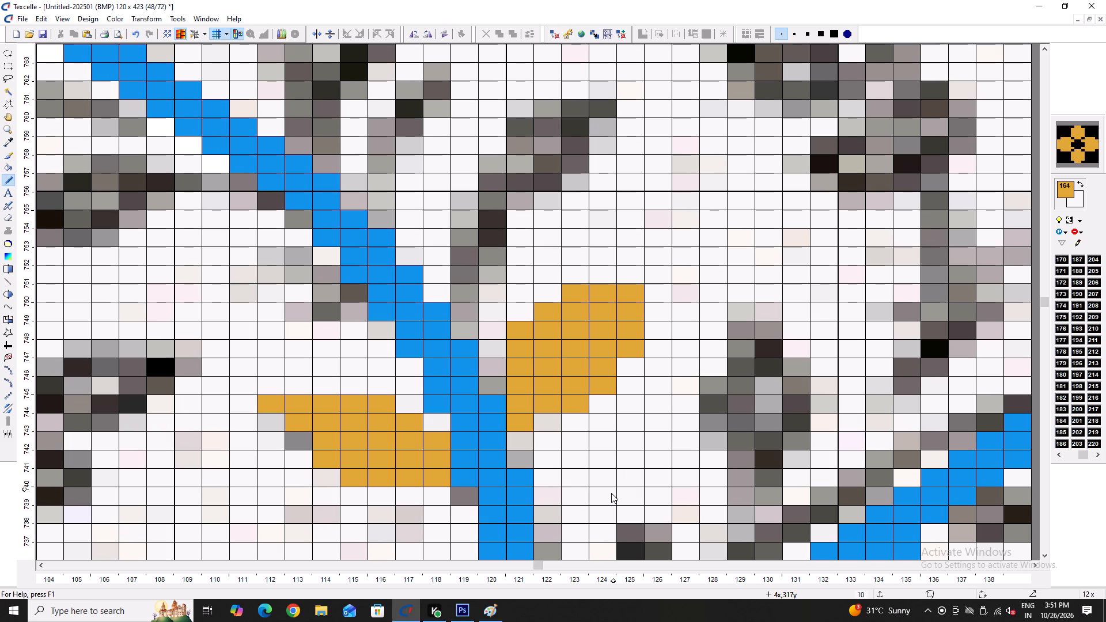
# Redraw the grey leaf and stem below the gold spiral as a filled gold leaf joining the blue vine, around columns 92–101, rows 768–772.
pyautogui.keyDown('ctrl'); pyautogui.scroll(-5, 613, 497); pyautogui.keyUp('ctrl')
pyautogui.keyDown('ctrl'); pyautogui.scroll(3, 489, 423); pyautogui.keyUp('ctrl')
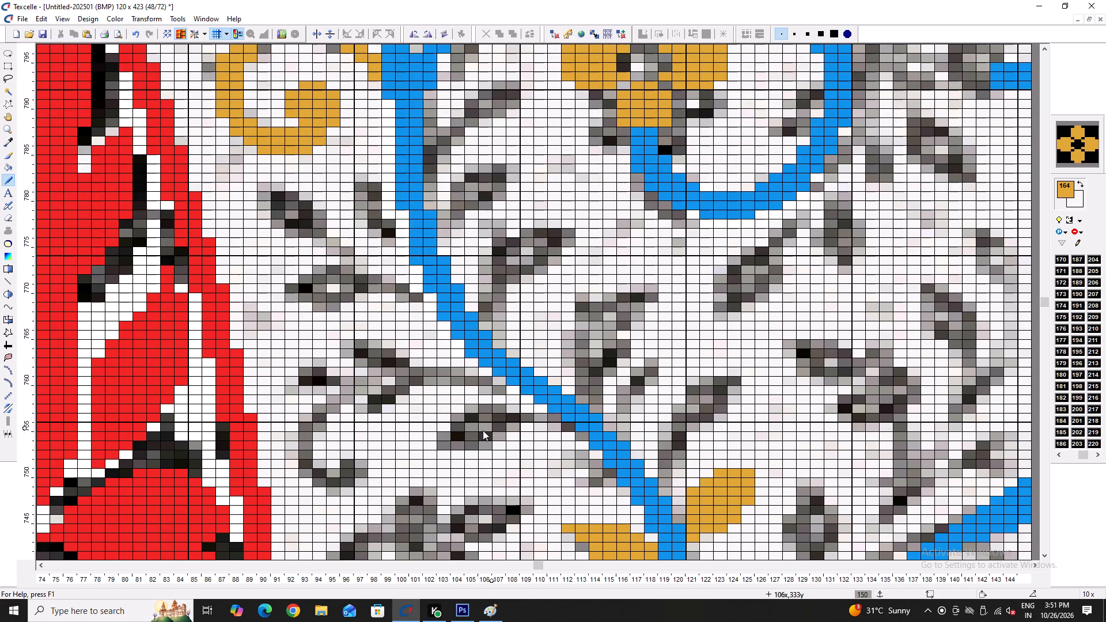
pyautogui.keyDown('ctrl'); pyautogui.scroll(-3, 372, 440); pyautogui.keyUp('ctrl')
pyautogui.keyDown('ctrl'); pyautogui.scroll(4, 366, 352); pyautogui.keyUp('ctrl')
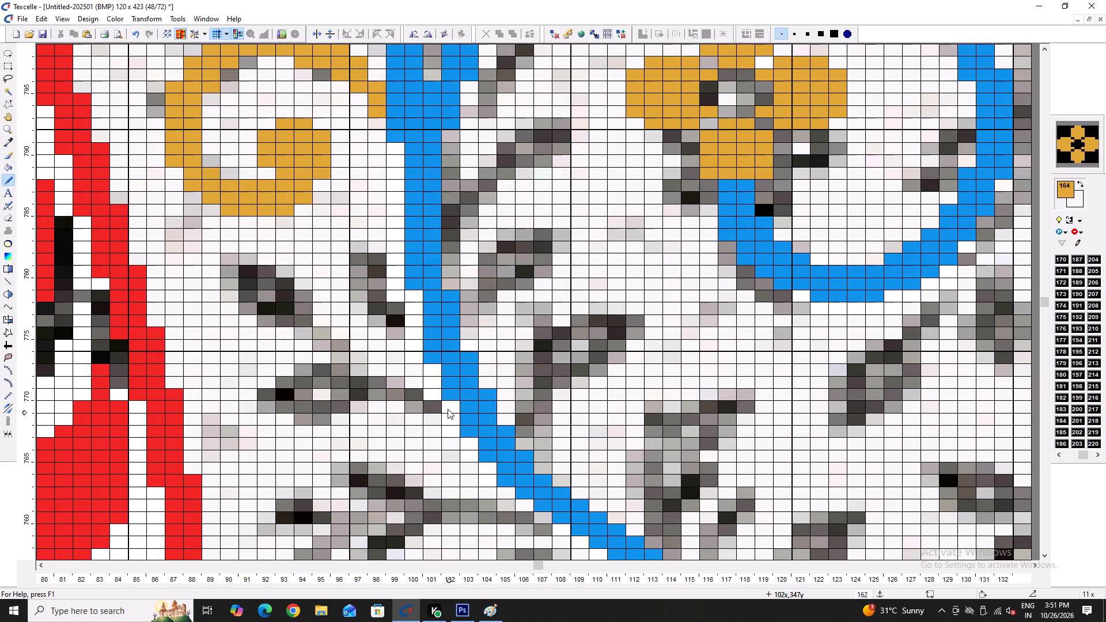
pyautogui.moveTo(440, 403); pyautogui.dragTo(264, 400)
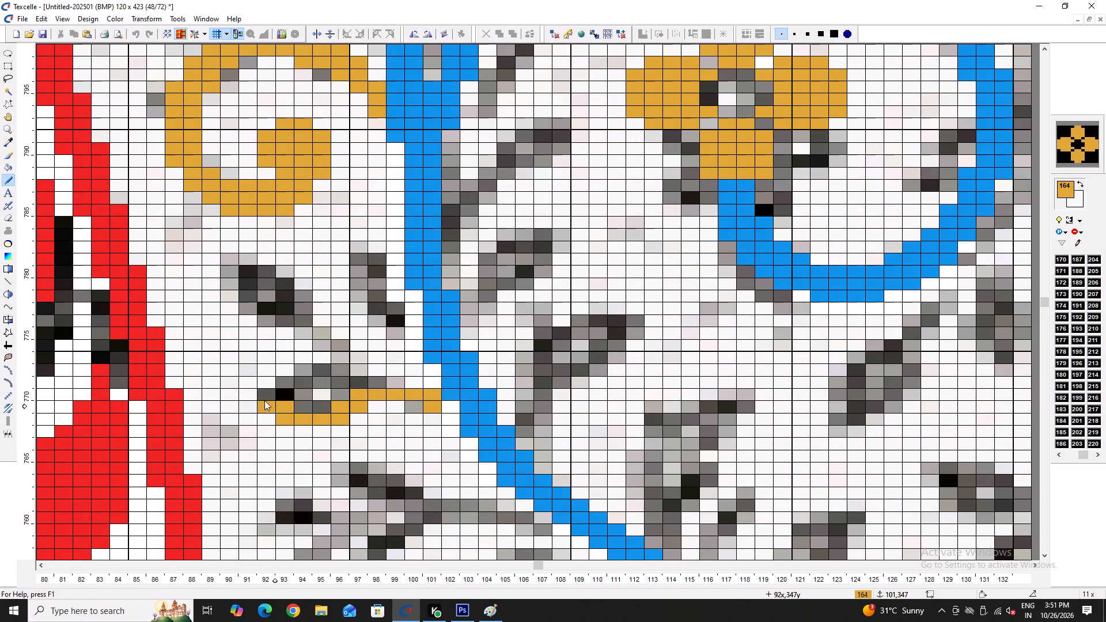
pyautogui.moveTo(264, 400); pyautogui.dragTo(424, 394)
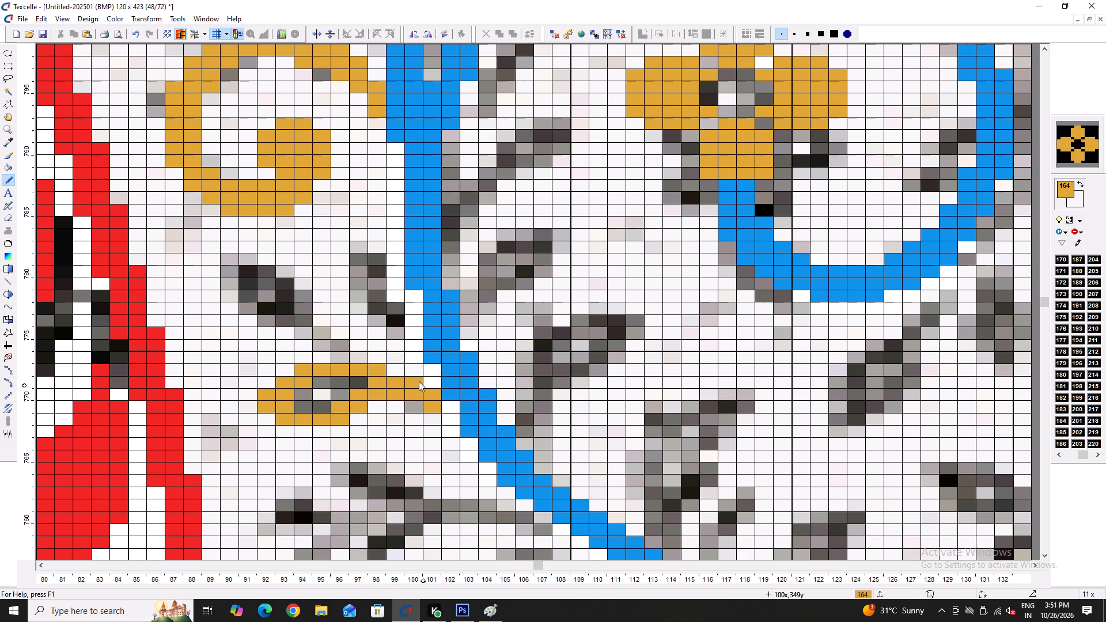
pyautogui.moveTo(358, 377); pyautogui.dragTo(329, 378)
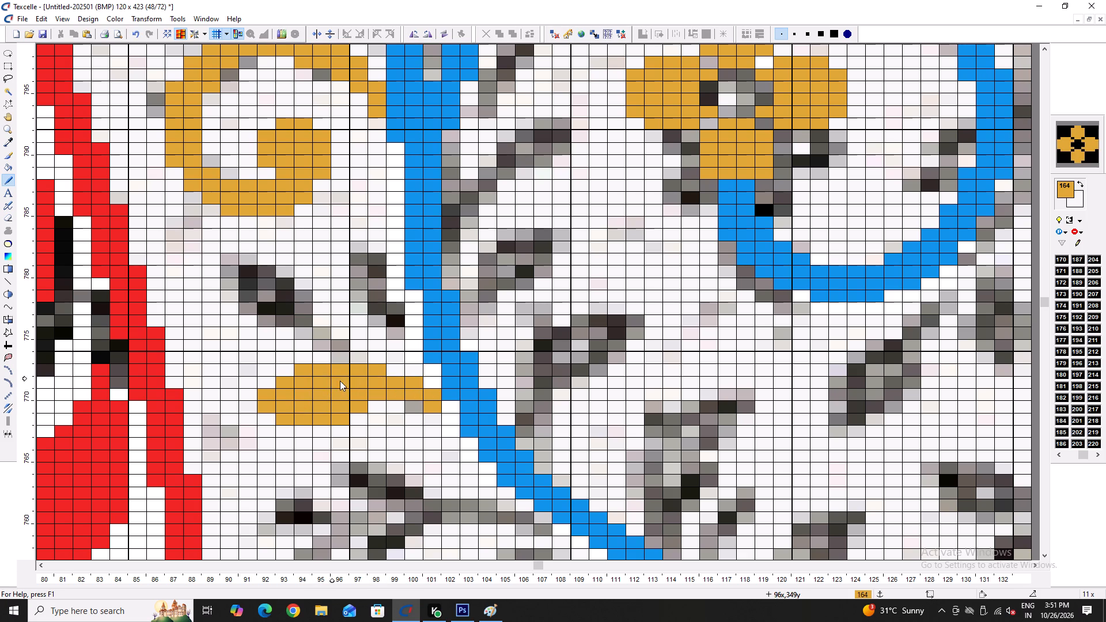
# Redraw the grey stemmed leaf above the new gold leaf as a filled gold leaf, around columns 119–125, rows 748–761.
pyautogui.keyDown('ctrl'); pyautogui.scroll(-4, 340, 385); pyautogui.keyUp('ctrl')
pyautogui.keyDown('ctrl'); pyautogui.scroll(1, 354, 449); pyautogui.keyUp('ctrl')
pyautogui.keyDown('ctrl'); pyautogui.scroll(2, 538, 471); pyautogui.keyUp('ctrl')
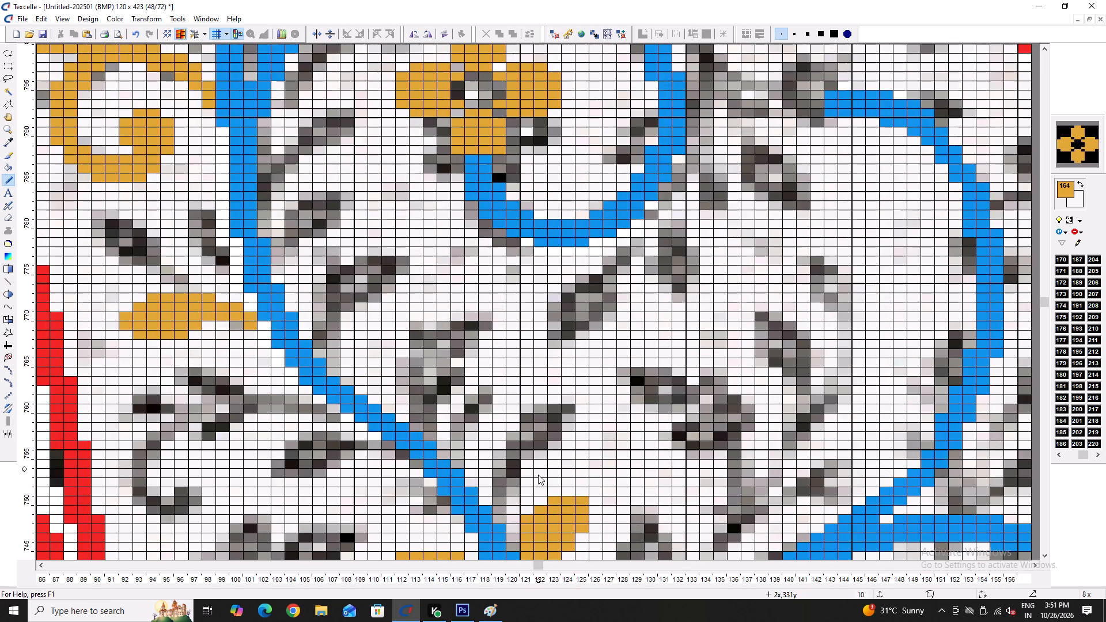
pyautogui.keyDown('ctrl'); pyautogui.moveTo(497, 515); pyautogui.dragTo(540, 449); pyautogui.keyUp('ctrl')
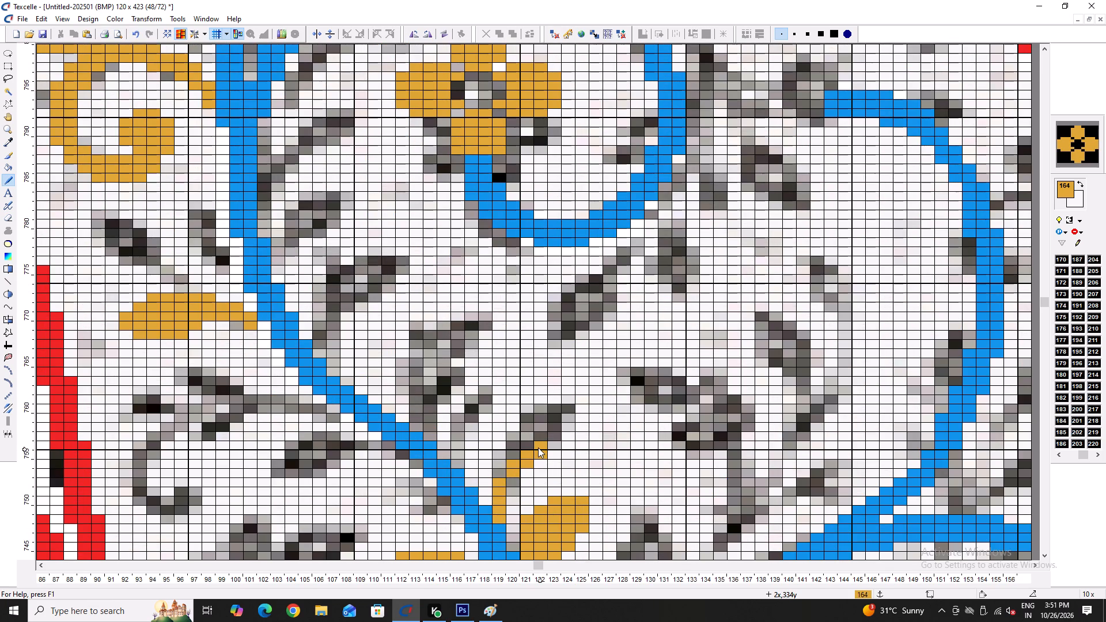
pyautogui.moveTo(539, 447); pyautogui.dragTo(563, 429)
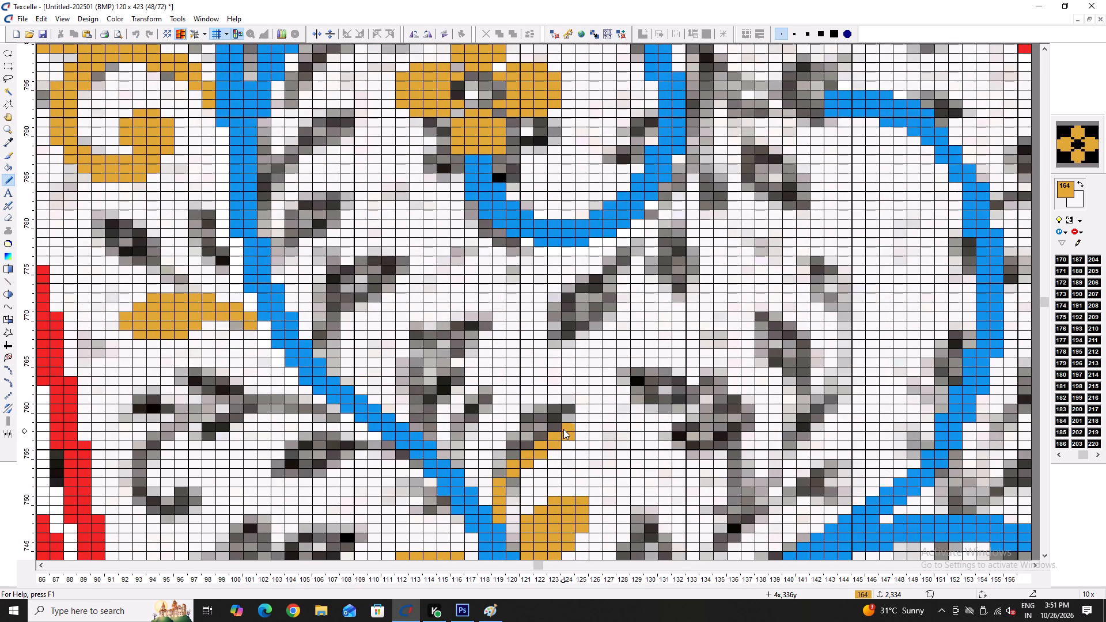
pyautogui.moveTo(563, 429); pyautogui.dragTo(509, 431)
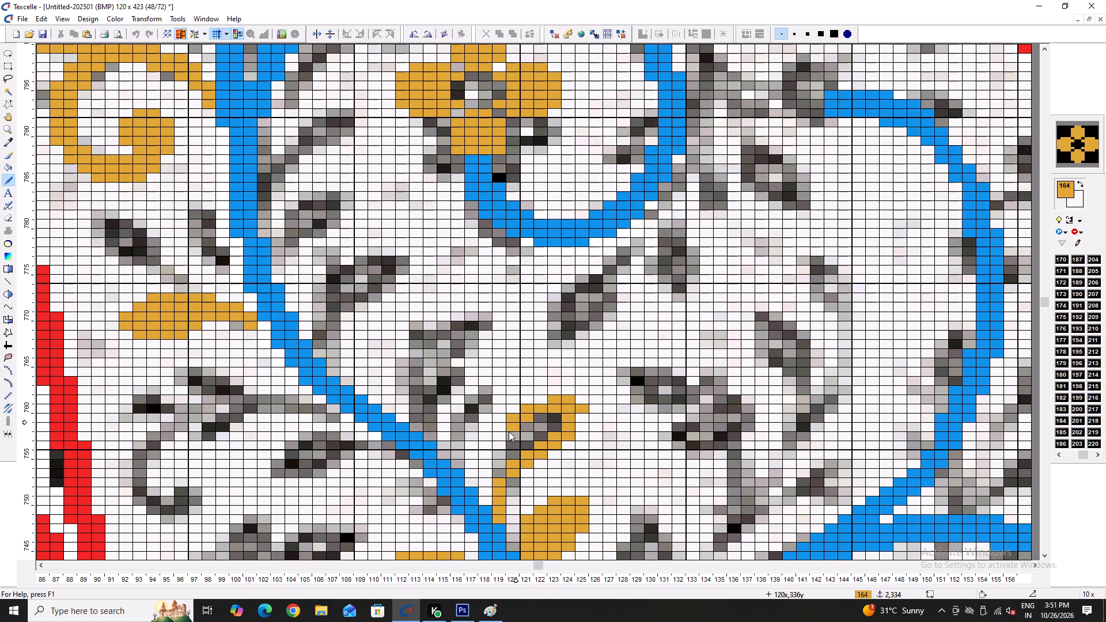
pyautogui.moveTo(509, 431); pyautogui.dragTo(533, 437)
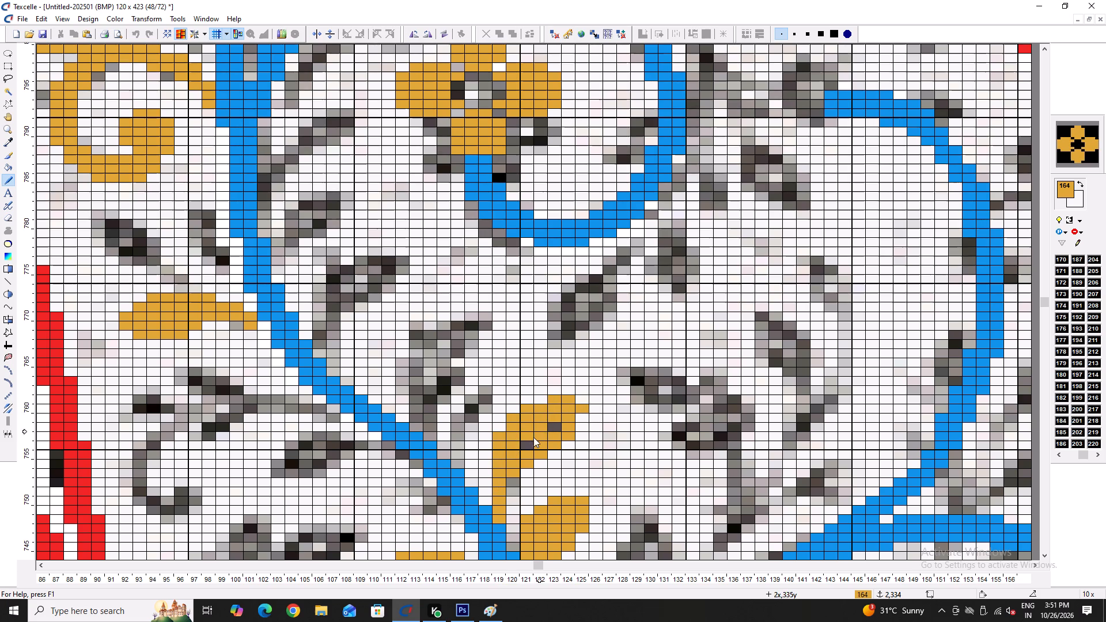
pyautogui.moveTo(533, 437); pyautogui.dragTo(525, 447)
pyautogui.moveTo(537, 439); pyautogui.dragTo(560, 420)
# Trim the gold stemmed leaf by whitening excess pixels along its upper edge and tip, around columns 119–125, rows 756–761.
pyautogui.rightClick(498, 438)
pyautogui.rightClick(510, 419)
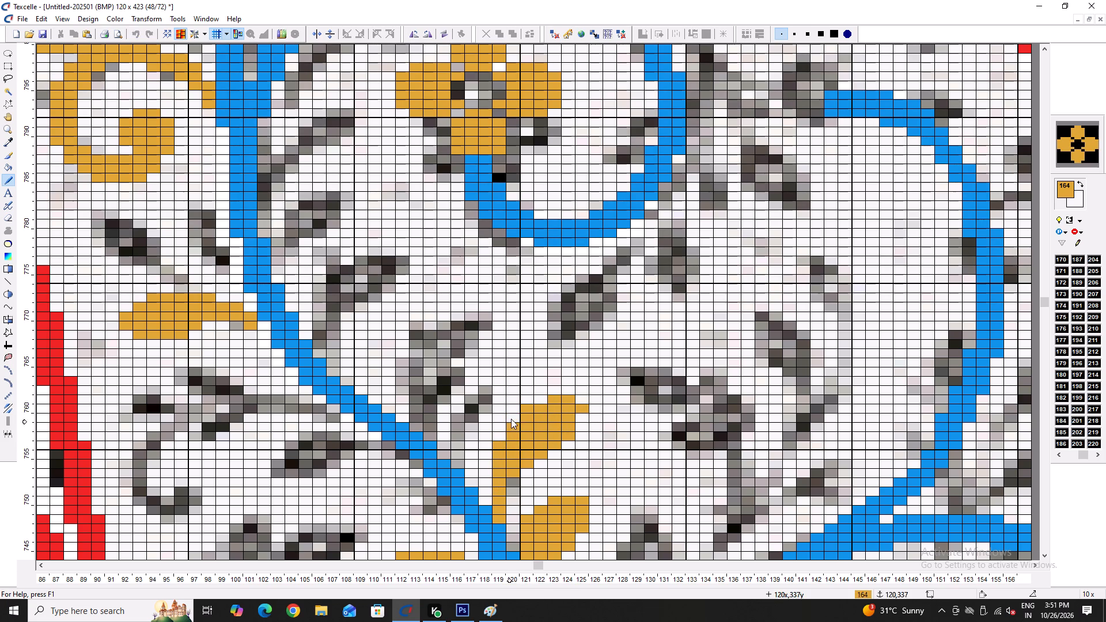
pyautogui.rightClick(522, 409)
pyautogui.moveTo(533, 403); pyautogui.dragTo(581, 397, button='right')
pyautogui.rightClick(581, 397)
pyautogui.rightClick(582, 397)
pyautogui.rightClick(573, 432)
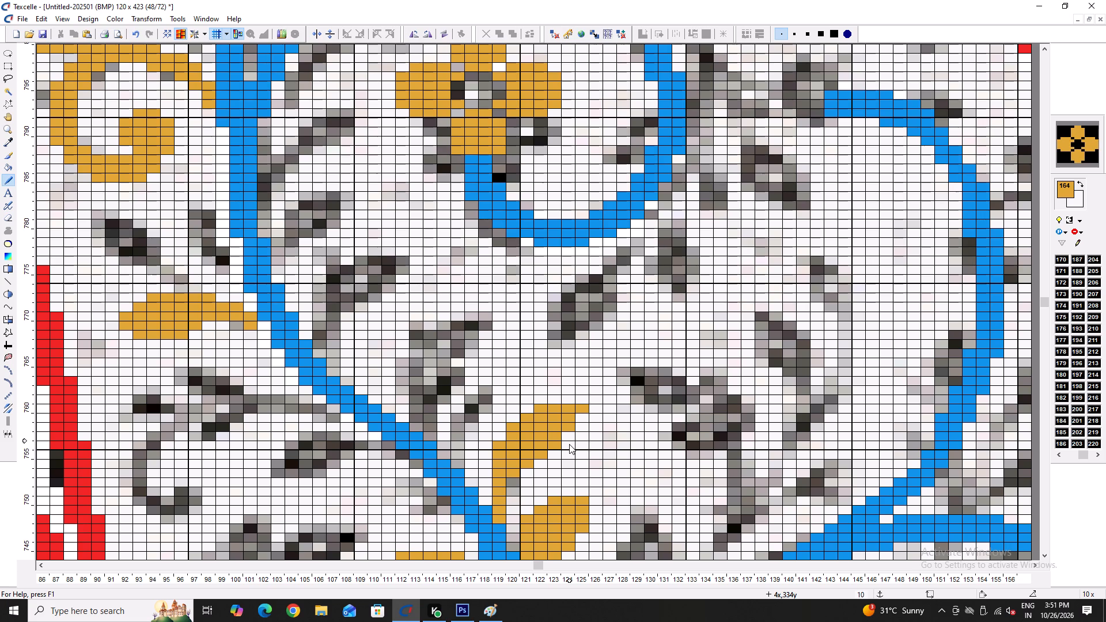
# Save the design in the Documents folder under the file name 455.
pyautogui.hotkey('ctrl', 's')
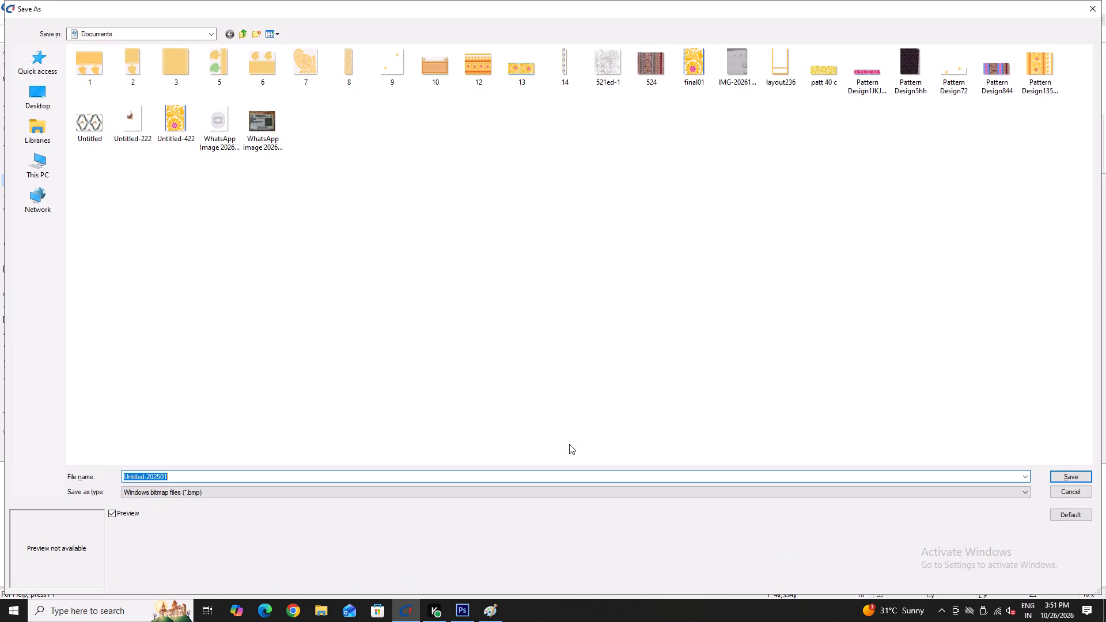
pyautogui.keyDown('ctrl'); pyautogui.scroll(4, 554, 436); pyautogui.keyUp('ctrl')
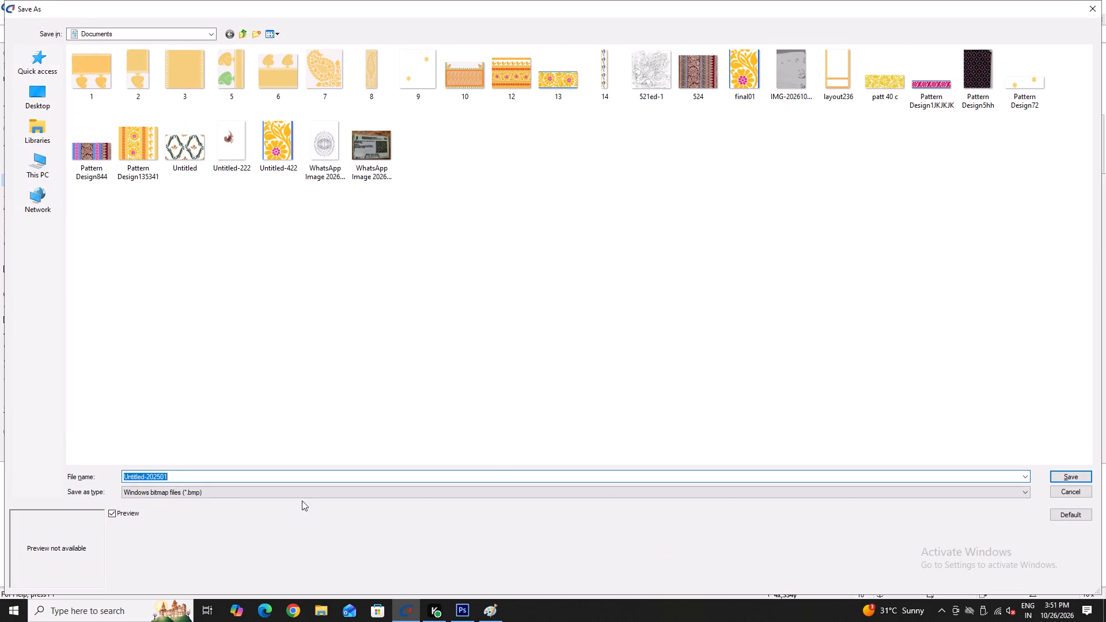
pyautogui.moveTo(186, 478); pyautogui.dragTo(65, 469)
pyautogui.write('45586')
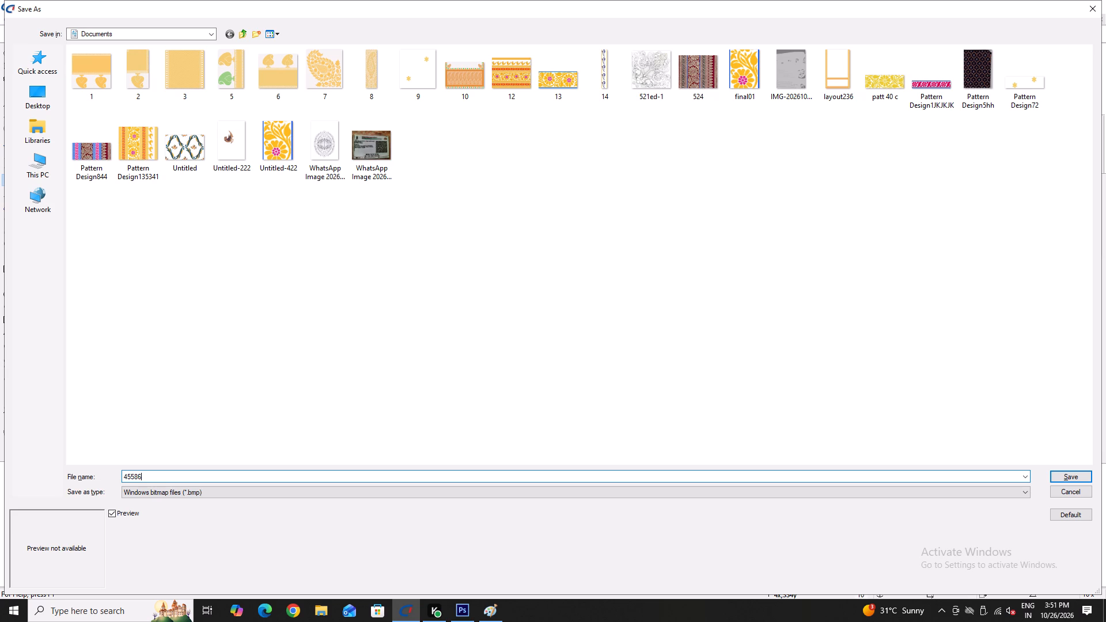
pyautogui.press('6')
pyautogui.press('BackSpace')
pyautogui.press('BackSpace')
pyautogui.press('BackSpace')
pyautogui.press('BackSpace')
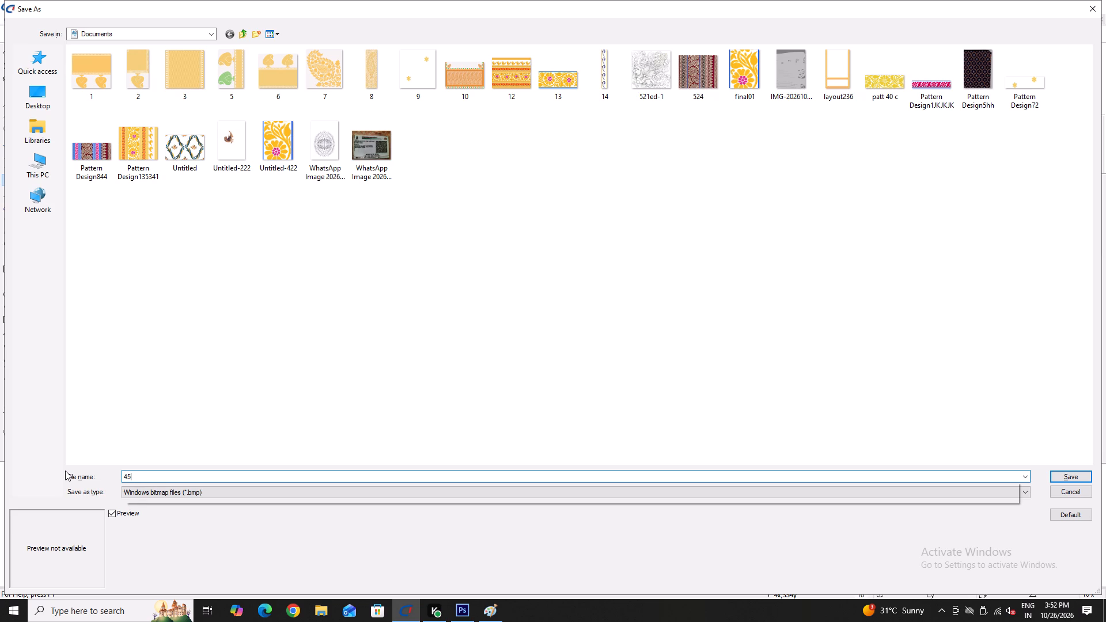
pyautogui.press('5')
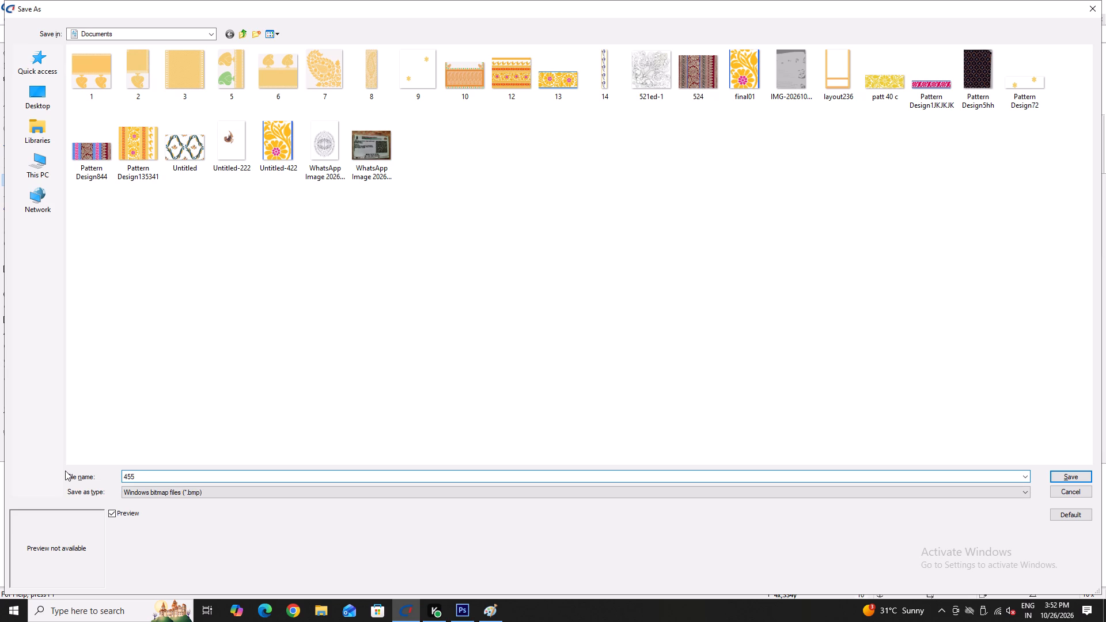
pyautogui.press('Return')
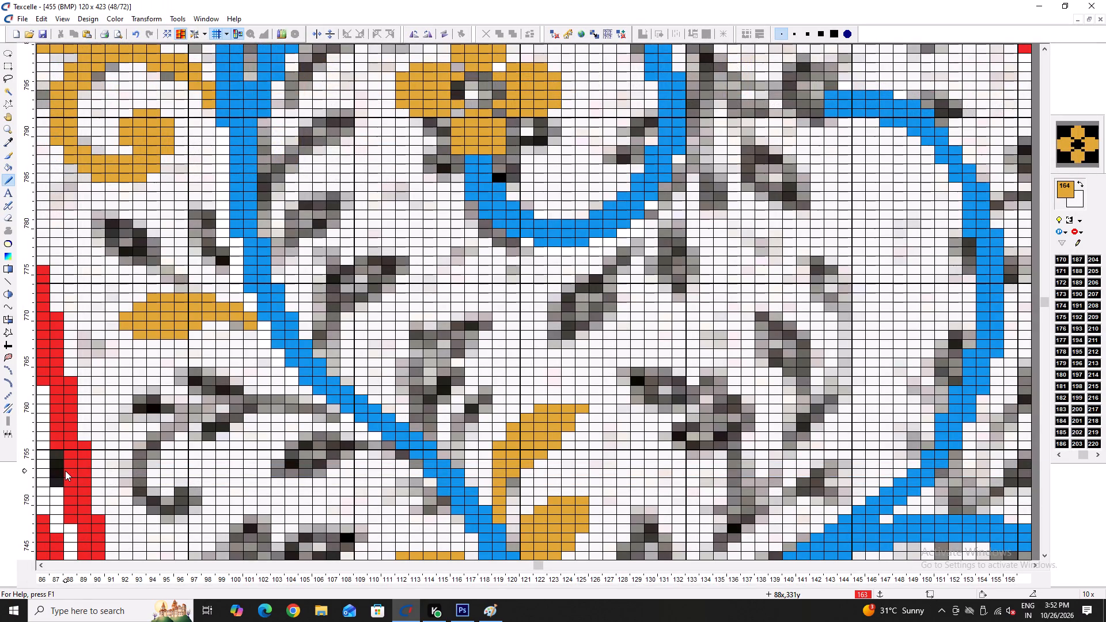
# Save the 455 design again.
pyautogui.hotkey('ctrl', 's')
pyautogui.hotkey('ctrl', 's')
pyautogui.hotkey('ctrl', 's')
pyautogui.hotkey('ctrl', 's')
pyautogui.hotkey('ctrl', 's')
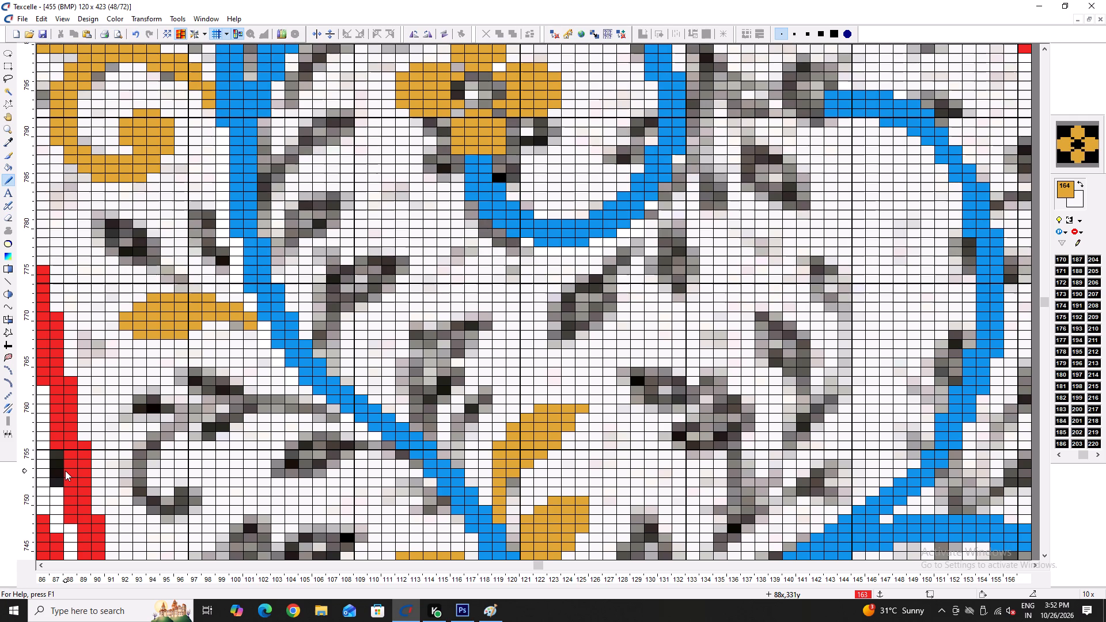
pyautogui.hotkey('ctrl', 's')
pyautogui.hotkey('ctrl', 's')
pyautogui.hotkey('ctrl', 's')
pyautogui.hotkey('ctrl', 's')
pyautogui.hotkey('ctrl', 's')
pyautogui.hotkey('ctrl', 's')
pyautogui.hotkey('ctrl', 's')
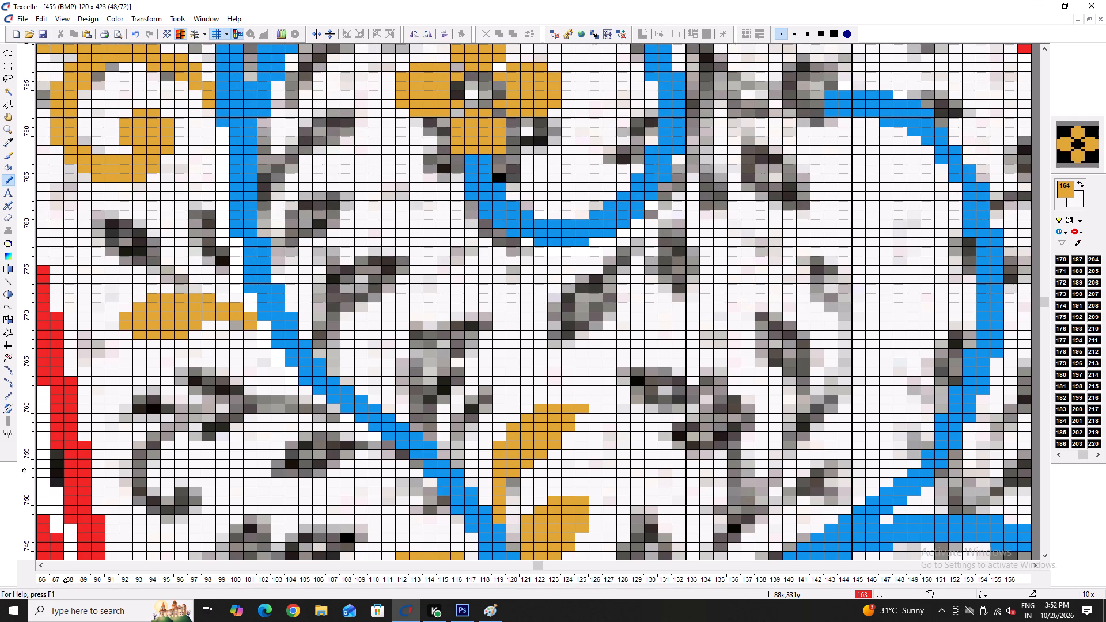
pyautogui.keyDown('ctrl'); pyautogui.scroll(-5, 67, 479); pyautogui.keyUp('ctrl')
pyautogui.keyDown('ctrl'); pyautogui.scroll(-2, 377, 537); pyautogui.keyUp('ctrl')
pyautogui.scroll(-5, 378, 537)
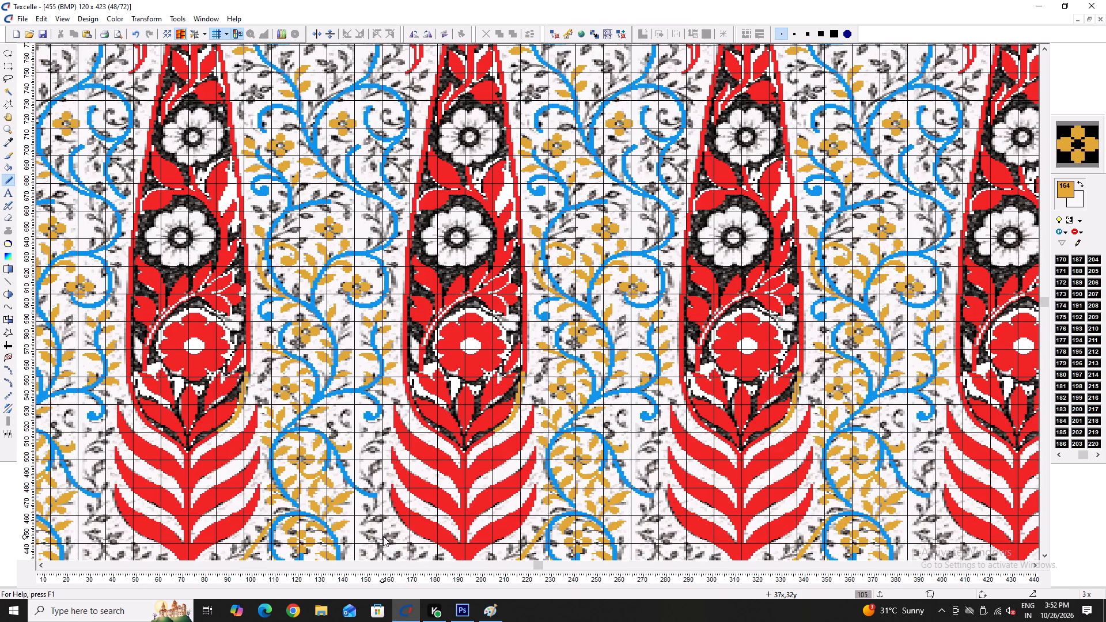
# Save the 455 design.
pyautogui.hotkey('ctrl', 's')
pyautogui.hotkey('ctrl', 's')
pyautogui.hotkey('ctrl', 's')
pyautogui.hotkey('ctrl', 's')
pyautogui.hotkey('ctrl', 's')
# Redraw the grey leaf on the upper side of the blue vine as a filled gold leaf, around columns 255–258, rows 692–703.
pyautogui.keyDown('ctrl'); pyautogui.scroll(8, 603, 472); pyautogui.keyUp('ctrl')
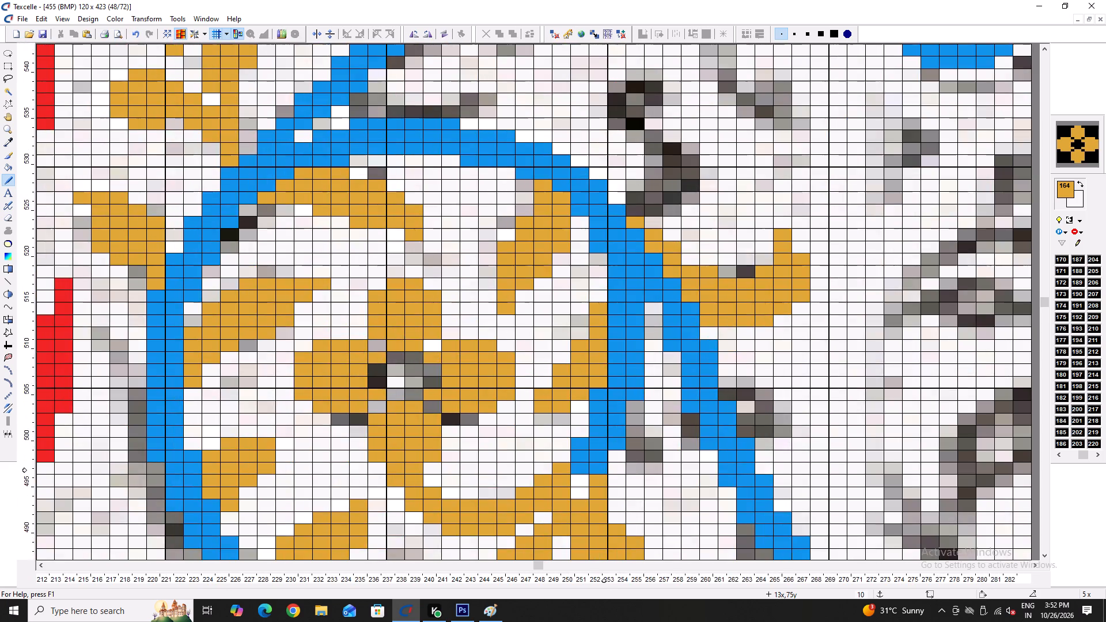
pyautogui.keyDown('ctrl'); pyautogui.scroll(-4, 611, 462); pyautogui.keyUp('ctrl')
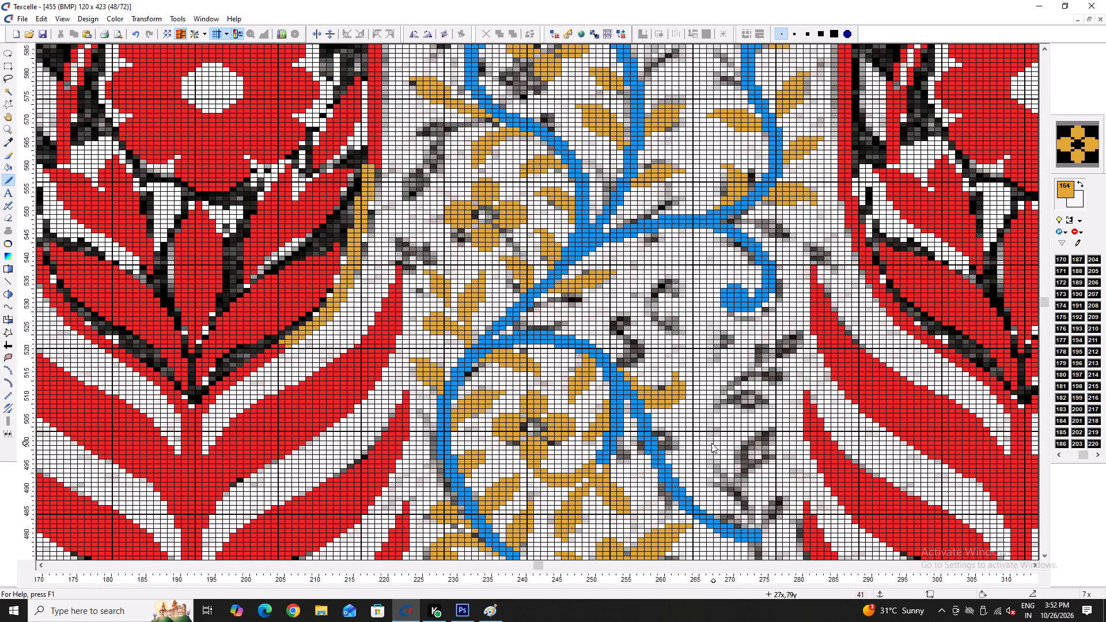
pyautogui.scroll(4, 664, 456)
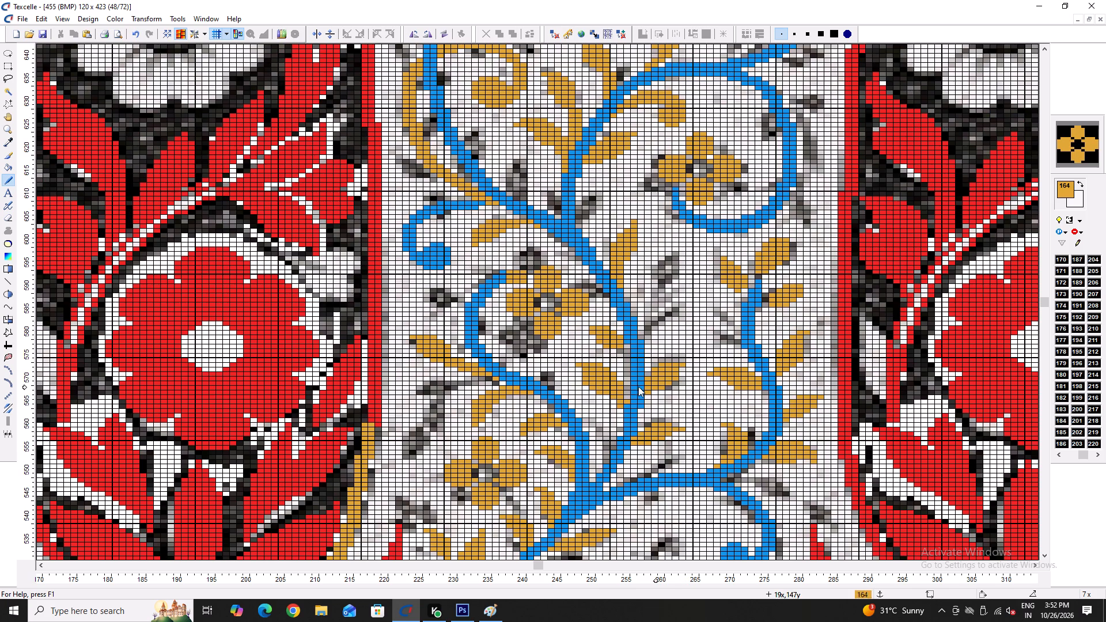
pyautogui.scroll(6, 574, 392)
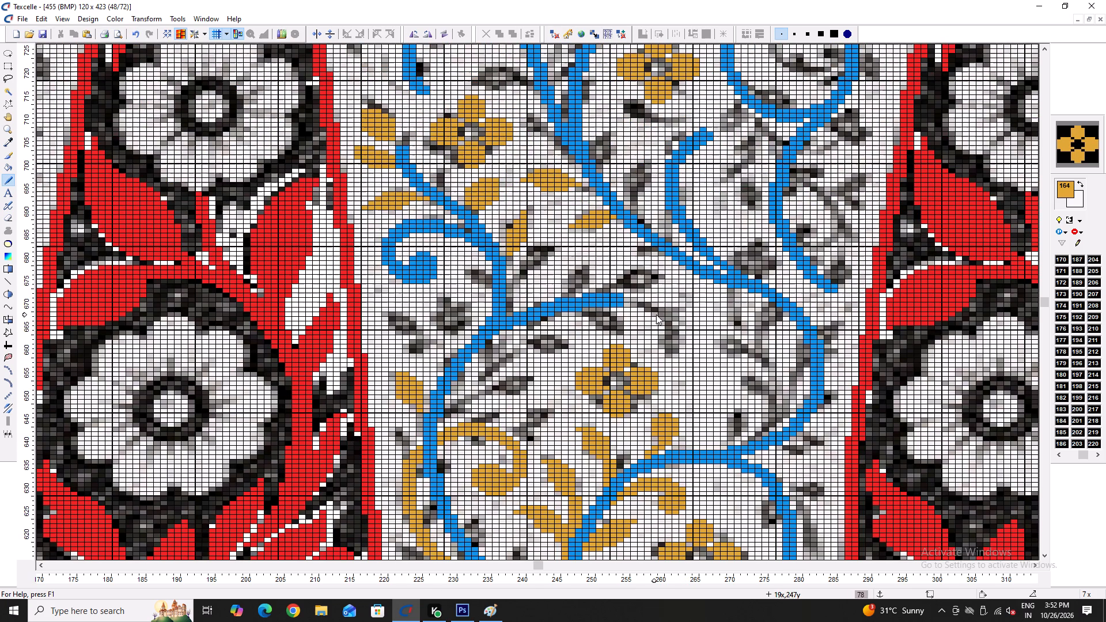
pyautogui.scroll(5, 656, 317)
pyautogui.scroll(-2, 653, 381)
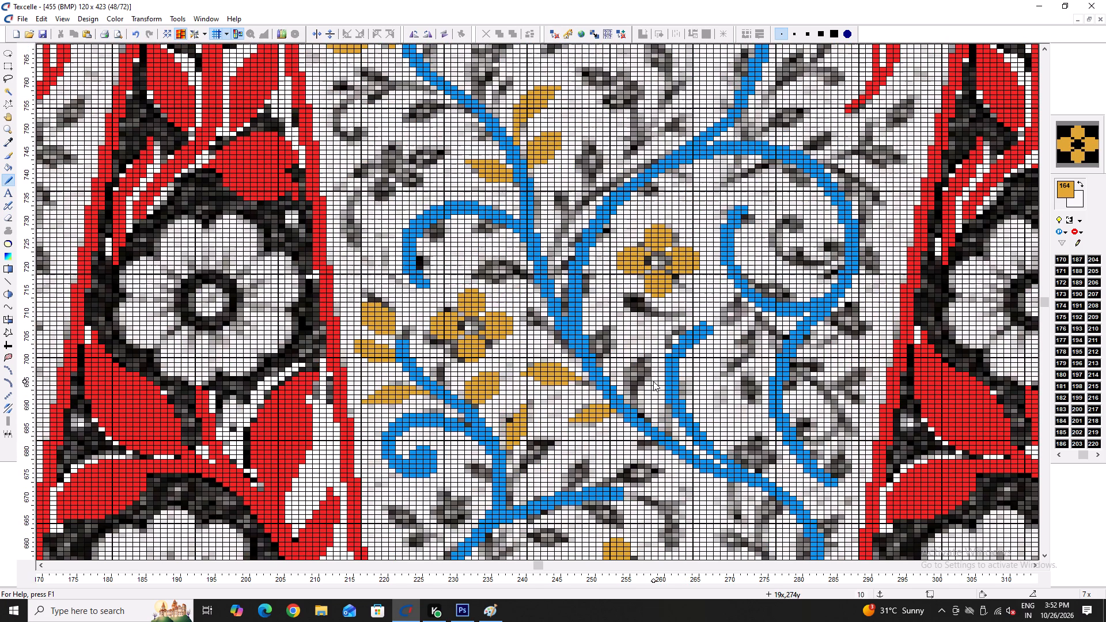
pyautogui.keyDown('ctrl'); pyautogui.scroll(3, 585, 412); pyautogui.keyUp('ctrl')
pyautogui.press('space')
pyautogui.write('x')
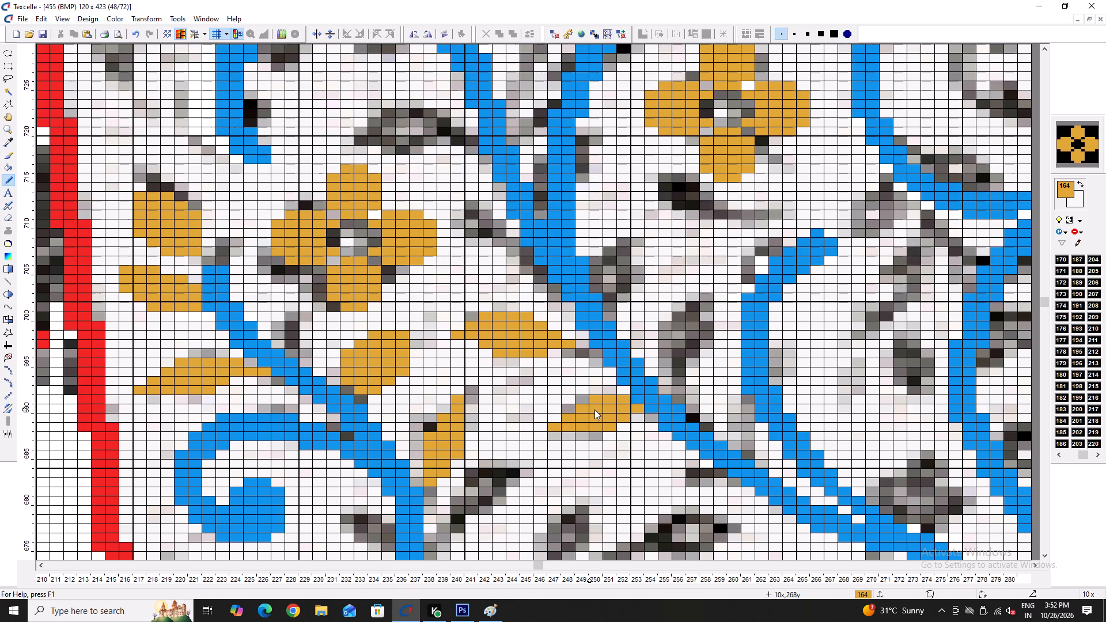
pyautogui.keyDown('ctrl'); pyautogui.scroll(2, 711, 374); pyautogui.keyUp('ctrl')
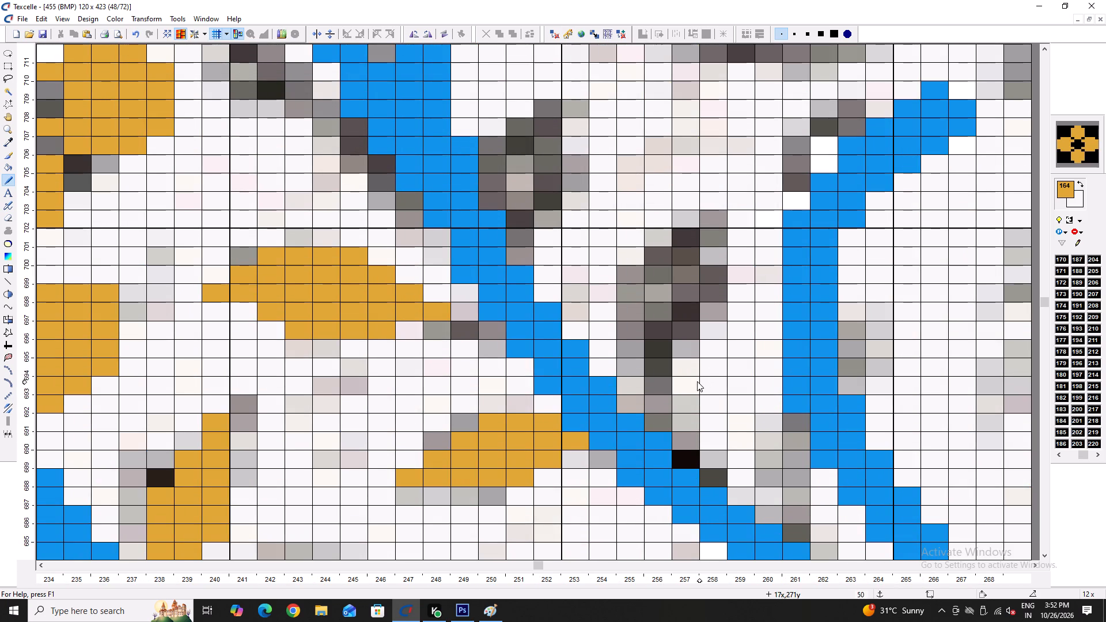
pyautogui.scroll(2, 697, 381)
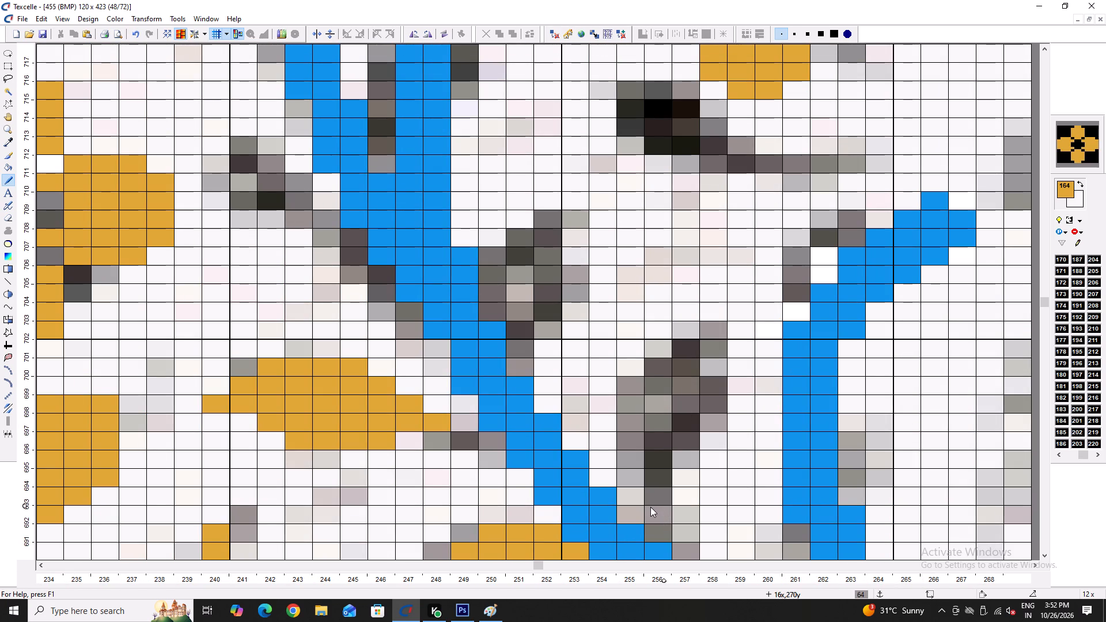
pyautogui.moveTo(645, 517); pyautogui.dragTo(665, 495)
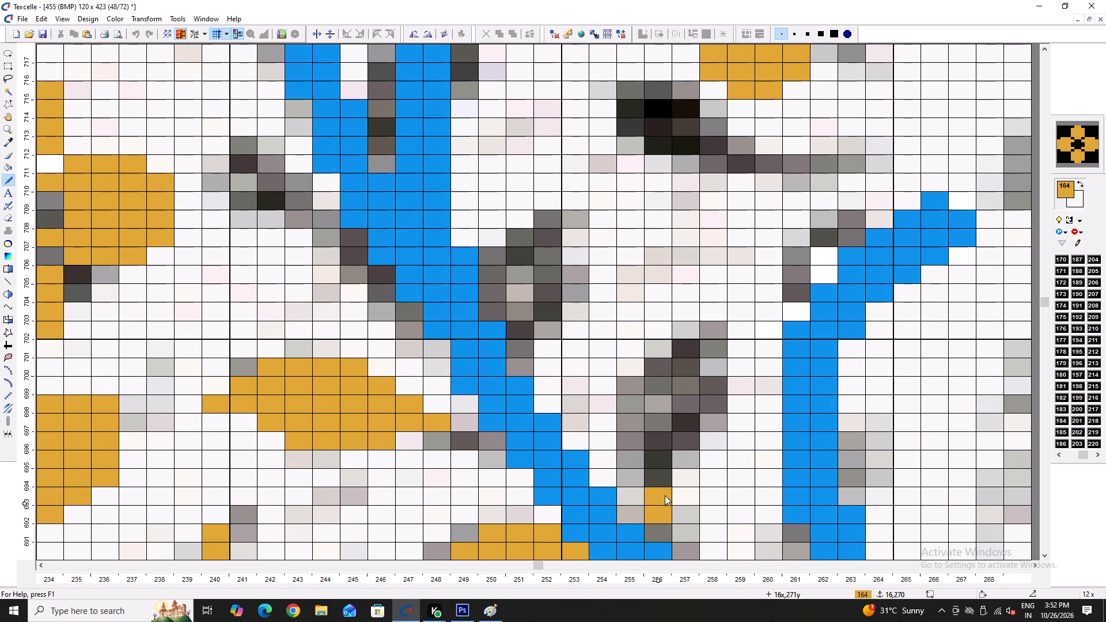
pyautogui.moveTo(665, 495); pyautogui.dragTo(696, 407)
pyautogui.moveTo(696, 385); pyautogui.dragTo(708, 349)
pyautogui.moveTo(709, 348); pyautogui.dragTo(622, 418)
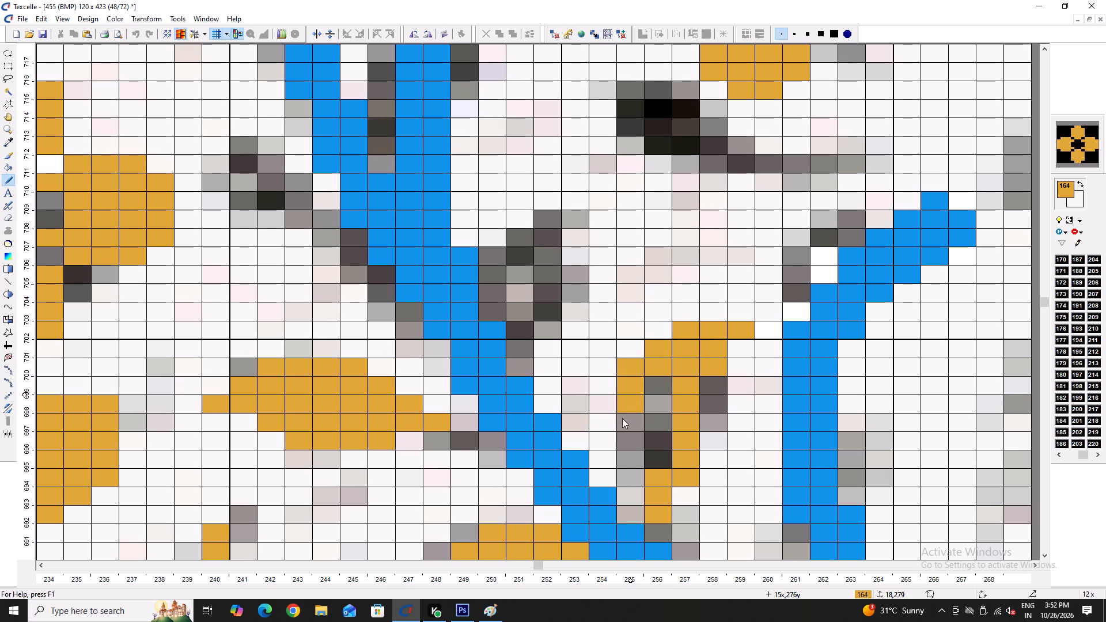
pyautogui.moveTo(622, 418); pyautogui.dragTo(649, 474)
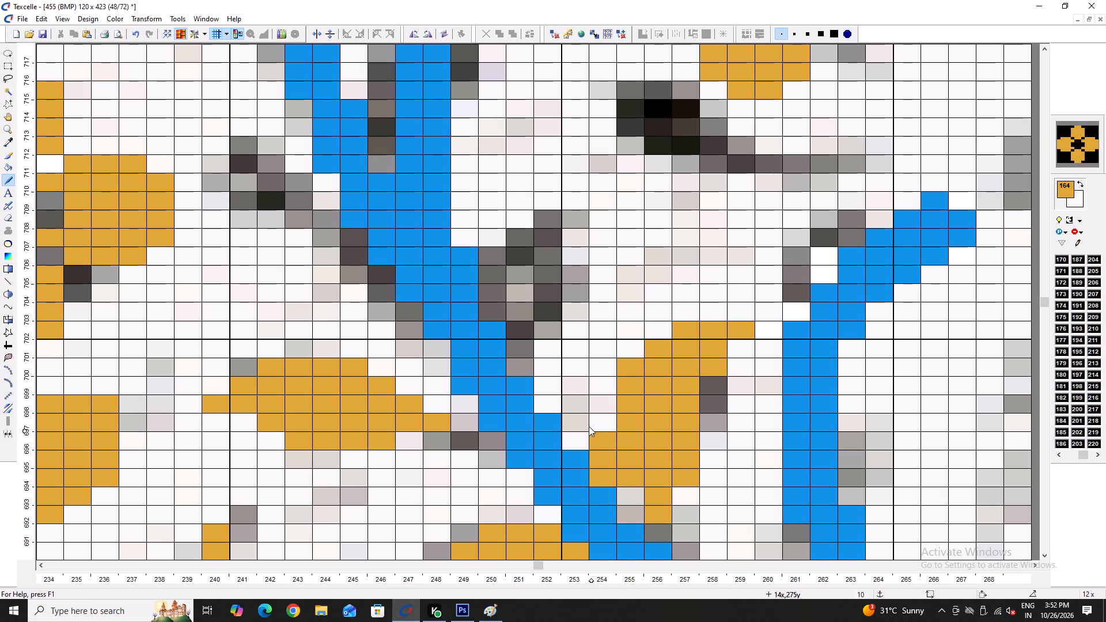
pyautogui.moveTo(589, 425); pyautogui.dragTo(601, 497, button='right')
pyautogui.moveTo(702, 416); pyautogui.dragTo(712, 359)
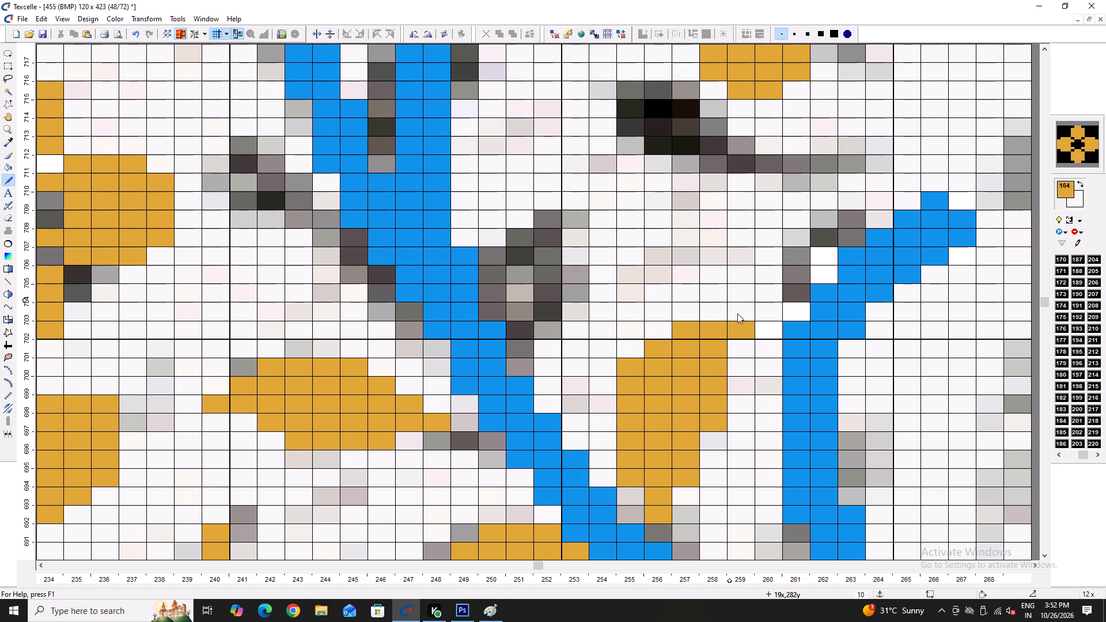
pyautogui.rightClick(742, 342)
pyautogui.rightClick(738, 330)
# Redraw the small grey leaf beside the blue vine as a filled gold leaf with a trimmed tip, around columns 250–253, rows 700–708.
pyautogui.keyDown('ctrl'); pyautogui.scroll(-3, 607, 385); pyautogui.keyUp('ctrl')
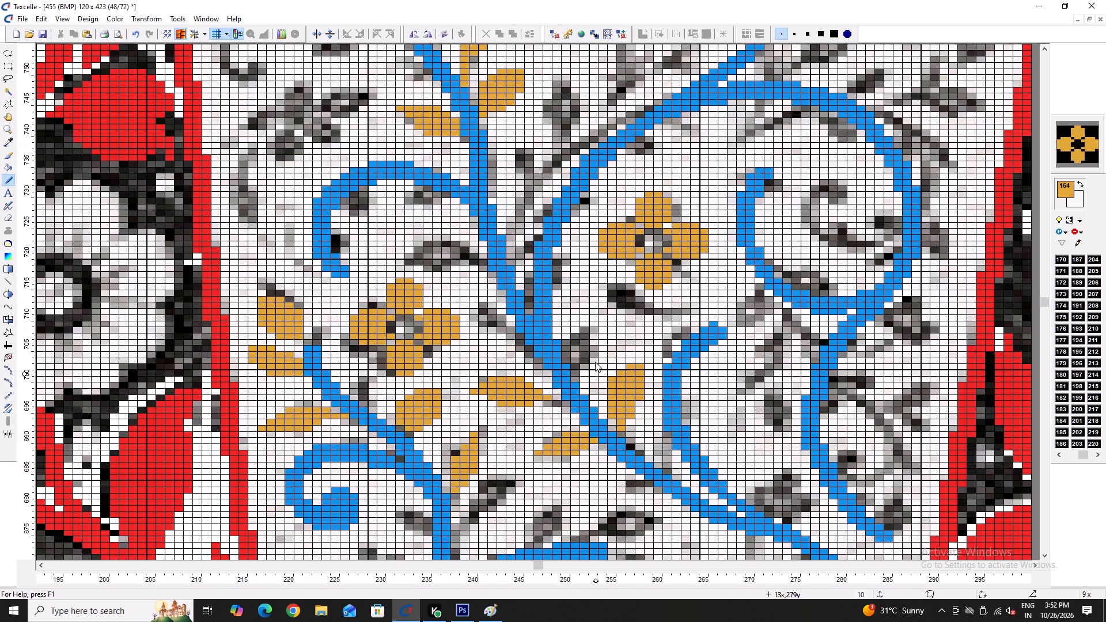
pyautogui.keyDown('ctrl'); pyautogui.scroll(4, 597, 358); pyautogui.keyUp('ctrl')
pyautogui.moveTo(547, 442); pyautogui.dragTo(607, 290)
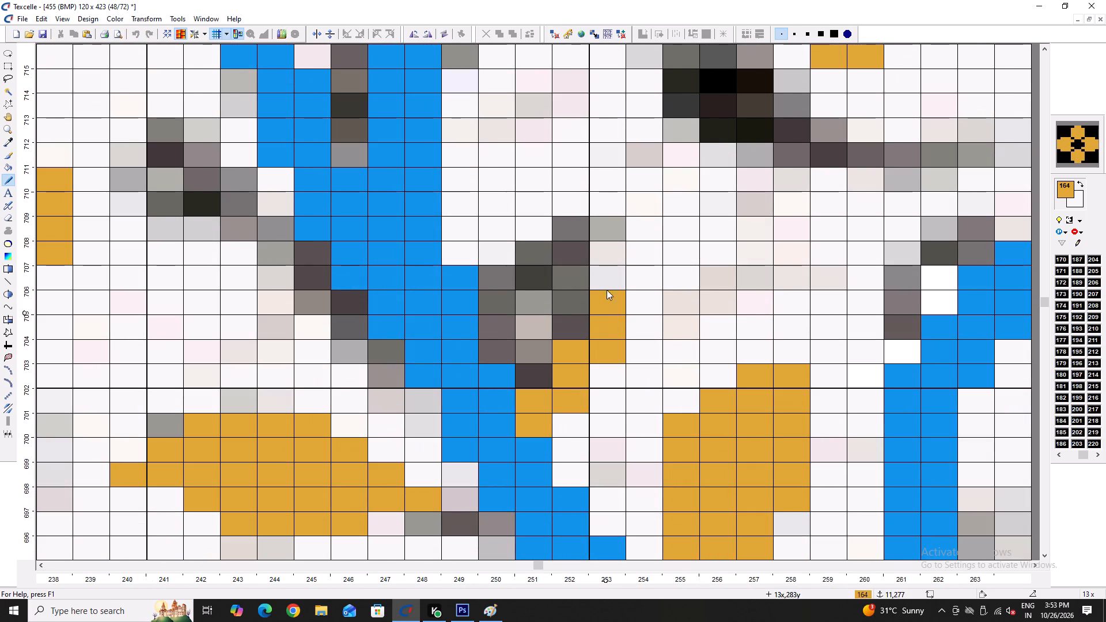
pyautogui.moveTo(607, 290); pyautogui.dragTo(534, 279)
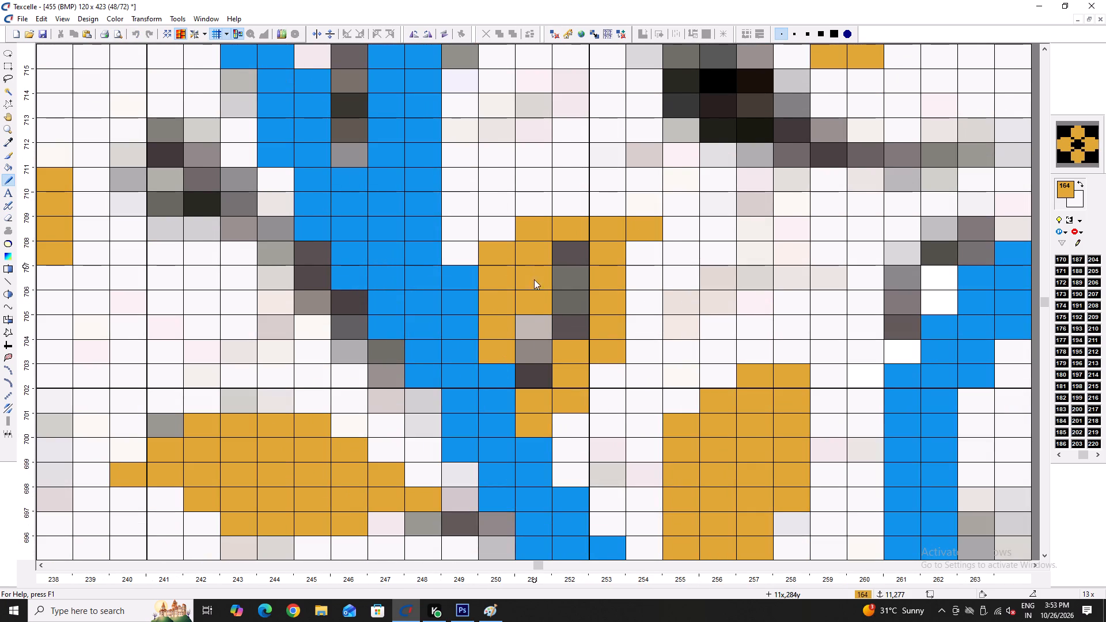
pyautogui.moveTo(534, 279); pyautogui.dragTo(573, 253)
pyautogui.click(573, 253)
pyautogui.moveTo(496, 252); pyautogui.dragTo(504, 246, button='right')
pyautogui.rightClick(527, 231)
# Redraw the upright grey leaf above the blue side branch as a filled gold stemmed leaf, around columns 244–249, rows 672–681.
pyautogui.keyDown('ctrl'); pyautogui.scroll(-5, 527, 261); pyautogui.keyUp('ctrl')
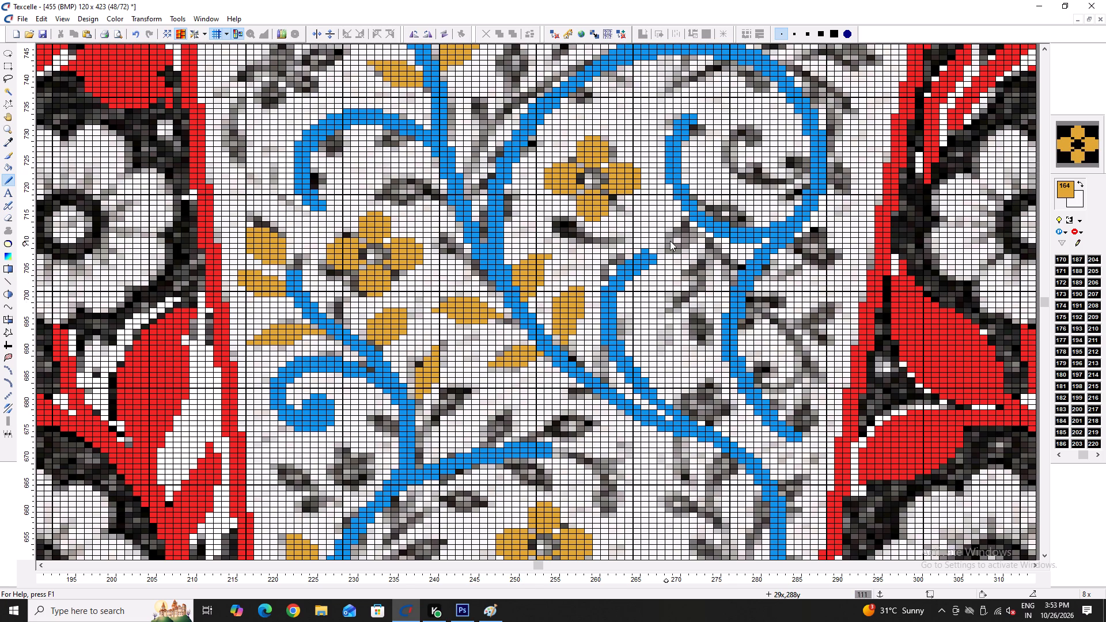
pyautogui.keyDown('ctrl'); pyautogui.scroll(3, 673, 240); pyautogui.keyUp('ctrl')
pyautogui.keyDown('ctrl'); pyautogui.scroll(-4, 622, 254); pyautogui.keyUp('ctrl')
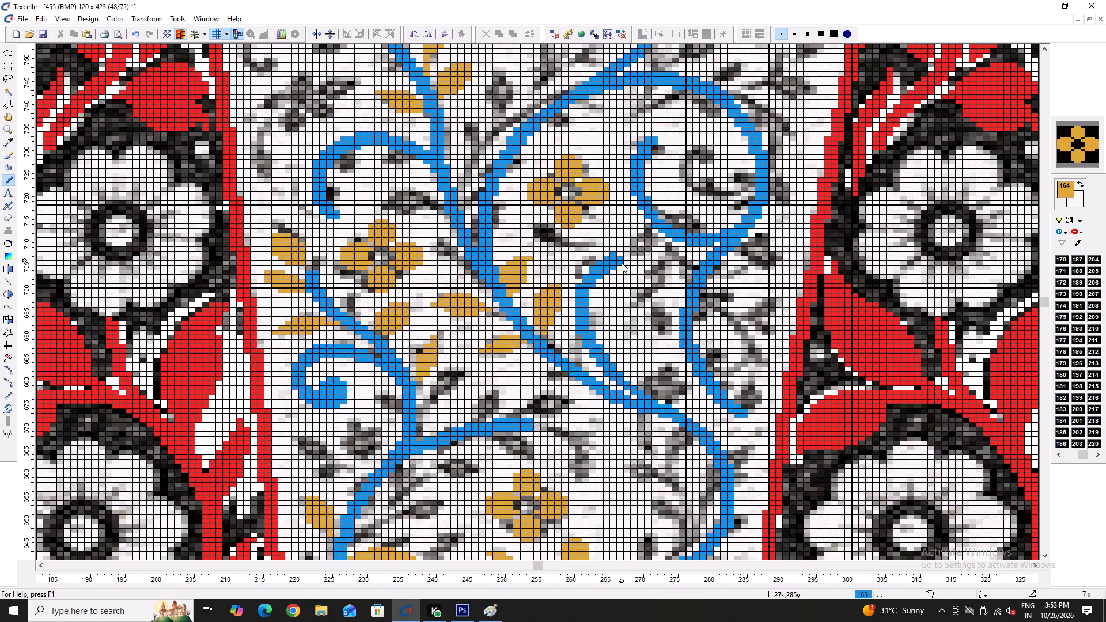
pyautogui.scroll(-2, 620, 277)
pyautogui.keyDown('ctrl'); pyautogui.scroll(5, 448, 263); pyautogui.keyUp('ctrl')
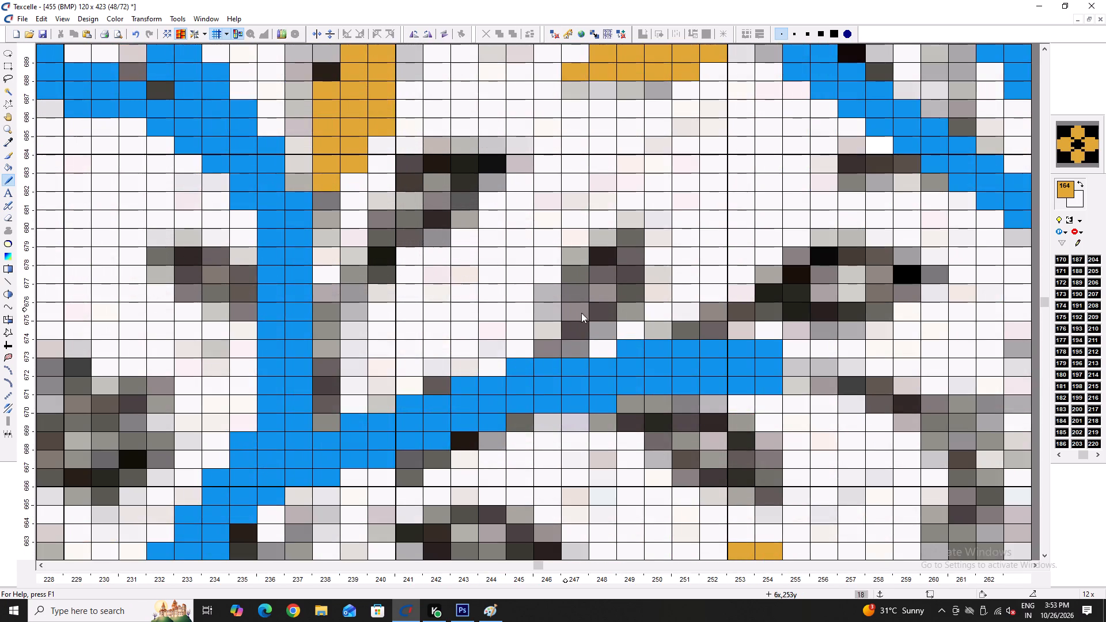
pyautogui.keyDown('ctrl'); pyautogui.scroll(1, 593, 315); pyautogui.keyUp('ctrl')
pyautogui.moveTo(473, 403); pyautogui.dragTo(526, 369)
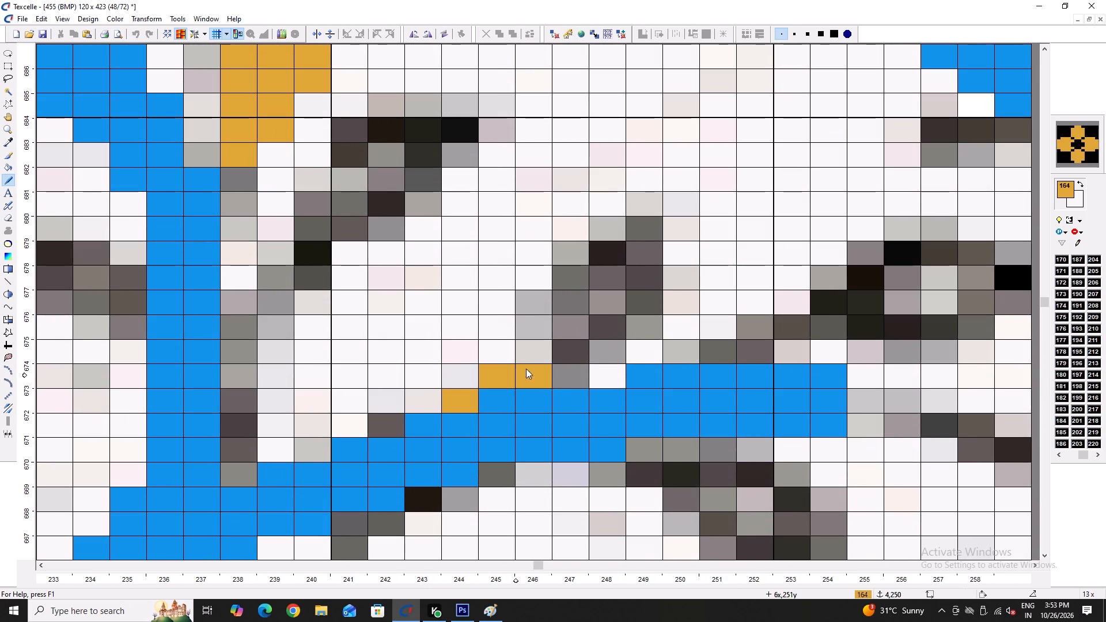
pyautogui.moveTo(526, 369); pyautogui.dragTo(604, 374)
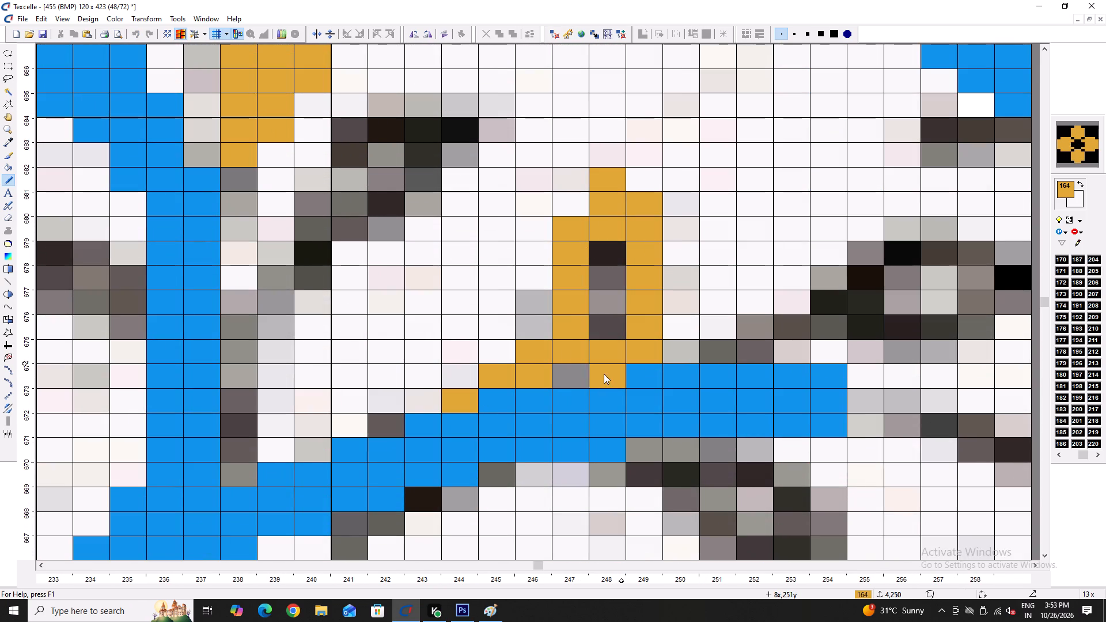
pyautogui.moveTo(604, 374); pyautogui.dragTo(626, 283)
pyautogui.click(629, 293)
pyautogui.moveTo(631, 300); pyautogui.dragTo(632, 305)
pyautogui.moveTo(643, 350); pyautogui.dragTo(642, 358, button='right')
pyautogui.moveTo(626, 368); pyautogui.dragTo(619, 375, button='right')
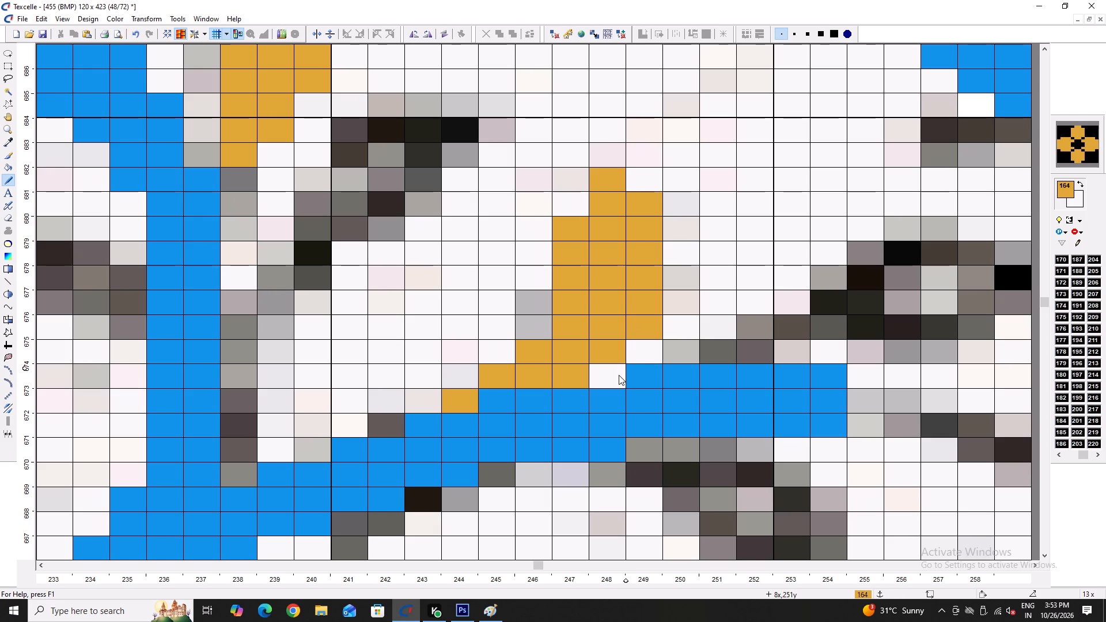
# Redraw the grey leaf below the blue side branch as a filled gold stemmed leaf, around columns 245–254, rows 664–670.
pyautogui.keyDown('ctrl'); pyautogui.scroll(-5, 615, 376); pyautogui.keyUp('ctrl')
pyautogui.keyDown('ctrl'); pyautogui.scroll(5, 643, 384); pyautogui.keyUp('ctrl')
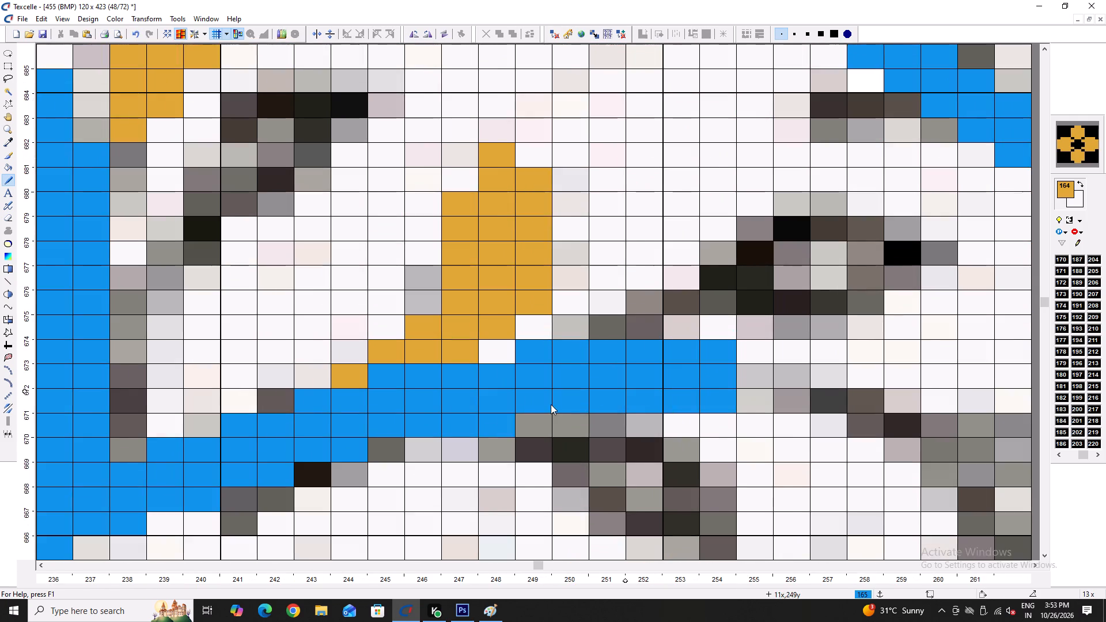
pyautogui.scroll(-1, 502, 414)
pyautogui.moveTo(392, 401); pyautogui.dragTo(554, 391)
pyautogui.click(554, 391)
pyautogui.moveTo(439, 388); pyautogui.dragTo(452, 388)
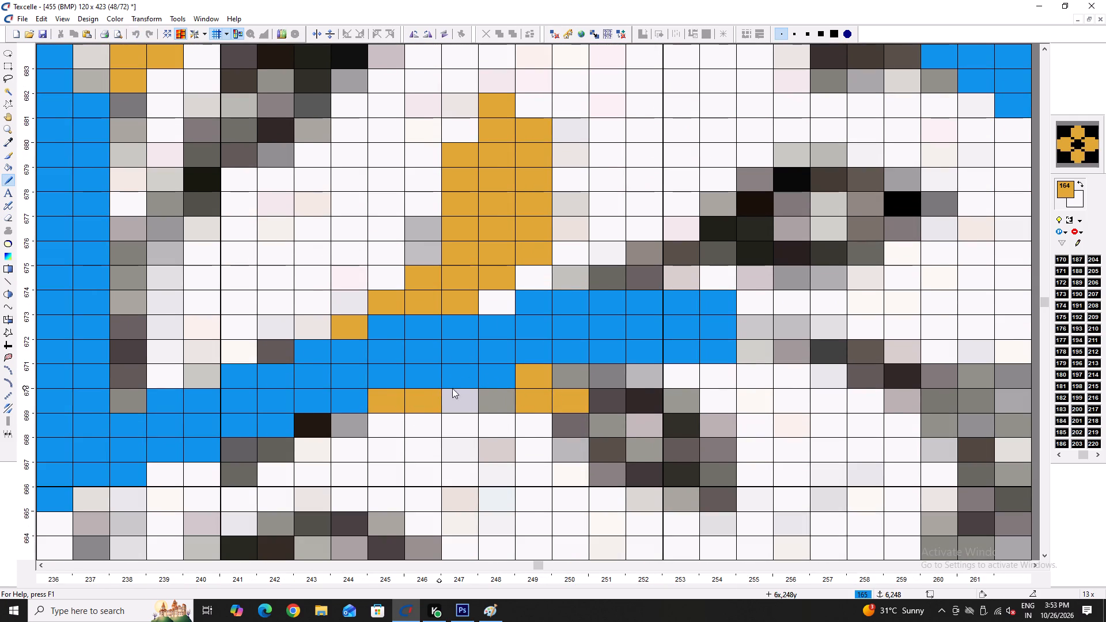
pyautogui.moveTo(452, 388); pyautogui.dragTo(684, 402)
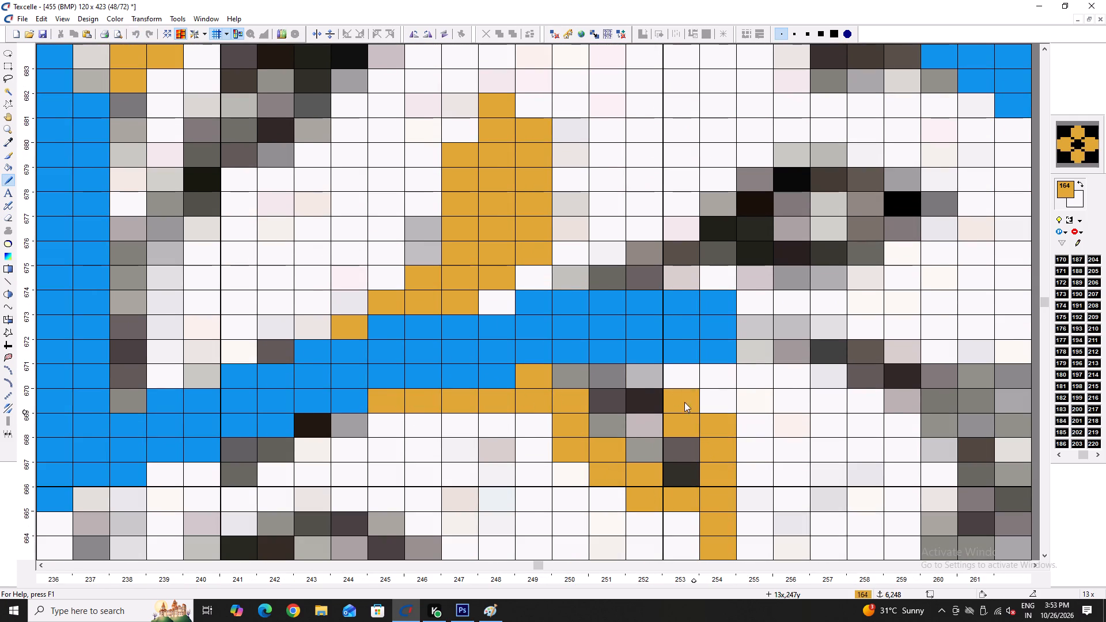
pyautogui.moveTo(684, 402); pyautogui.dragTo(633, 412)
pyautogui.rightClick(676, 372)
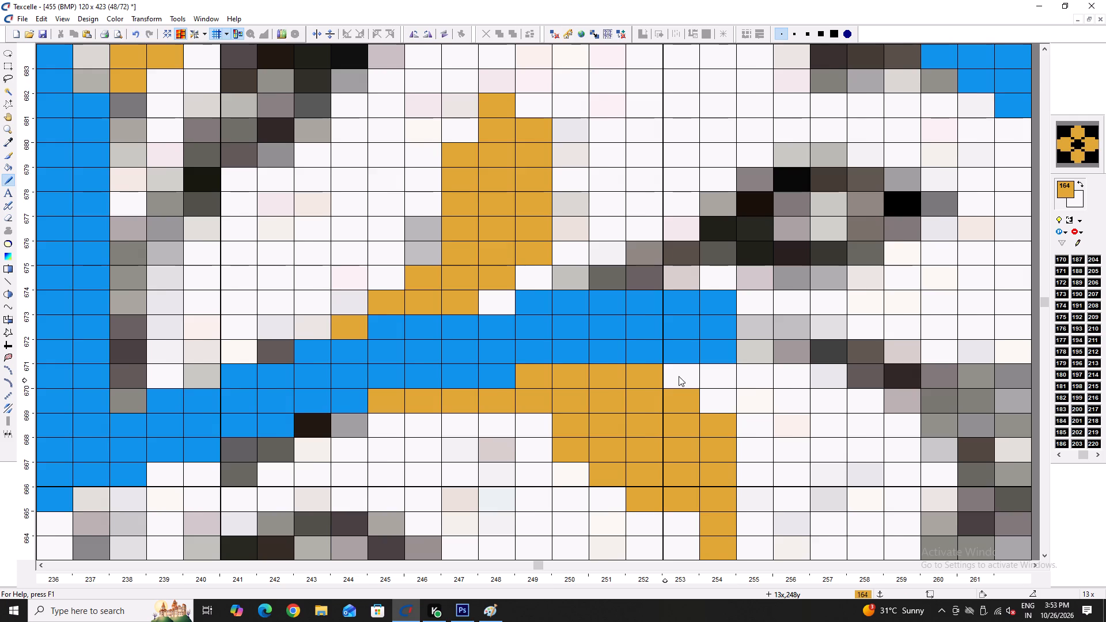
pyautogui.keyDown('ctrl'); pyautogui.scroll(-4, 646, 370); pyautogui.keyUp('ctrl')
pyautogui.keyDown('ctrl'); pyautogui.scroll(3, 662, 418); pyautogui.keyUp('ctrl')
pyautogui.rightClick(681, 423)
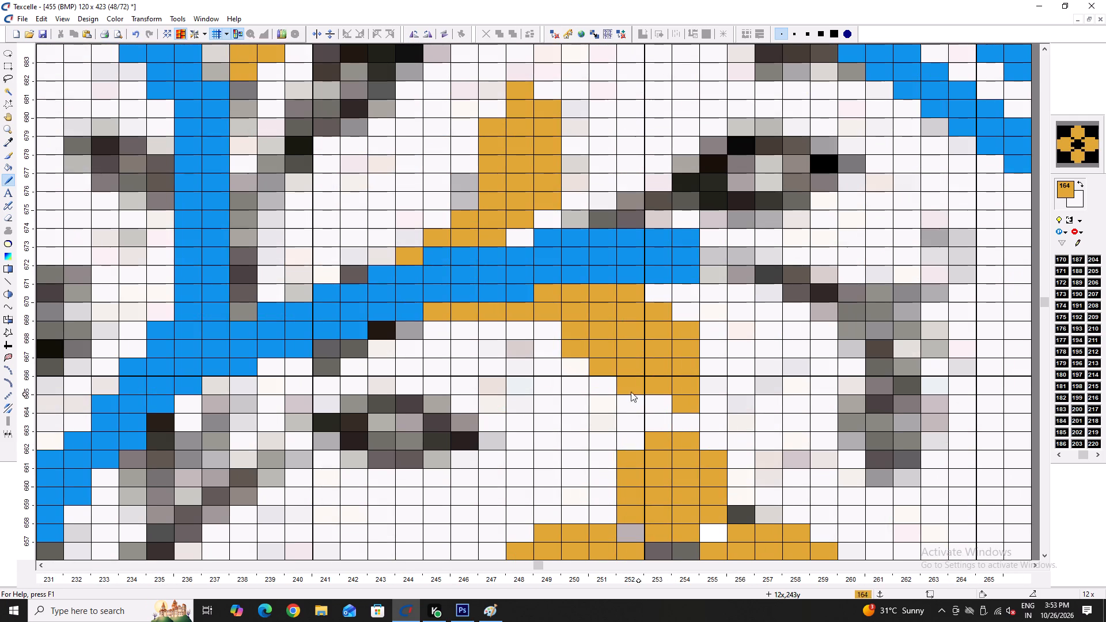
pyautogui.click(559, 335)
# Redraw the grey leaf above the end of the blue side branch as a filled gold leaf, around columns 252–260, rows 674–679.
pyautogui.keyDown('ctrl'); pyautogui.scroll(-2, 562, 416); pyautogui.keyUp('ctrl')
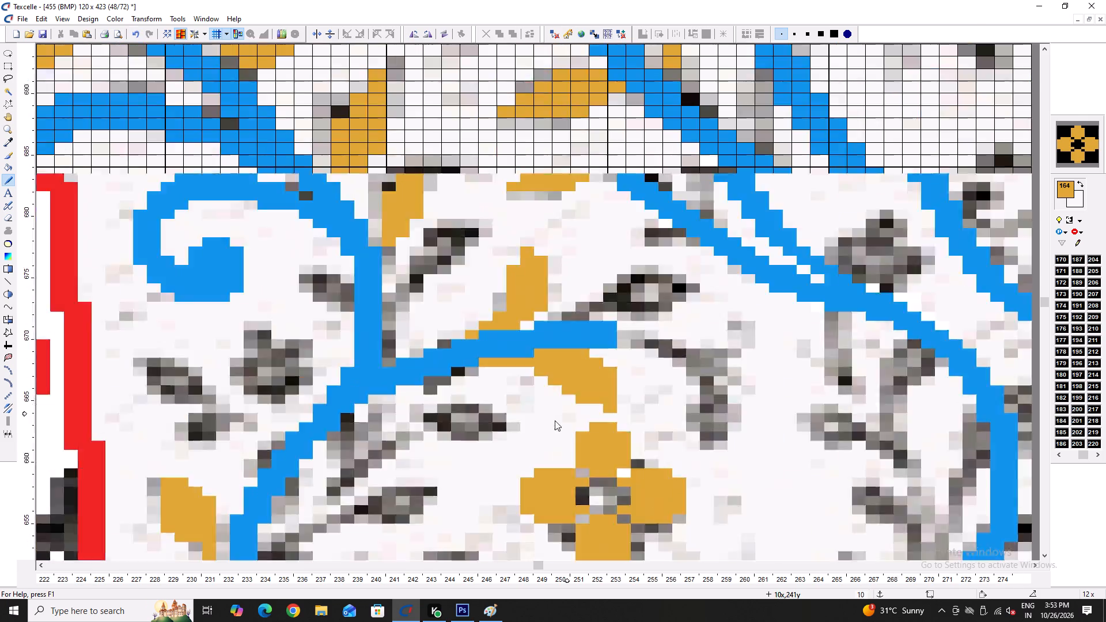
pyautogui.keyDown('ctrl'); pyautogui.scroll(3, 650, 274); pyautogui.keyUp('ctrl')
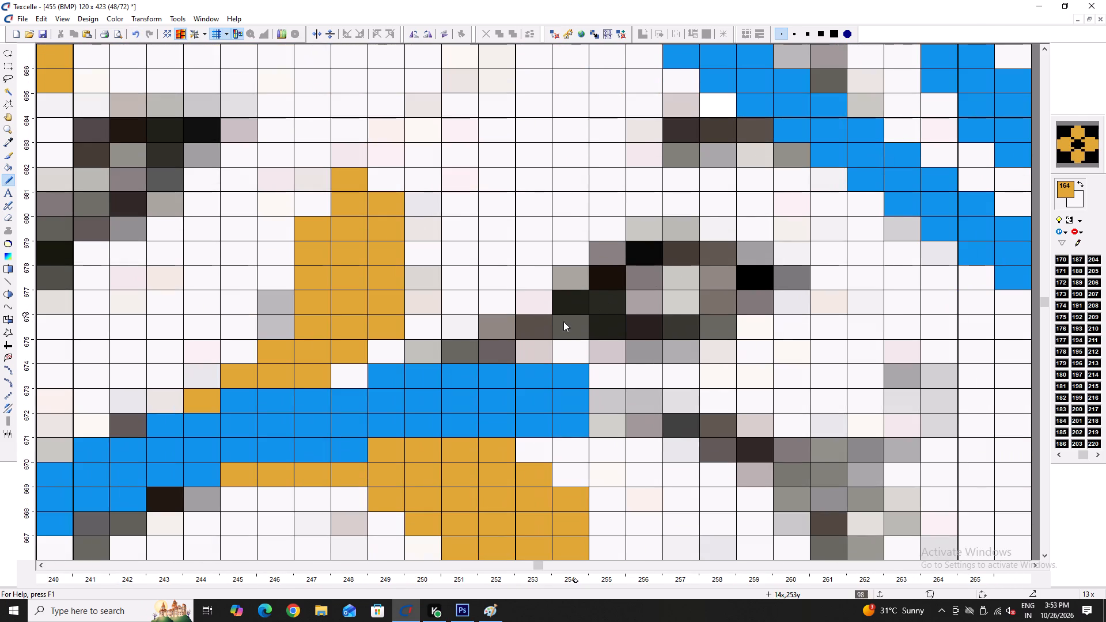
pyautogui.moveTo(485, 351); pyautogui.dragTo(767, 255)
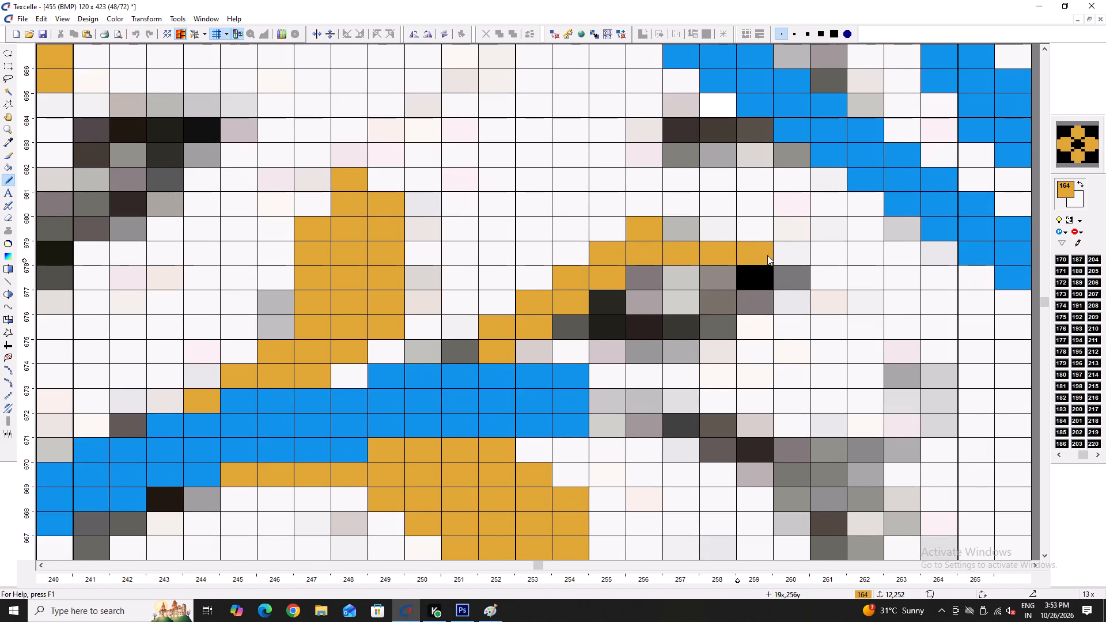
pyautogui.moveTo(767, 255); pyautogui.dragTo(780, 241)
pyautogui.moveTo(780, 239); pyautogui.dragTo(545, 323)
pyautogui.moveTo(599, 298); pyautogui.dragTo(756, 283)
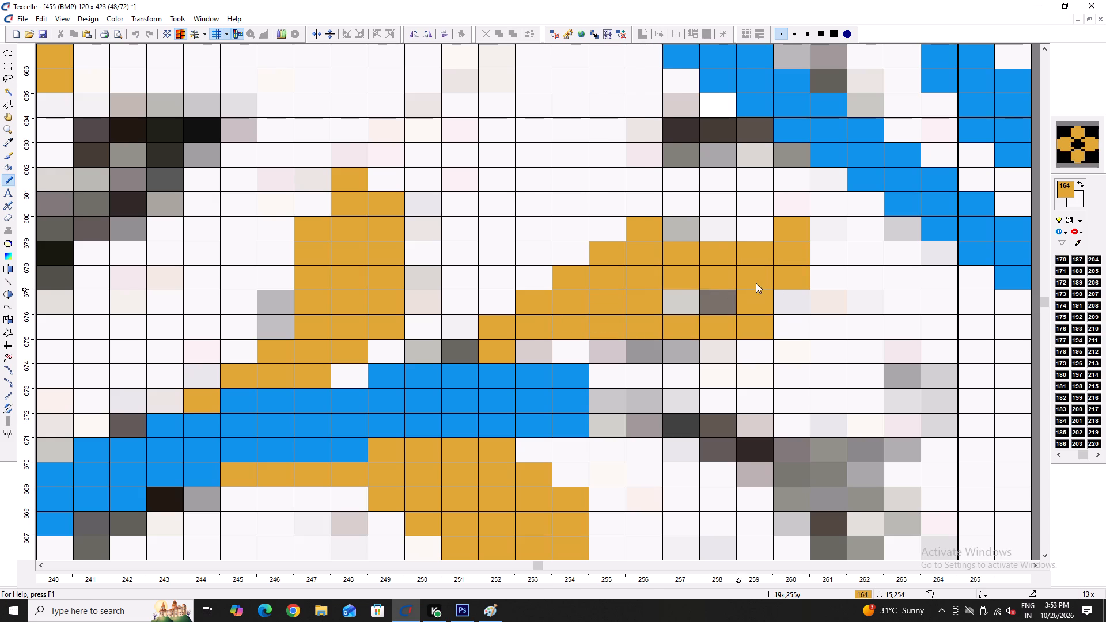
pyautogui.moveTo(756, 283); pyautogui.dragTo(754, 285)
pyautogui.click(754, 285)
pyautogui.moveTo(756, 282); pyautogui.dragTo(706, 304)
pyautogui.click(707, 304)
pyautogui.doubleClick(711, 304)
pyautogui.moveTo(685, 344); pyautogui.dragTo(535, 345)
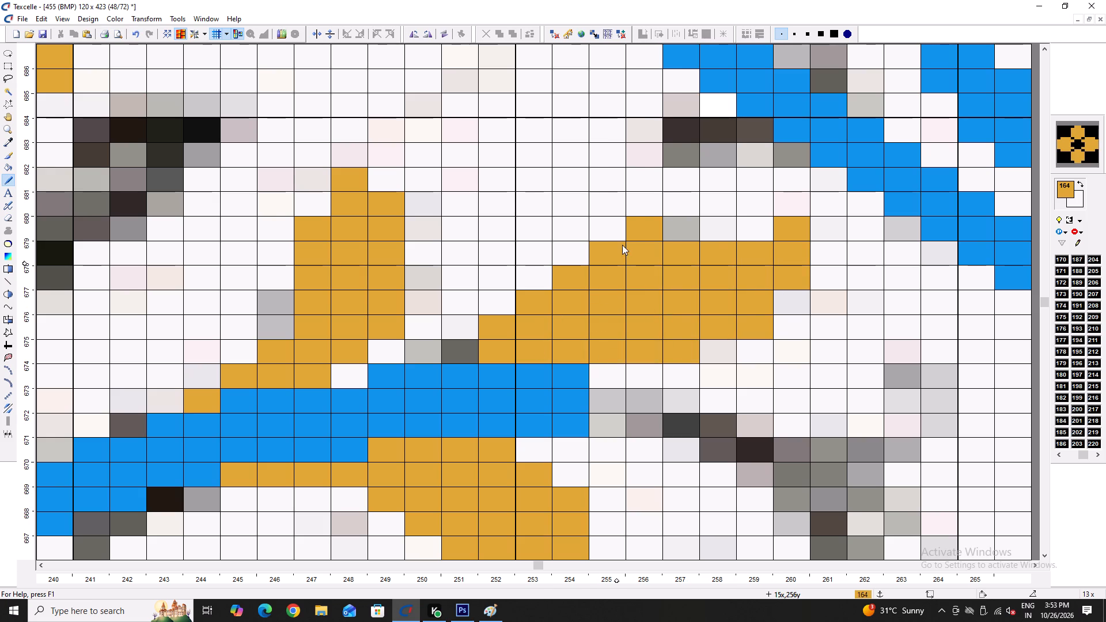
# Refine that gold leaf by whitening excess edge pixels and moving its tip to column 259, around rows 674–679.
pyautogui.rightClick(631, 233)
pyautogui.moveTo(684, 359); pyautogui.dragTo(684, 352, button='right')
pyautogui.moveTo(686, 350); pyautogui.dragTo(695, 348, button='right')
pyautogui.rightClick(748, 328)
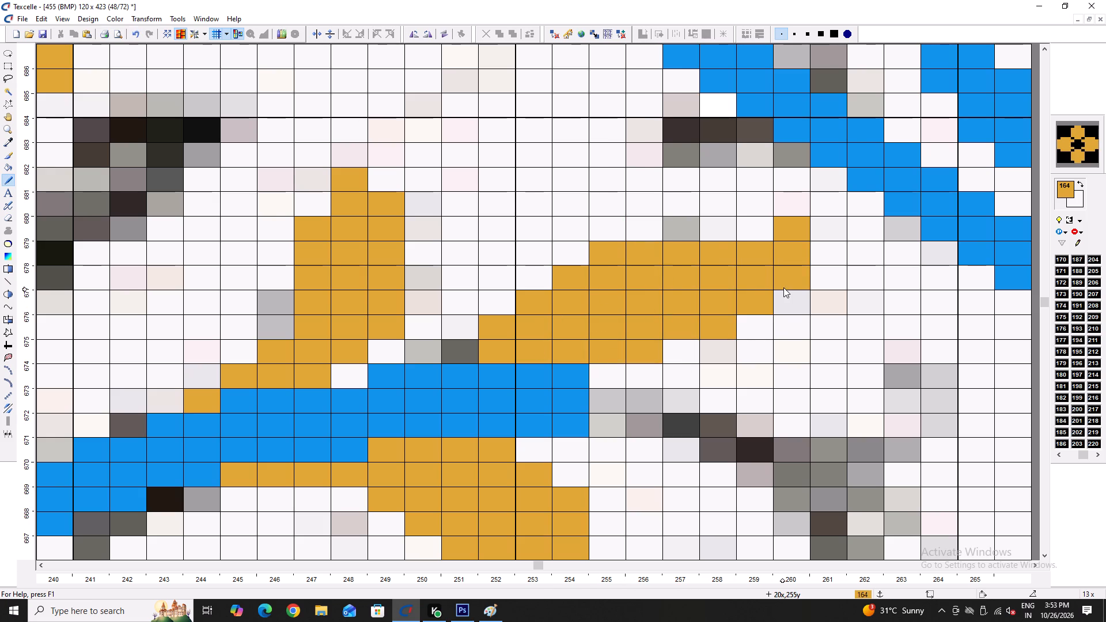
pyautogui.moveTo(783, 287); pyautogui.dragTo(790, 232, button='right')
pyautogui.rightClick(790, 232)
pyautogui.click(770, 234)
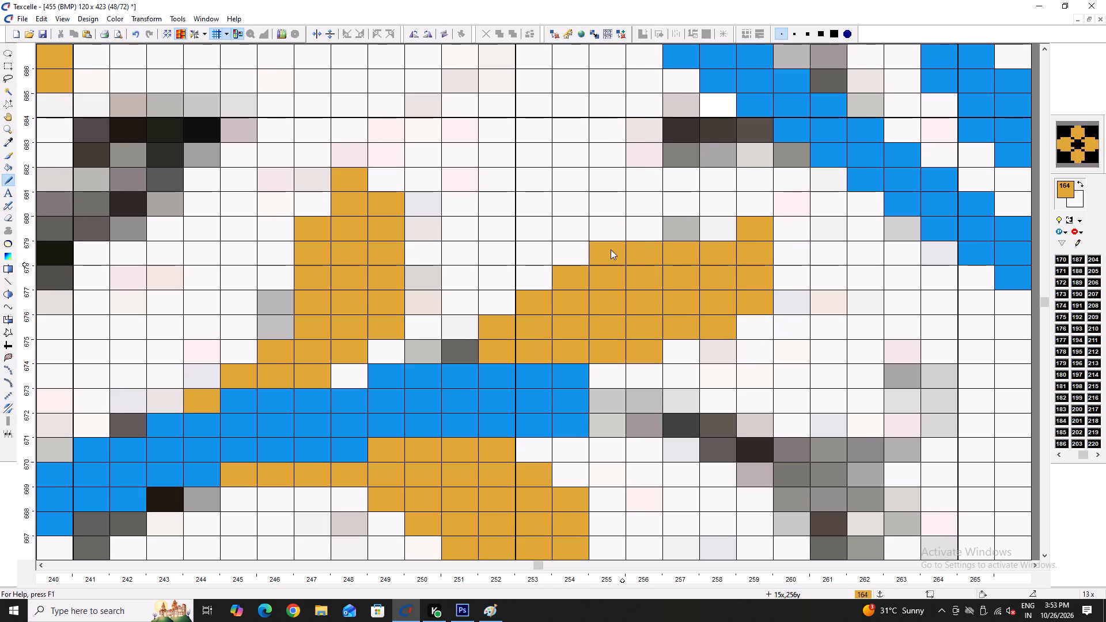
pyautogui.rightClick(611, 249)
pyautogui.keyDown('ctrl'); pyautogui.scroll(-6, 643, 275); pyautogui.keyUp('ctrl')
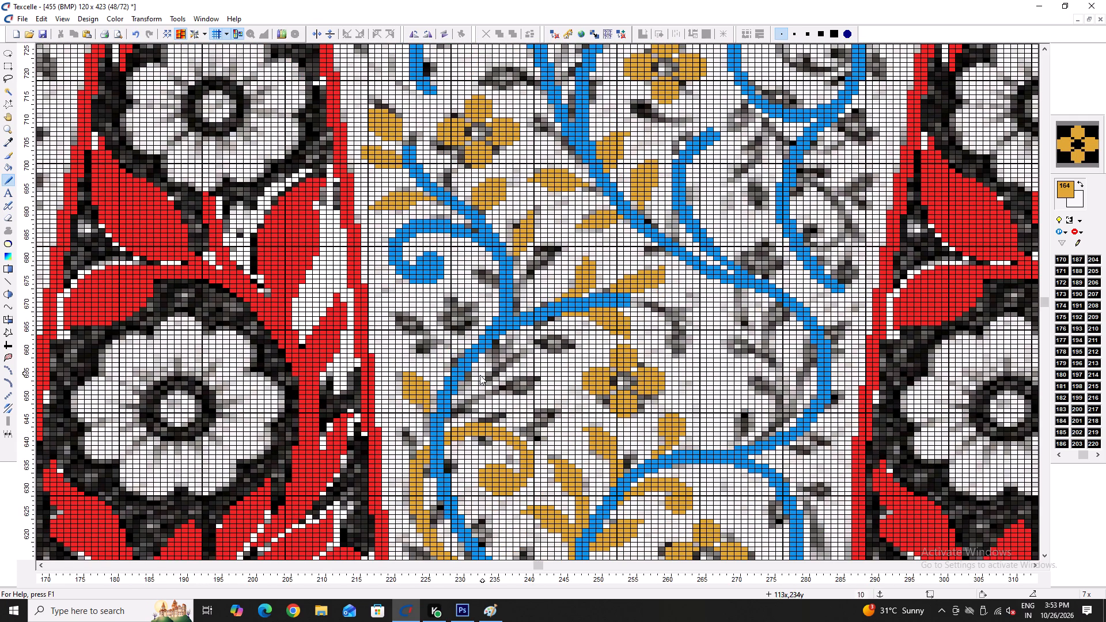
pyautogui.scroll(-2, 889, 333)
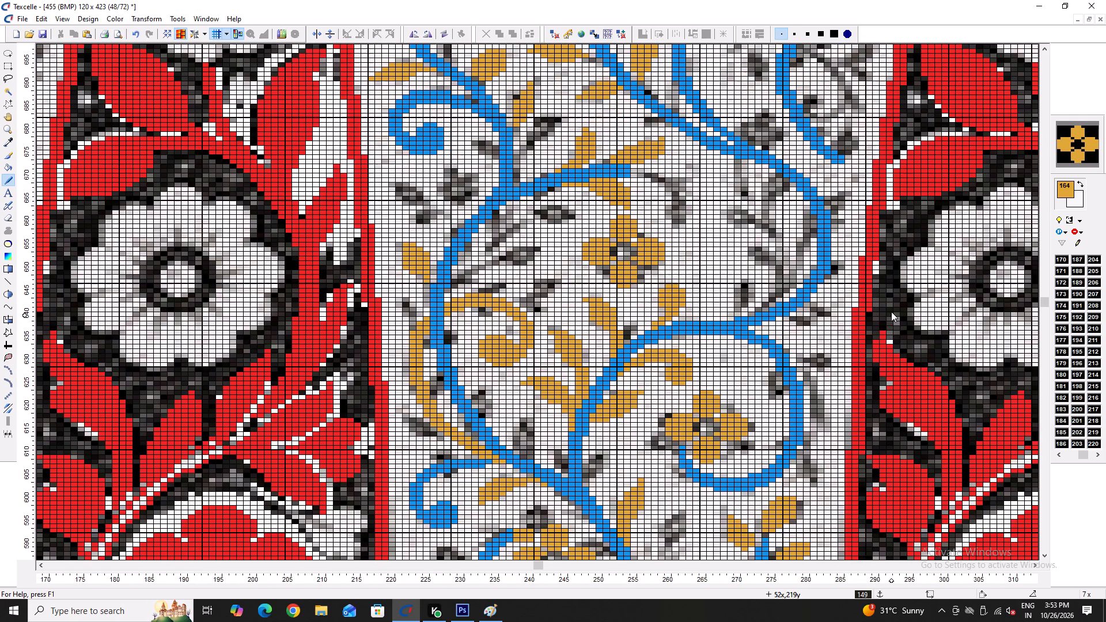
# Save the 455 design with the redrawn gold leaves.
pyautogui.hotkey('ctrl', 's')
pyautogui.hotkey('ctrl', 's')
pyautogui.hotkey('ctrl', 's')
pyautogui.keyDown('ctrl'); pyautogui.scroll(-2, 439, 356); pyautogui.keyUp('ctrl')
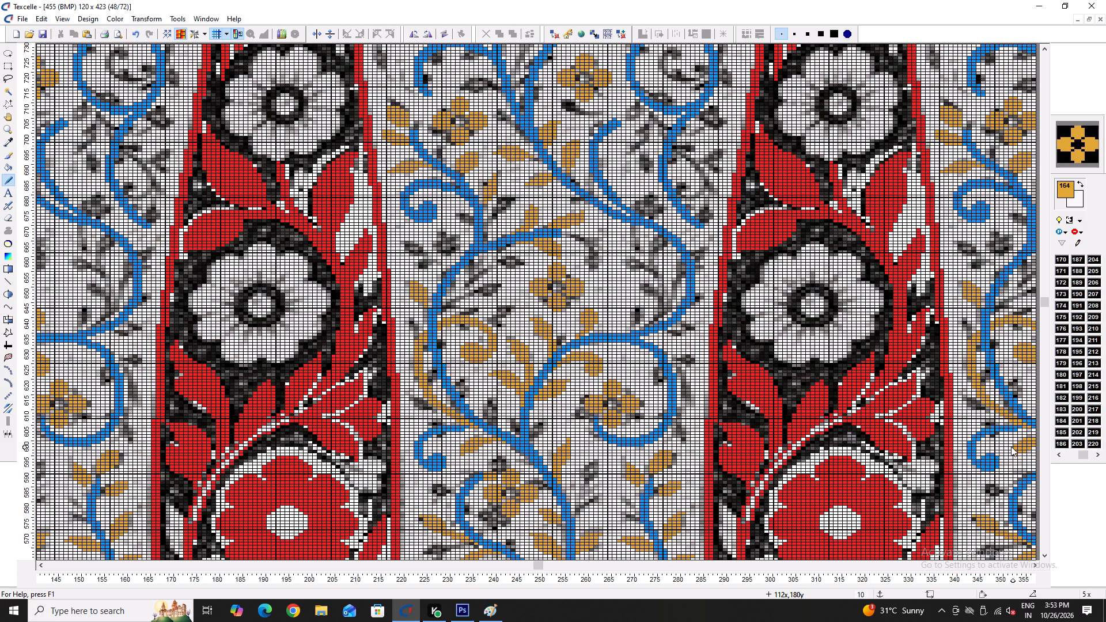
pyautogui.press('-')
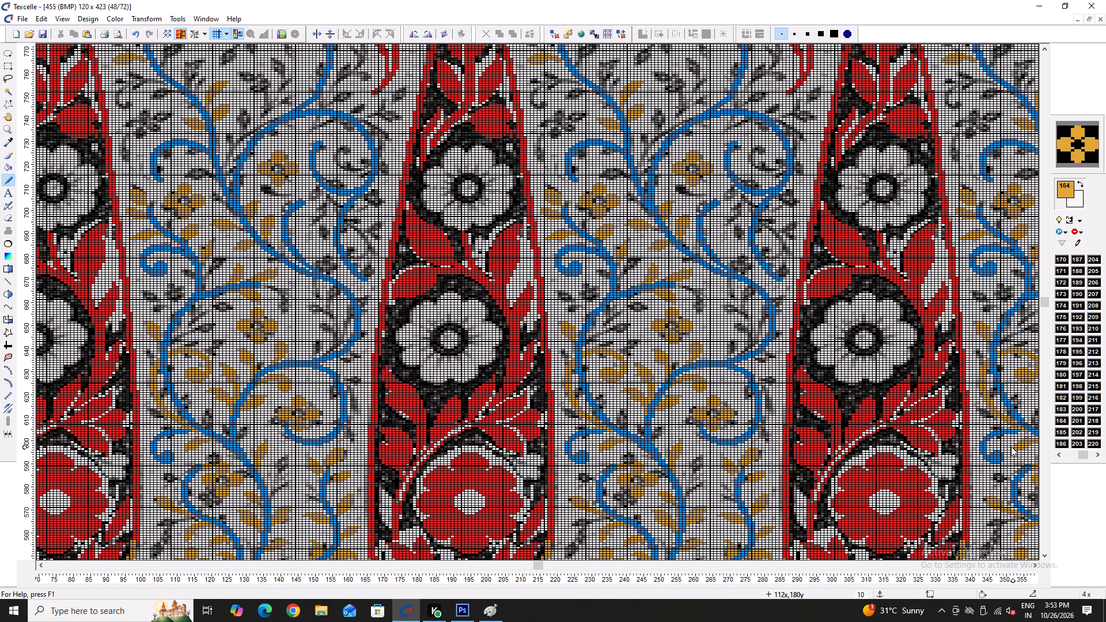
pyautogui.hotkey('ctrl', 's')
pyautogui.hotkey('ctrl', 's')
pyautogui.hotkey('ctrl', 's')
pyautogui.hotkey('ctrl', 's')
pyautogui.hotkey('ctrl', 's')
pyautogui.hotkey('ctrl', 's')
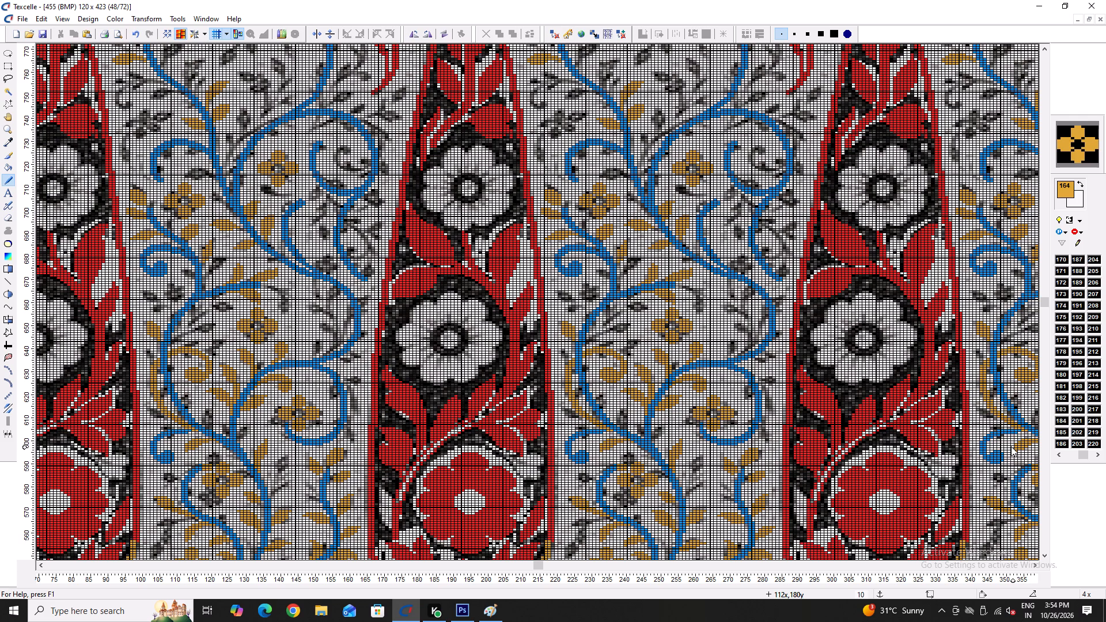
pyautogui.hotkey('ctrl', 's')
pyautogui.hotkey('ctrl', 's')
pyautogui.hotkey('ctrl', 's')
pyautogui.hotkey('ctrl', 's')
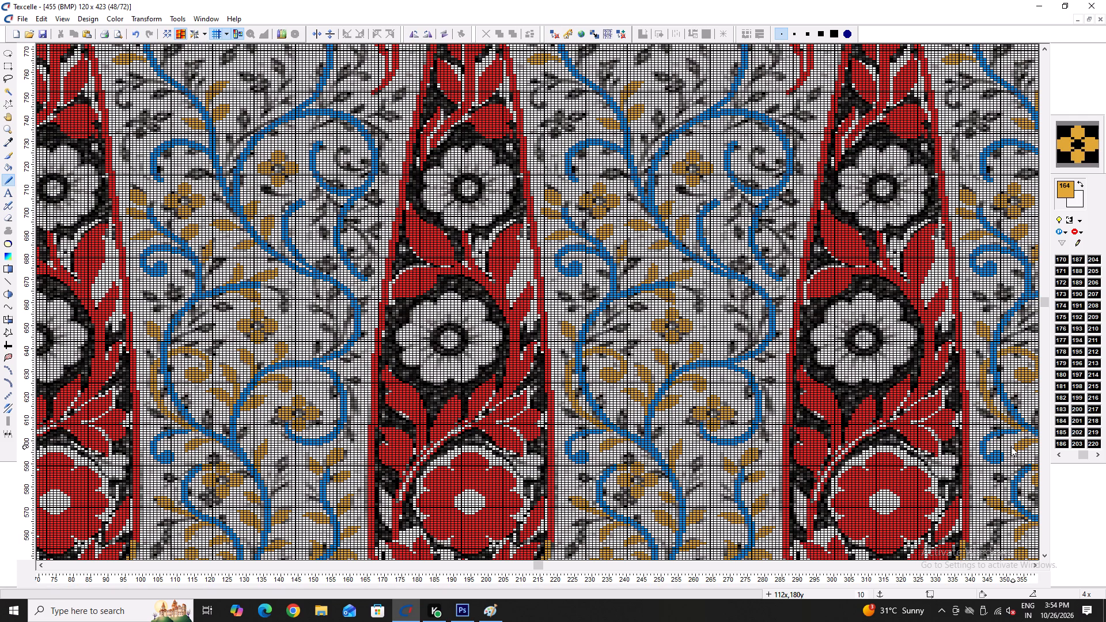
pyautogui.hotkey('ctrl', 's')
pyautogui.hotkey('ctrl', 's')
pyautogui.hotkey('ctrl', 's')
pyautogui.hotkey('ctrl', 's')
pyautogui.hotkey('ctrl', 's')
pyautogui.hotkey('ctrl', 's')
pyautogui.hotkey('ctrl', 's')
pyautogui.hotkey('ctrl', 's')
pyautogui.hotkey('ctrl', 's')
pyautogui.hotkey('ctrl', 's')
pyautogui.hotkey('ctrl', 's')
pyautogui.hotkey('ctrl', 's')
pyautogui.hotkey('ctrl', 's')
pyautogui.hotkey('ctrl', 's')
pyautogui.hotkey('ctrl', 's')
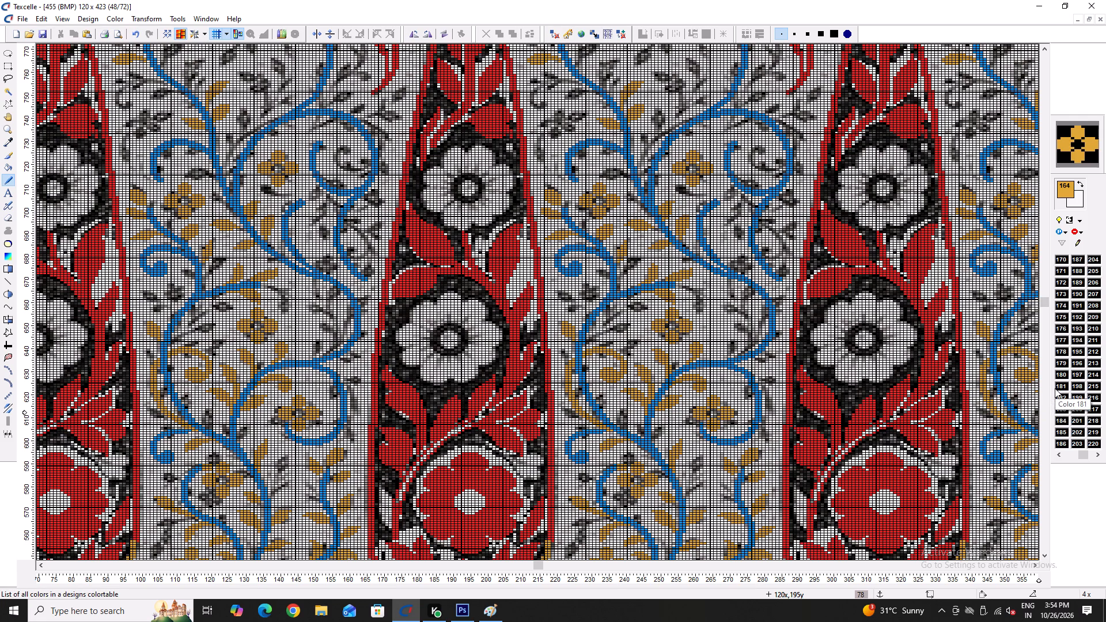
# Replace the small grey leaf beside the blue vine with a filled gold stemmed leaf, around columns 222–228, rows 657–664.
pyautogui.press('x')
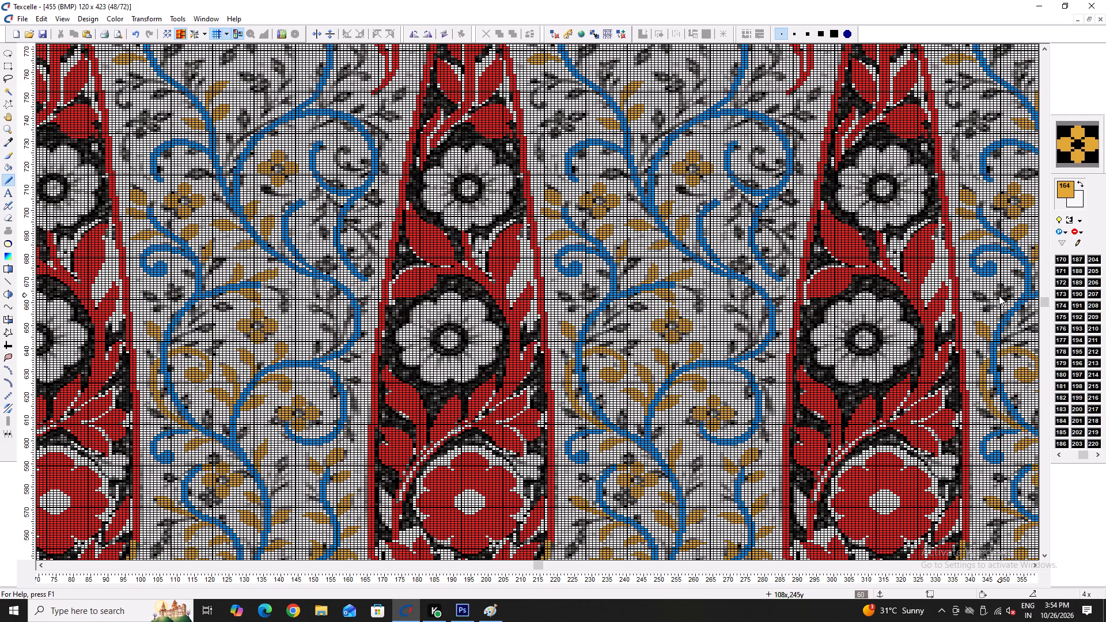
pyautogui.keyDown('ctrl'); pyautogui.scroll(3, 545, 293); pyautogui.keyUp('ctrl')
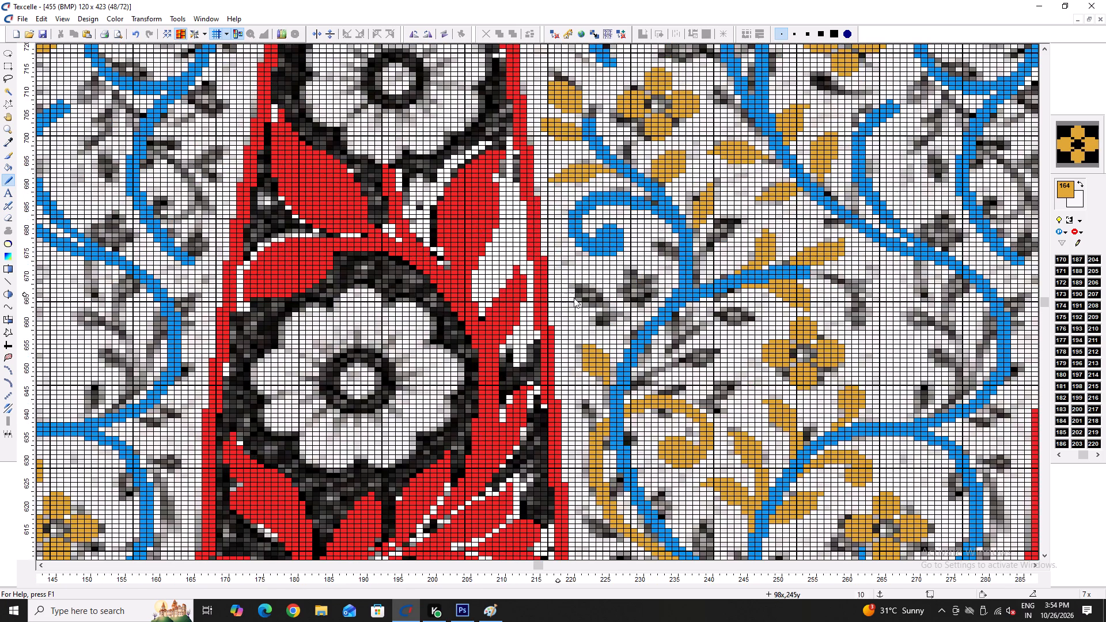
pyautogui.keyDown('ctrl'); pyautogui.scroll(5, 637, 325); pyautogui.keyUp('ctrl')
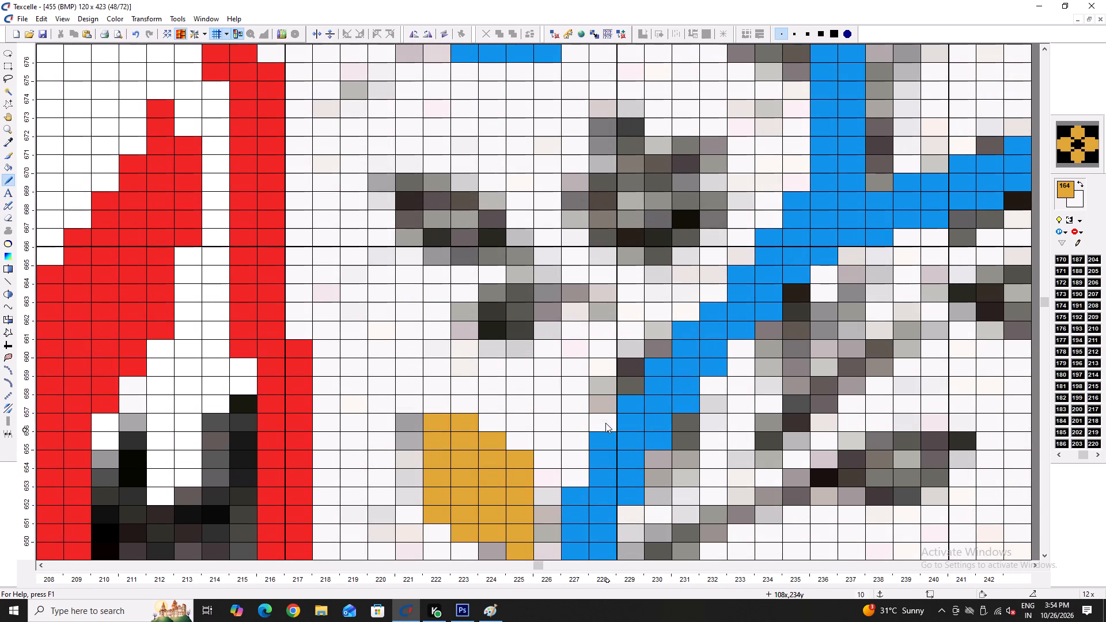
pyautogui.moveTo(605, 422); pyautogui.dragTo(574, 316)
pyautogui.click(585, 348)
pyautogui.moveTo(585, 323); pyautogui.dragTo(581, 317)
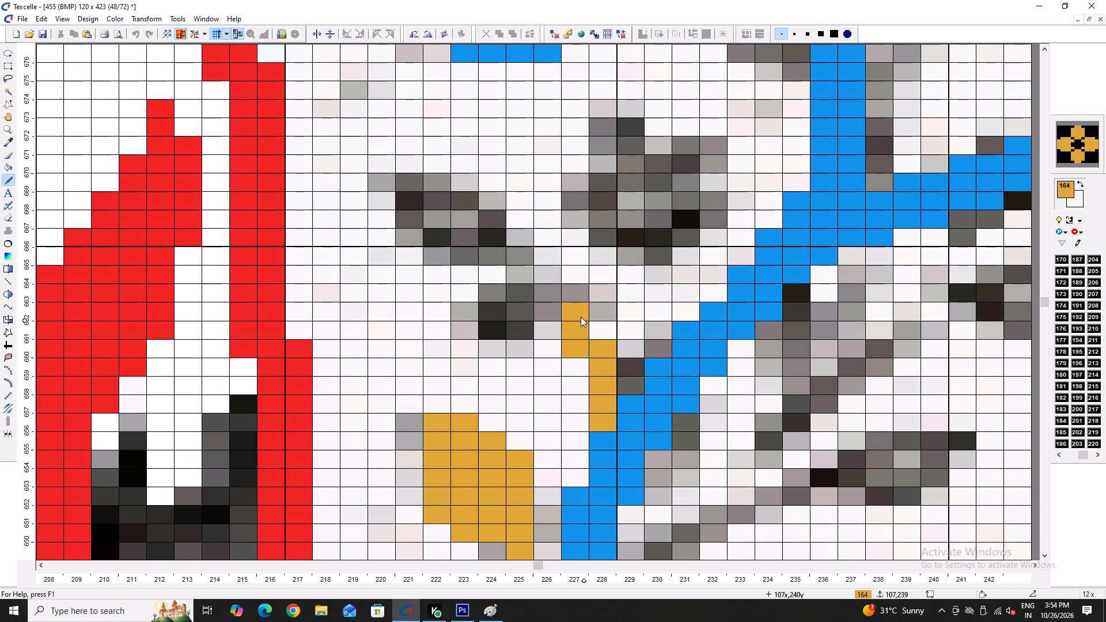
pyautogui.moveTo(581, 317); pyautogui.dragTo(549, 299)
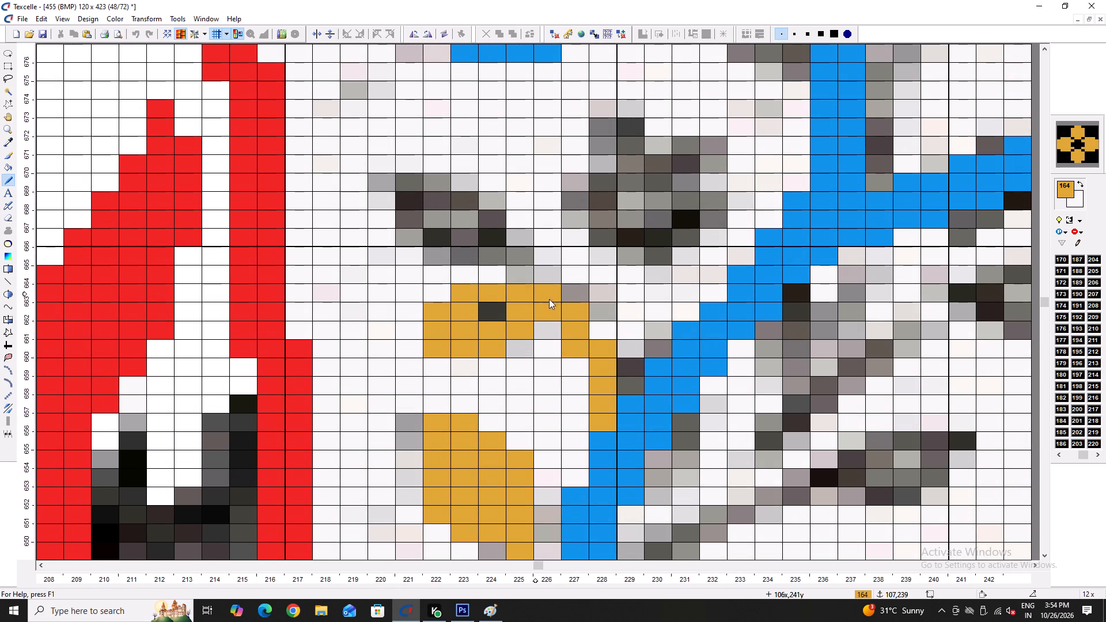
pyautogui.moveTo(549, 299); pyautogui.dragTo(610, 381)
pyautogui.moveTo(576, 352); pyautogui.dragTo(516, 333)
pyautogui.moveTo(514, 335); pyautogui.dragTo(512, 347)
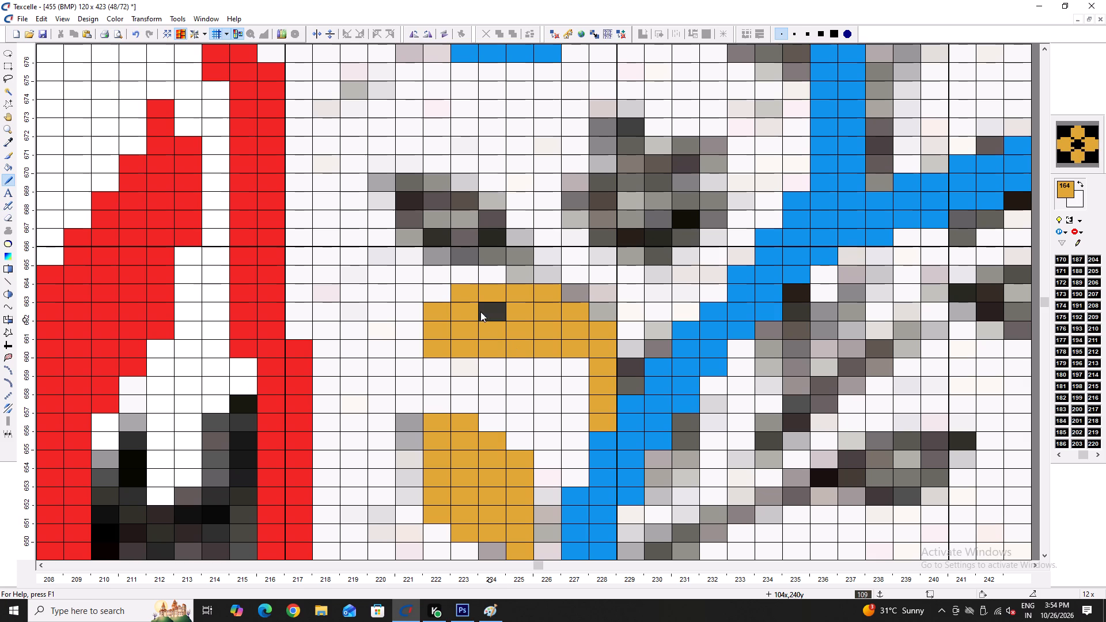
pyautogui.moveTo(480, 312); pyautogui.dragTo(498, 302)
pyautogui.moveTo(489, 356); pyautogui.dragTo(449, 364)
pyautogui.click(588, 365)
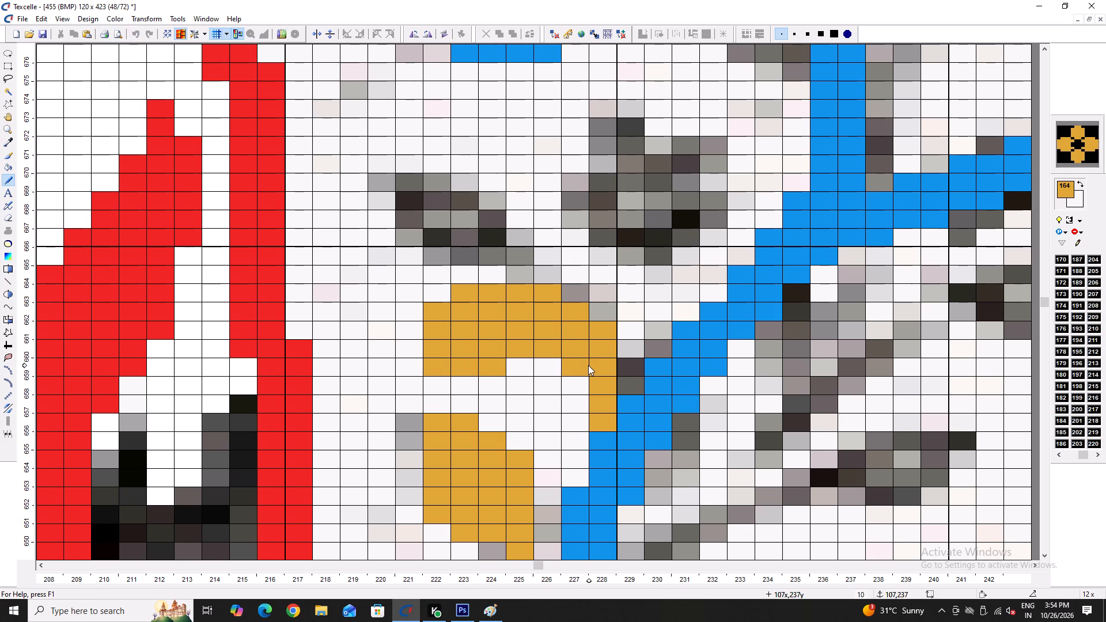
pyautogui.rightClick(433, 359)
pyautogui.keyDown('ctrl'); pyautogui.scroll(-5, 451, 362); pyautogui.keyUp('ctrl')
pyautogui.keyDown('ctrl'); pyautogui.scroll(6, 448, 348); pyautogui.keyUp('ctrl')
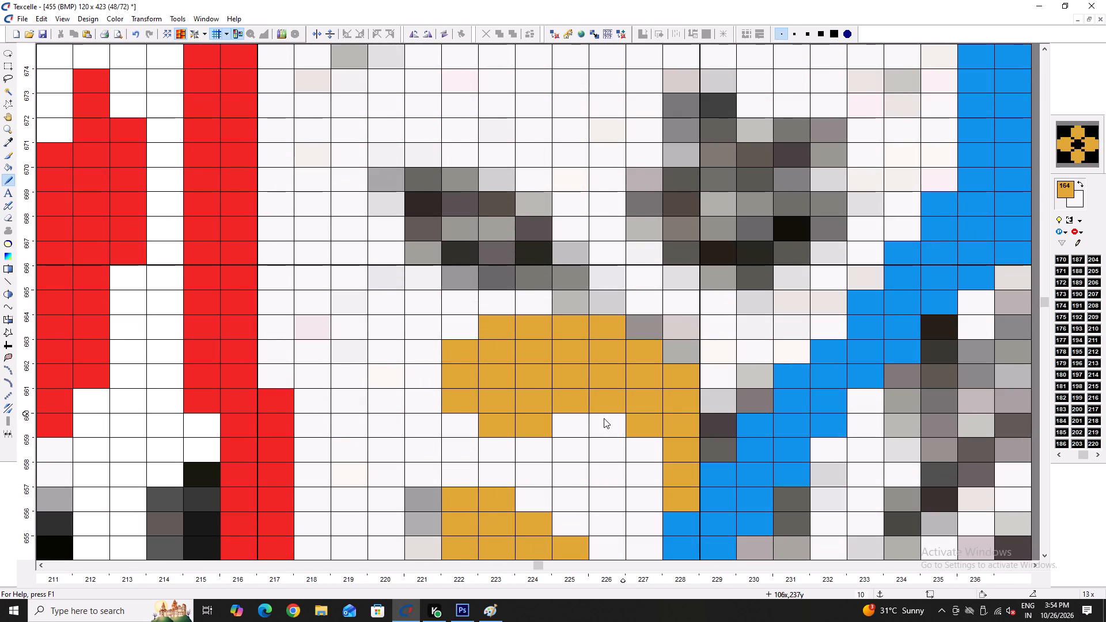
# Draw a gold stem rising from the blue vine into the grey leaf, around columns 227–230, rows 765–774.
pyautogui.keyDown('ctrl'); pyautogui.scroll(-6, 604, 418); pyautogui.keyUp('ctrl')
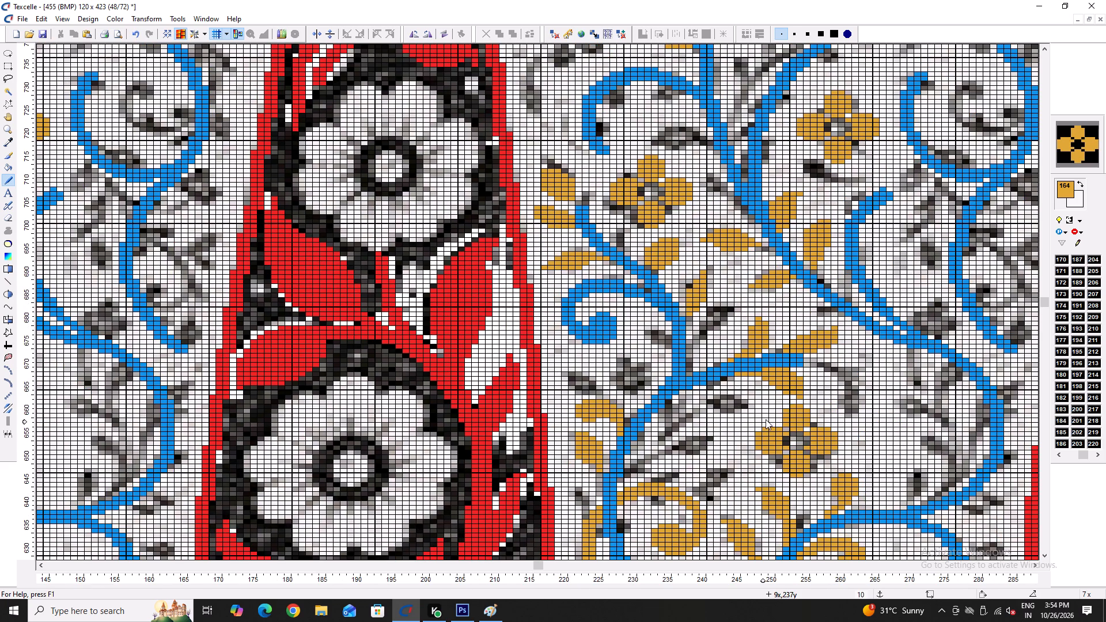
pyautogui.keyDown('ctrl'); pyautogui.scroll(-2, 764, 418); pyautogui.keyUp('ctrl')
pyautogui.scroll(3, 572, 312)
pyautogui.keyDown('ctrl'); pyautogui.scroll(6, 666, 269); pyautogui.keyUp('ctrl')
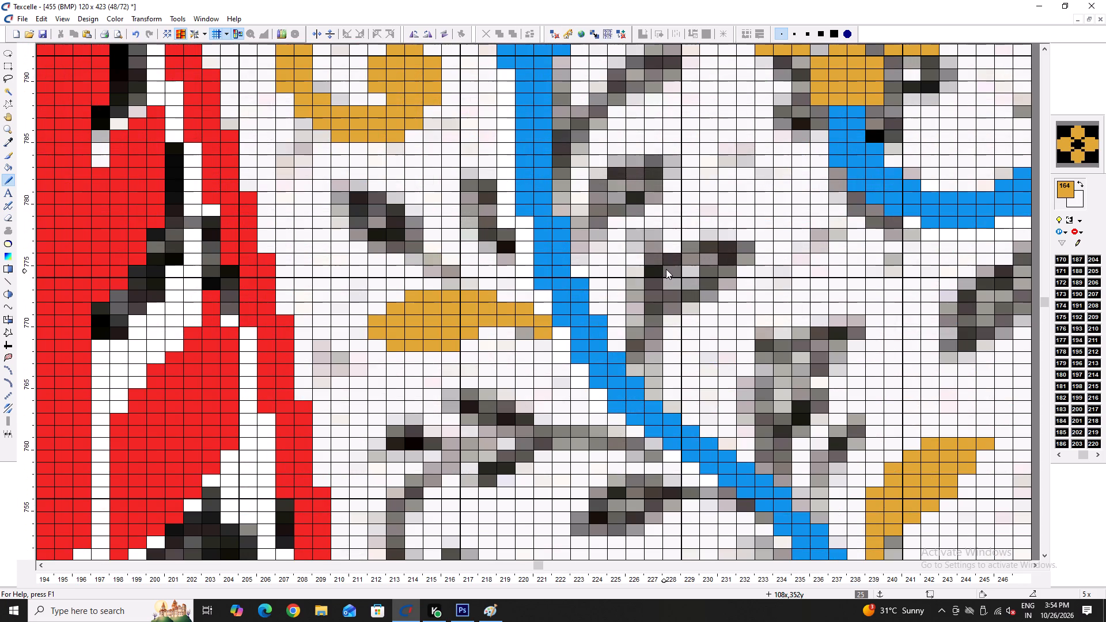
pyautogui.keyDown('ctrl'); pyautogui.scroll(2, 676, 356); pyautogui.keyUp('ctrl')
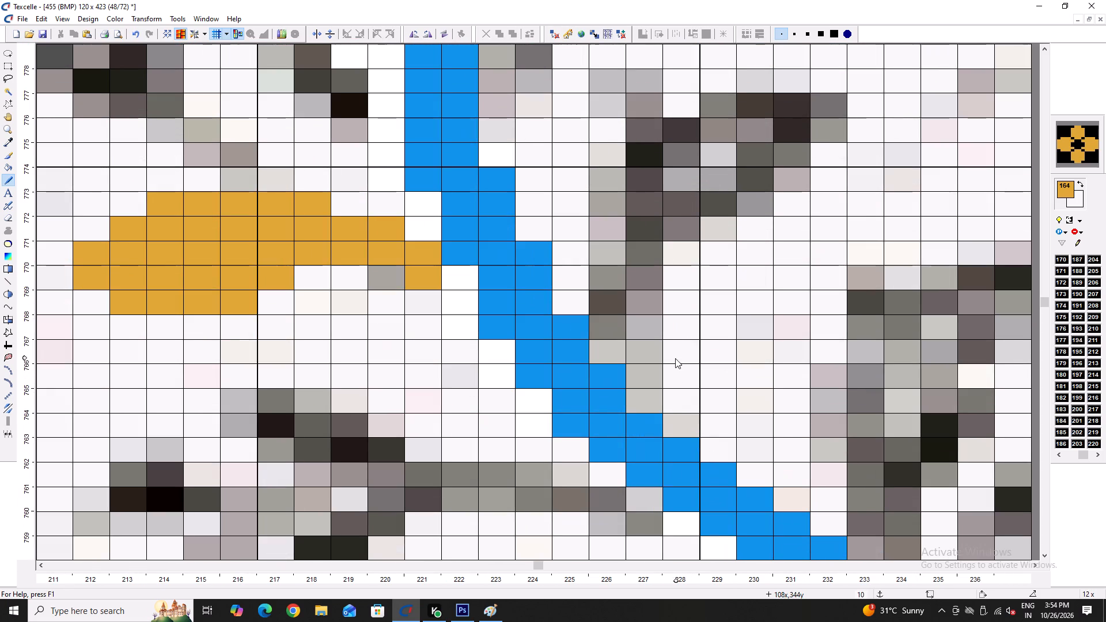
pyautogui.keyDown('ctrl'); pyautogui.scroll(1, 675, 358); pyautogui.keyUp('ctrl')
pyautogui.moveTo(635, 405); pyautogui.dragTo(642, 276)
pyautogui.click(642, 276)
pyautogui.scroll(2, 665, 347)
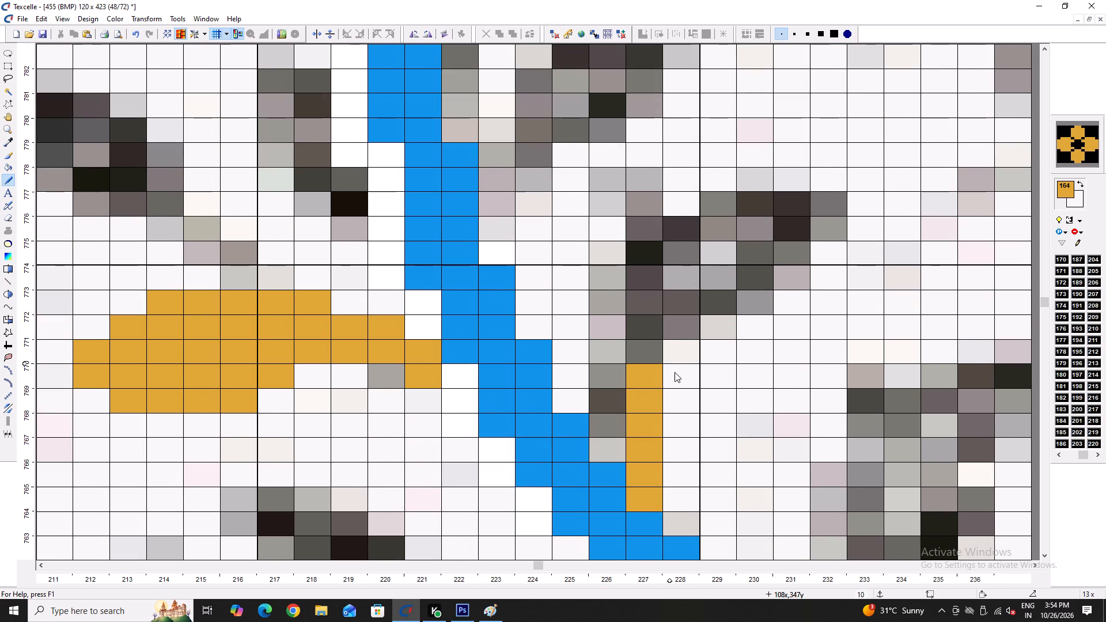
pyautogui.moveTo(676, 369); pyautogui.dragTo(677, 327)
pyautogui.click(677, 327)
pyautogui.click(707, 314)
pyautogui.click(715, 324)
pyautogui.moveTo(759, 294); pyautogui.dragTo(759, 285)
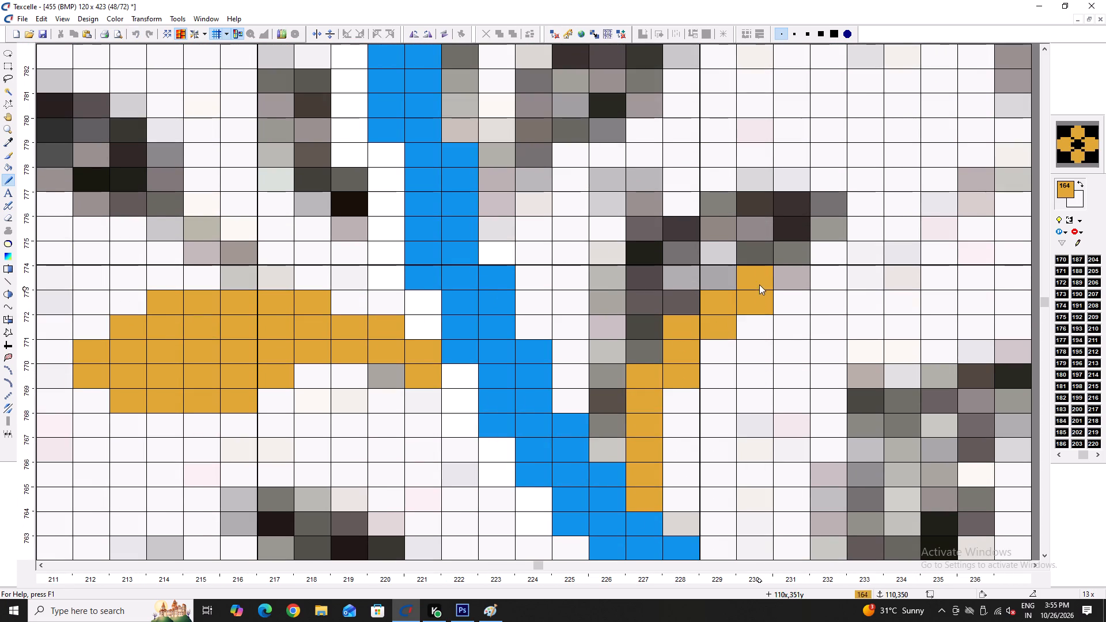
pyautogui.moveTo(759, 285); pyautogui.dragTo(759, 283)
pyautogui.middleClick(759, 283)
# Outline and fill the leaf on that stem in gold, around columns 227–233, rows 770–777.
pyautogui.moveTo(777, 264); pyautogui.dragTo(706, 230)
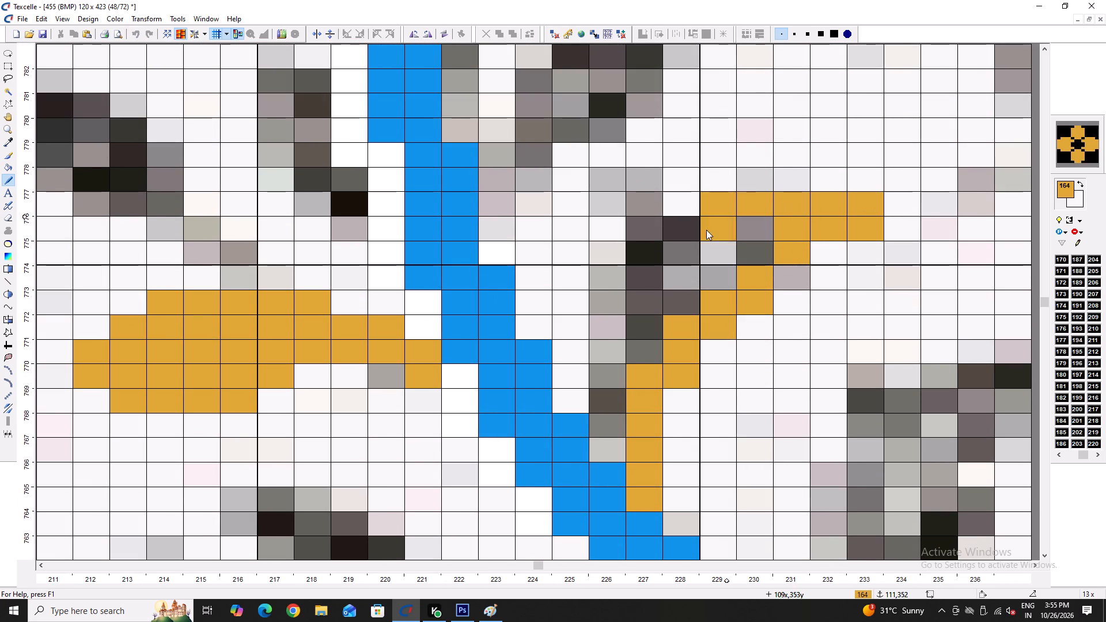
pyautogui.moveTo(706, 230); pyautogui.dragTo(635, 370)
pyautogui.moveTo(664, 376); pyautogui.dragTo(768, 361)
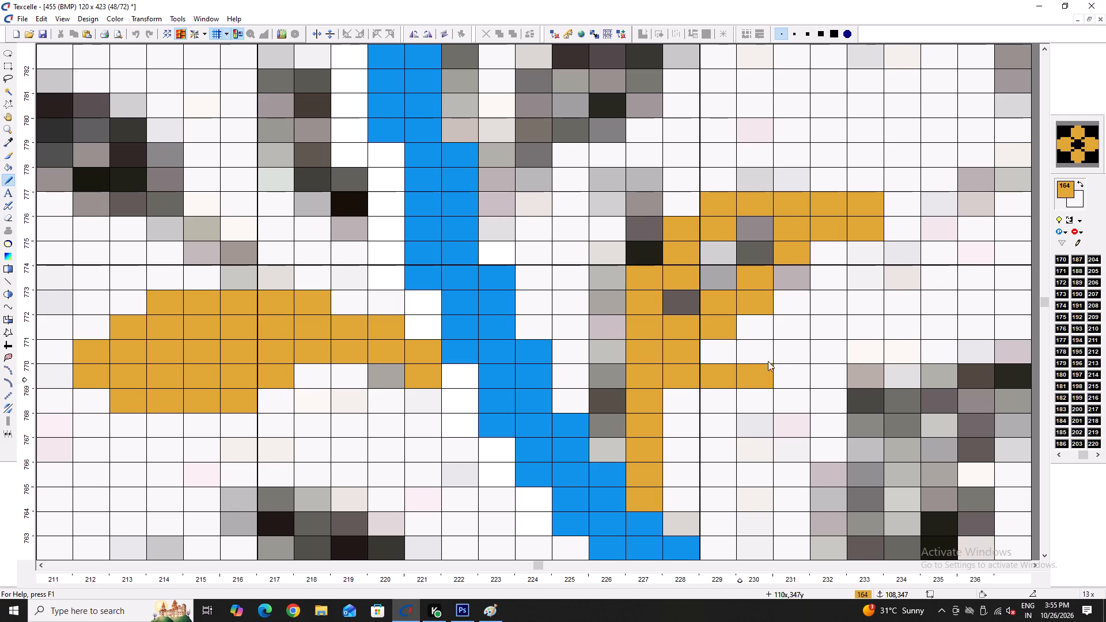
pyautogui.moveTo(768, 361); pyautogui.dragTo(866, 230)
pyautogui.moveTo(775, 317); pyautogui.dragTo(706, 354)
pyautogui.moveTo(703, 348); pyautogui.dragTo(696, 332)
pyautogui.moveTo(688, 287); pyautogui.dragTo(734, 227)
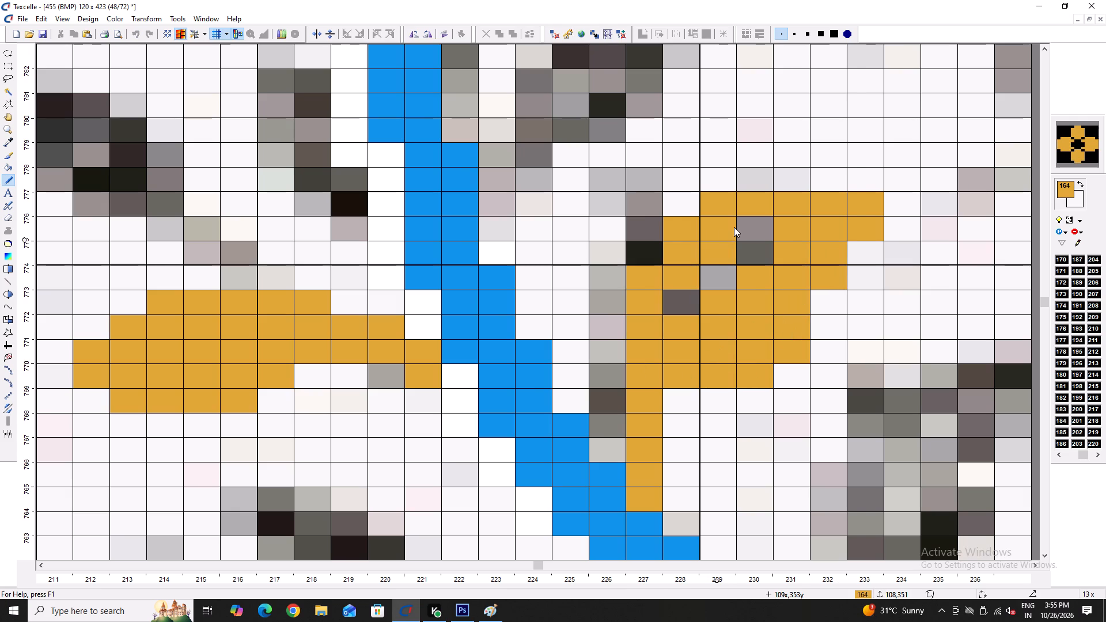
pyautogui.moveTo(734, 227); pyautogui.dragTo(757, 256)
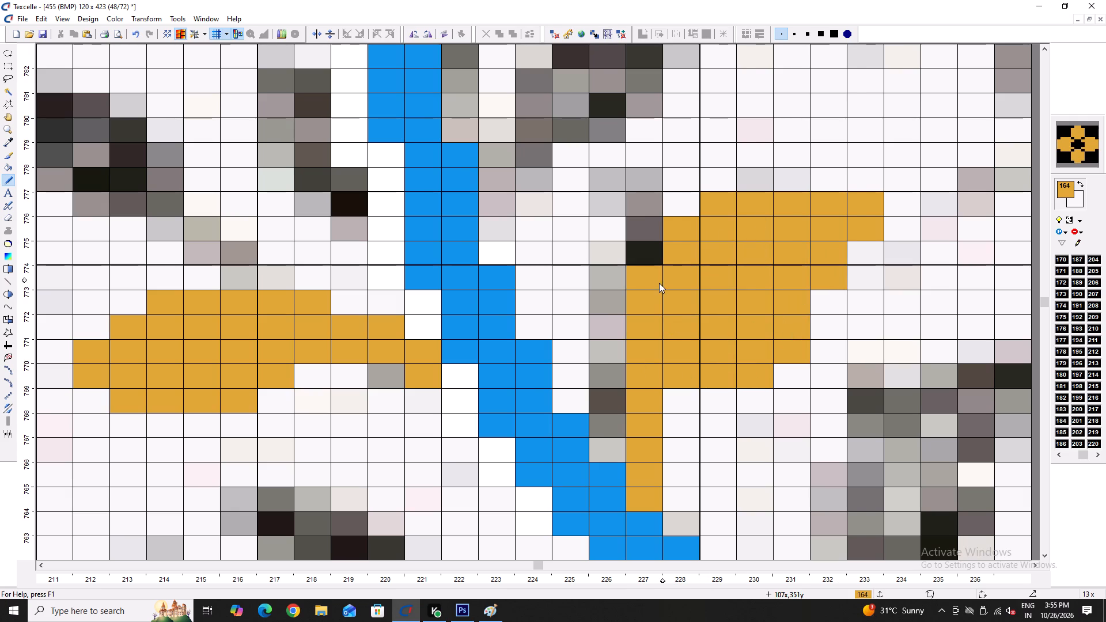
# Refine that gold leaf's upper and lower edges by whitening excess corner pixels and restoring needed gold ones, around rows 770–777.
pyautogui.moveTo(646, 276); pyautogui.dragTo(649, 270, button='right')
pyautogui.rightClick(676, 248)
pyautogui.rightClick(713, 206)
pyautogui.rightClick(676, 232)
pyautogui.click(680, 246)
pyautogui.click(648, 275)
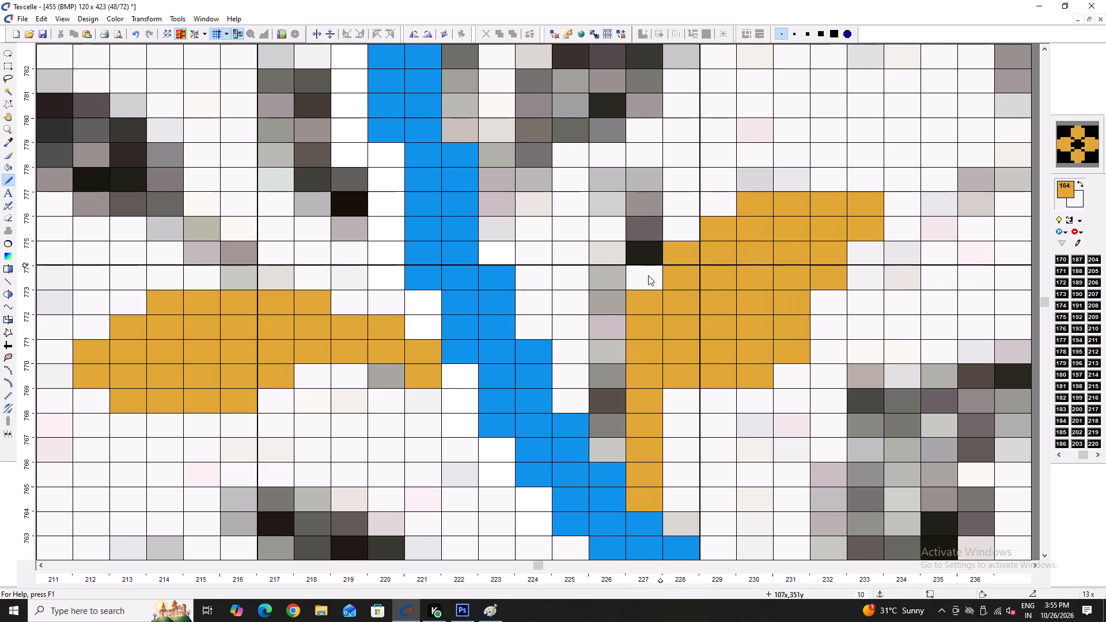
pyautogui.rightClick(756, 381)
pyautogui.rightClick(796, 360)
pyautogui.click(661, 395)
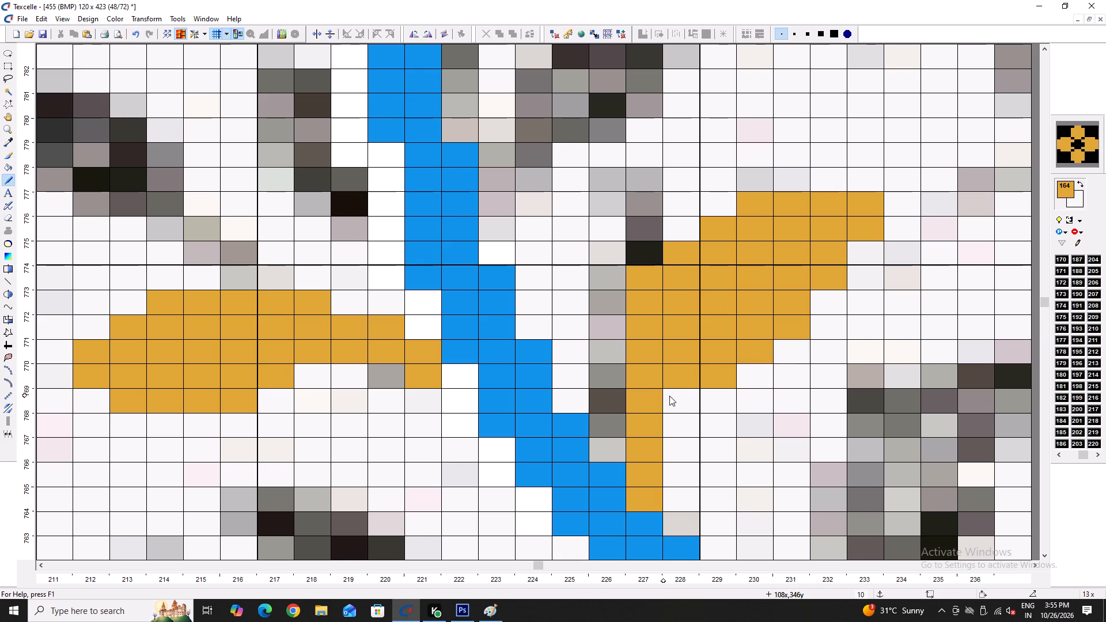
pyautogui.doubleClick(669, 396)
# Save the 455 design with the new gold leaf.
pyautogui.keyDown('ctrl'); pyautogui.scroll(-5, 672, 396); pyautogui.keyUp('ctrl')
pyautogui.hotkey('ctrl', 's')
pyautogui.hotkey('ctrl', 's')
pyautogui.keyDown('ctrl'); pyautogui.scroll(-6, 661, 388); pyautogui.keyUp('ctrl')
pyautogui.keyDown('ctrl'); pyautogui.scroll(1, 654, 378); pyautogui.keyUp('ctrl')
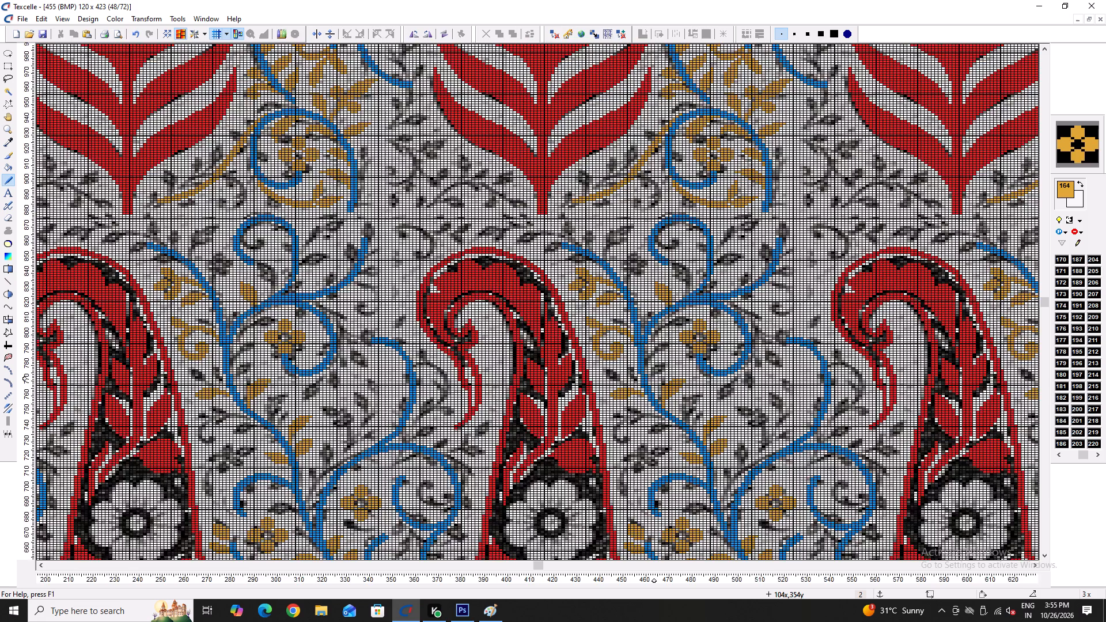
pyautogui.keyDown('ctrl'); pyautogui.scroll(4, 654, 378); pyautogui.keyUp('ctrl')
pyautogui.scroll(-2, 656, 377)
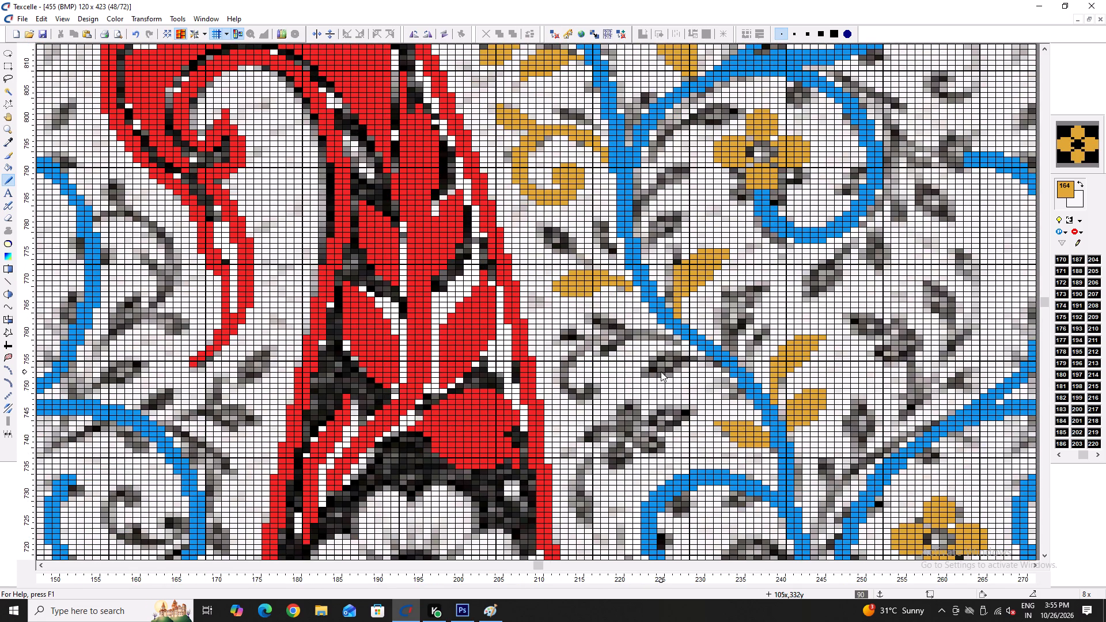
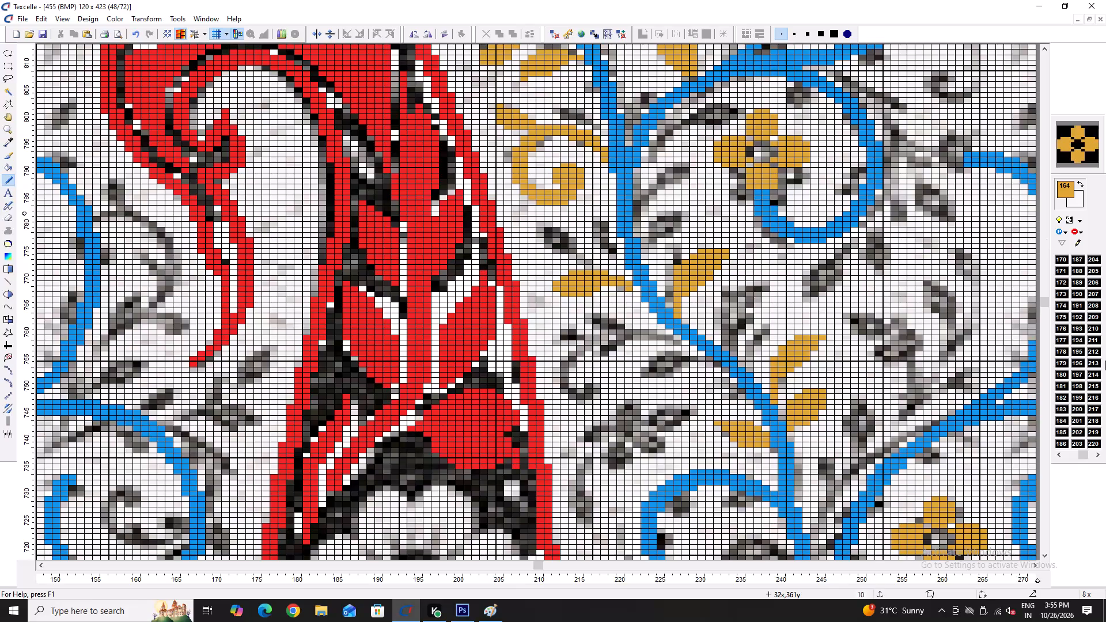
# Examine the repeating paisley pattern as a whole and up close, checking the gold and blue vines between the red paisleys for unfinished grey areas.
pyautogui.keyDown('ctrl'); pyautogui.scroll(-1, 1105, 361); pyautogui.keyUp('ctrl')
pyautogui.keyDown('ctrl'); pyautogui.scroll(-4, 668, 280); pyautogui.keyUp('ctrl')
pyautogui.keyDown('ctrl'); pyautogui.scroll(-4, 680, 341); pyautogui.keyUp('ctrl')
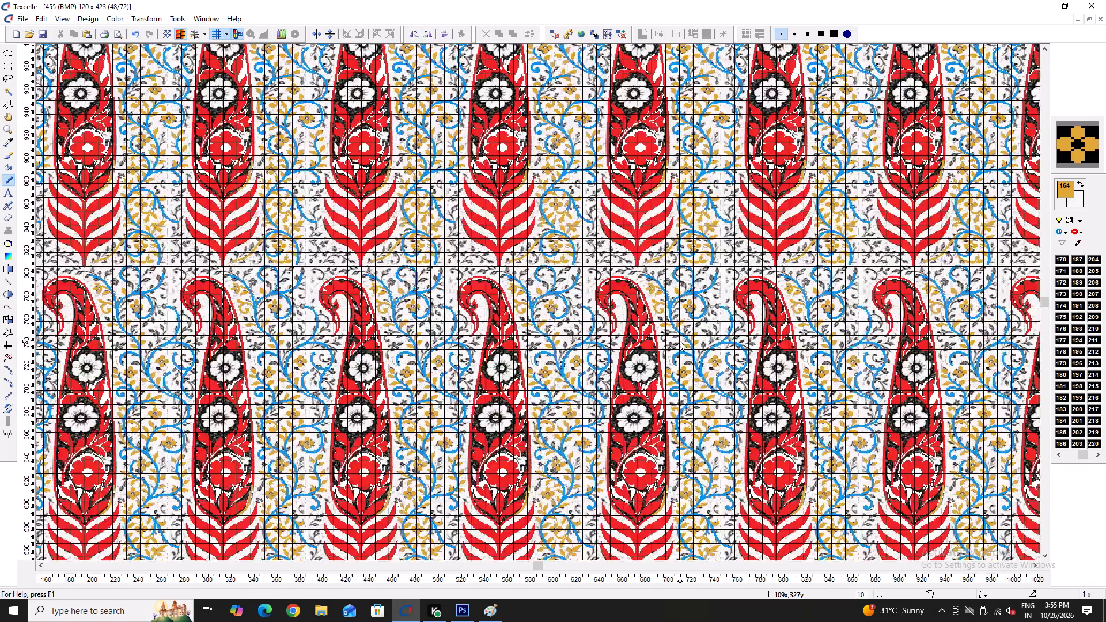
pyautogui.scroll(-2, 680, 341)
pyautogui.keyDown('ctrl'); pyautogui.scroll(2, 639, 345); pyautogui.keyUp('ctrl')
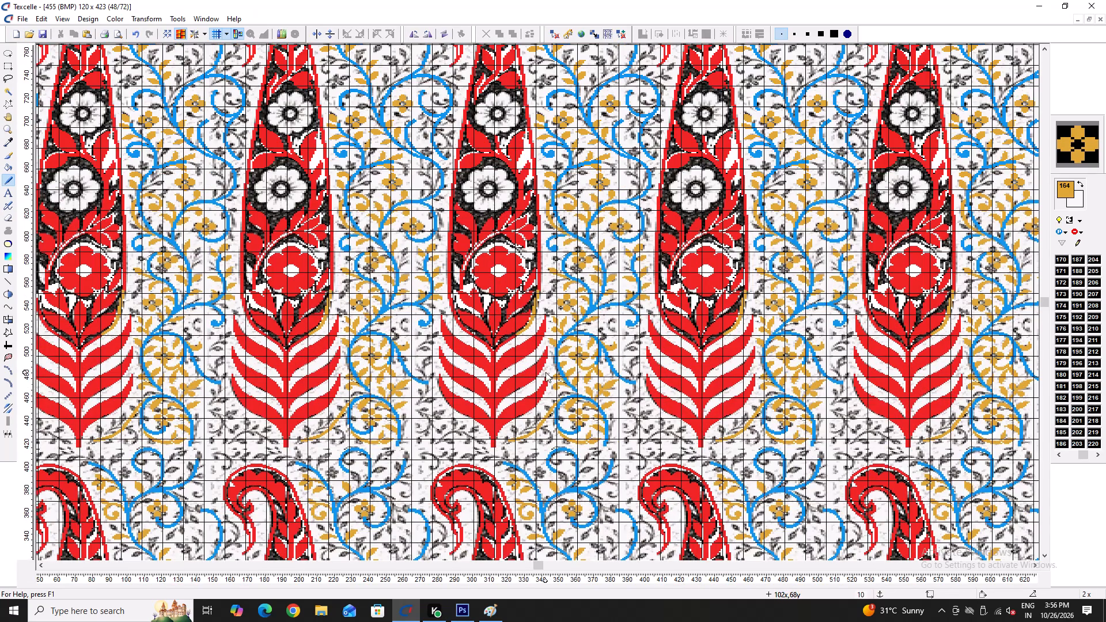
pyautogui.keyDown('ctrl'); pyautogui.scroll(1, 546, 372); pyautogui.keyUp('ctrl')
pyautogui.keyDown('ctrl'); pyautogui.scroll(3, 924, 299); pyautogui.keyUp('ctrl')
pyautogui.scroll(3, 403, 342)
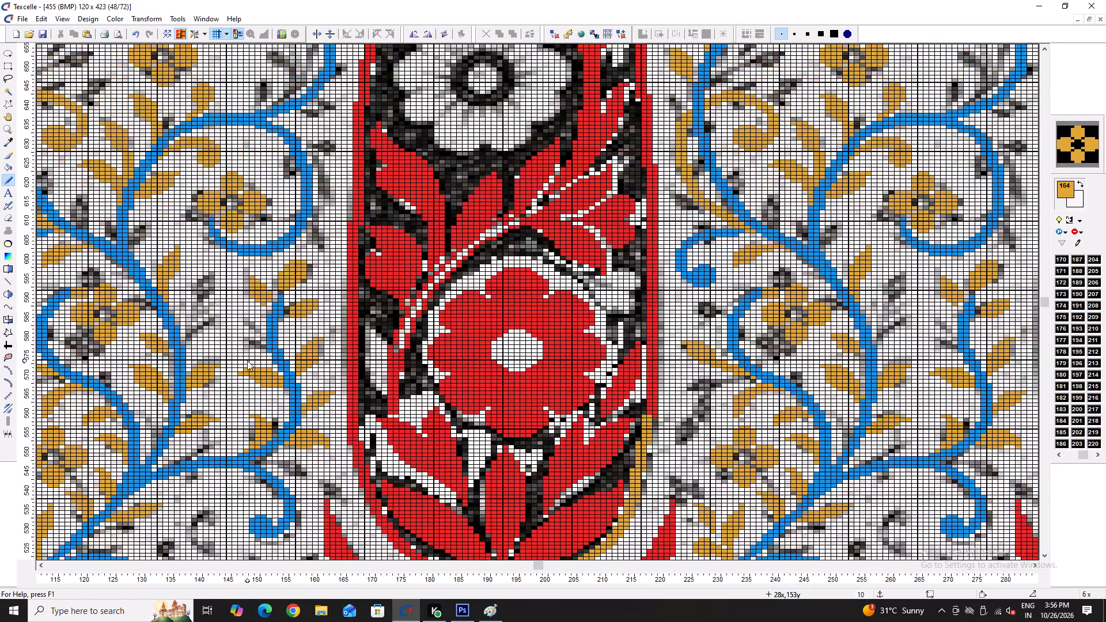
pyautogui.scroll(5, 247, 361)
pyautogui.keyDown('ctrl'); pyautogui.scroll(-3, 247, 361); pyautogui.keyUp('ctrl')
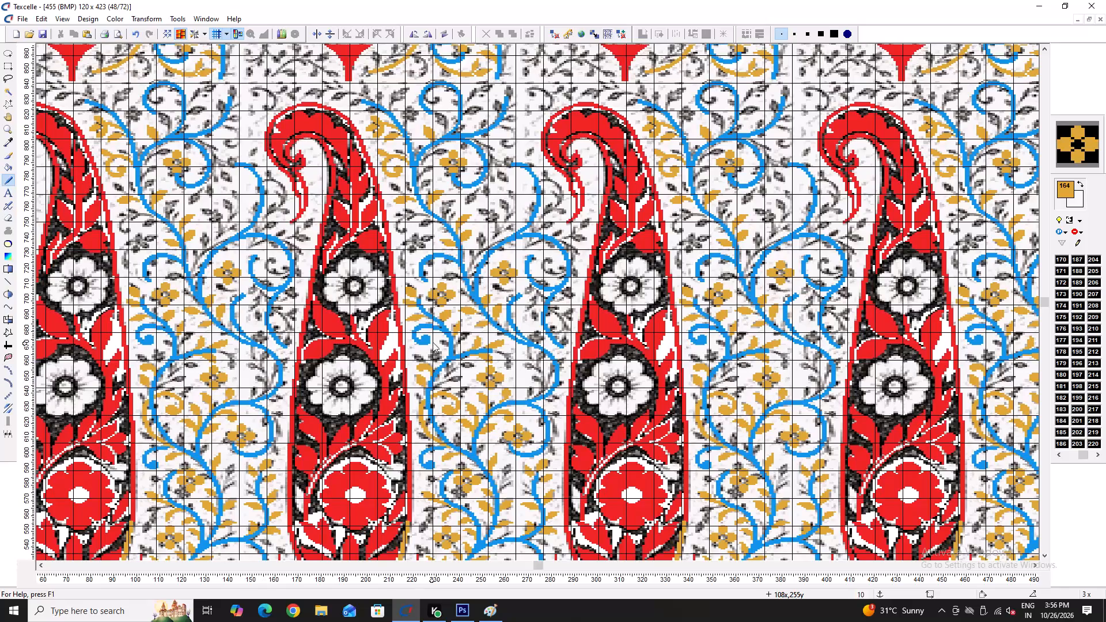
# Draw a gold stem curling up from the blue vine and start outlining the leaf at its tip, around columns 266–274, rows 640–648.
pyautogui.keyDown('ctrl'); pyautogui.scroll(6, 556, 371); pyautogui.keyUp('ctrl')
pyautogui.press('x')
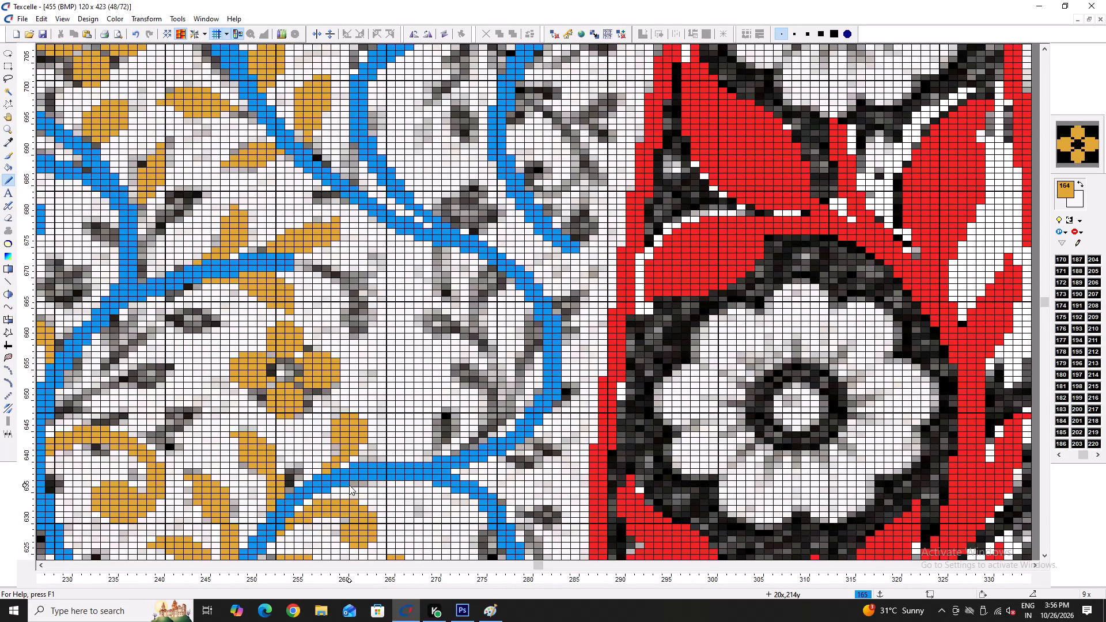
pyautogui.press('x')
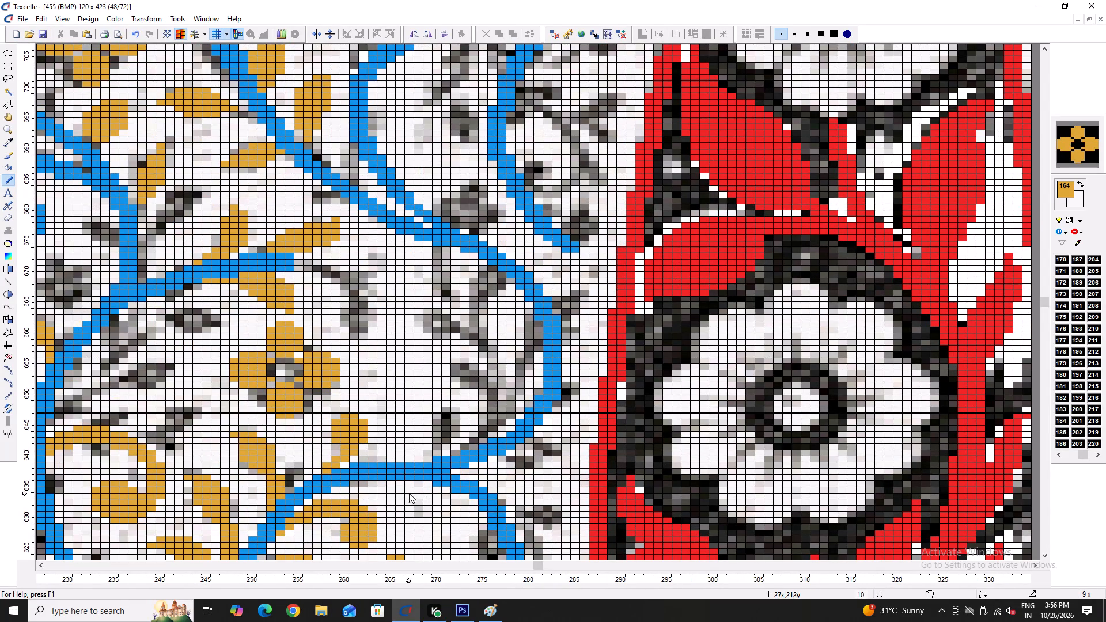
pyautogui.moveTo(404, 457); pyautogui.dragTo(435, 414)
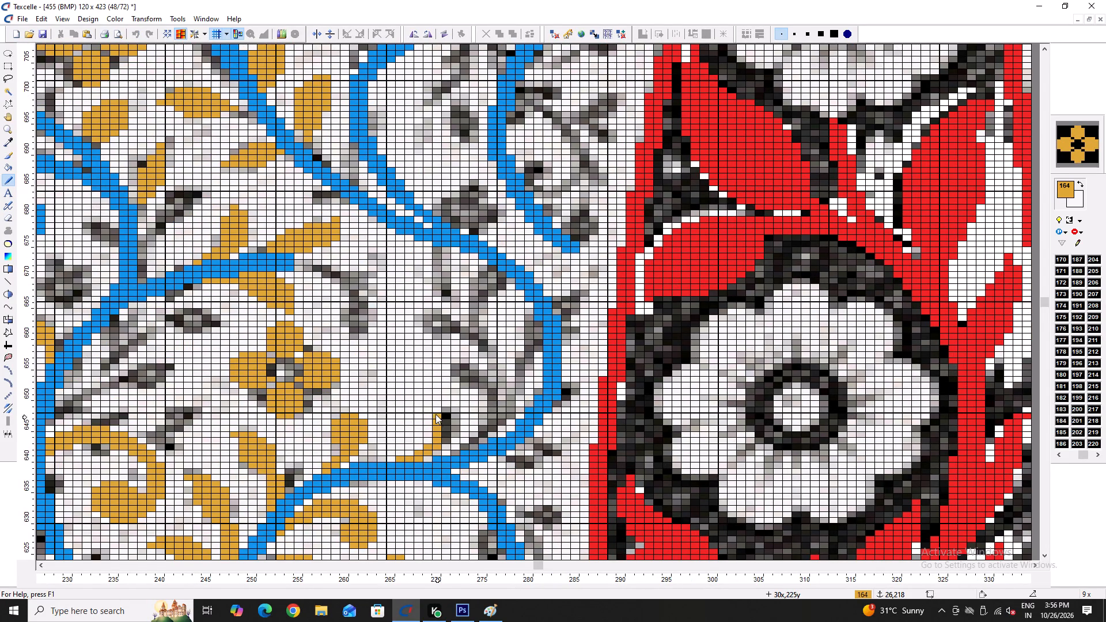
pyautogui.moveTo(435, 414); pyautogui.dragTo(427, 413)
pyautogui.doubleClick(427, 413)
pyautogui.moveTo(429, 412); pyautogui.dragTo(471, 418)
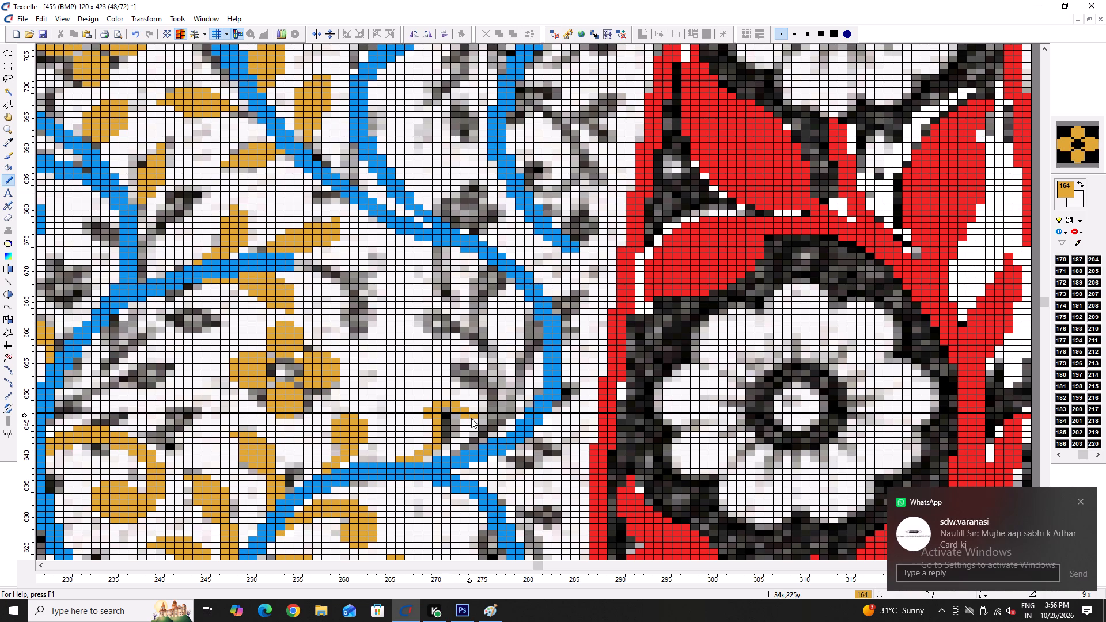
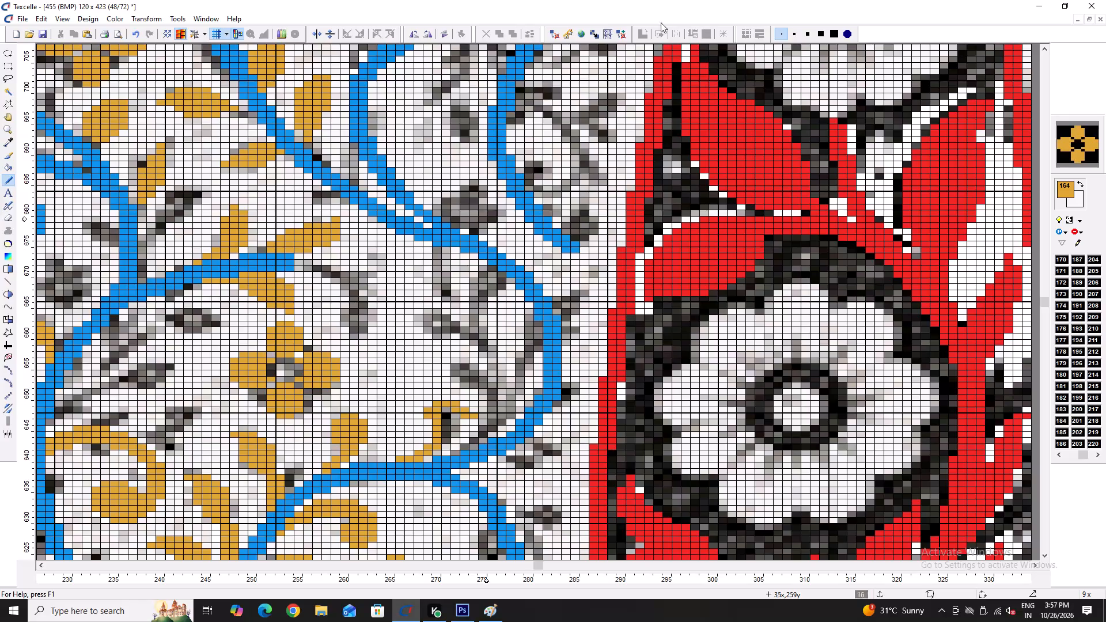
# Turn the small gold curl above the blue vine fork, right of the four-petal flower, into a solid round gold bud.
pyautogui.scroll(3, 279, 393)
pyautogui.scroll(-3, 310, 494)
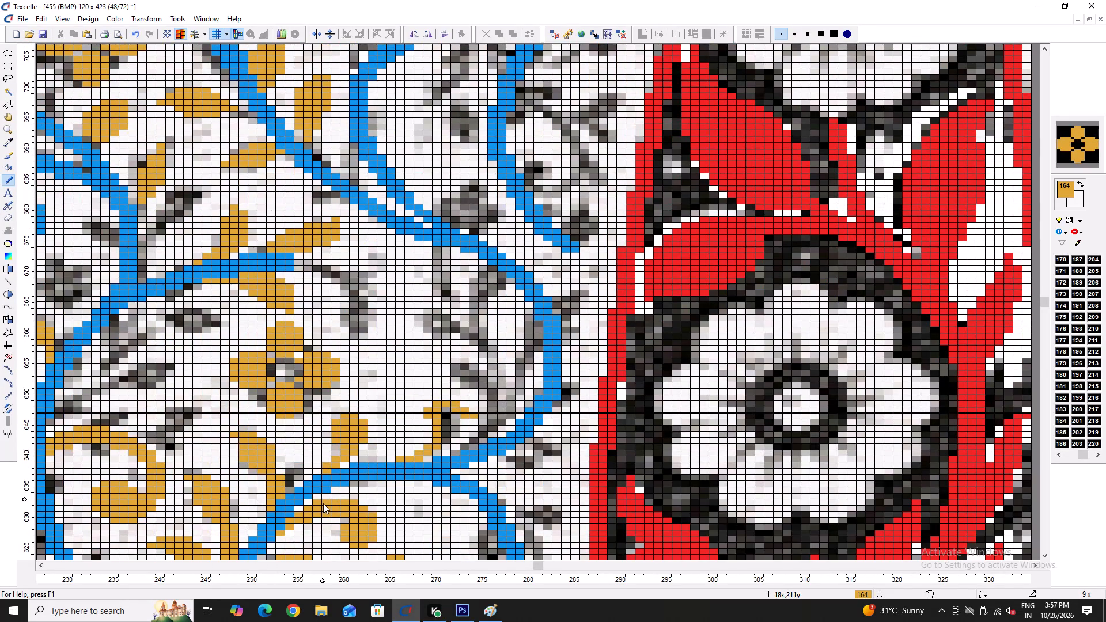
pyautogui.write('++')
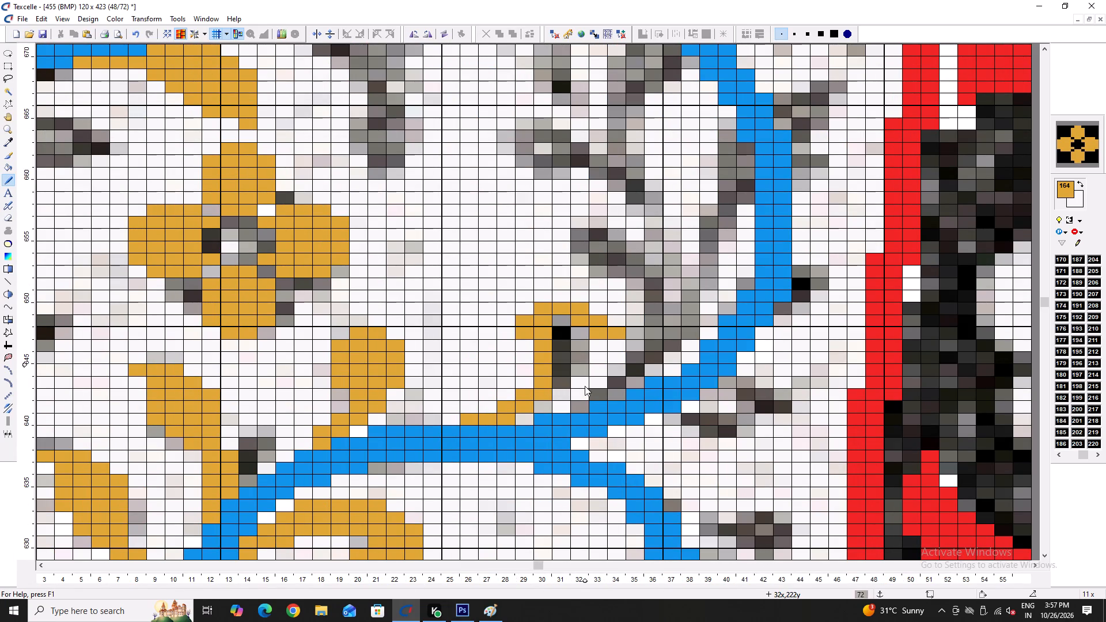
pyautogui.moveTo(599, 347); pyautogui.dragTo(592, 371)
pyautogui.click(605, 352)
pyautogui.click(609, 348)
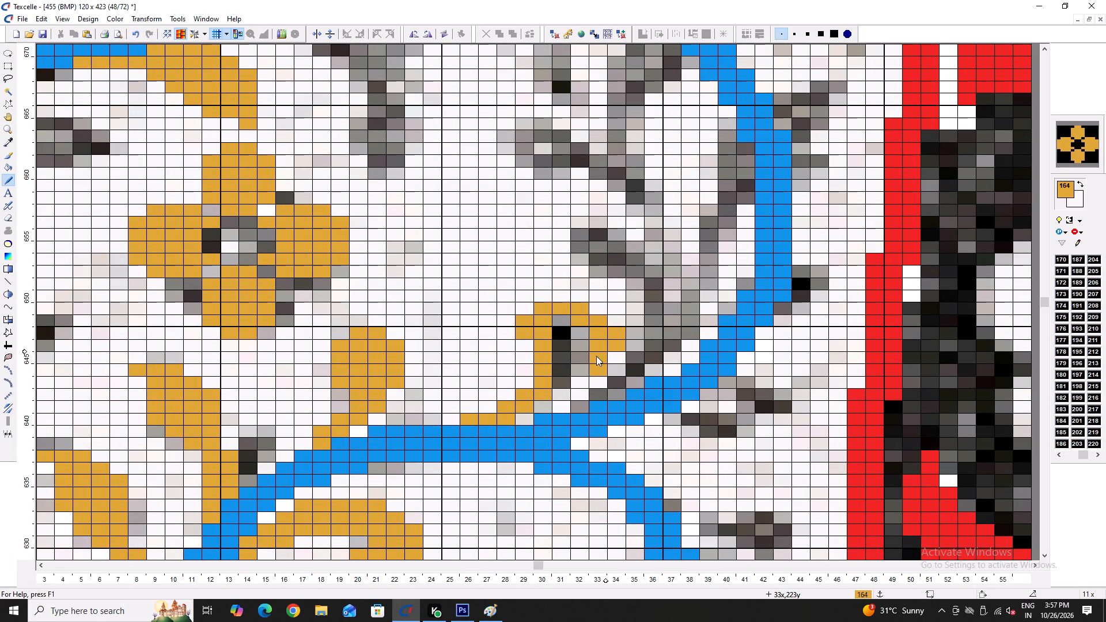
pyautogui.moveTo(609, 337); pyautogui.dragTo(611, 346, button='right')
pyautogui.click(592, 362)
pyautogui.moveTo(592, 363); pyautogui.dragTo(571, 382)
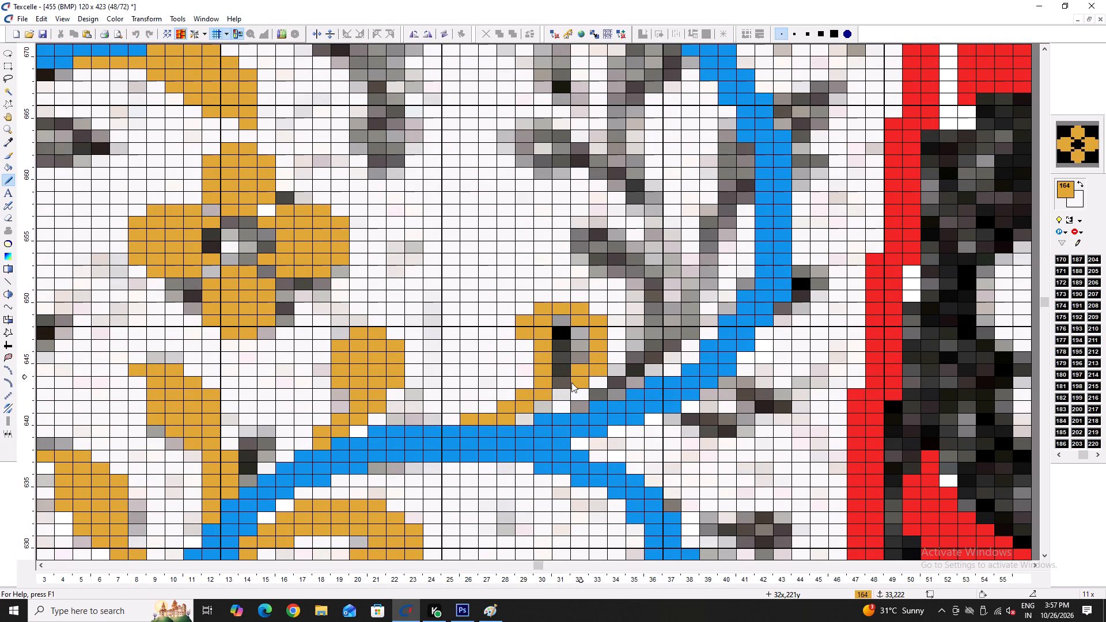
pyautogui.moveTo(571, 382); pyautogui.dragTo(517, 419)
pyautogui.click(517, 419)
pyautogui.moveTo(551, 324); pyautogui.dragTo(571, 351)
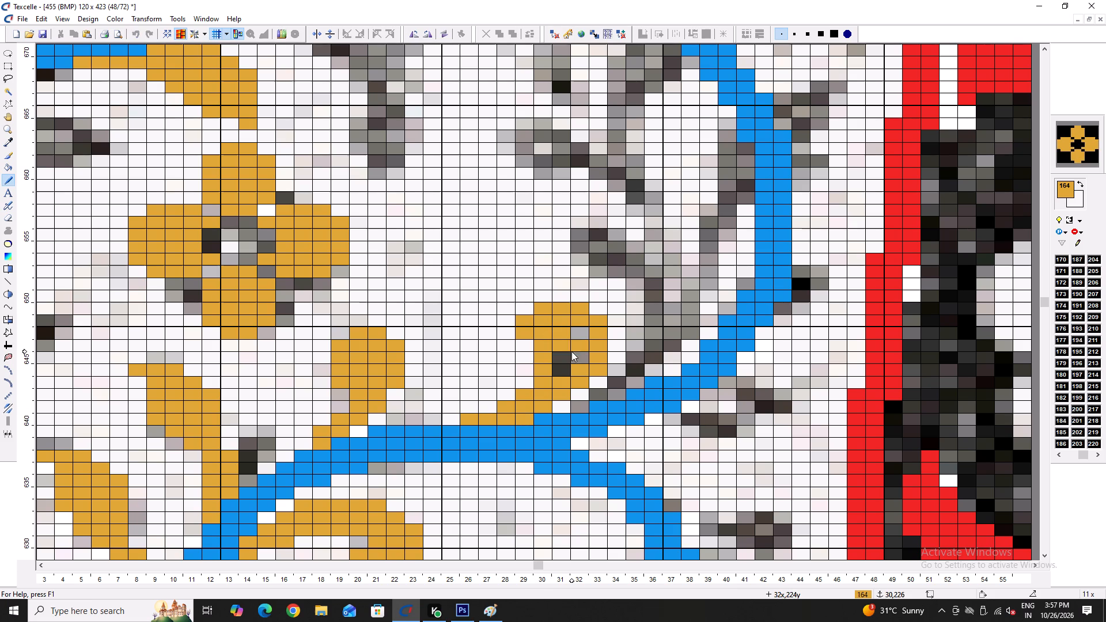
pyautogui.moveTo(571, 351); pyautogui.dragTo(562, 358)
pyautogui.tripleClick(561, 358)
pyautogui.click(560, 359)
pyautogui.moveTo(560, 359); pyautogui.dragTo(566, 346)
pyautogui.click(572, 339)
pyautogui.moveTo(575, 336); pyautogui.dragTo(584, 329)
pyautogui.moveTo(584, 329); pyautogui.dragTo(571, 381)
pyautogui.click(569, 381)
pyautogui.click(563, 380)
pyautogui.click(560, 368)
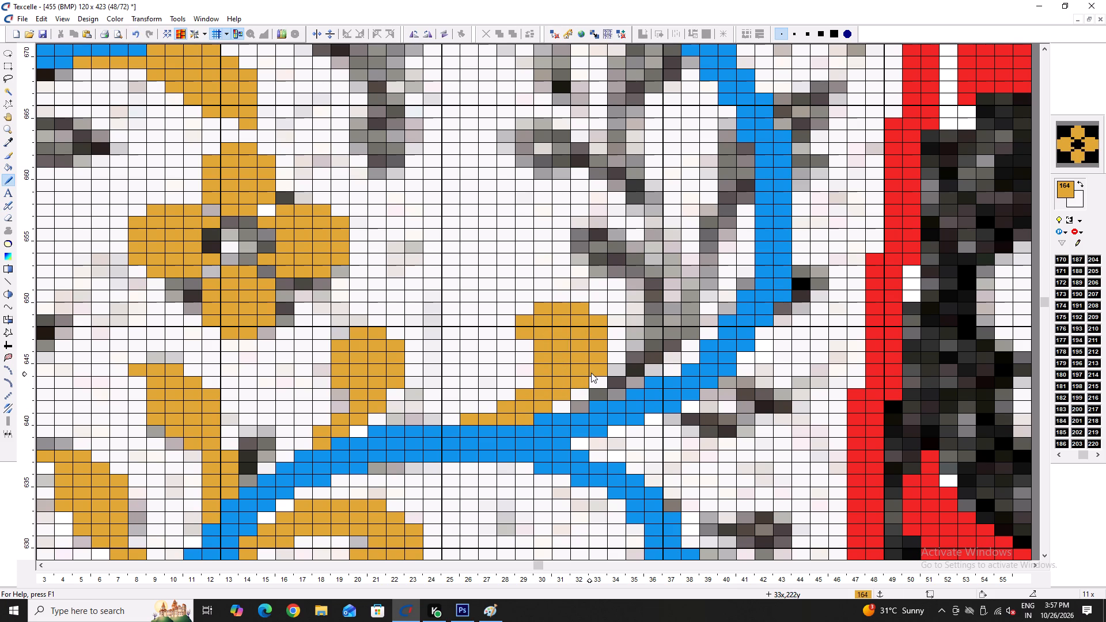
# Thicken the bud's gold stem and extend its tapered base along the top of the blue vine.
pyautogui.rightClick(591, 373)
pyautogui.doubleClick(520, 348)
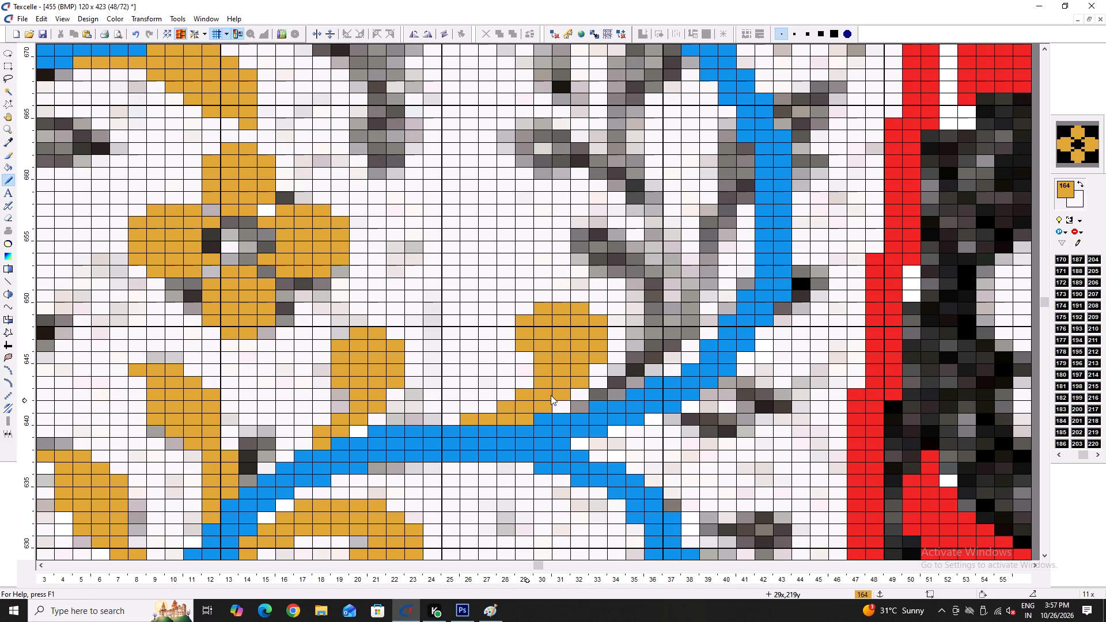
pyautogui.click(525, 384)
pyautogui.click(512, 396)
pyautogui.click(490, 406)
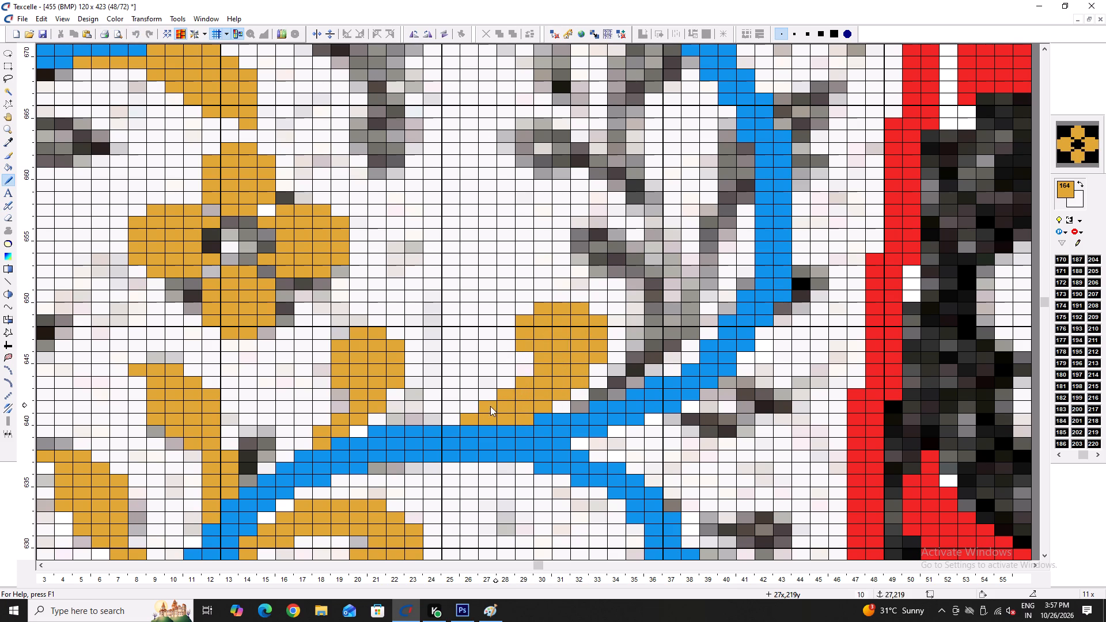
pyautogui.click(446, 427)
pyautogui.click(452, 422)
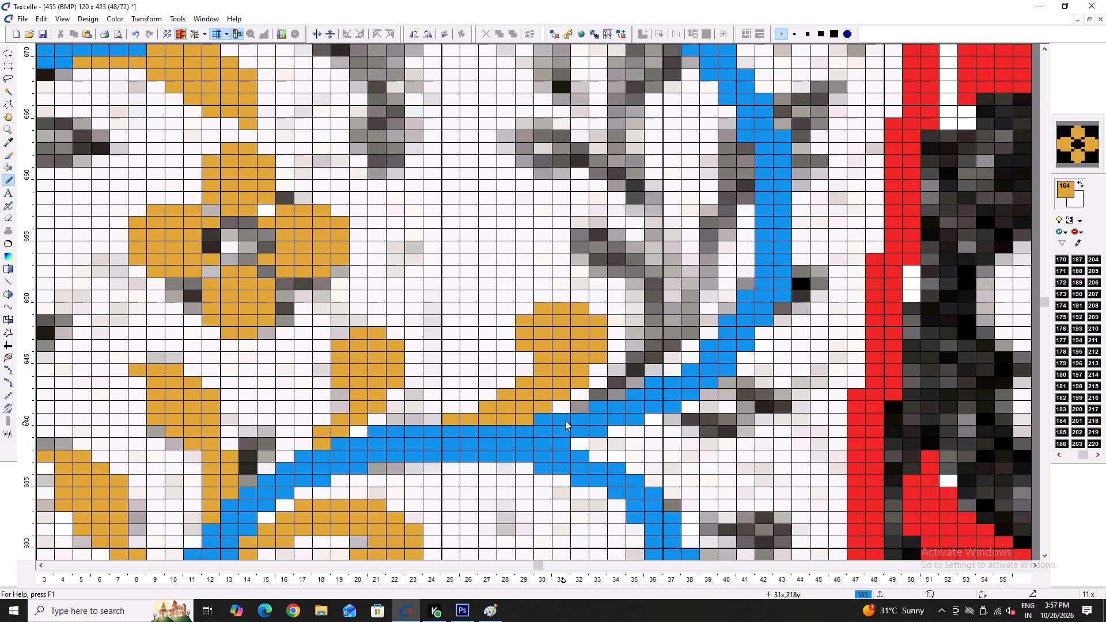
# Reshape the bud's left edge with gold and white pixels into an even, rounded outline.
pyautogui.moveTo(521, 314); pyautogui.dragTo(526, 329)
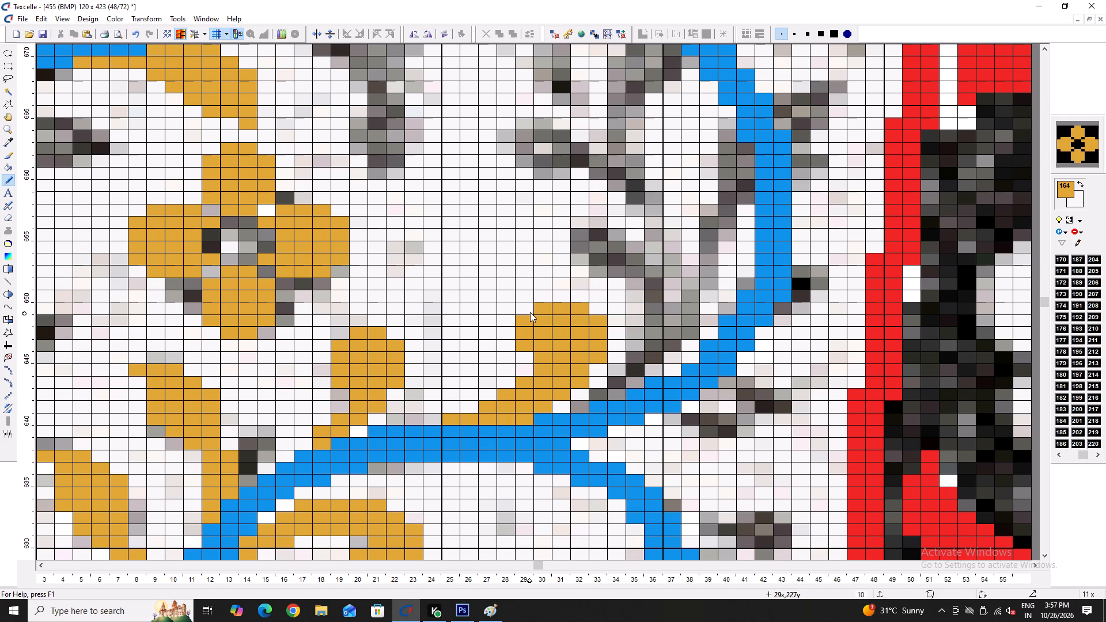
pyautogui.click(530, 312)
pyautogui.click(514, 314)
pyautogui.click(511, 314)
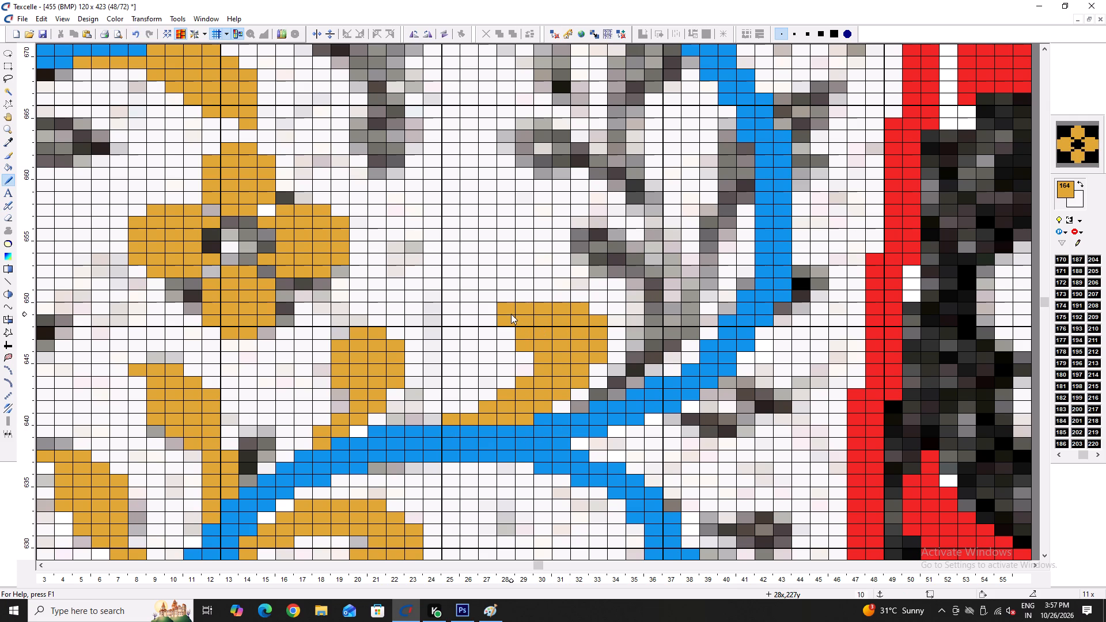
pyautogui.moveTo(511, 314); pyautogui.dragTo(501, 347, button='right')
pyautogui.rightClick(501, 350)
pyautogui.rightClick(515, 348)
pyautogui.rightClick(520, 346)
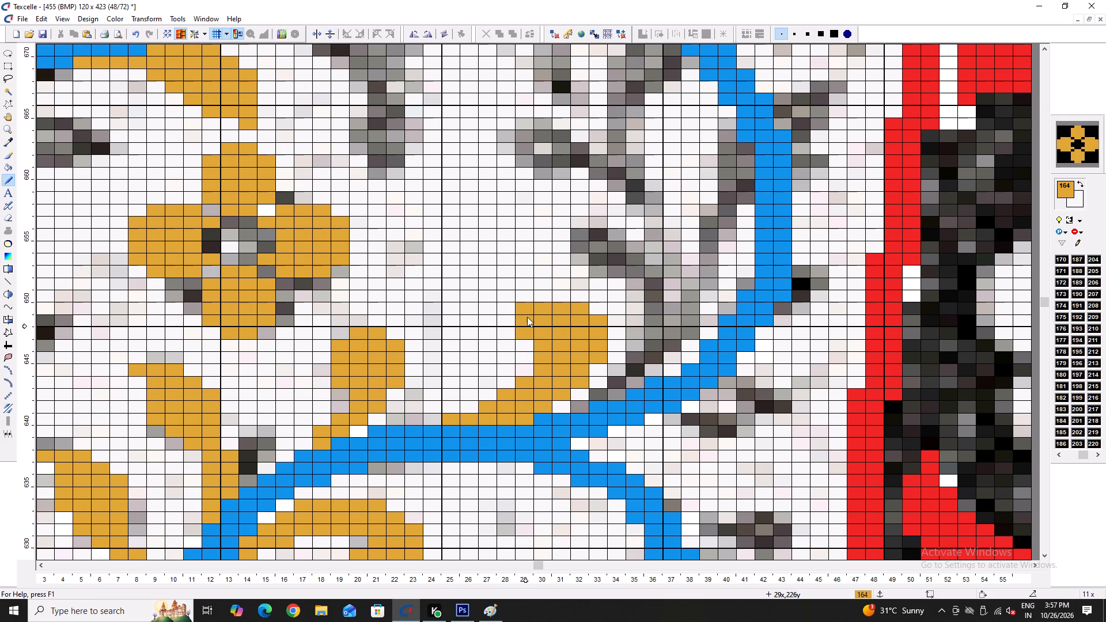
pyautogui.moveTo(529, 299); pyautogui.dragTo(527, 334, button='right')
pyautogui.moveTo(527, 321); pyautogui.dragTo(524, 340)
pyautogui.doubleClick(524, 340)
pyautogui.moveTo(523, 347); pyautogui.dragTo(523, 356)
pyautogui.click(523, 356)
pyautogui.rightClick(523, 358)
pyautogui.click(523, 358)
pyautogui.rightClick(523, 358)
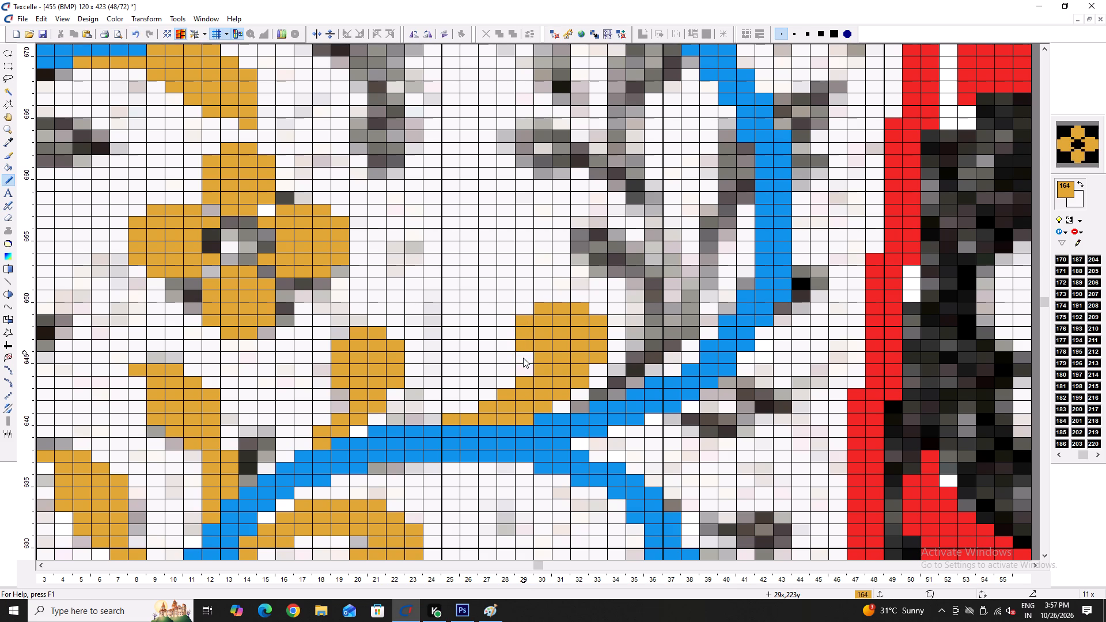
pyautogui.click(523, 358)
pyautogui.rightClick(599, 381)
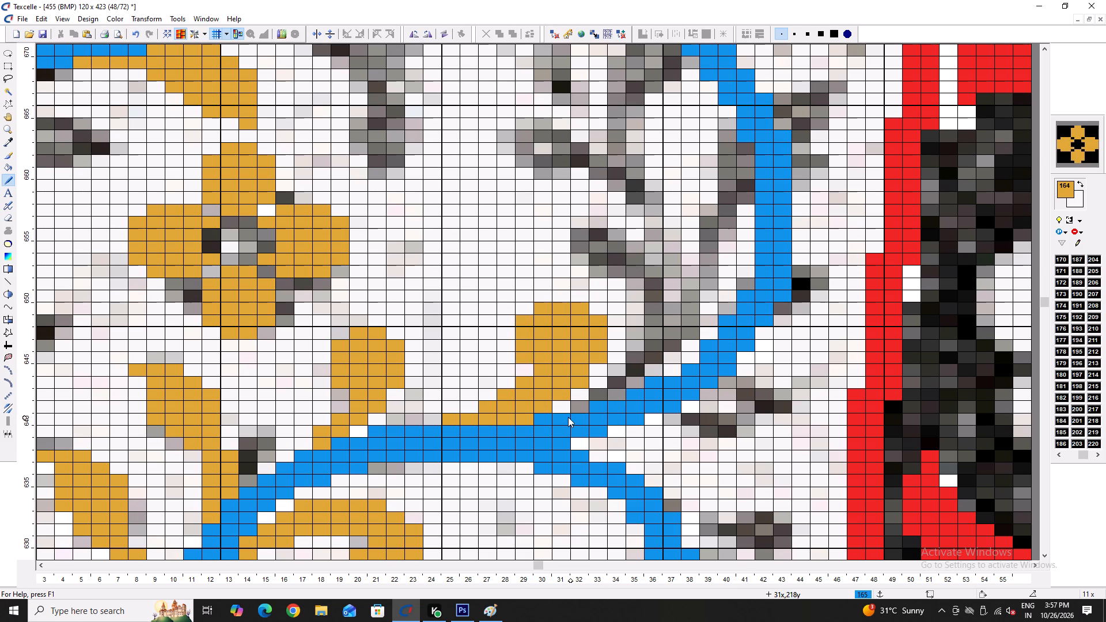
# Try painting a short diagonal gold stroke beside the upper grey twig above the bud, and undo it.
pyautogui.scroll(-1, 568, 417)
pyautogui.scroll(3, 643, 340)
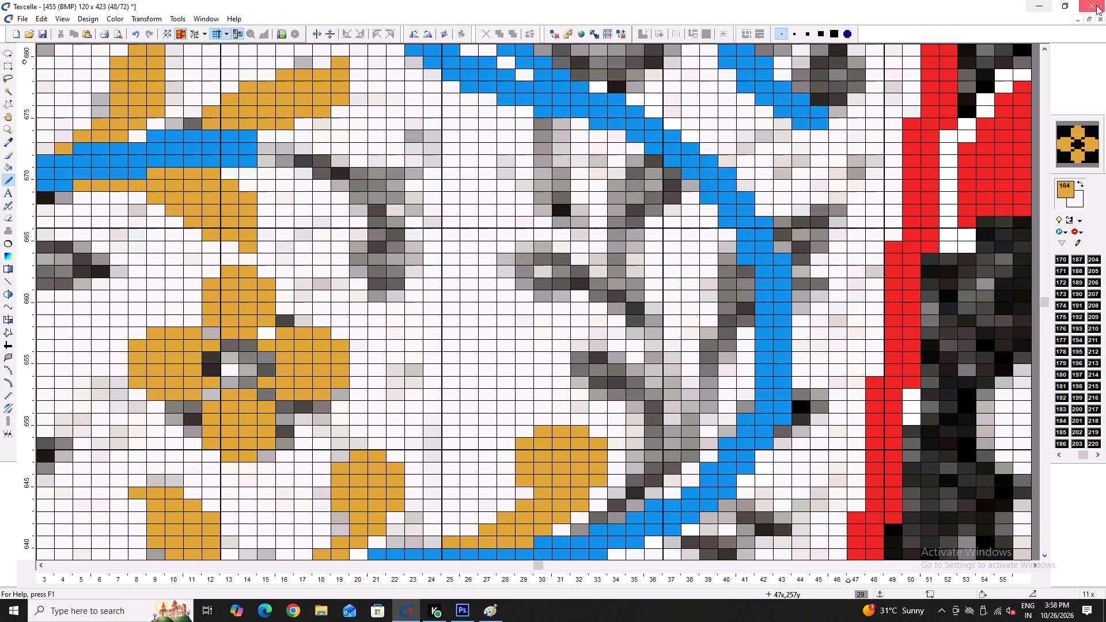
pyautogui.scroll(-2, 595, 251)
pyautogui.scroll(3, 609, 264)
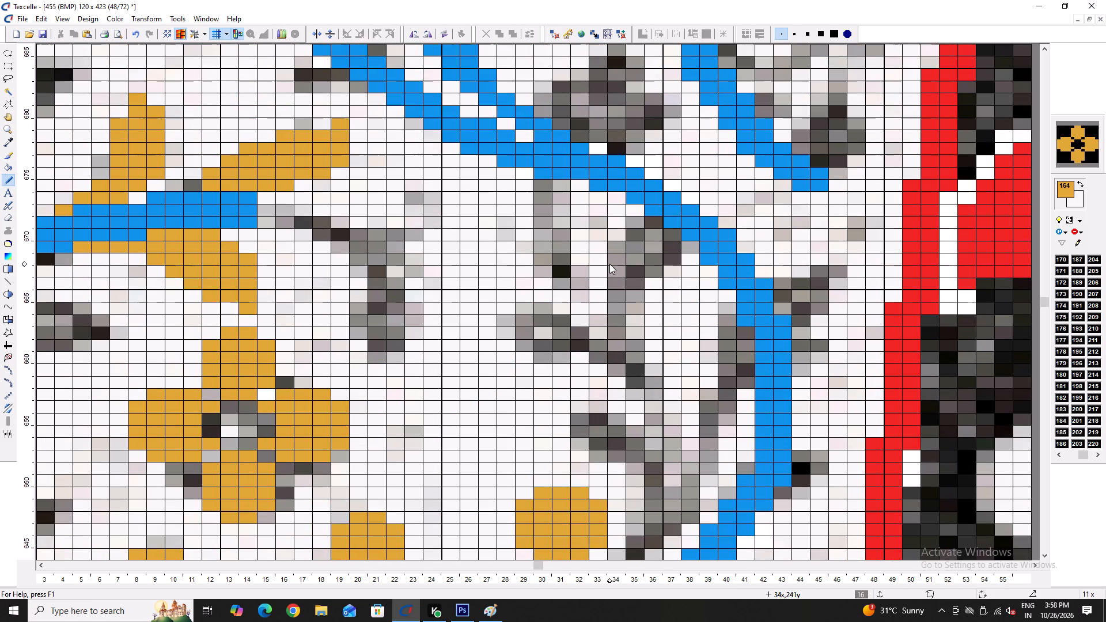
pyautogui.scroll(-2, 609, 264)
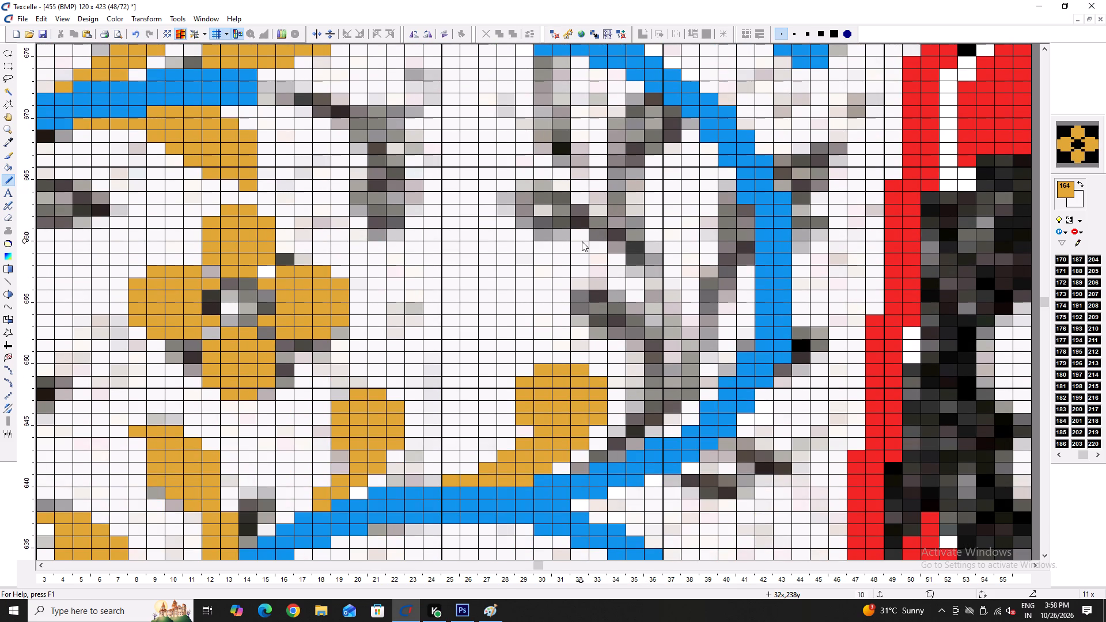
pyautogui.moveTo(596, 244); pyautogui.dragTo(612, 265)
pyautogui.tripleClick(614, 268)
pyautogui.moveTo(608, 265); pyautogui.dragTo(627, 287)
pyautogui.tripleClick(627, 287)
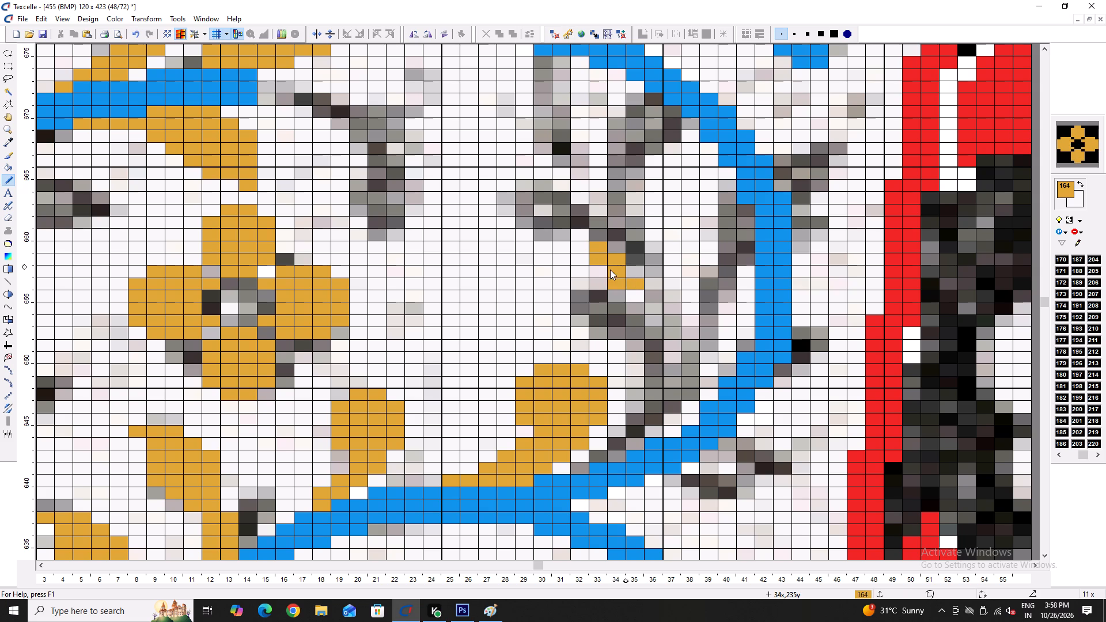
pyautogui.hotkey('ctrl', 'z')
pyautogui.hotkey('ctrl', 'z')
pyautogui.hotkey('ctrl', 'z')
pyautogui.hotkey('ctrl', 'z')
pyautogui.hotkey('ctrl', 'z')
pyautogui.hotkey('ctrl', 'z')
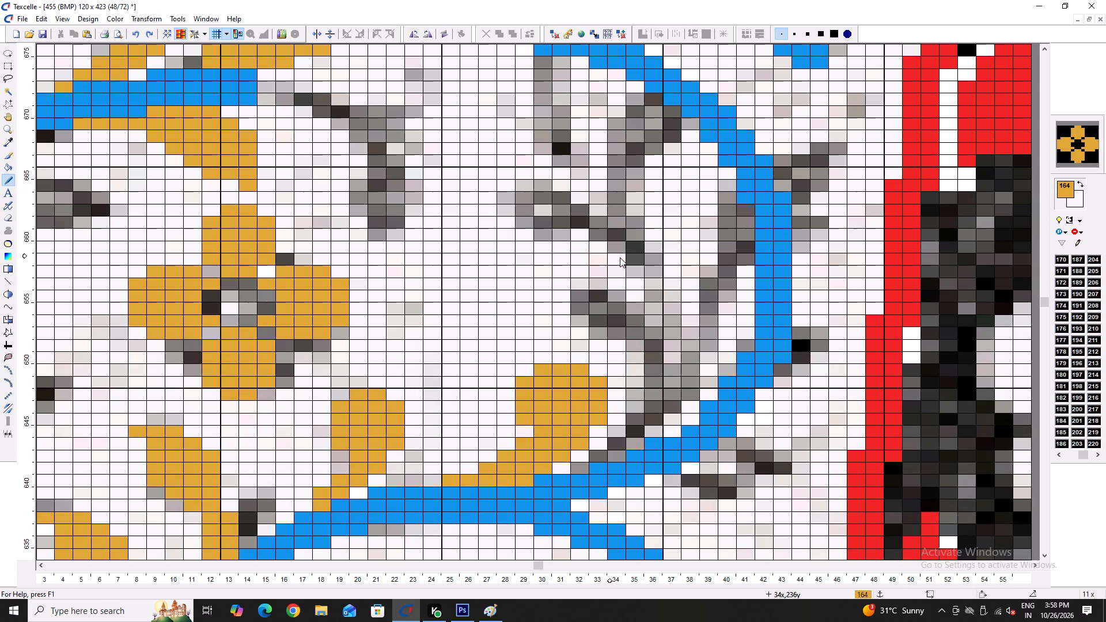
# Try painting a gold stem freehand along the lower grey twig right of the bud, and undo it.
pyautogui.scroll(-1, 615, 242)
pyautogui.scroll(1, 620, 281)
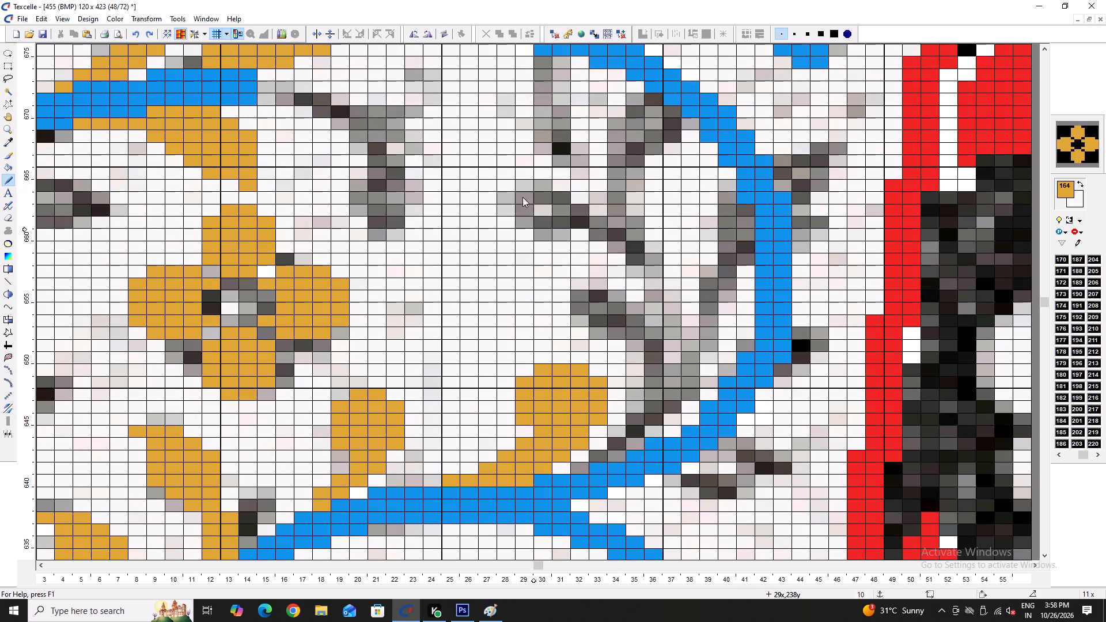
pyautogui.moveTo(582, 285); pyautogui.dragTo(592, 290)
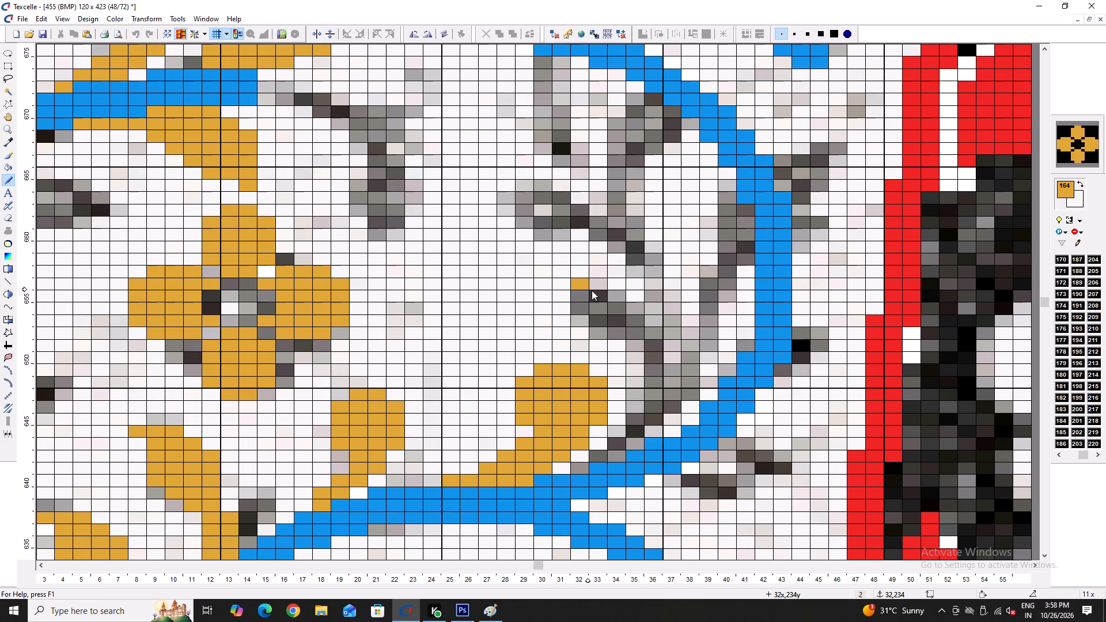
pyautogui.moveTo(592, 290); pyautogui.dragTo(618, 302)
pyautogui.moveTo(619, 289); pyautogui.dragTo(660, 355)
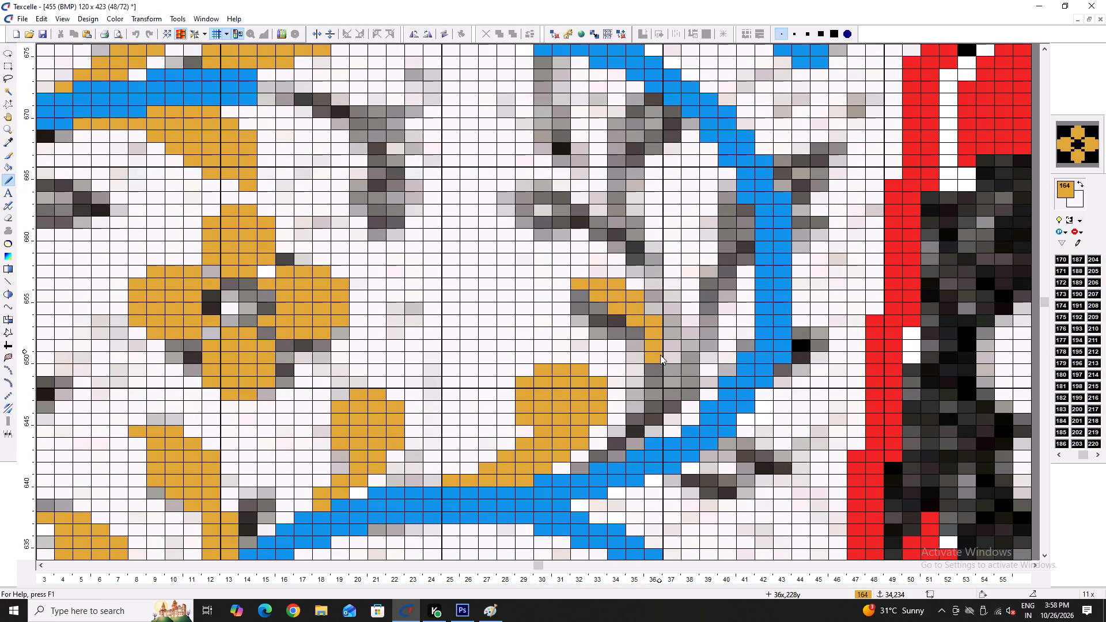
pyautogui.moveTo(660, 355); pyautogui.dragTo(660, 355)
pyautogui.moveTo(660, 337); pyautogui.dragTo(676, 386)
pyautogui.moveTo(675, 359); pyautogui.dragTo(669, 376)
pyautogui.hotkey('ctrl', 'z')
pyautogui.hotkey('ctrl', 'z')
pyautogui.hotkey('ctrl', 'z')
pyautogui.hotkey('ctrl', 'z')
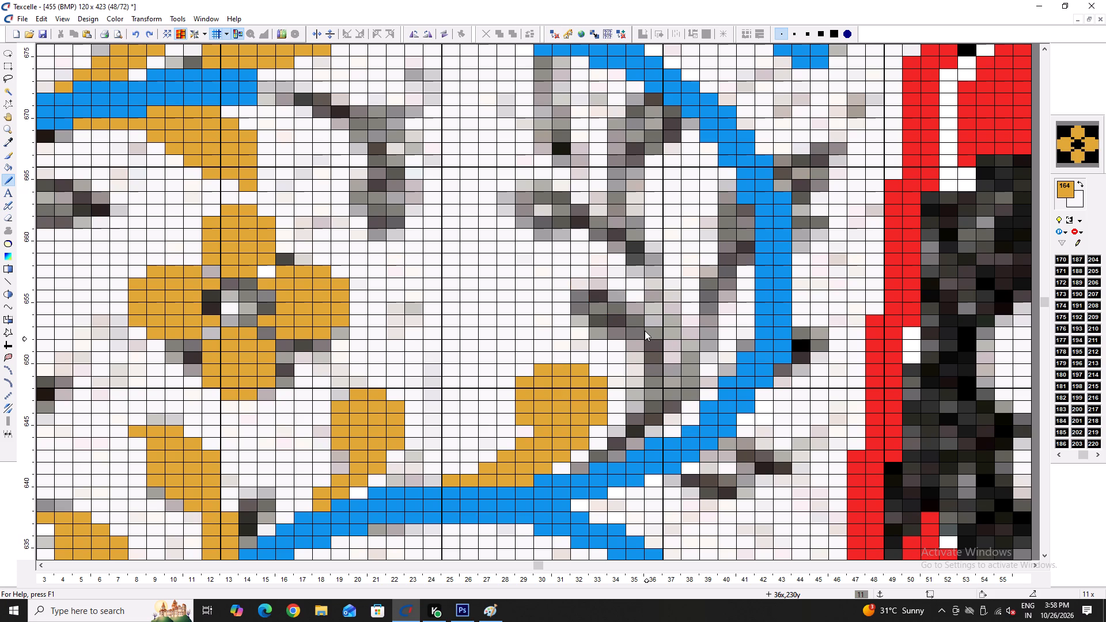
# Draw two adjacent gold curves along the upper grey twig down to the blue vine, forming a thick curved stem right of the bud.
pyautogui.keyDown('ctrl'); pyautogui.scroll(-3, 645, 331); pyautogui.keyUp('ctrl')
pyautogui.keyDown('ctrl'); pyautogui.scroll(2, 585, 312); pyautogui.keyUp('ctrl')
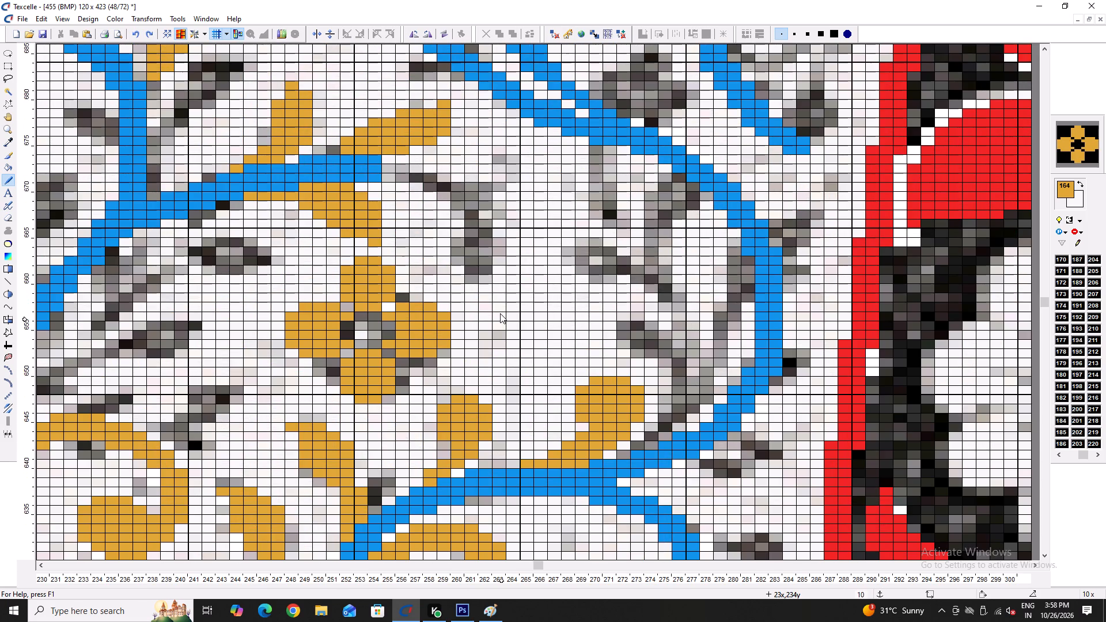
pyautogui.scroll(1, 500, 313)
pyautogui.scroll(-4, 500, 313)
pyautogui.scroll(3, 500, 313)
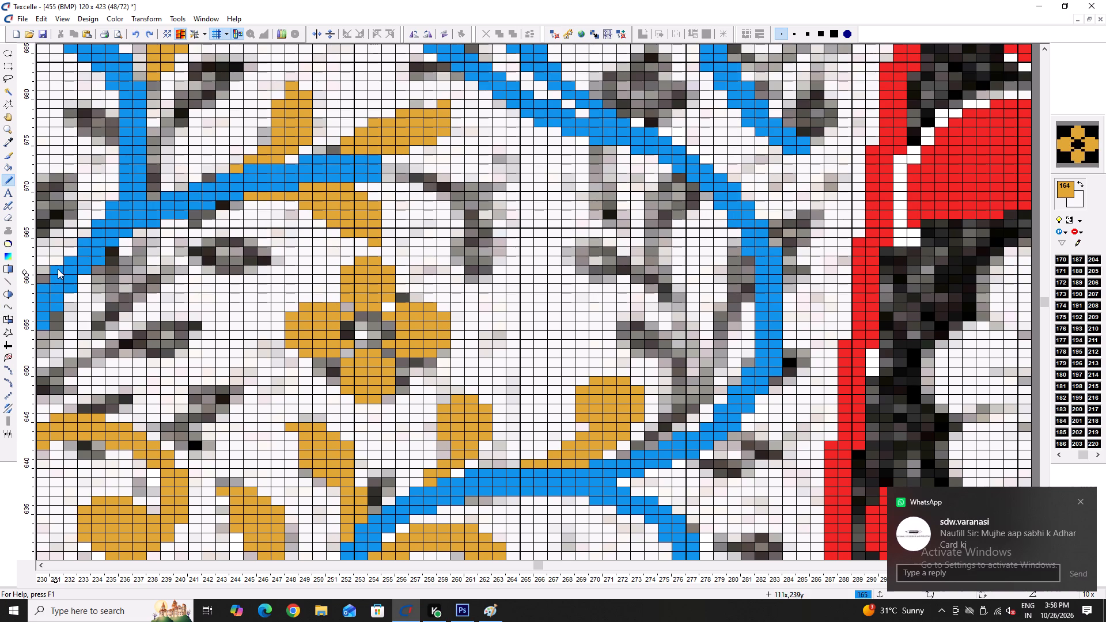
pyautogui.click(6, 309)
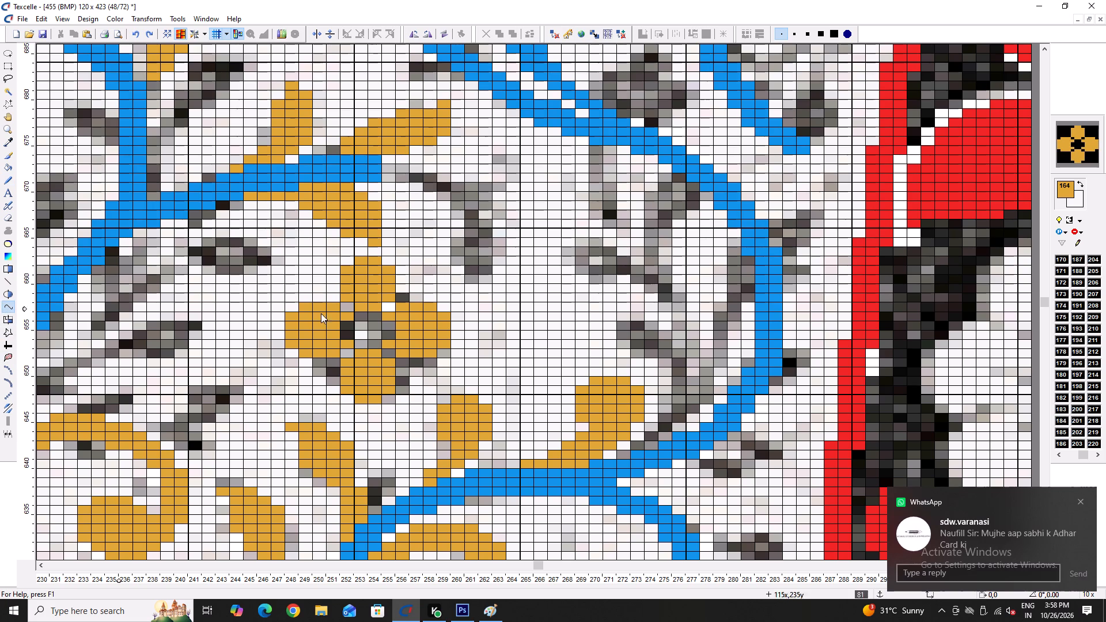
pyautogui.click(571, 252)
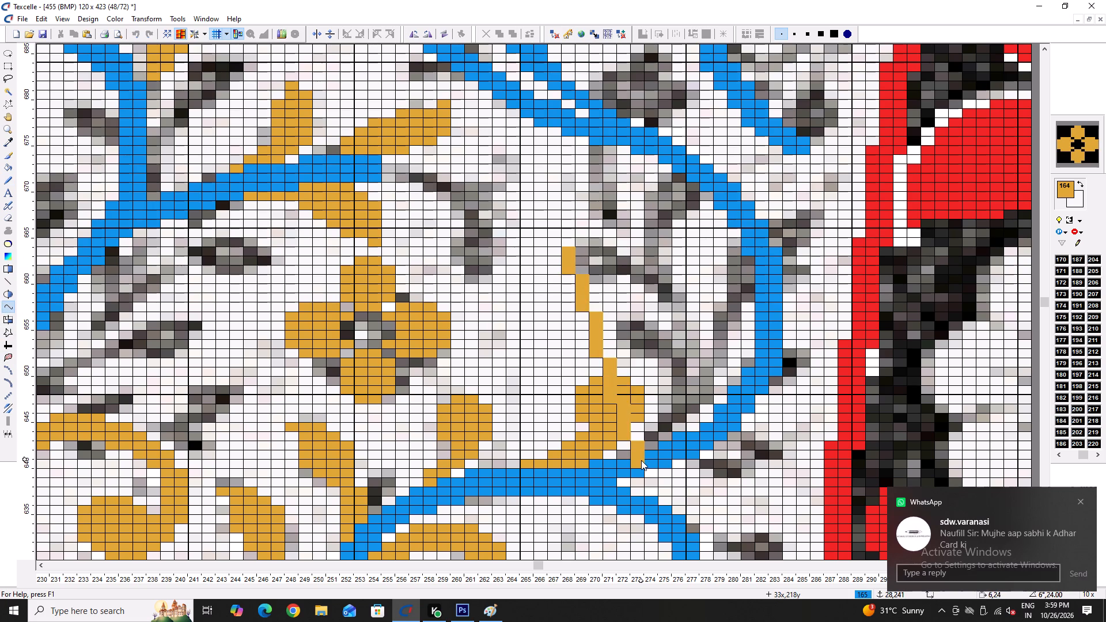
pyautogui.click(649, 453)
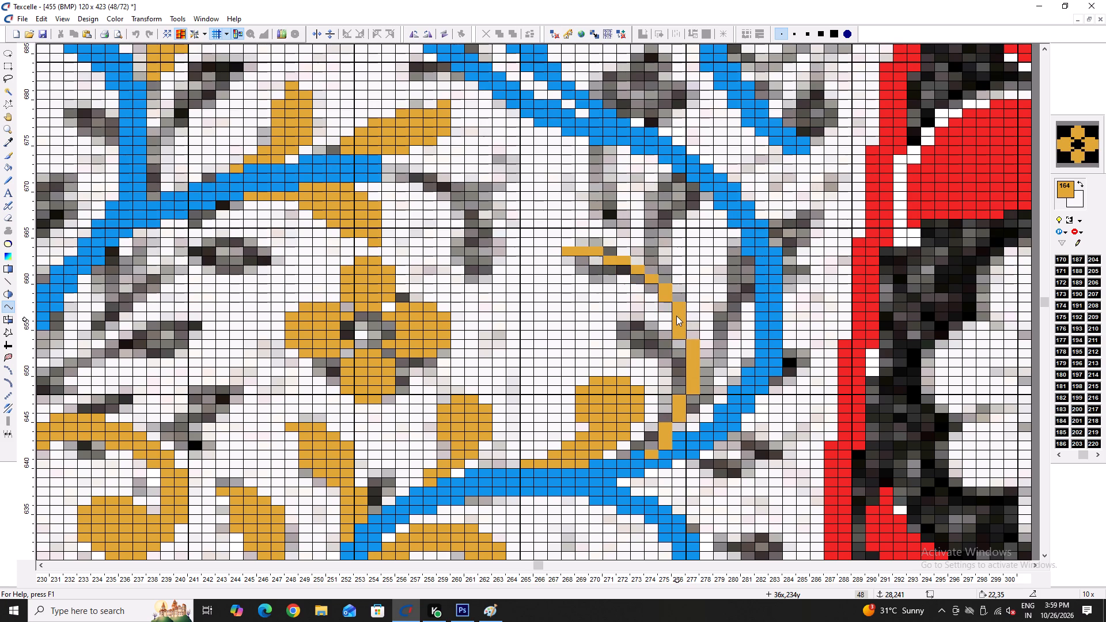
pyautogui.click(676, 315)
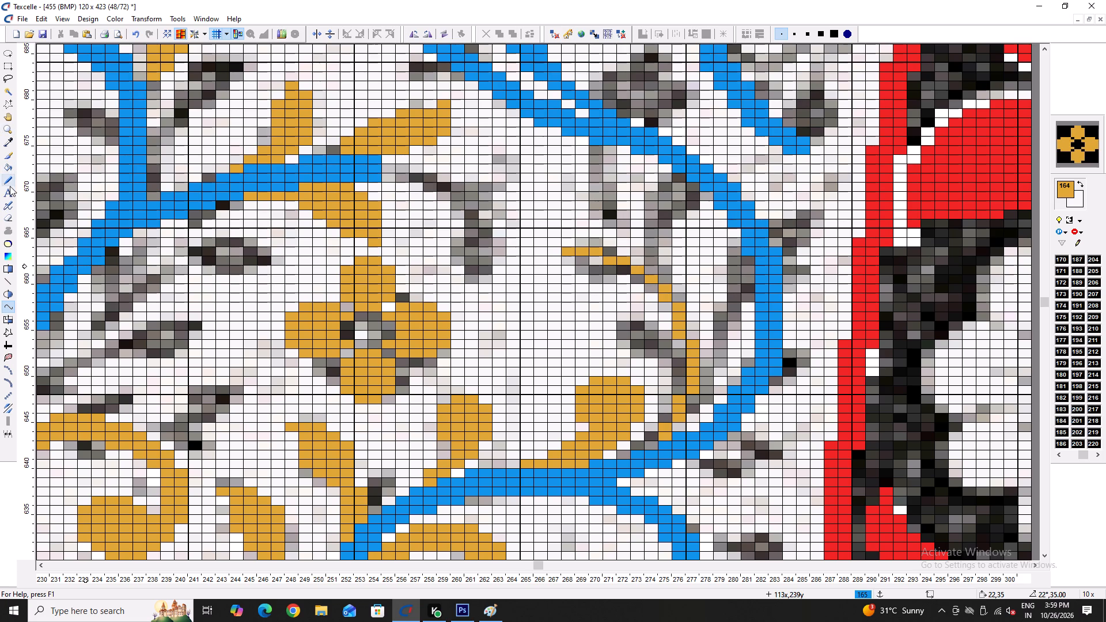
pyautogui.click(570, 250)
pyautogui.click(656, 433)
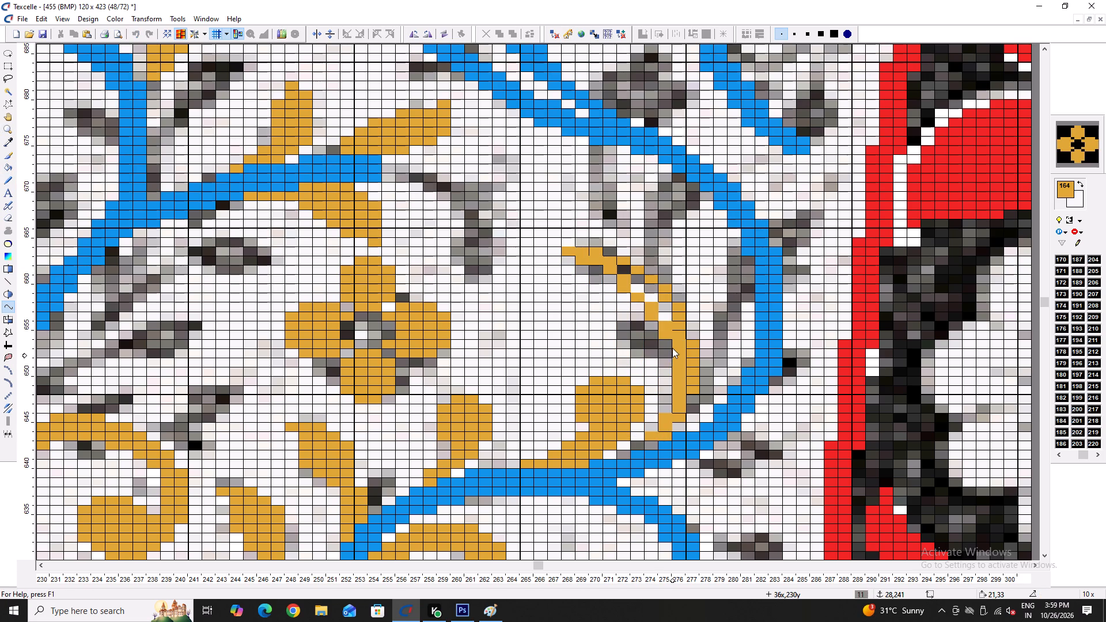
pyautogui.doubleClick(664, 324)
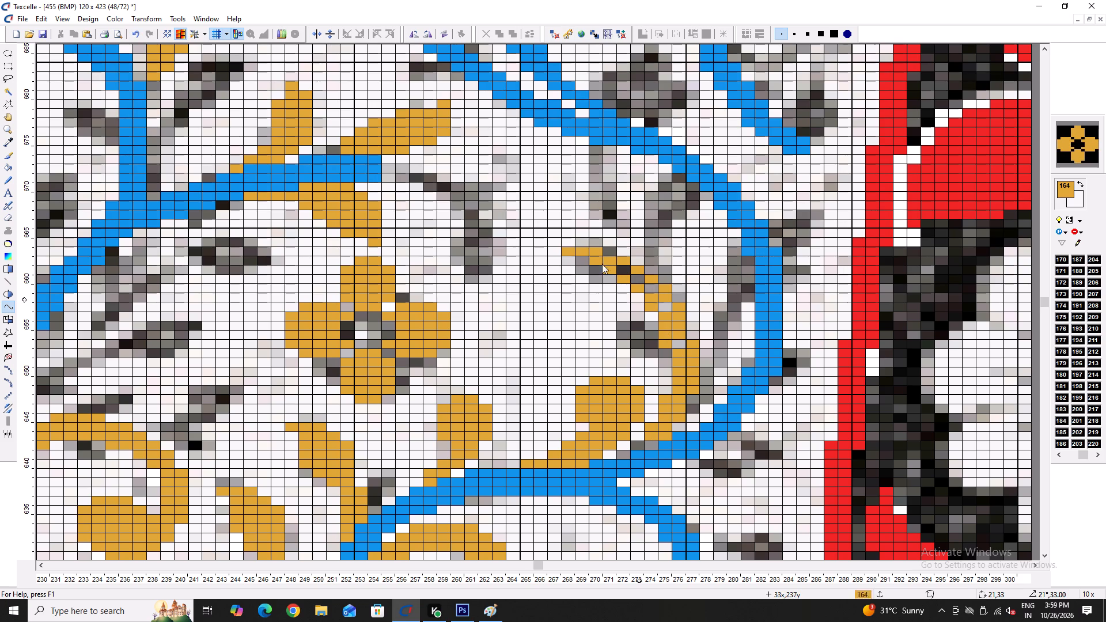
pyautogui.click(1, 183)
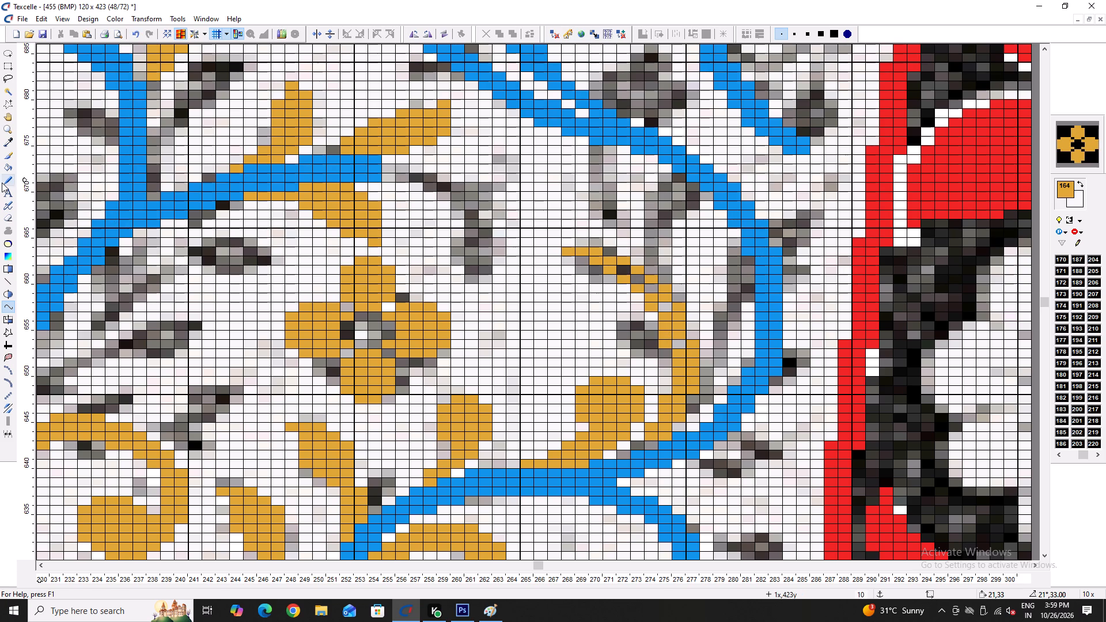
# Fill the gaps in the thick curved stem right of the bud with gold pixels and trim its tip and base with white.
pyautogui.doubleClick(5, 180)
pyautogui.moveTo(622, 270); pyautogui.dragTo(661, 299)
pyautogui.click(661, 301)
pyautogui.click(663, 305)
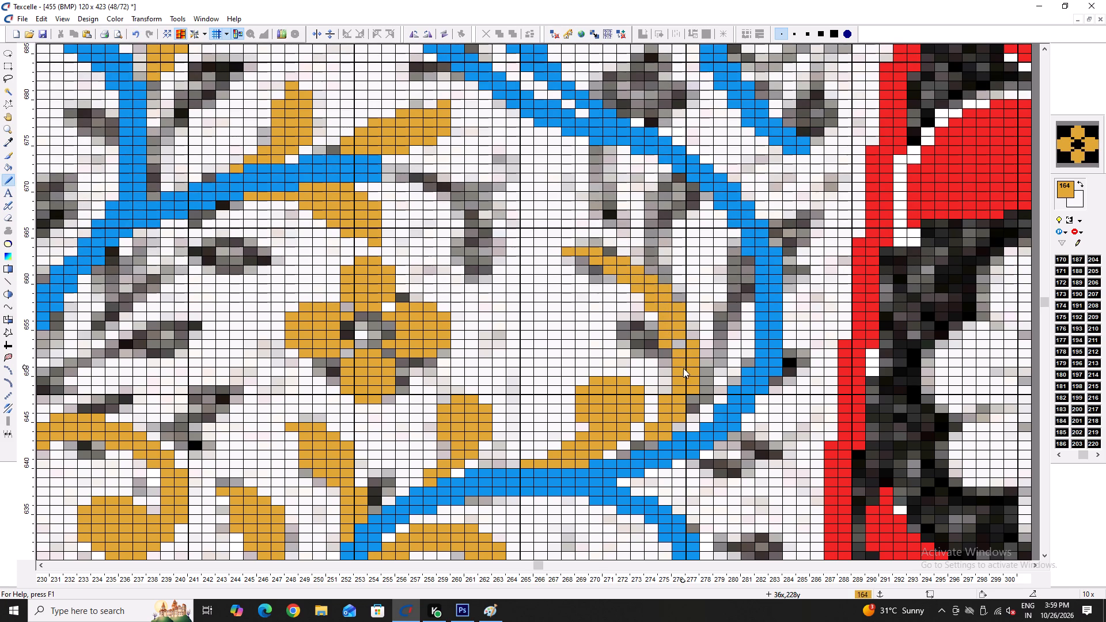
pyautogui.click(680, 343)
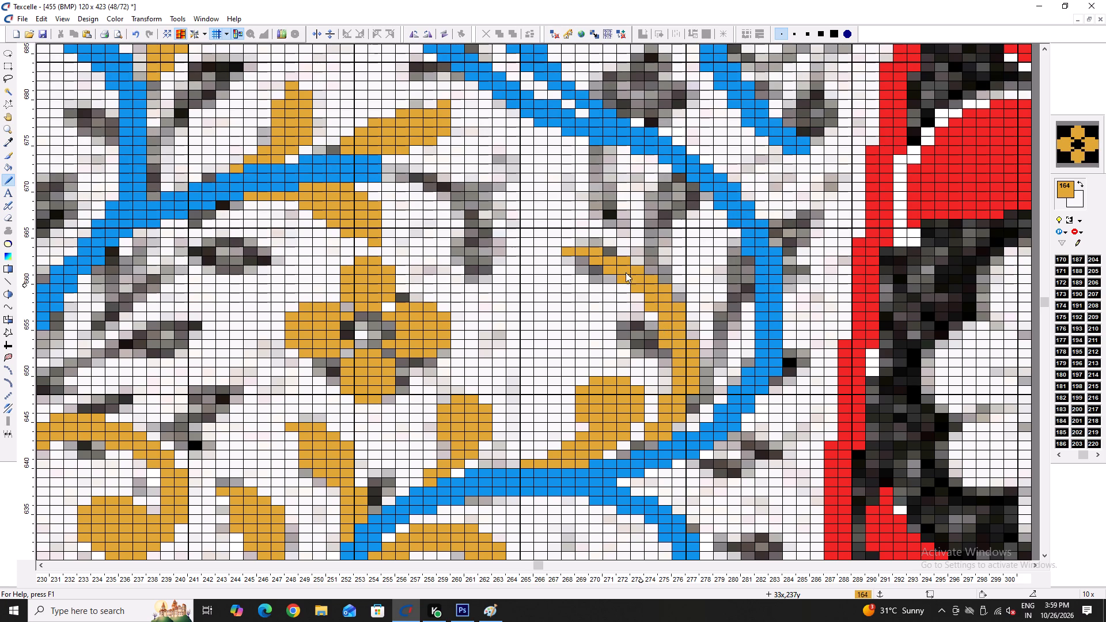
pyautogui.moveTo(593, 253); pyautogui.dragTo(571, 247, button='right')
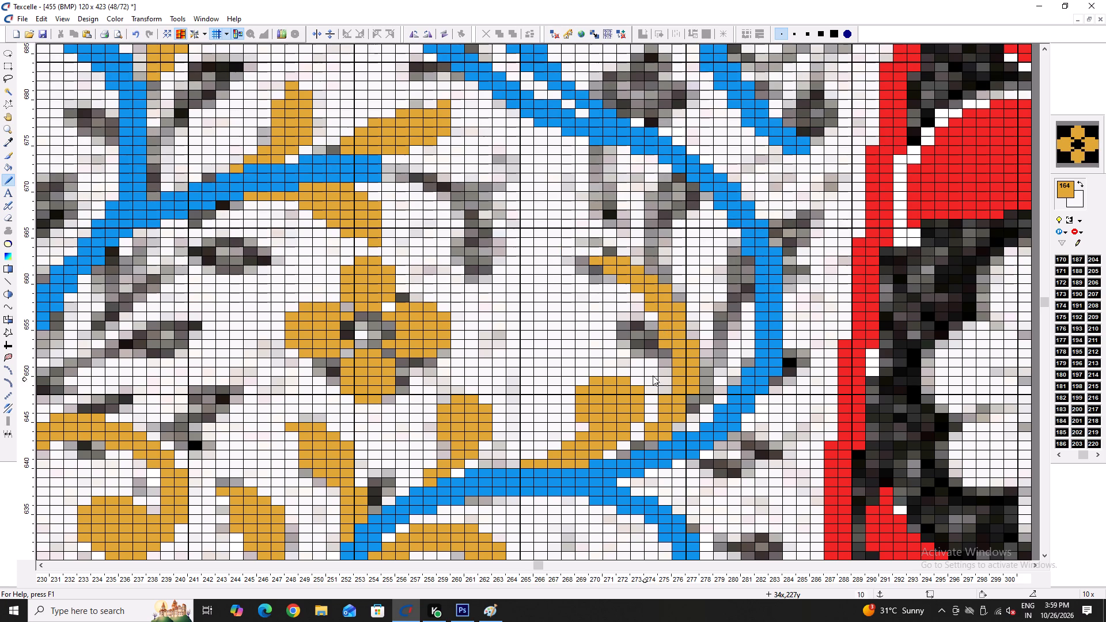
pyautogui.rightClick(652, 427)
pyautogui.rightClick(652, 427)
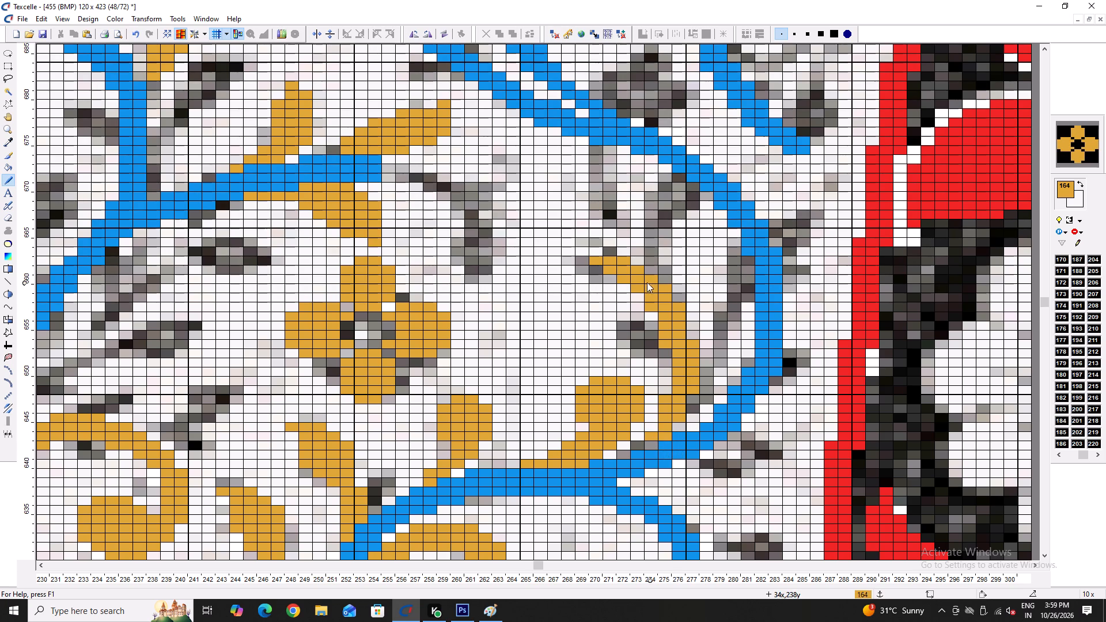
# Paint white over the grey sketch pixels around and above the upper end of the curved gold stem.
pyautogui.moveTo(594, 284); pyautogui.dragTo(559, 238, button='right')
pyautogui.rightClick(559, 238)
pyautogui.moveTo(599, 249); pyautogui.dragTo(610, 244, button='right')
pyautogui.moveTo(611, 244); pyautogui.dragTo(620, 246, button='right')
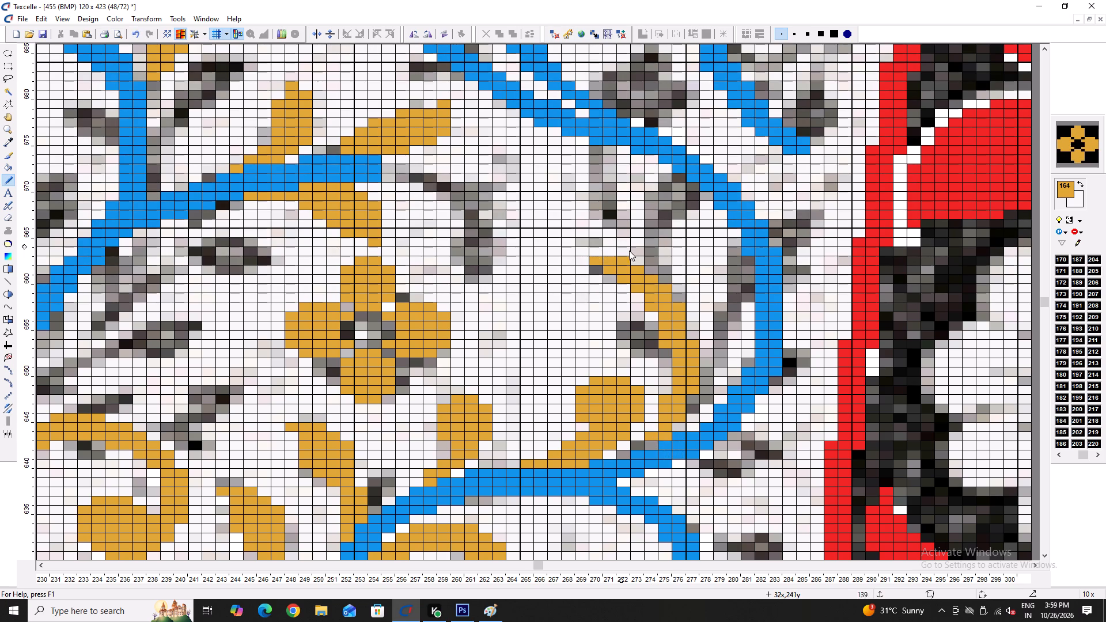
pyautogui.rightClick(637, 255)
pyautogui.moveTo(647, 260); pyautogui.dragTo(662, 268, button='right')
pyautogui.rightClick(670, 280)
pyautogui.rightClick(683, 296)
pyautogui.moveTo(683, 291); pyautogui.dragTo(682, 281, button='right')
pyautogui.rightClick(675, 257)
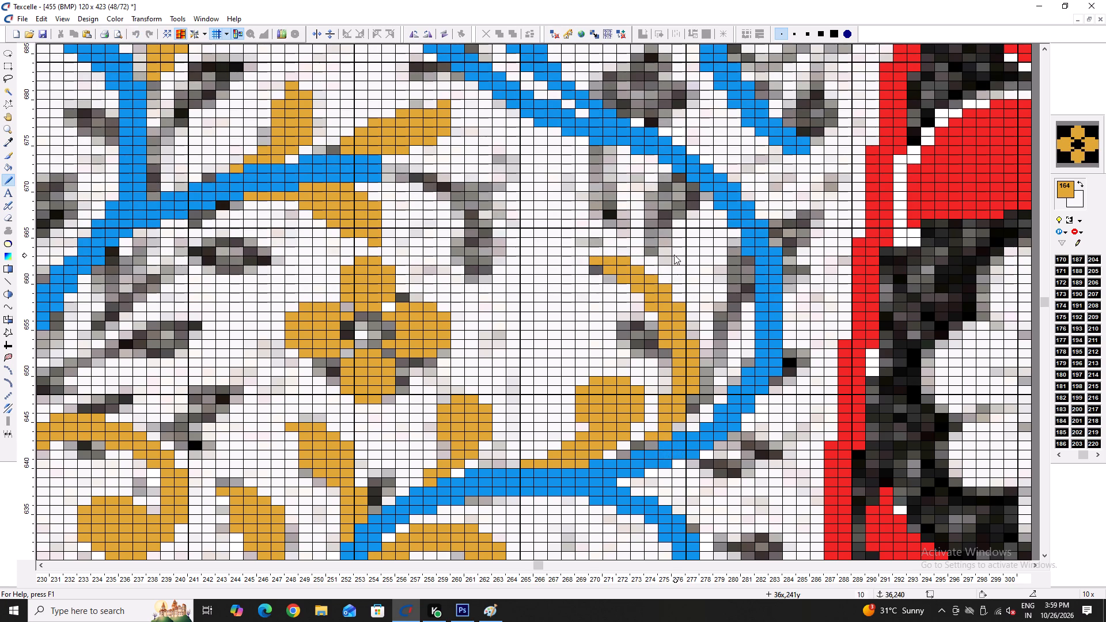
pyautogui.rightClick(669, 249)
pyautogui.moveTo(665, 248); pyautogui.dragTo(652, 234, button='right')
pyautogui.moveTo(650, 232); pyautogui.dragTo(642, 227, button='right')
# Erase the dark grey sketch leaf inside the curved gold stem with white pixels.
pyautogui.moveTo(623, 339); pyautogui.dragTo(622, 322, button='right')
pyautogui.moveTo(626, 315); pyautogui.dragTo(641, 337, button='right')
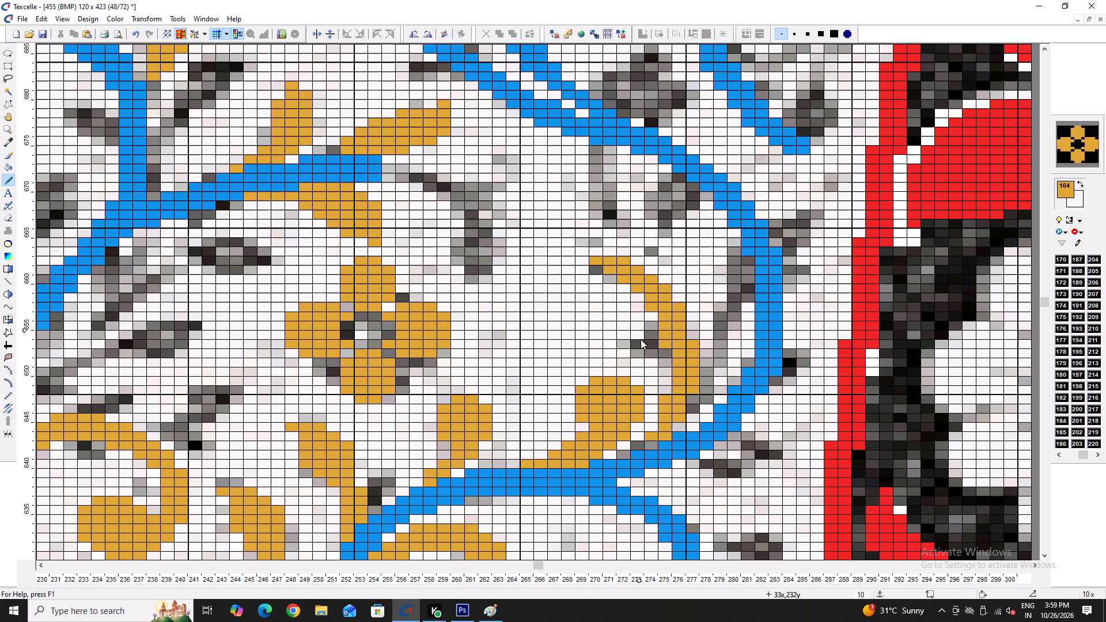
pyautogui.moveTo(646, 347); pyautogui.dragTo(646, 338, button='right')
pyautogui.moveTo(646, 336); pyautogui.dragTo(646, 329, button='right')
pyautogui.rightClick(646, 329)
pyautogui.rightClick(646, 329)
pyautogui.rightClick(639, 349)
pyautogui.rightClick(639, 349)
pyautogui.moveTo(633, 333); pyautogui.dragTo(641, 341, button='right')
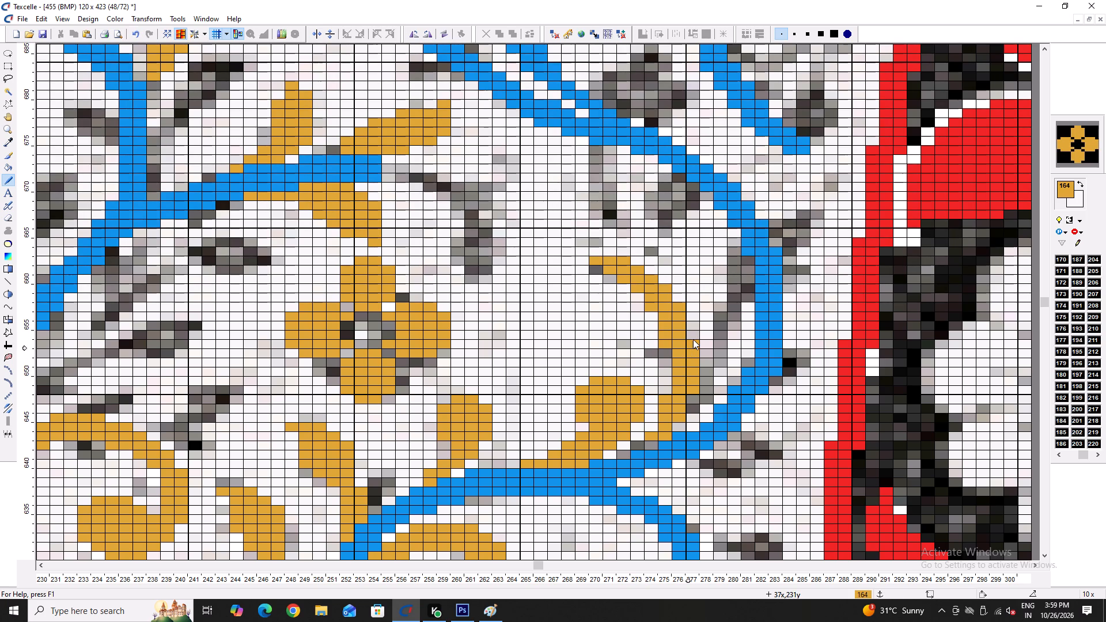
# Extend the gold on the curved stem's outer edge and whiten the leftover grey pixels on its inner side.
pyautogui.click(693, 339)
pyautogui.click(689, 339)
pyautogui.rightClick(660, 355)
pyautogui.rightClick(660, 350)
pyautogui.rightClick(660, 350)
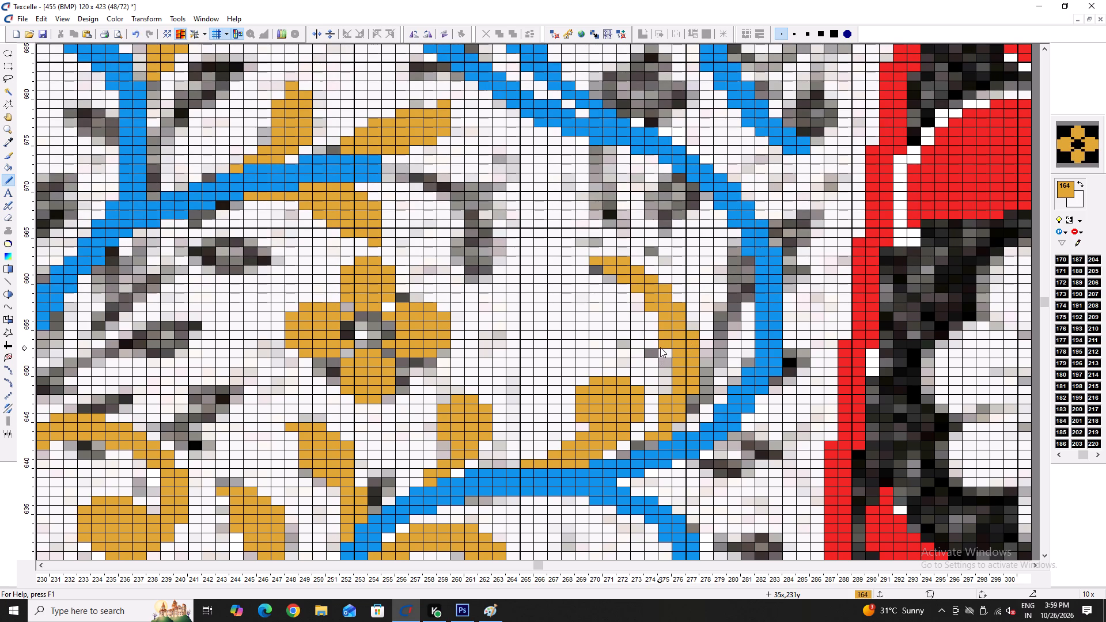
pyautogui.rightClick(660, 347)
pyautogui.moveTo(656, 358); pyautogui.dragTo(605, 306, button='right')
pyautogui.rightClick(605, 306)
pyautogui.moveTo(649, 365); pyautogui.dragTo(618, 324, button='right')
pyautogui.rightClick(614, 323)
pyautogui.moveTo(607, 317); pyautogui.dragTo(587, 312, button='right')
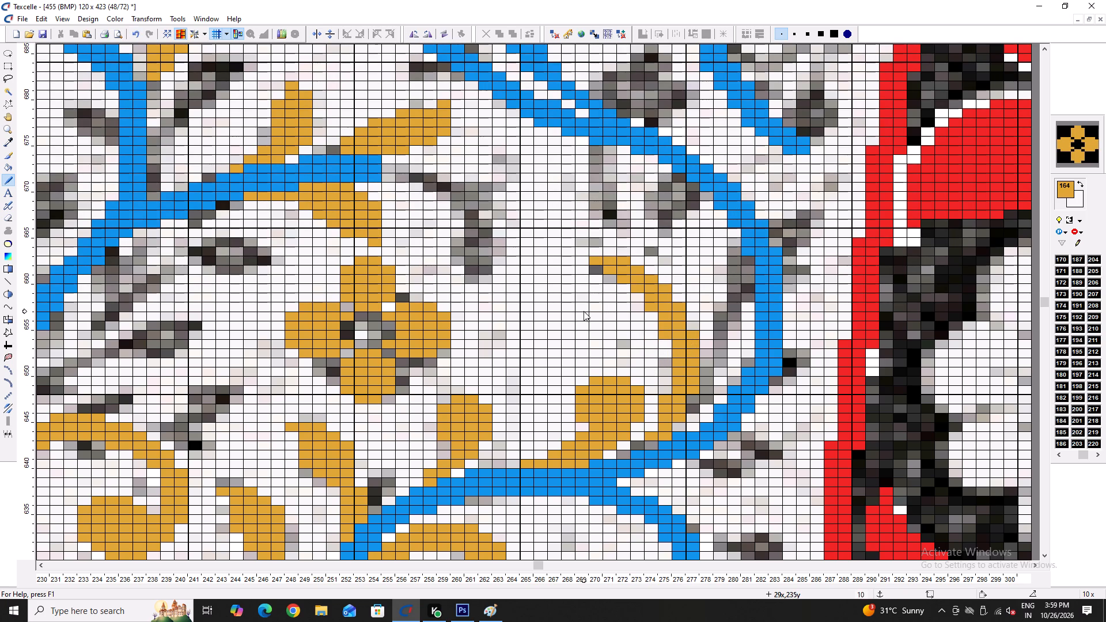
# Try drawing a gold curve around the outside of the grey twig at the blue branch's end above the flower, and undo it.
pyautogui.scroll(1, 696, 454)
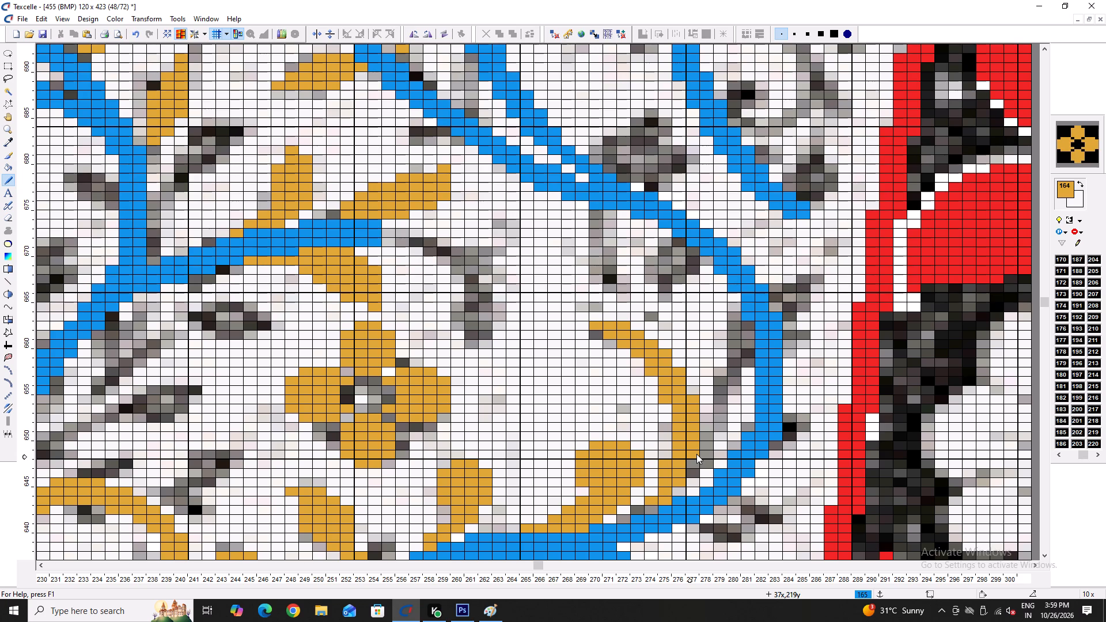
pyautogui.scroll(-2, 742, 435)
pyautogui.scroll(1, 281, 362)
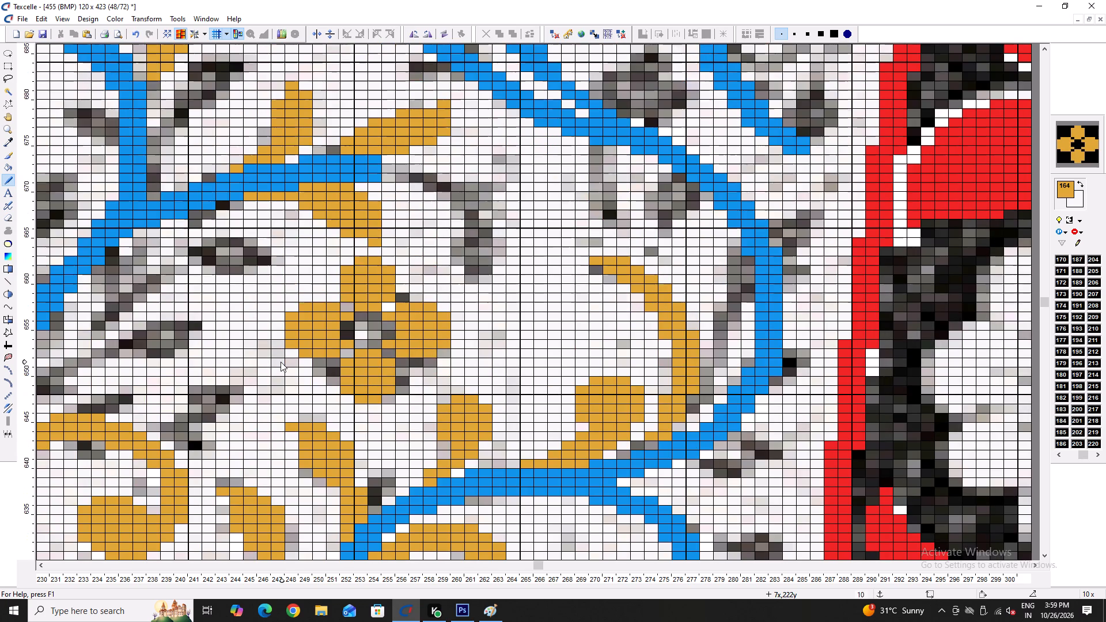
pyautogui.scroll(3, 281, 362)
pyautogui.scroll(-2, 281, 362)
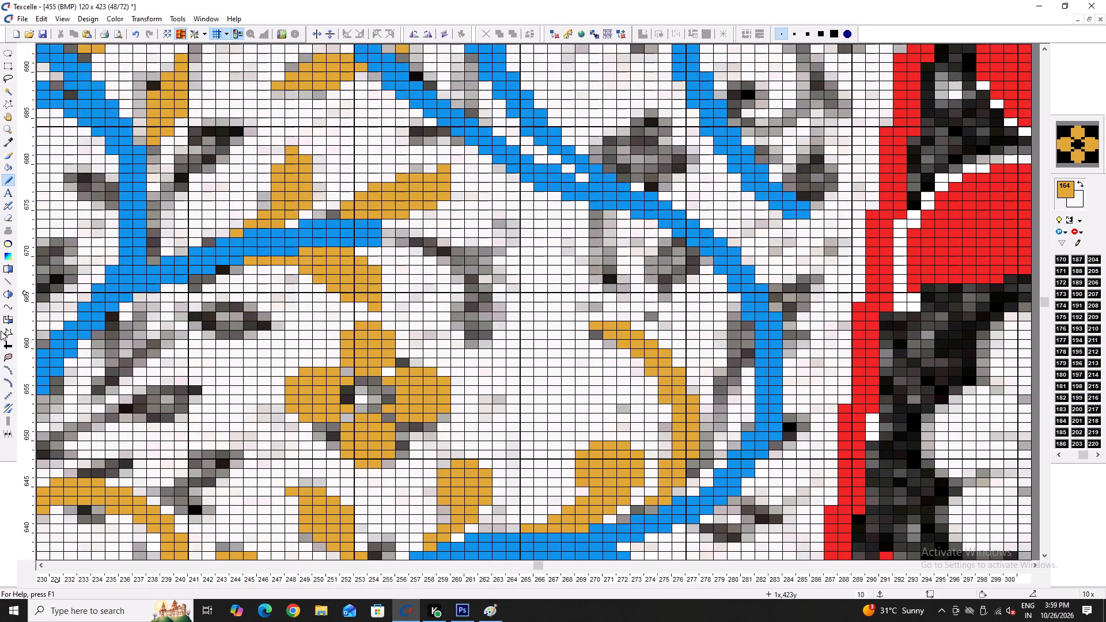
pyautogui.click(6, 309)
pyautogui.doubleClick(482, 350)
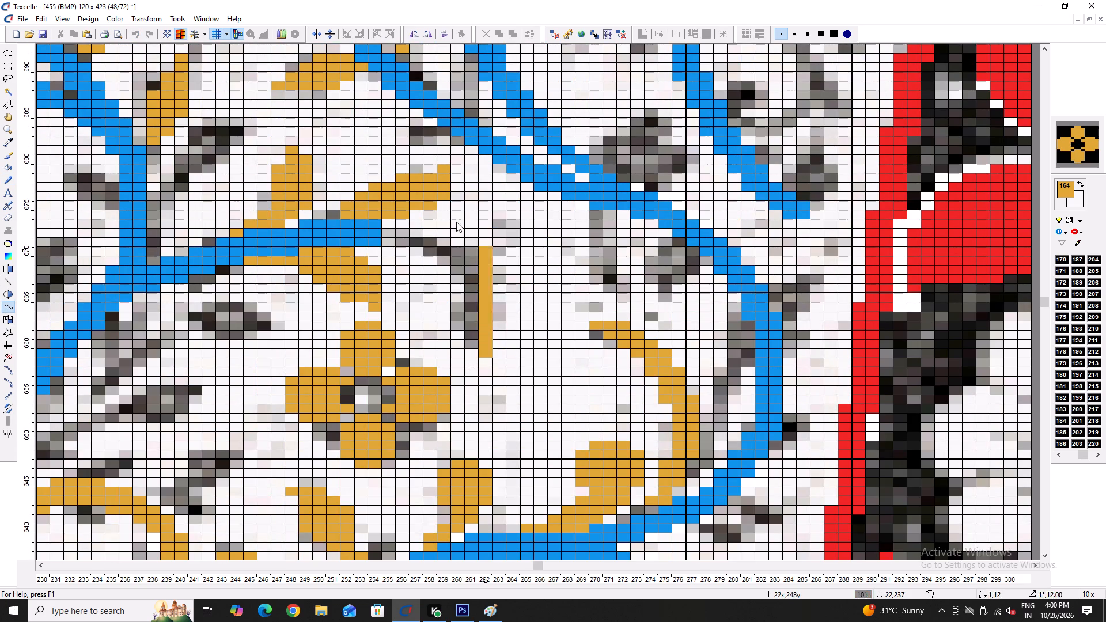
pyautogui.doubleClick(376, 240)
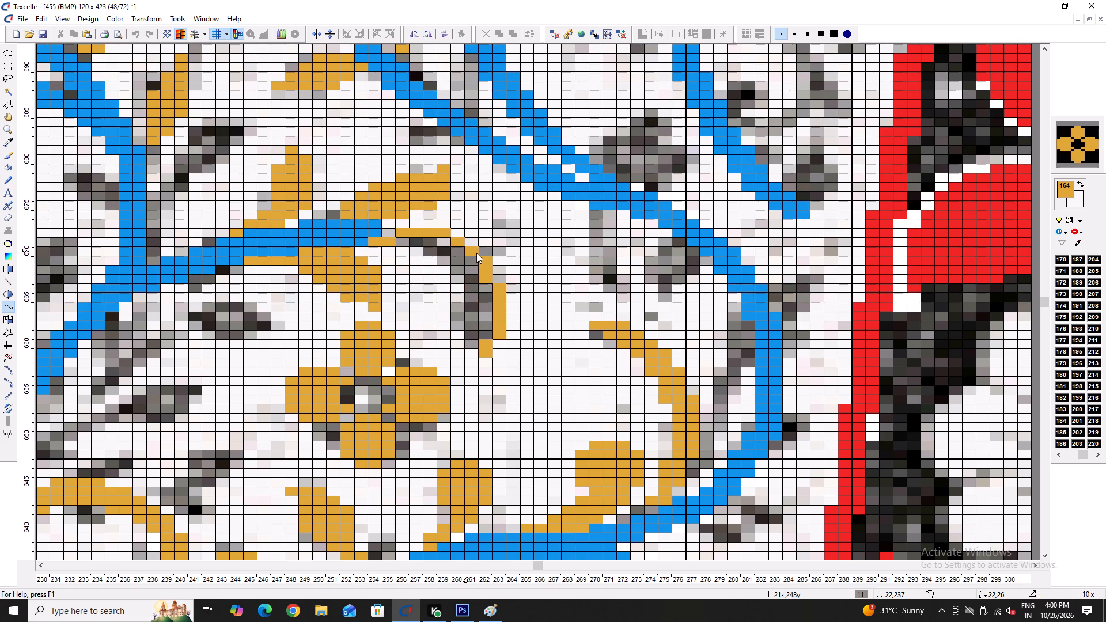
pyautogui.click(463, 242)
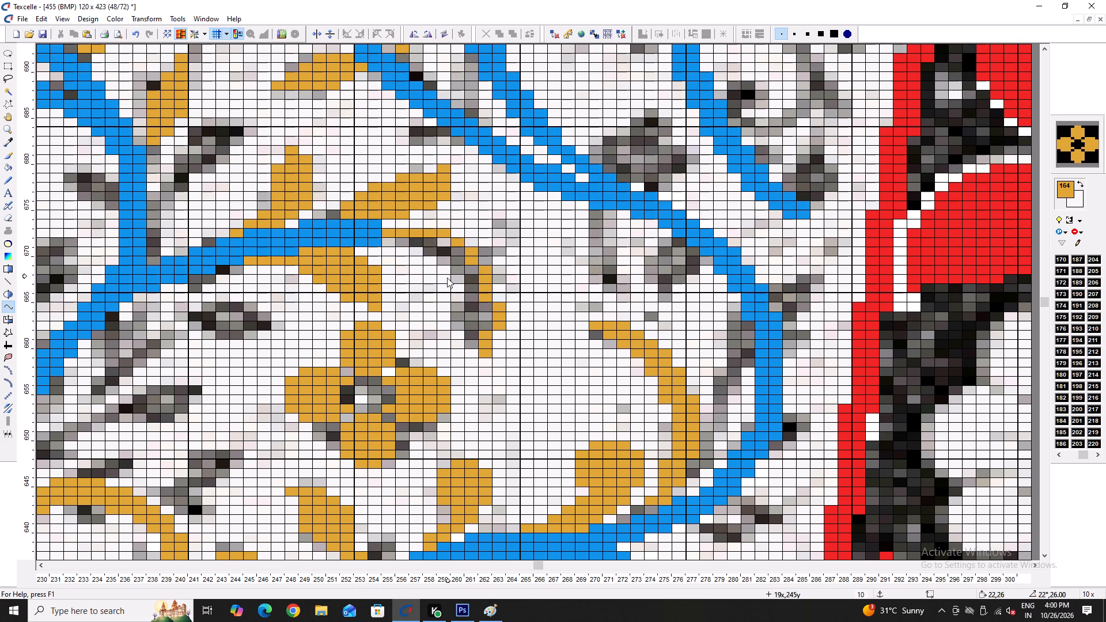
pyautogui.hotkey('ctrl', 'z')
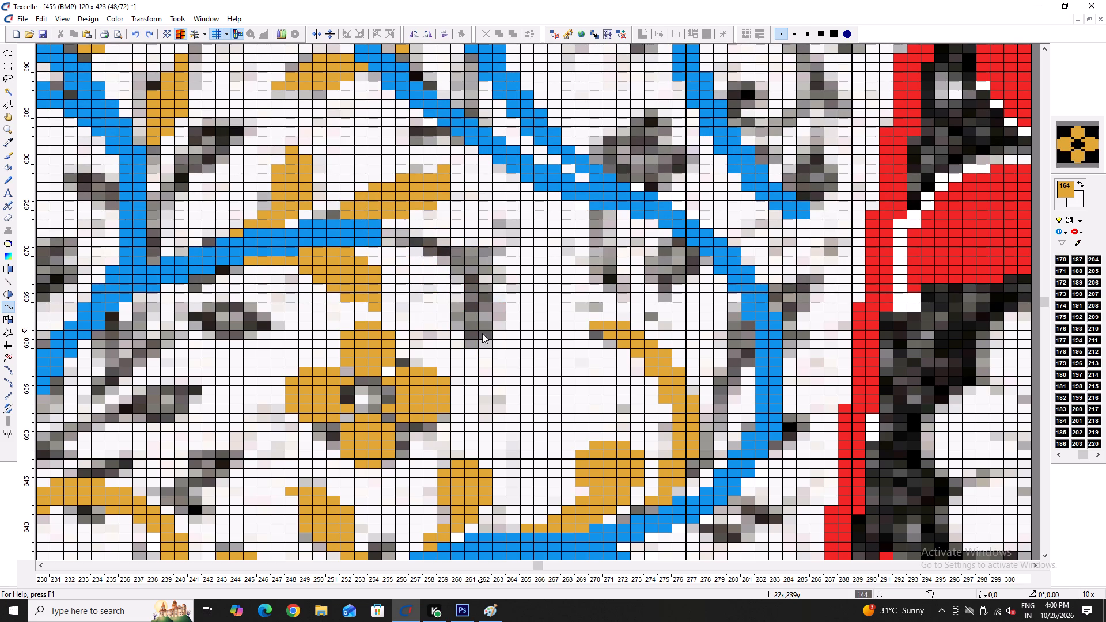
# Draw a gold curve along the grey twig from the blue branch's end down to the twig's lower tip.
pyautogui.click(492, 345)
pyautogui.doubleClick(377, 224)
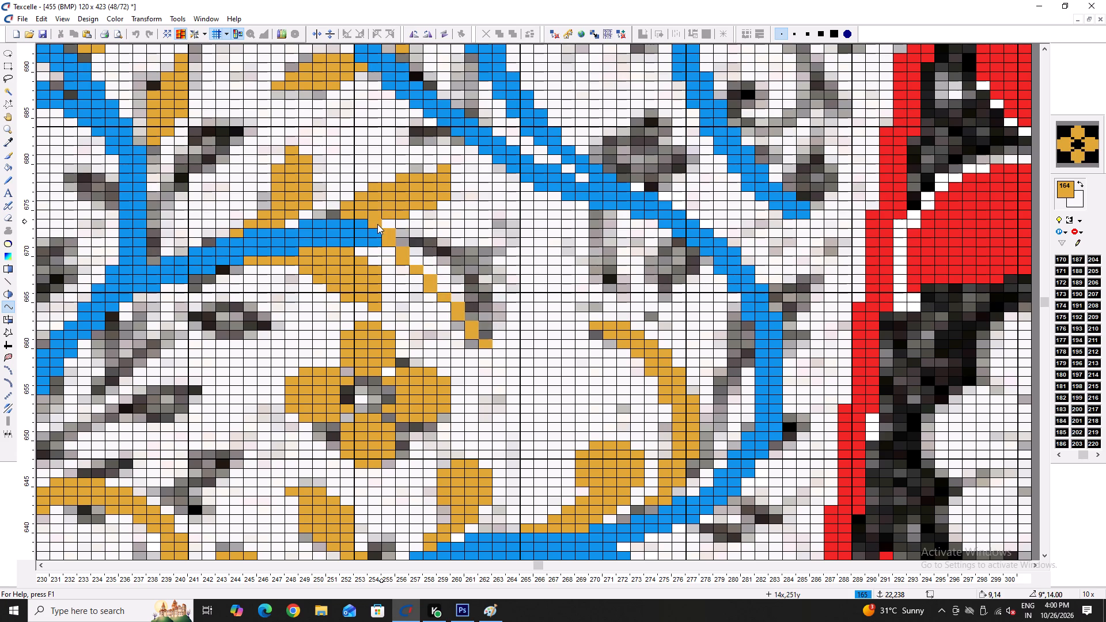
pyautogui.click(461, 256)
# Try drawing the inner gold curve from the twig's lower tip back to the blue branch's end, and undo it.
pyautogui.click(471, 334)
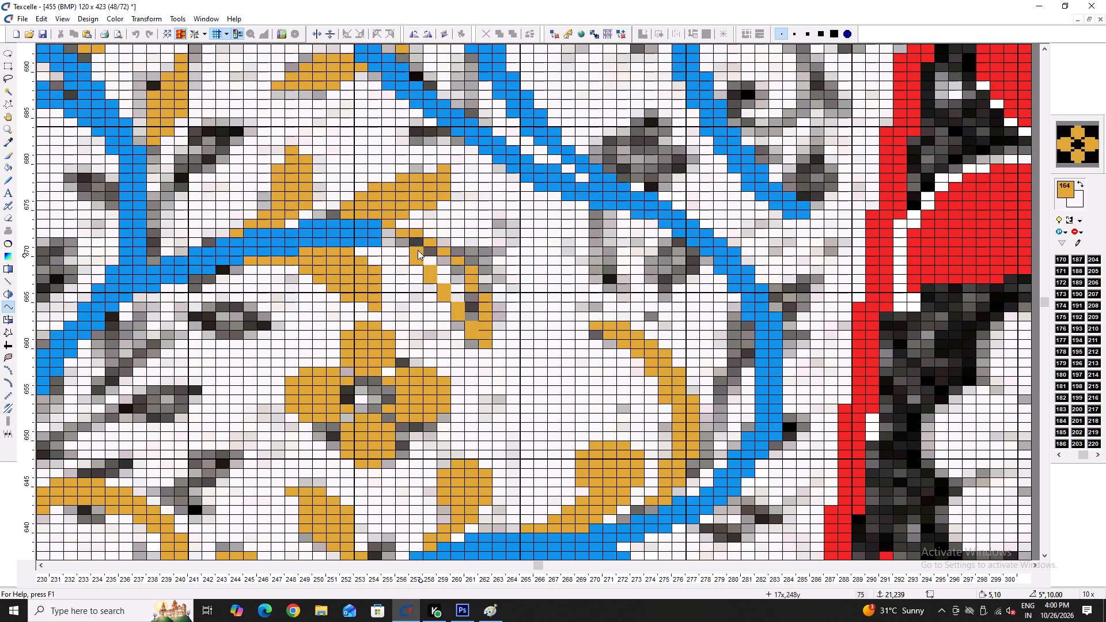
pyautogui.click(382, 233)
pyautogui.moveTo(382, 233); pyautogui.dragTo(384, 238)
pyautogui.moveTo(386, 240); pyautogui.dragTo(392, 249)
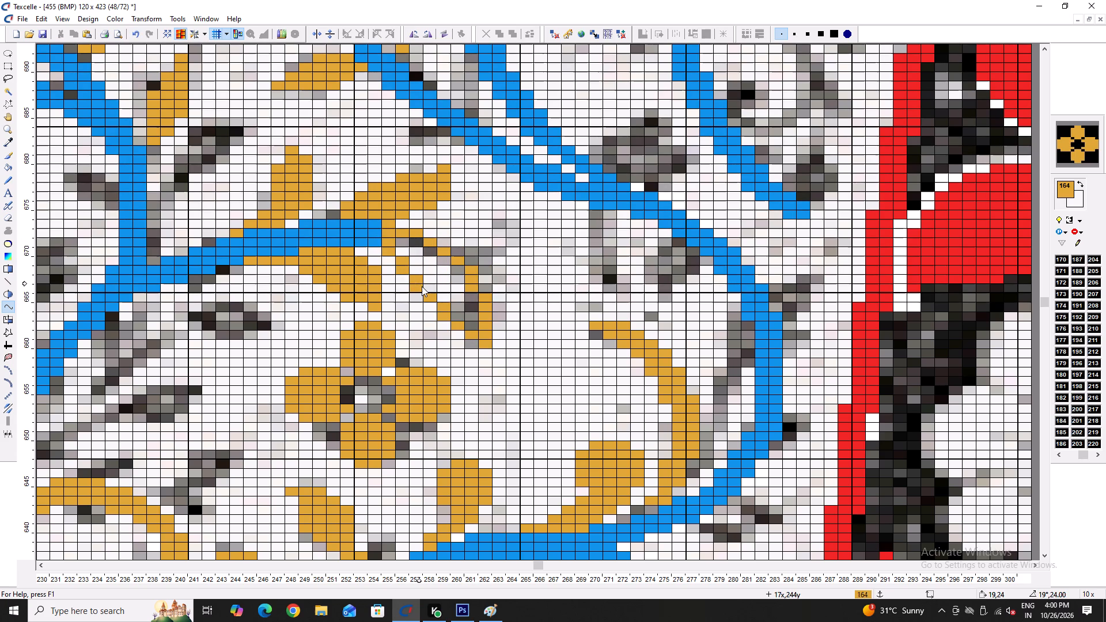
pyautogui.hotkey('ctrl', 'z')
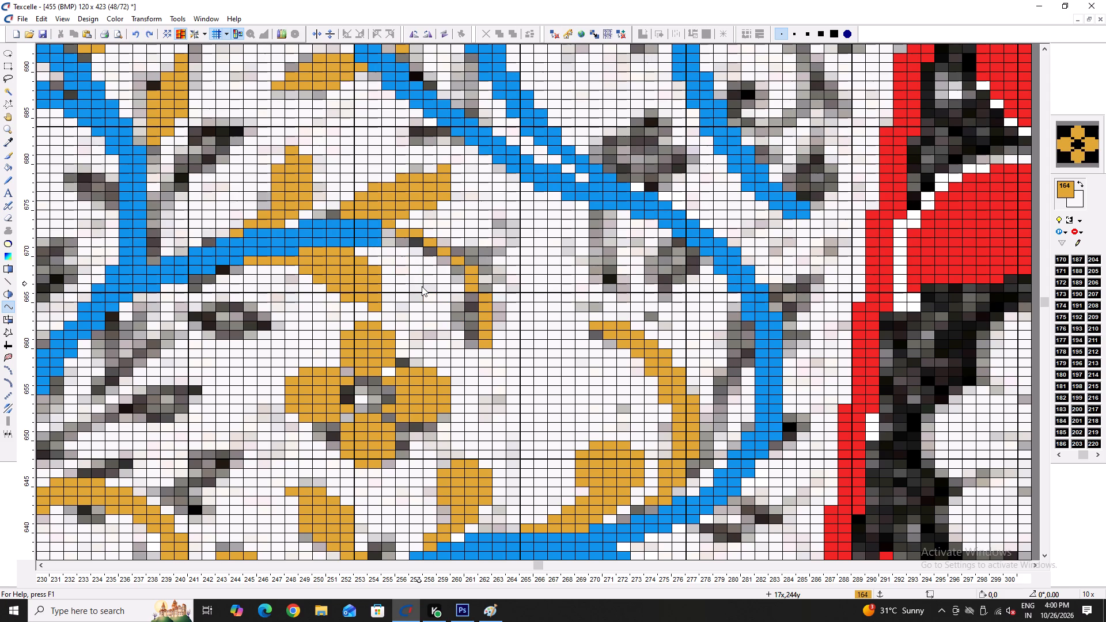
# Draw a second gold curve from the twig's lower tip back to the branch end, outlining the leaf's inner edge.
pyautogui.click(473, 331)
pyautogui.click(390, 233)
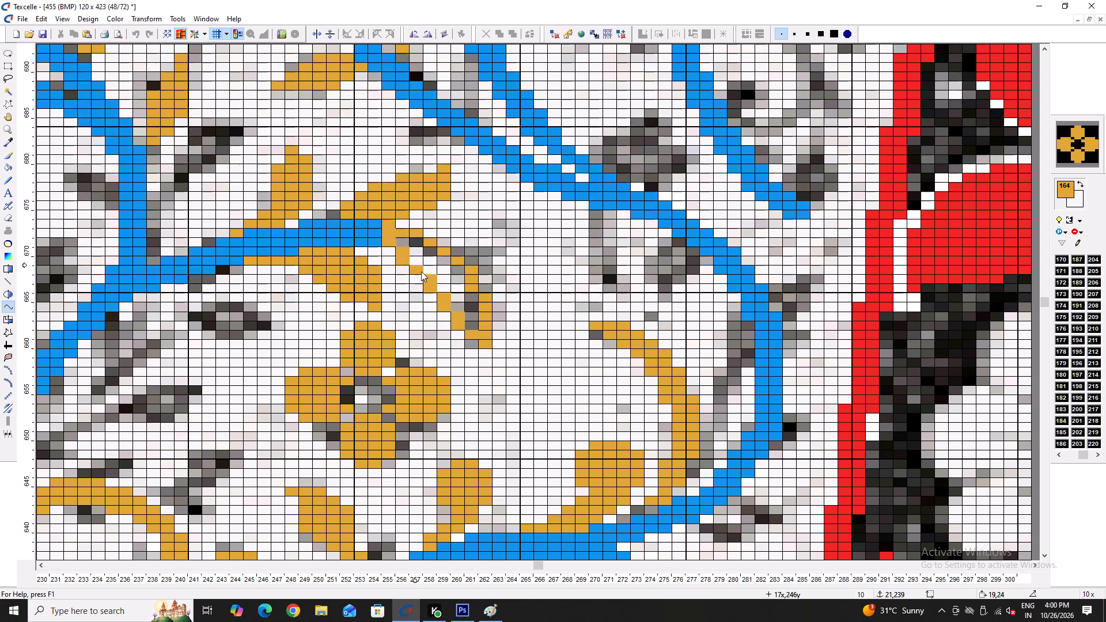
pyautogui.click(450, 313)
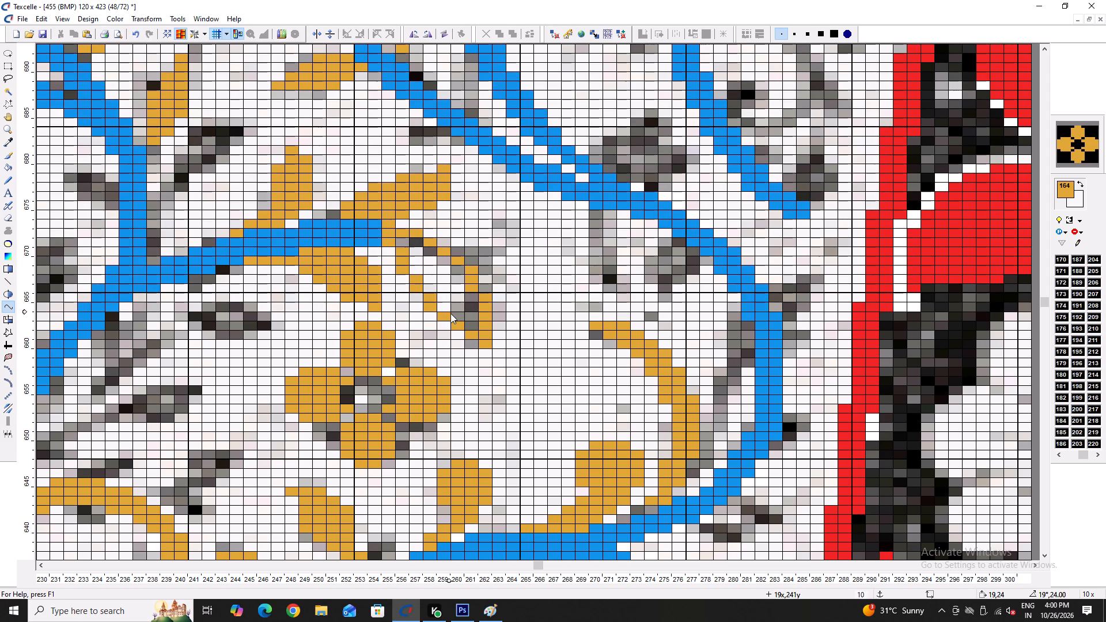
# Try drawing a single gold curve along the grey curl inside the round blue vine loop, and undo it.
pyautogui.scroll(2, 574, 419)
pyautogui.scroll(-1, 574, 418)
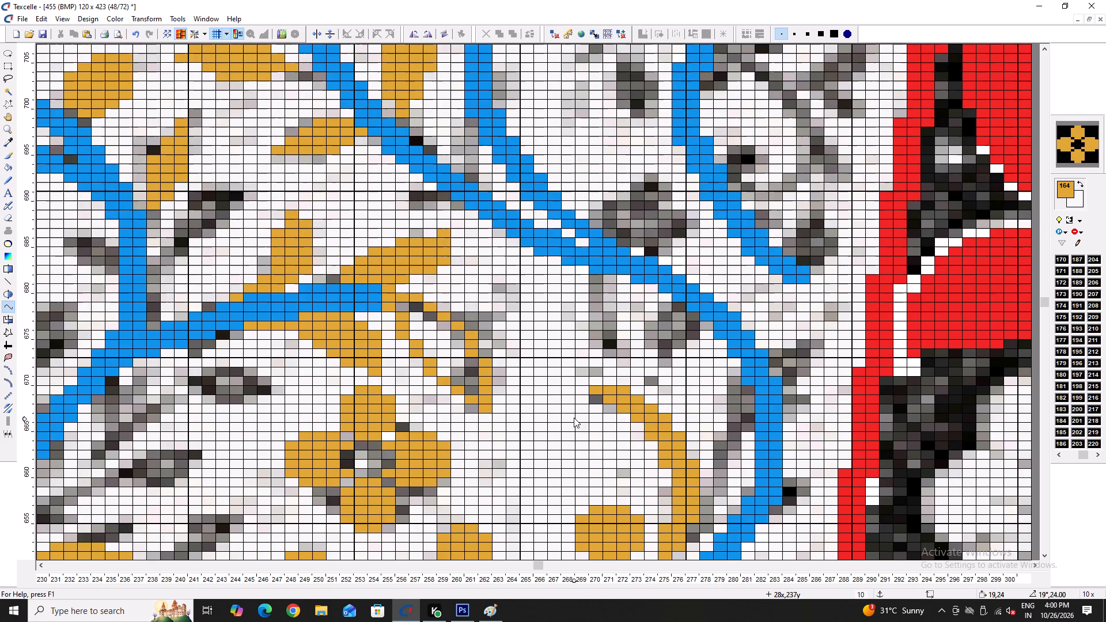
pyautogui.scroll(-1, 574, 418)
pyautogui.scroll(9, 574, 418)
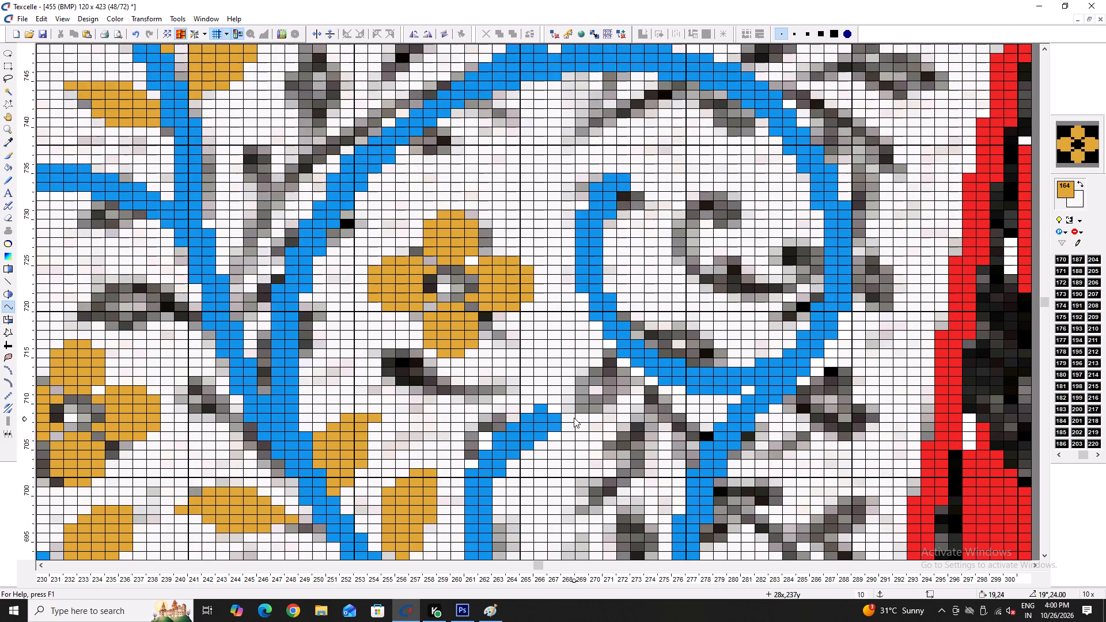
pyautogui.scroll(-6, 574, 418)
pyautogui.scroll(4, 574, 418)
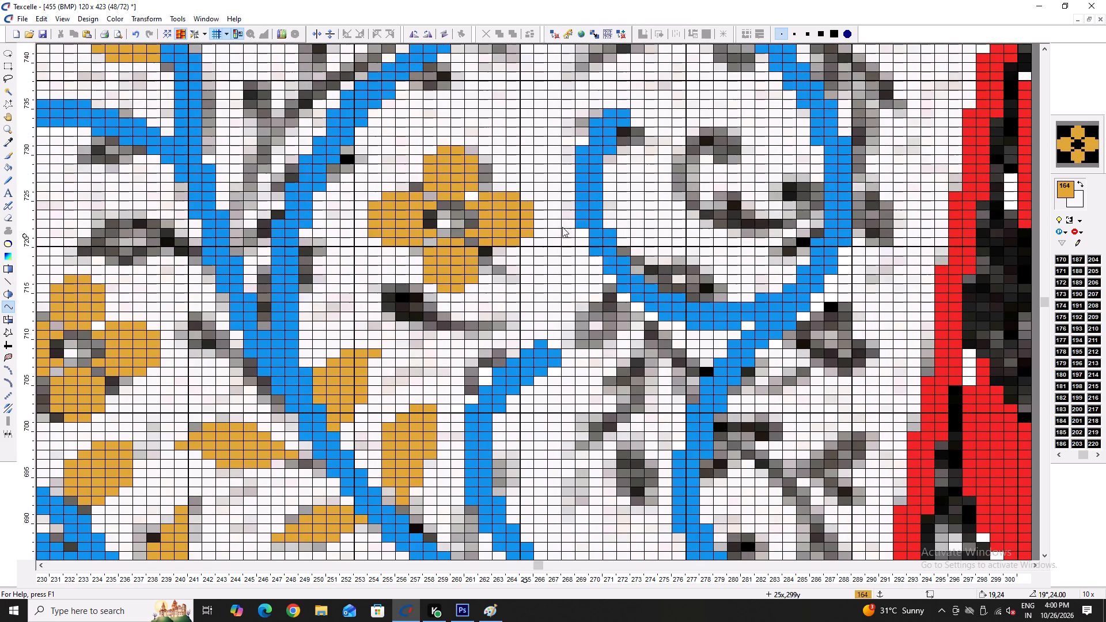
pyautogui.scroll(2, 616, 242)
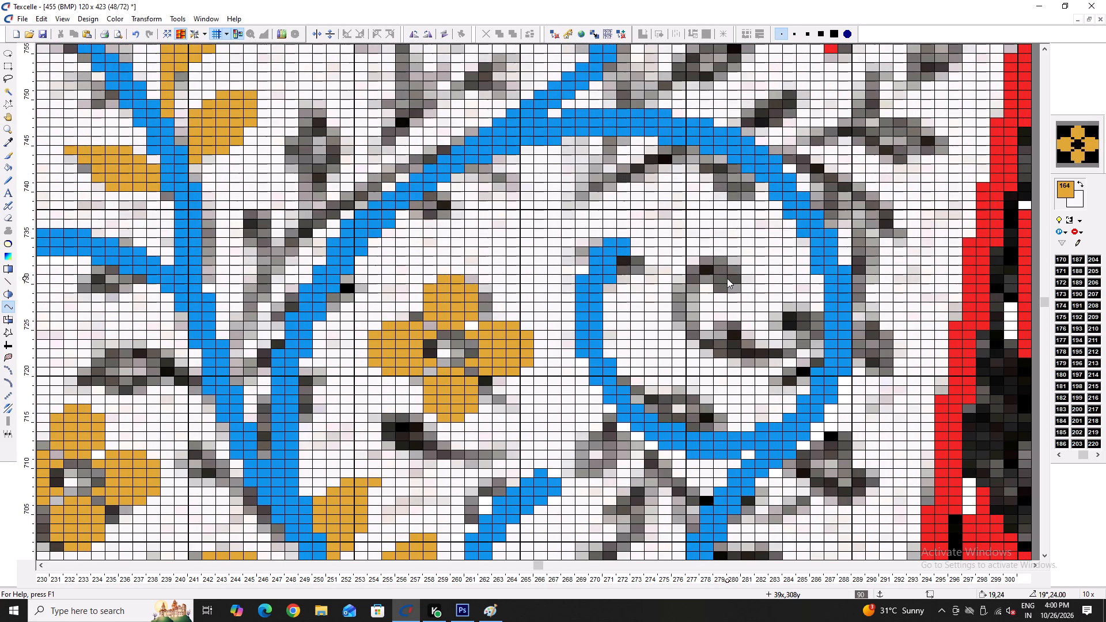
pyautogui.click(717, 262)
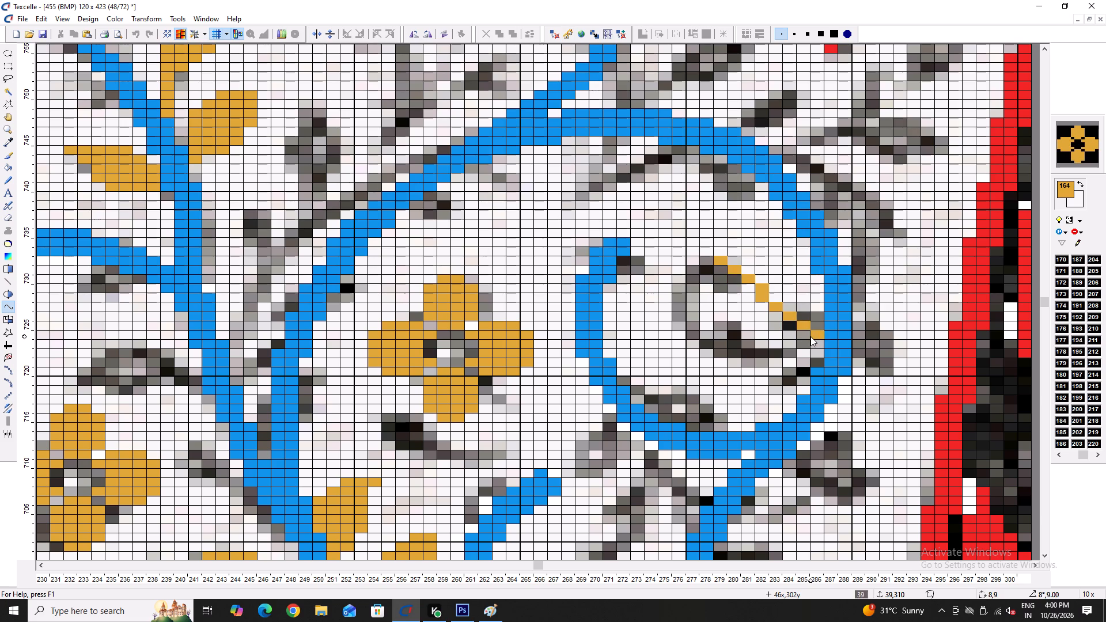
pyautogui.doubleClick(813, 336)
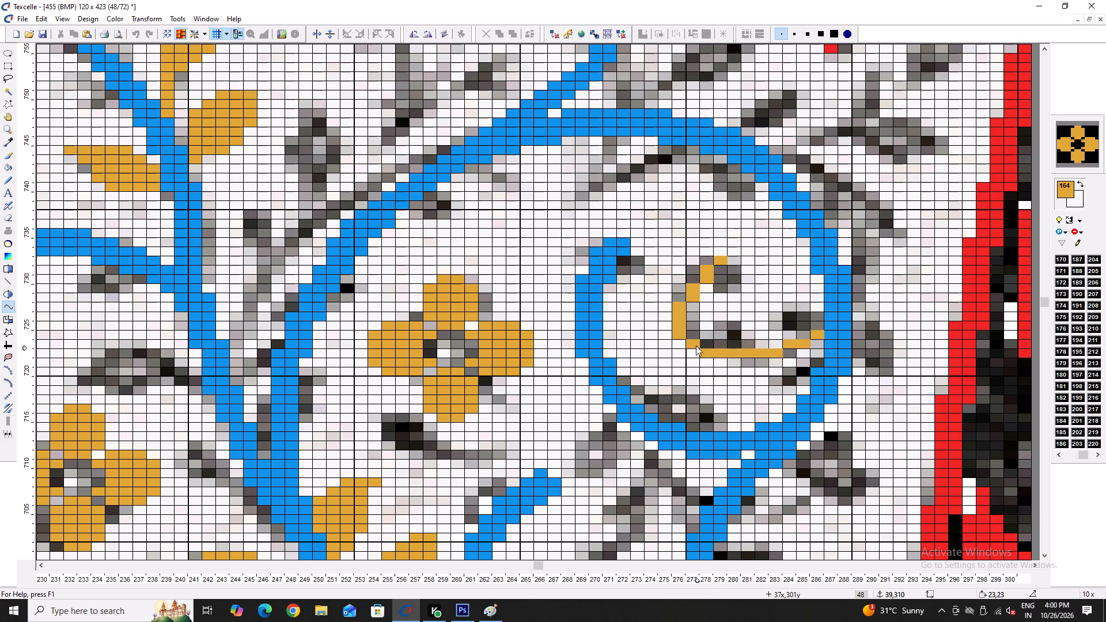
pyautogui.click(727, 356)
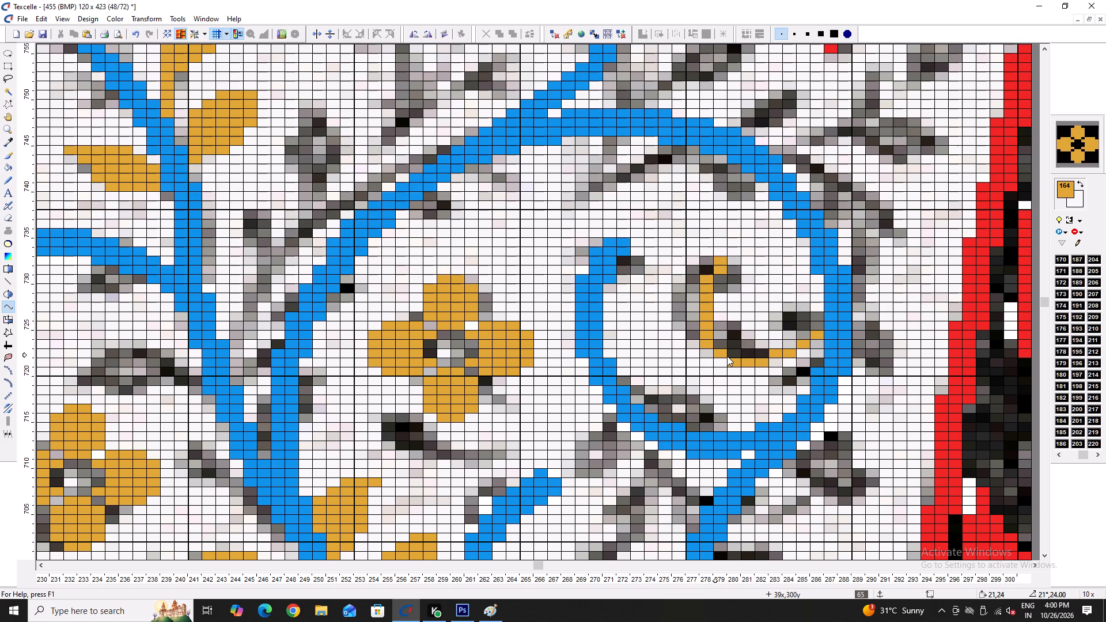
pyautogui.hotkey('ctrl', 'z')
# Draw two joined gold curves along the grey curl inside the round blue loop, from its upper tip to the blue vine.
pyautogui.doubleClick(727, 266)
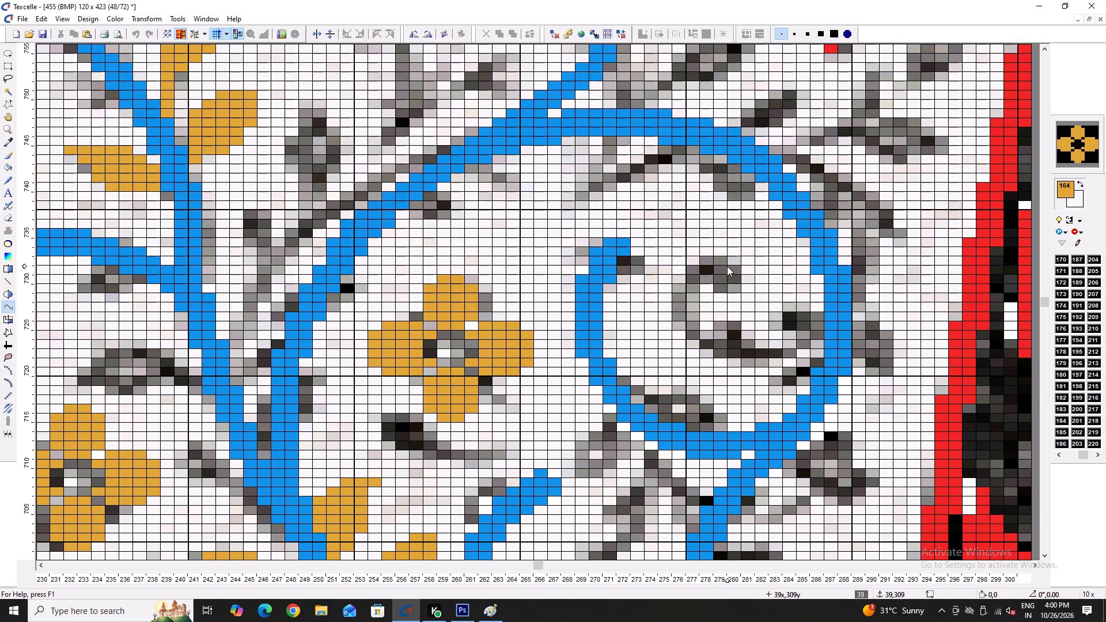
pyautogui.doubleClick(707, 344)
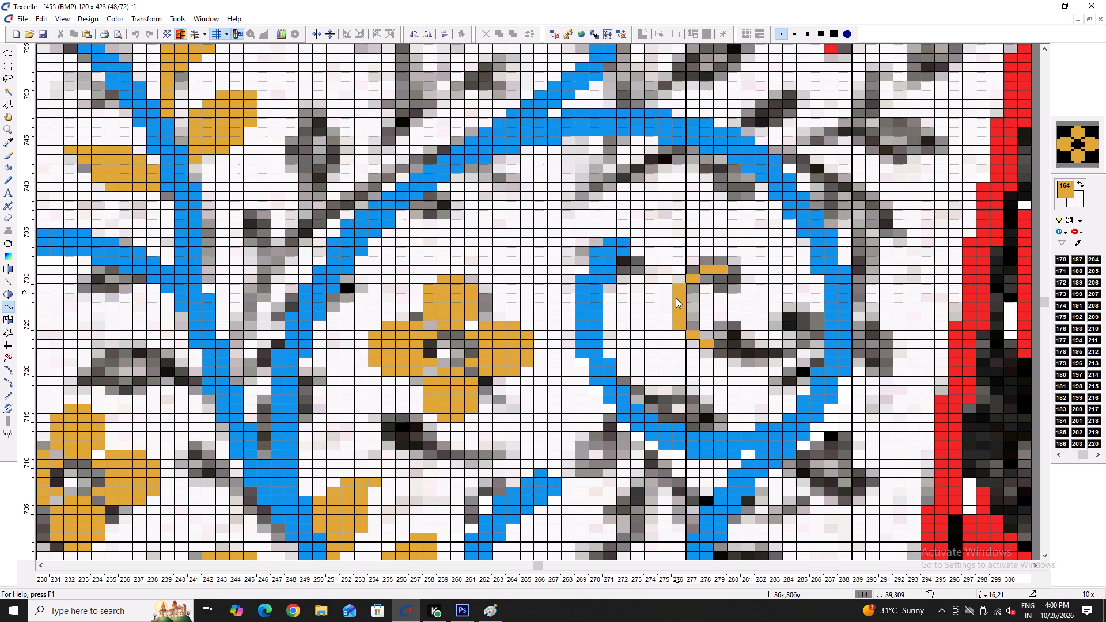
pyautogui.doubleClick(676, 298)
pyautogui.click(714, 345)
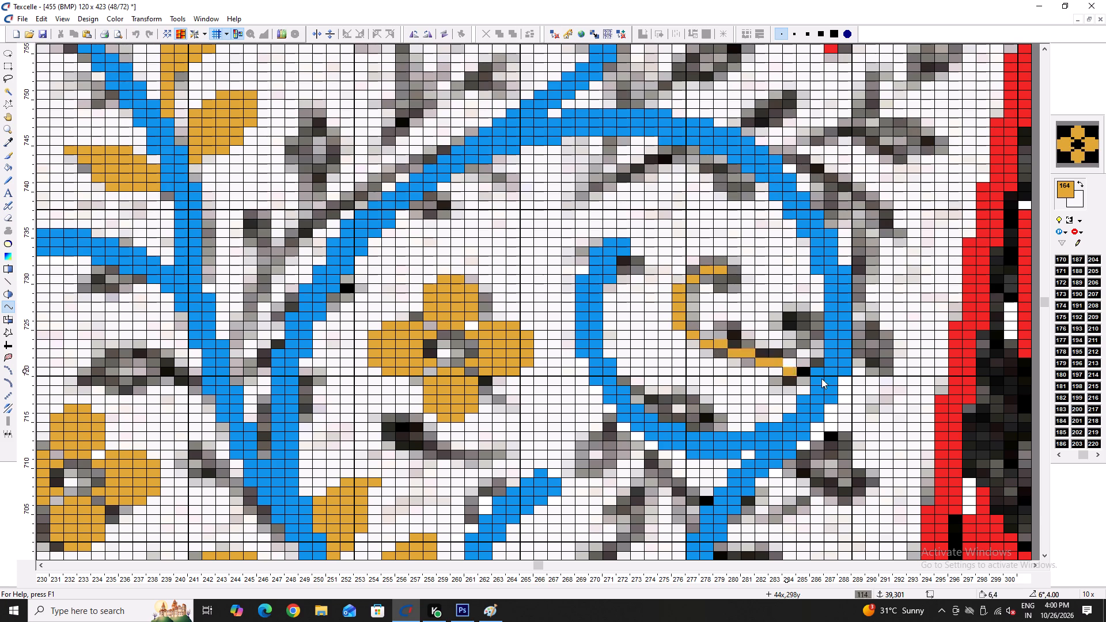
pyautogui.click(820, 332)
pyautogui.doubleClick(769, 357)
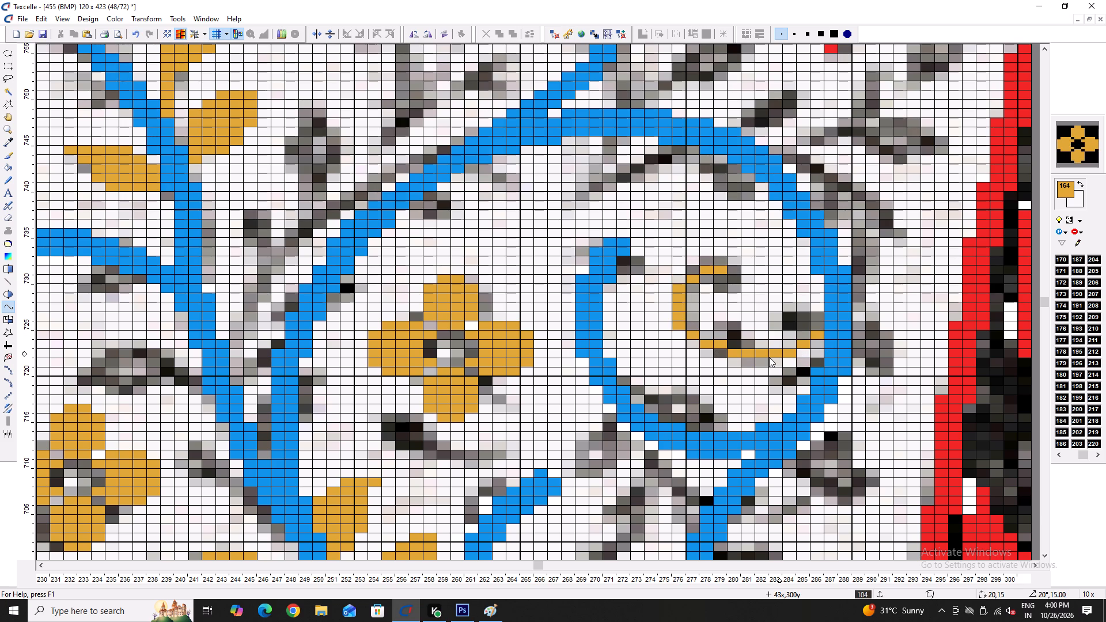
pyautogui.press('space')
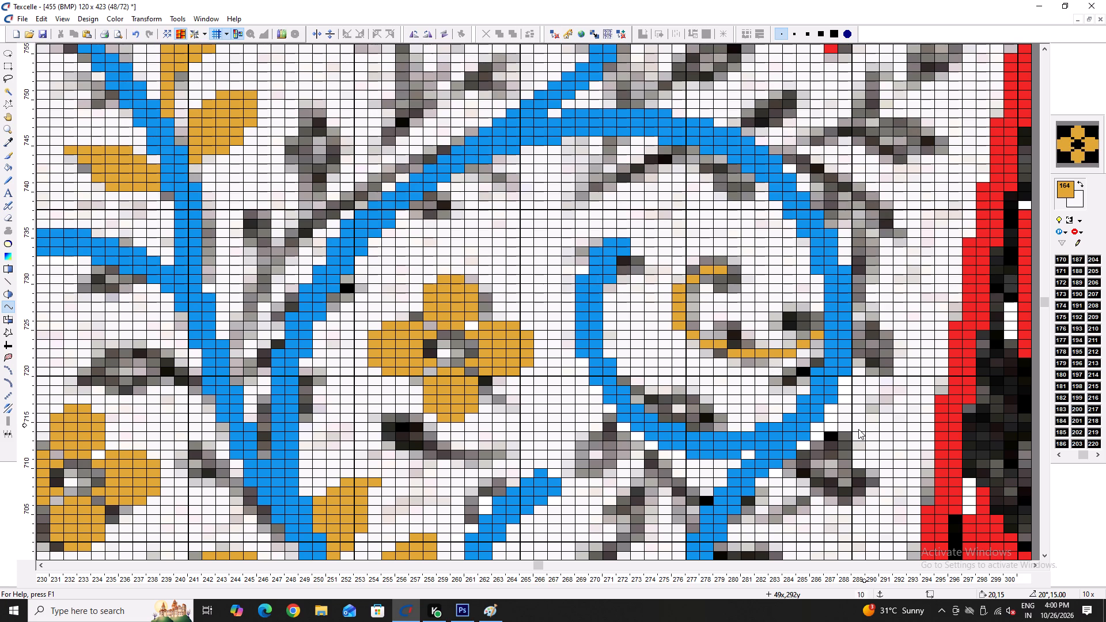
# Look over the traced vines, the untraced grey sprigs and the red leaf motif across the pattern repeat.
pyautogui.scroll(-1, 858, 429)
pyautogui.scroll(-1, 770, 439)
pyautogui.scroll(1, 779, 315)
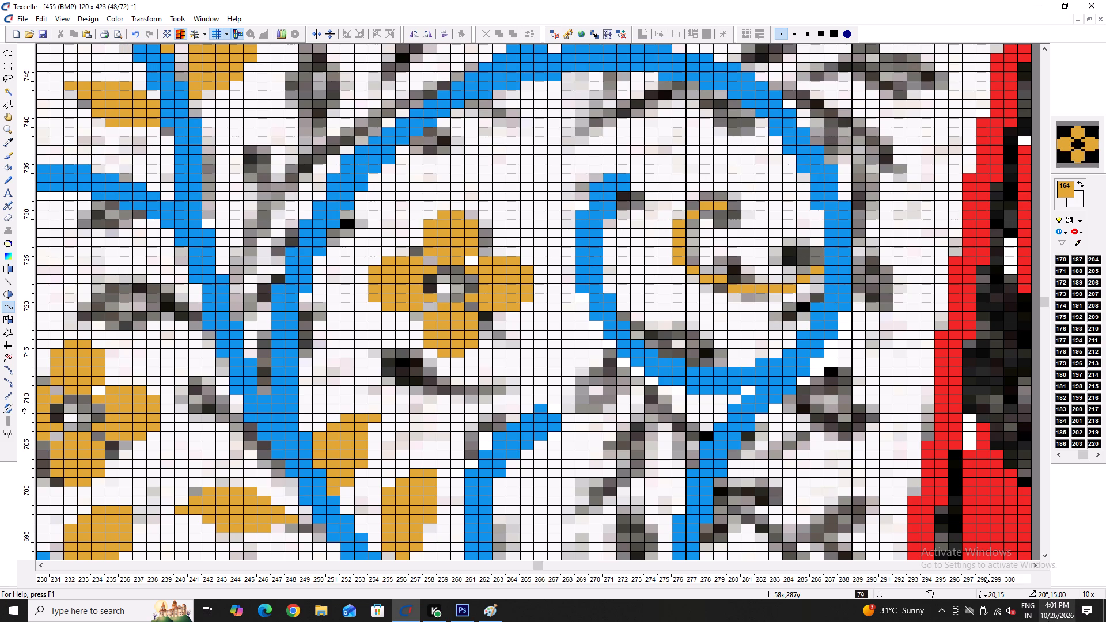
pyautogui.scroll(1, 452, 453)
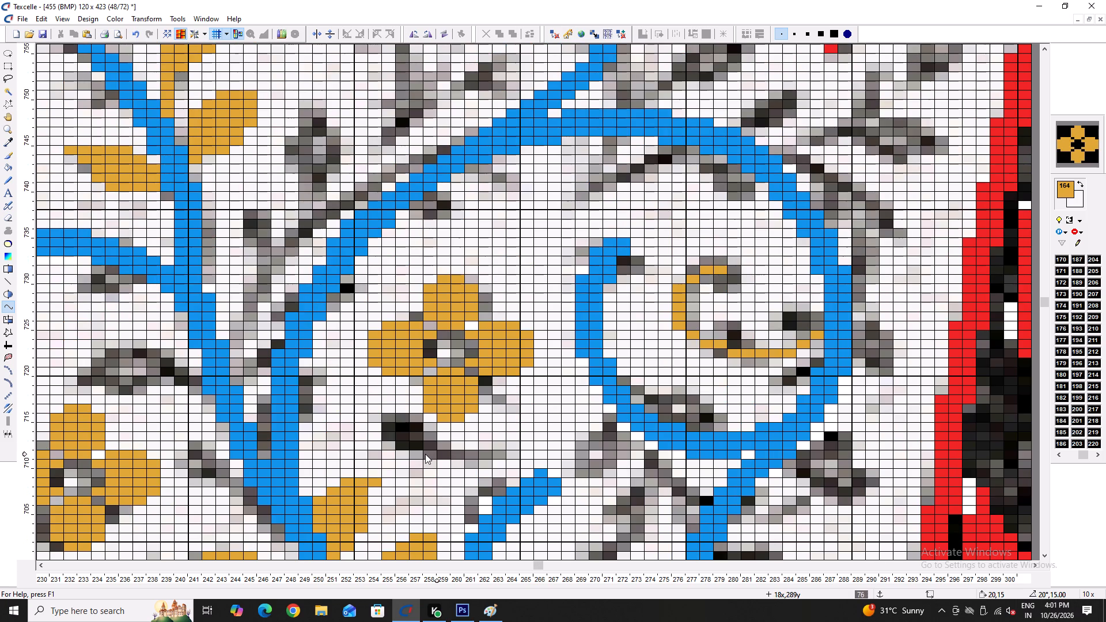
pyautogui.scroll(-1, 654, 513)
pyautogui.scroll(1, 654, 514)
pyautogui.scroll(3, 955, 552)
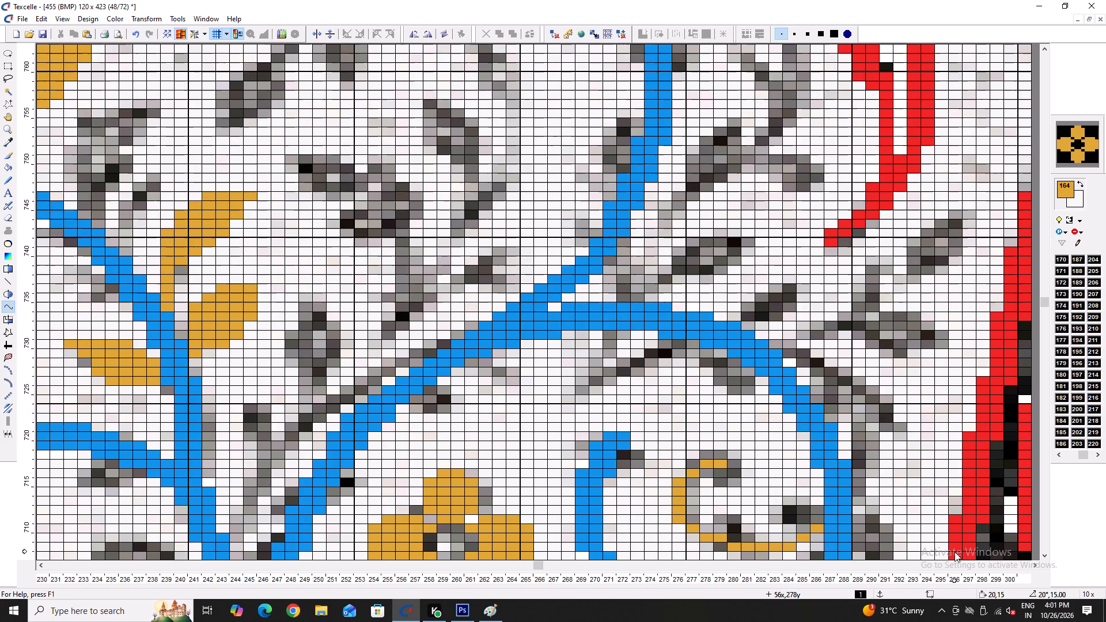
pyautogui.scroll(2, 425, 466)
pyautogui.scroll(-2, 427, 456)
pyautogui.scroll(2, 427, 456)
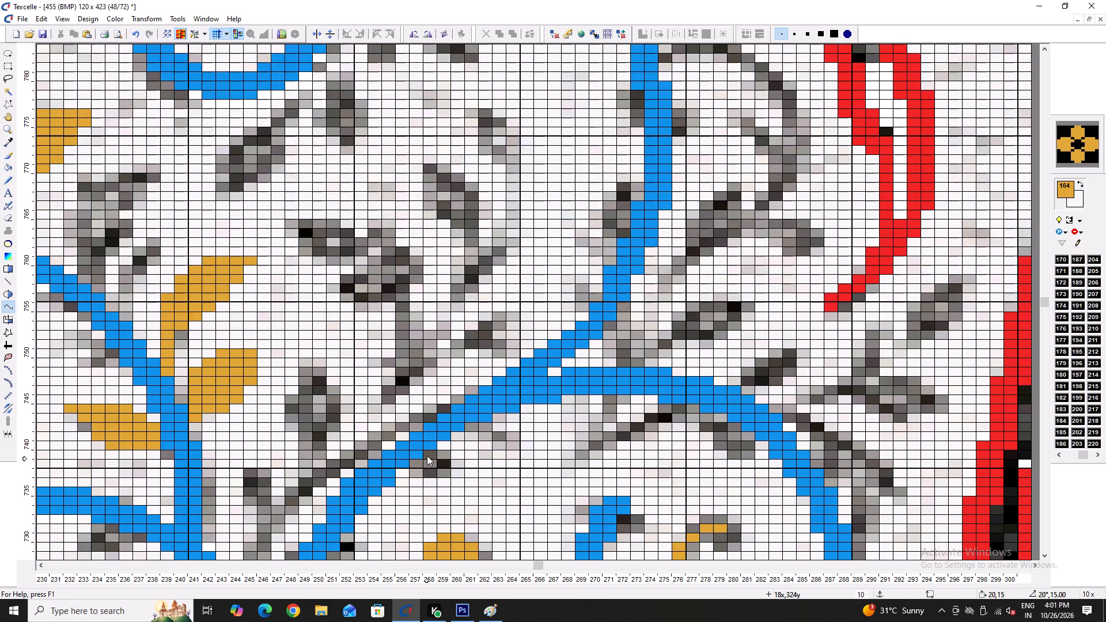
pyautogui.scroll(5, 427, 456)
pyautogui.scroll(-3, 427, 456)
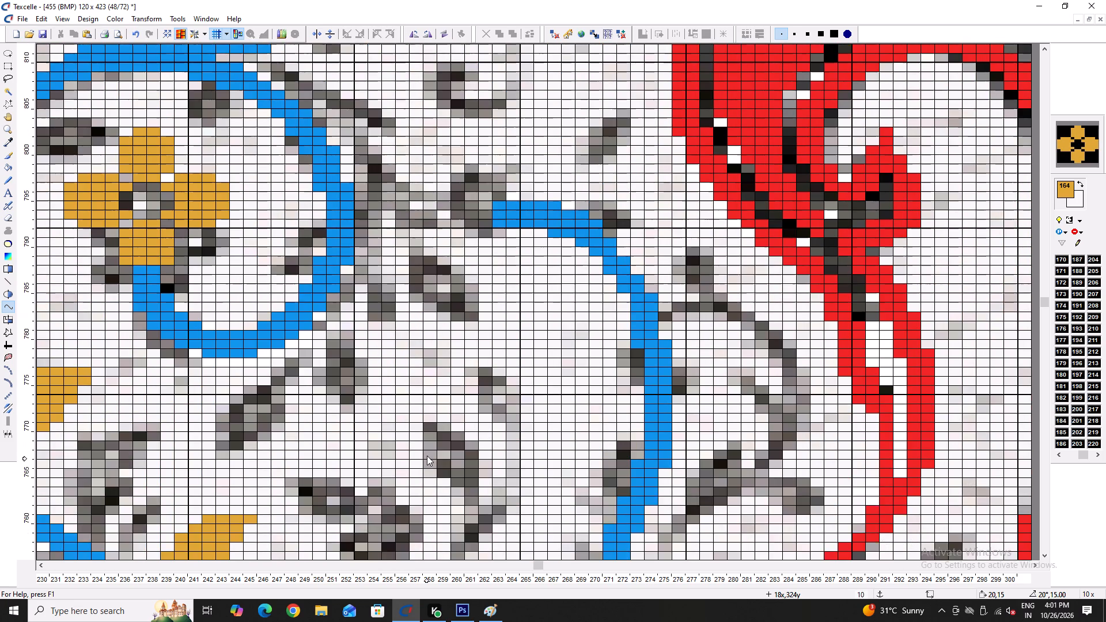
pyautogui.scroll(16, 427, 456)
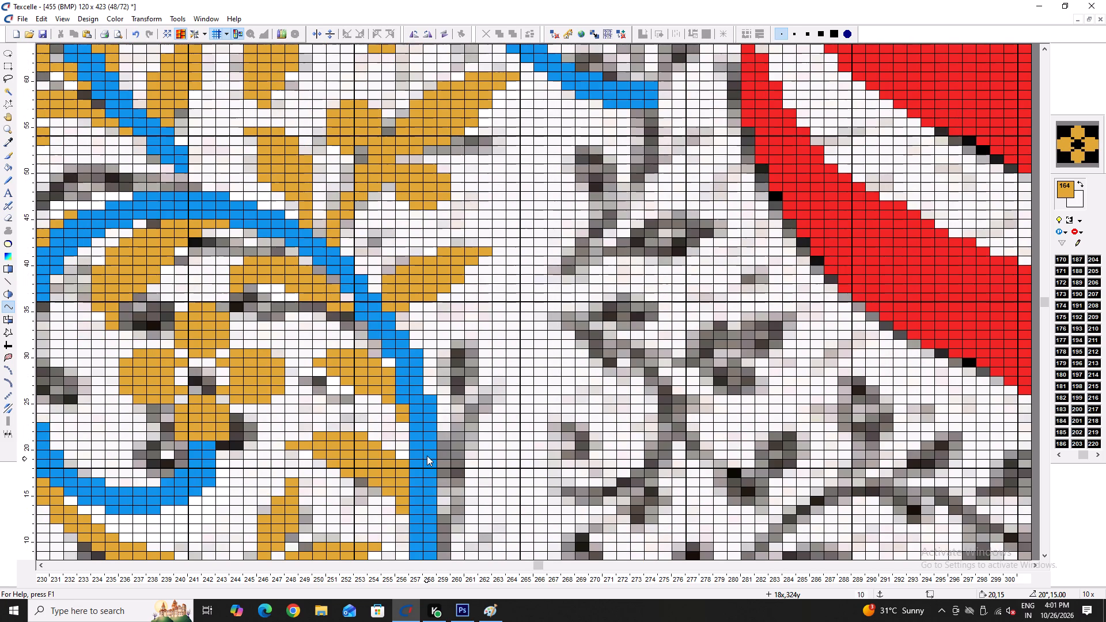
pyautogui.scroll(-3, 427, 456)
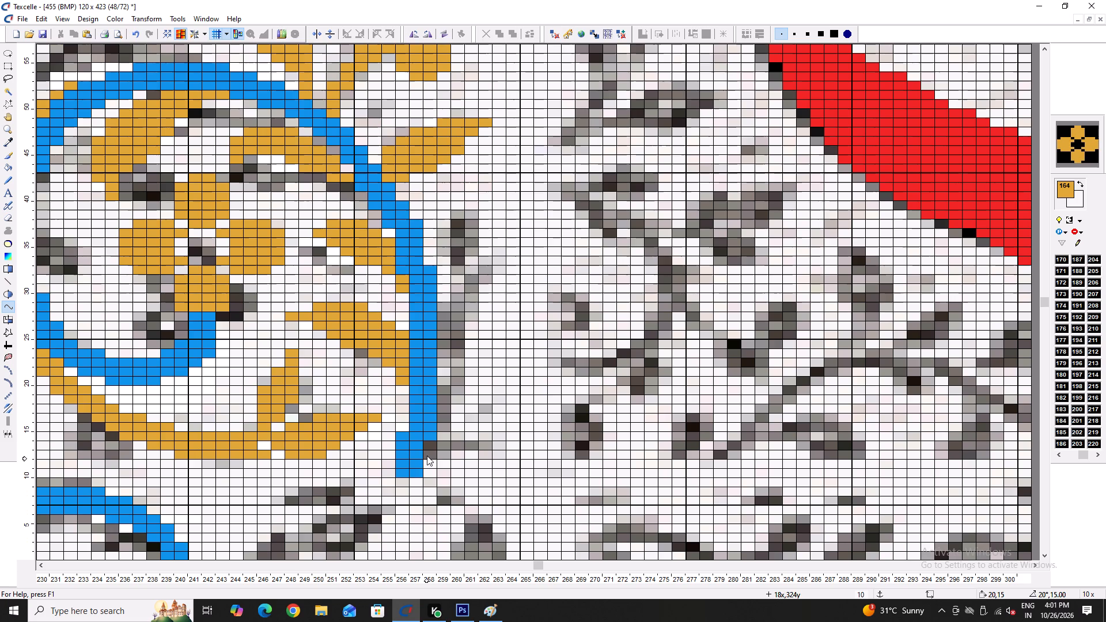
pyautogui.press('Right')
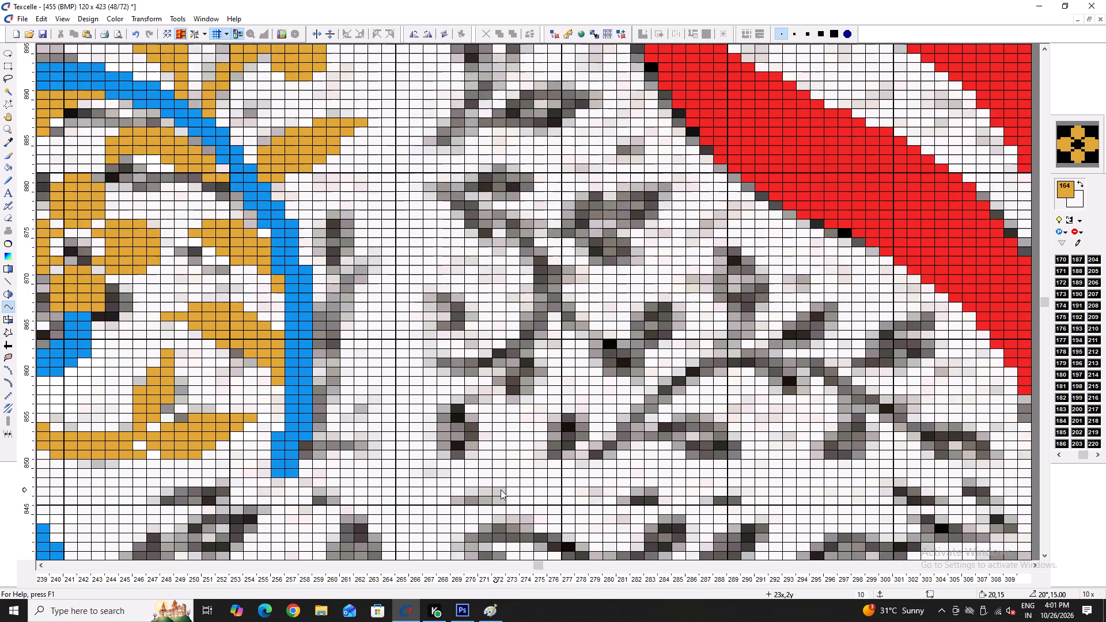
pyautogui.press('Right')
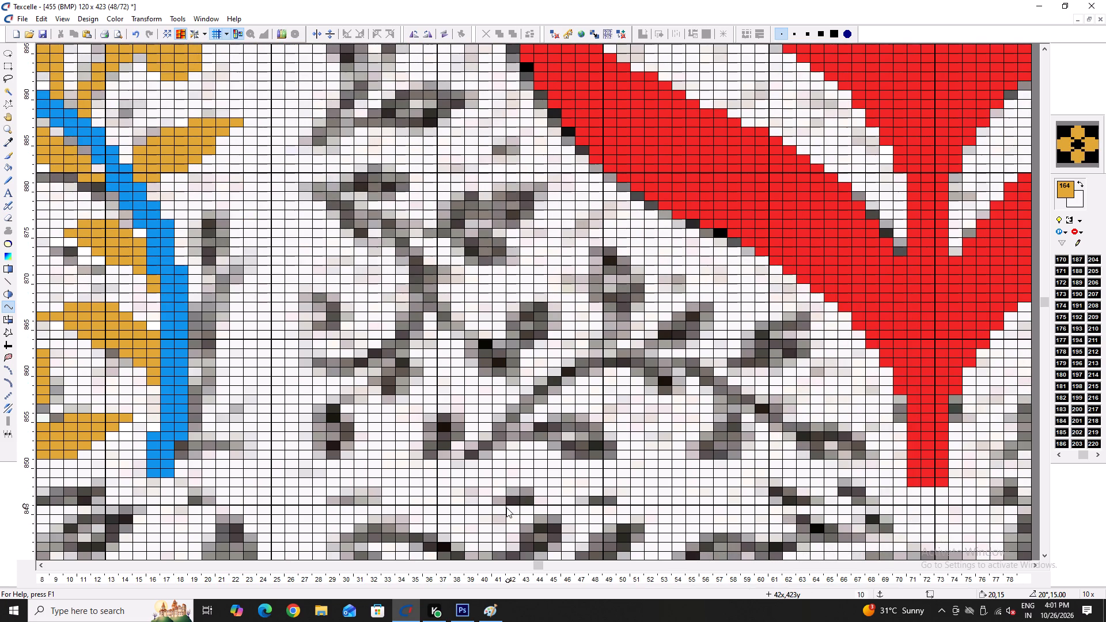
pyautogui.keyDown('ctrl'); pyautogui.scroll(-4, 509, 503); pyautogui.keyUp('ctrl')
pyautogui.scroll(-3, 554, 492)
pyautogui.scroll(2, 554, 492)
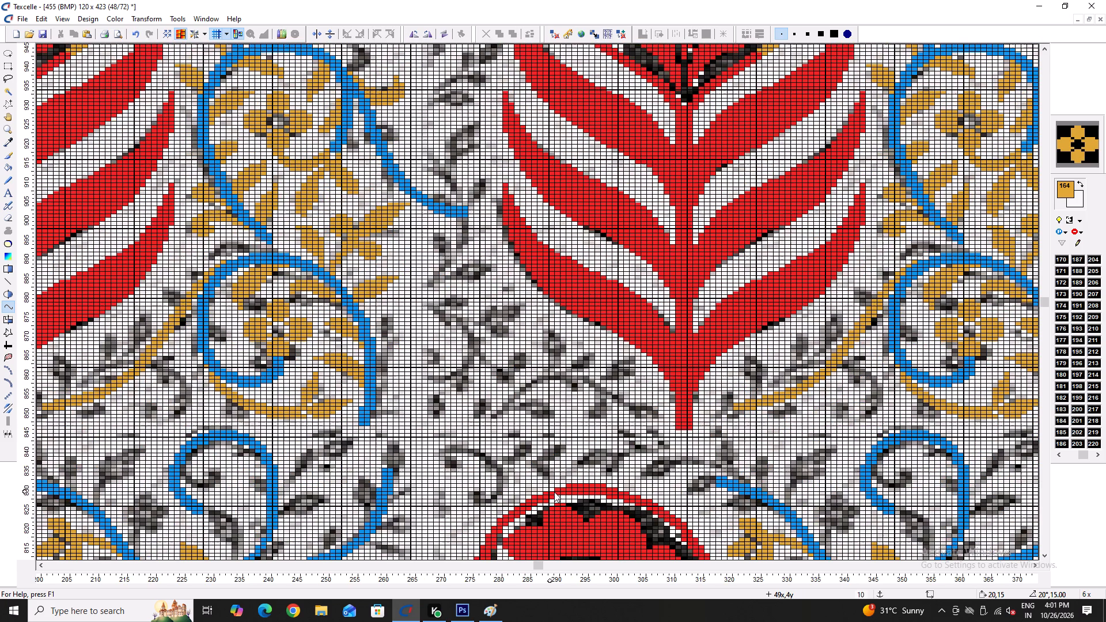
pyautogui.scroll(1, 554, 492)
pyautogui.scroll(-1, 554, 492)
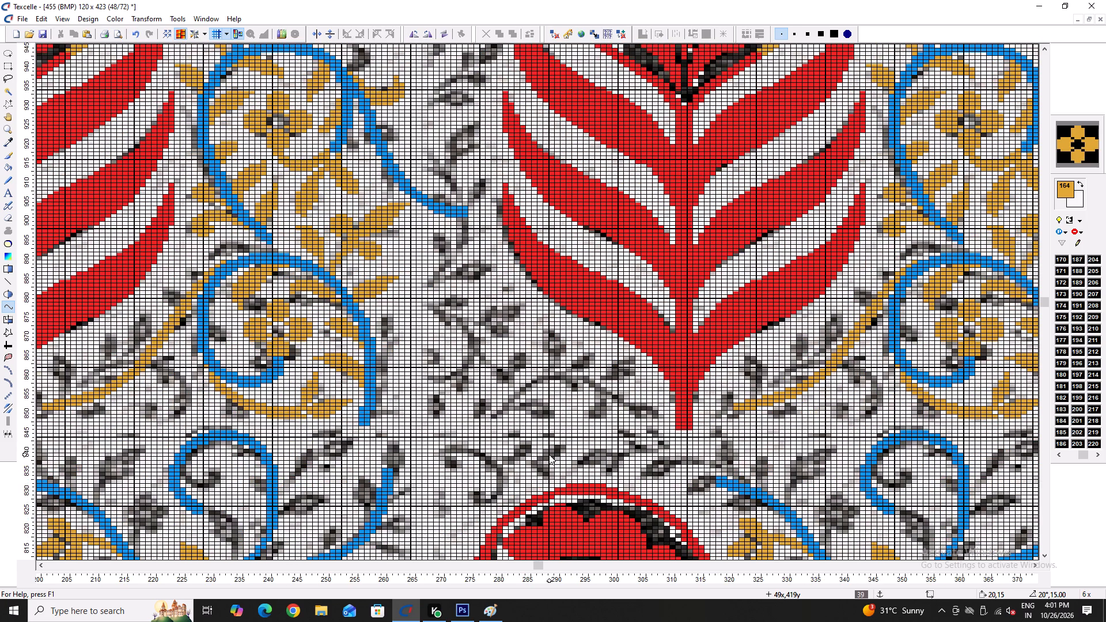
pyautogui.scroll(5, 549, 454)
pyautogui.scroll(-2, 549, 454)
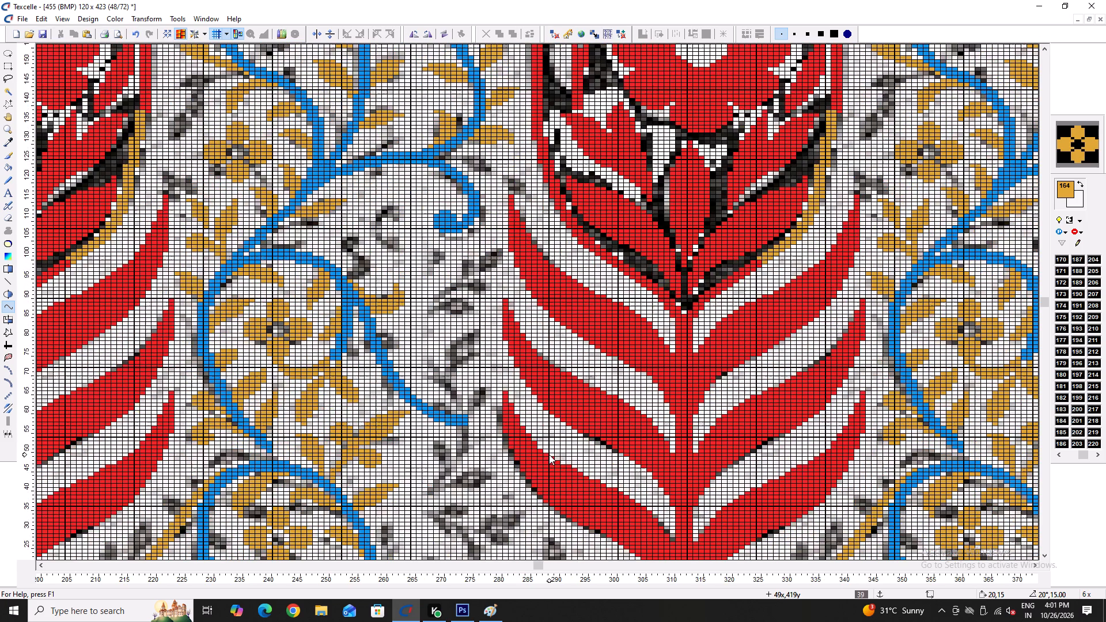
pyautogui.scroll(-2, 549, 454)
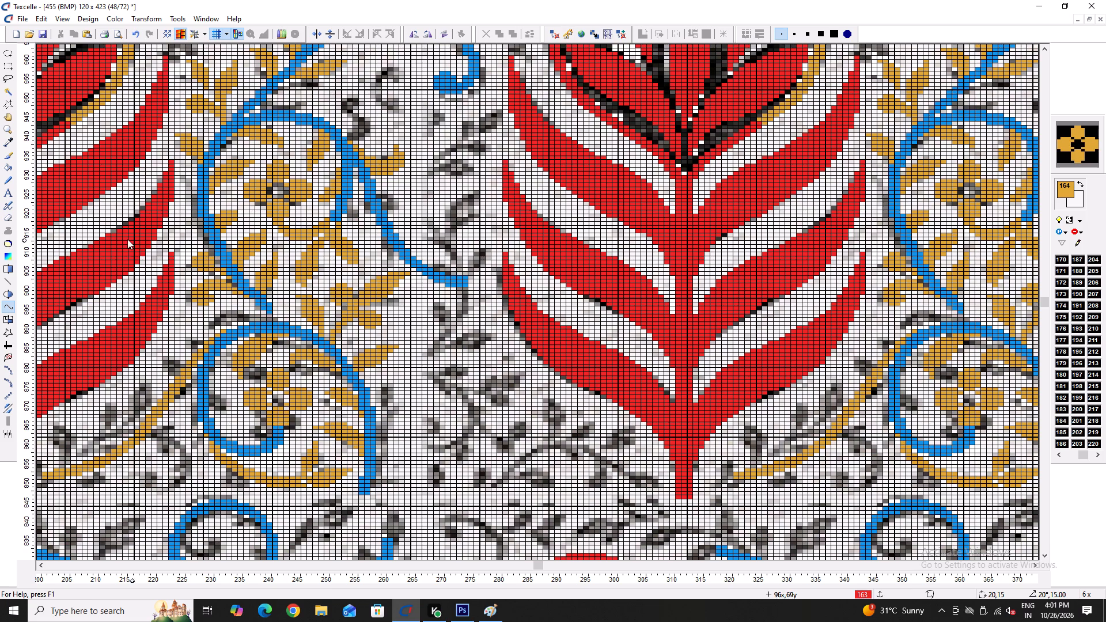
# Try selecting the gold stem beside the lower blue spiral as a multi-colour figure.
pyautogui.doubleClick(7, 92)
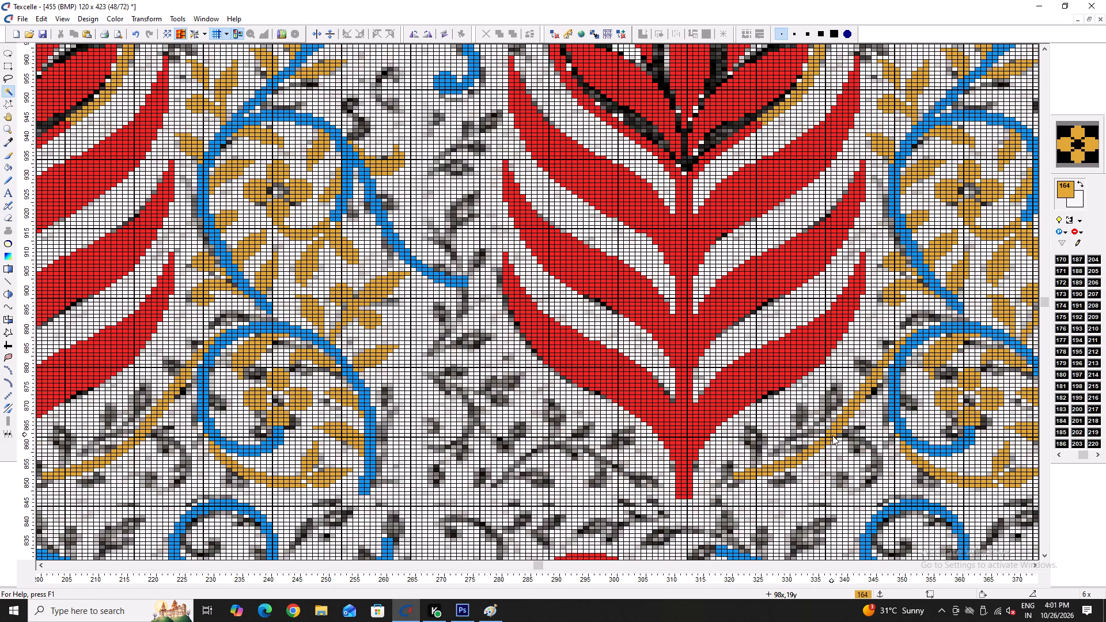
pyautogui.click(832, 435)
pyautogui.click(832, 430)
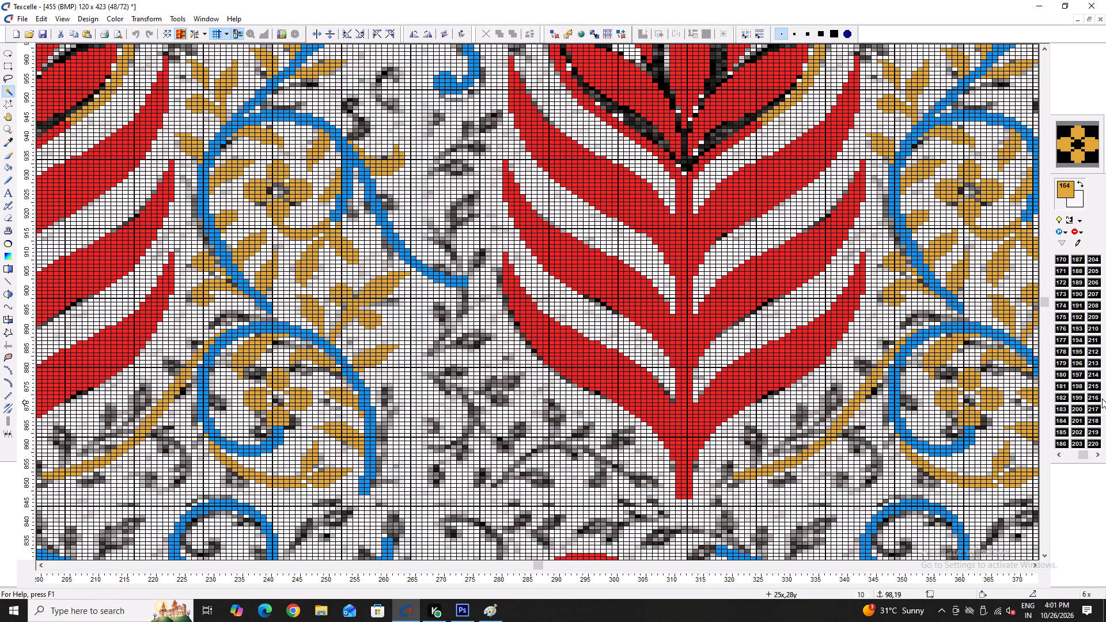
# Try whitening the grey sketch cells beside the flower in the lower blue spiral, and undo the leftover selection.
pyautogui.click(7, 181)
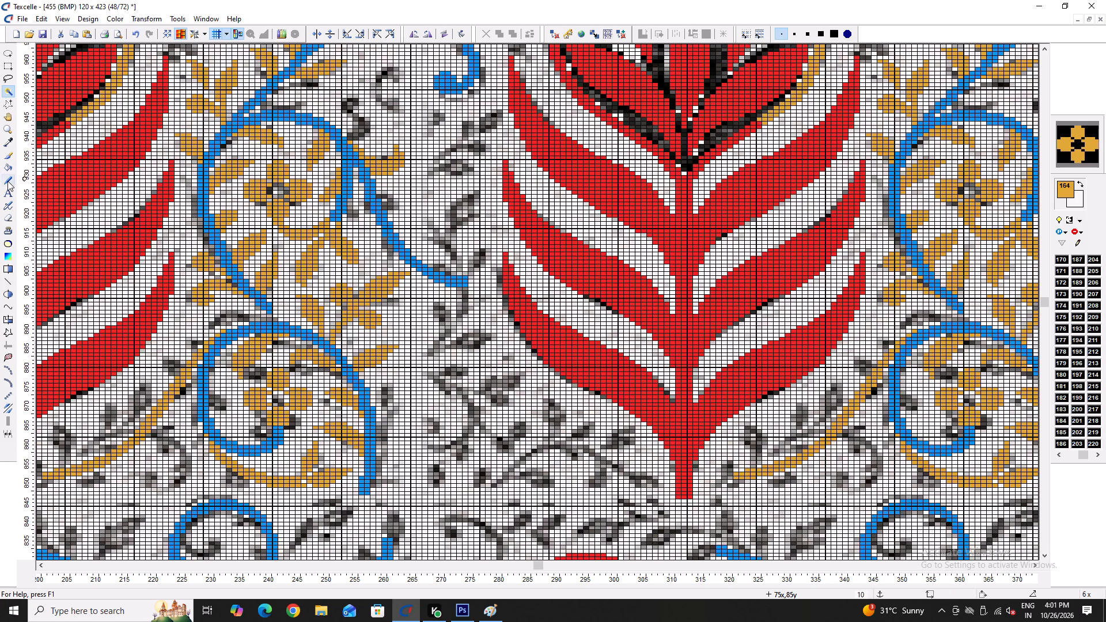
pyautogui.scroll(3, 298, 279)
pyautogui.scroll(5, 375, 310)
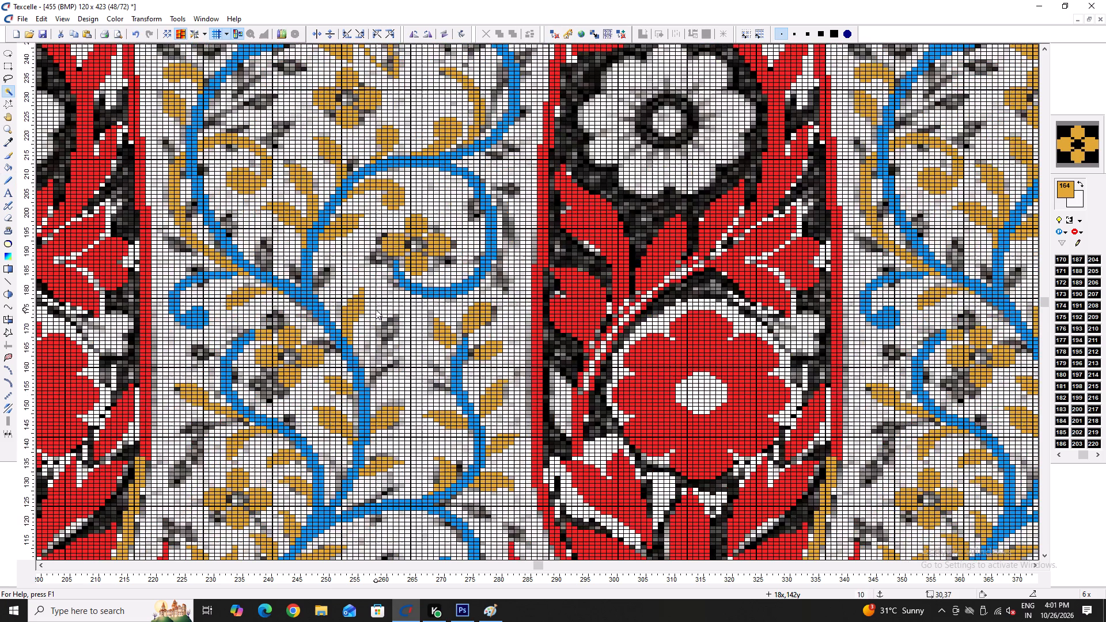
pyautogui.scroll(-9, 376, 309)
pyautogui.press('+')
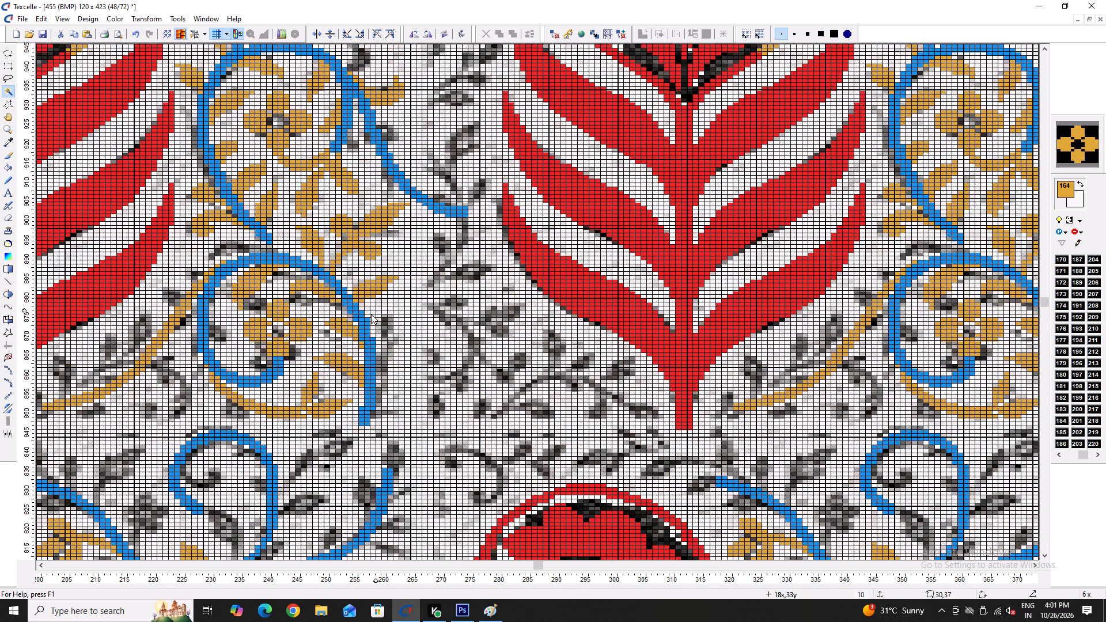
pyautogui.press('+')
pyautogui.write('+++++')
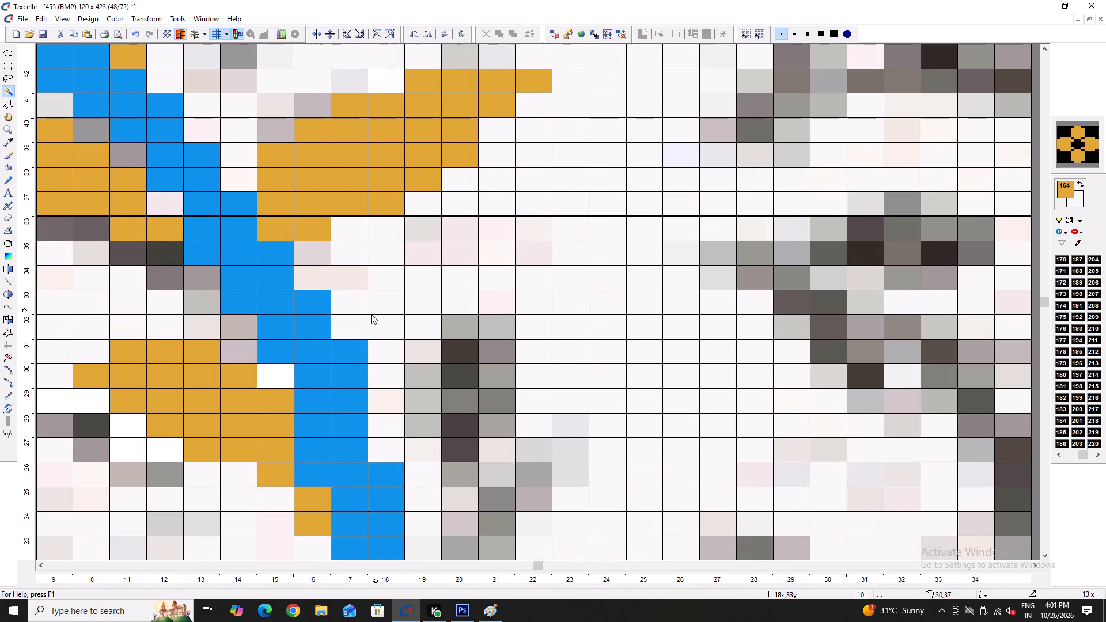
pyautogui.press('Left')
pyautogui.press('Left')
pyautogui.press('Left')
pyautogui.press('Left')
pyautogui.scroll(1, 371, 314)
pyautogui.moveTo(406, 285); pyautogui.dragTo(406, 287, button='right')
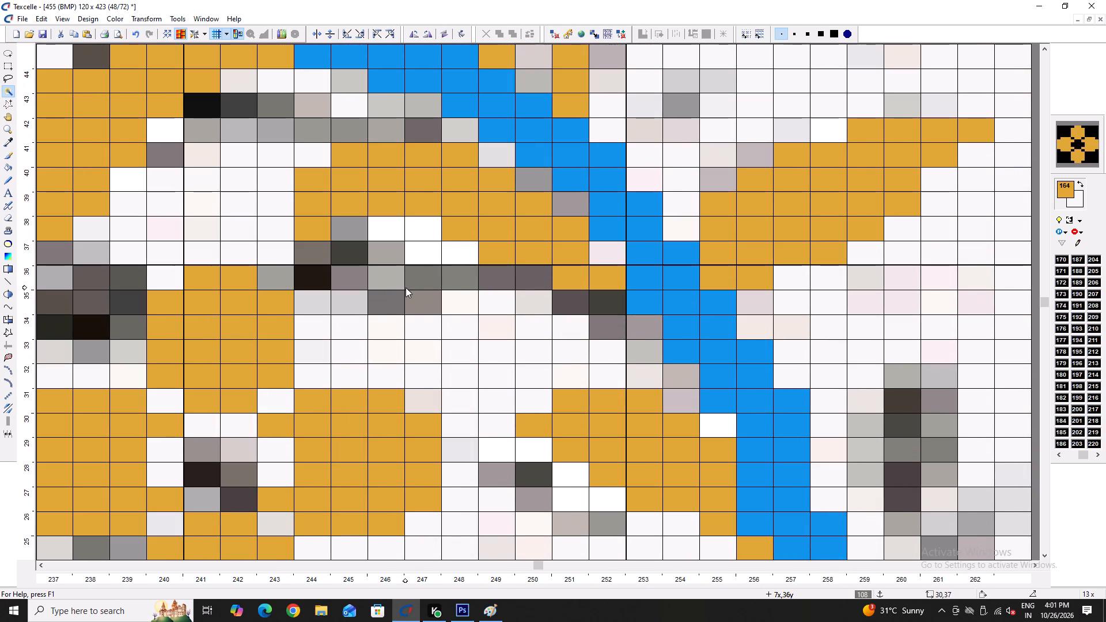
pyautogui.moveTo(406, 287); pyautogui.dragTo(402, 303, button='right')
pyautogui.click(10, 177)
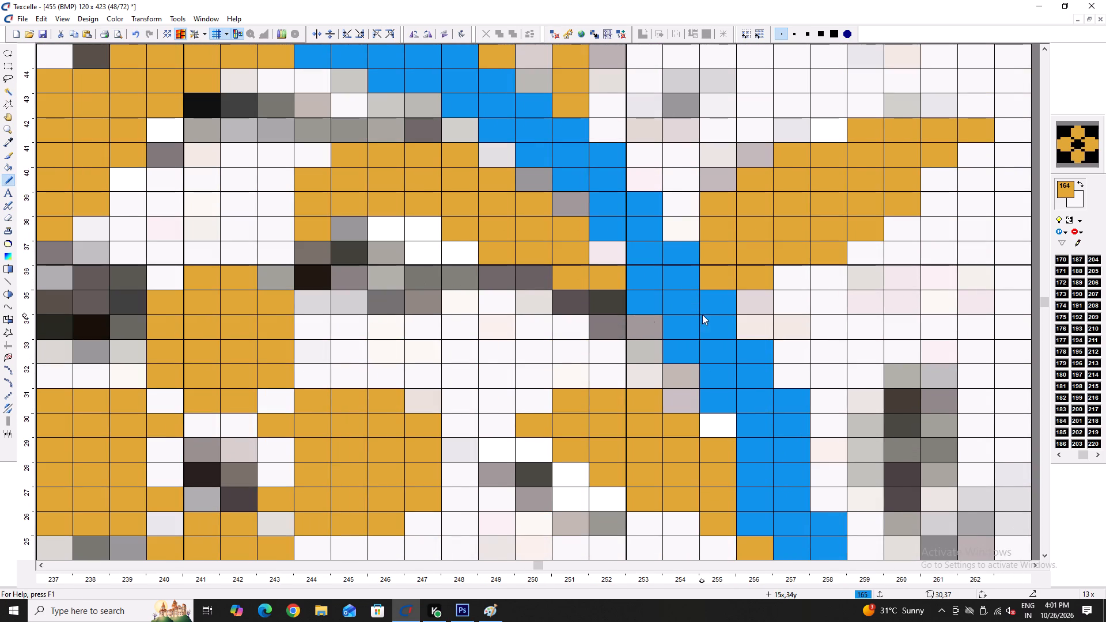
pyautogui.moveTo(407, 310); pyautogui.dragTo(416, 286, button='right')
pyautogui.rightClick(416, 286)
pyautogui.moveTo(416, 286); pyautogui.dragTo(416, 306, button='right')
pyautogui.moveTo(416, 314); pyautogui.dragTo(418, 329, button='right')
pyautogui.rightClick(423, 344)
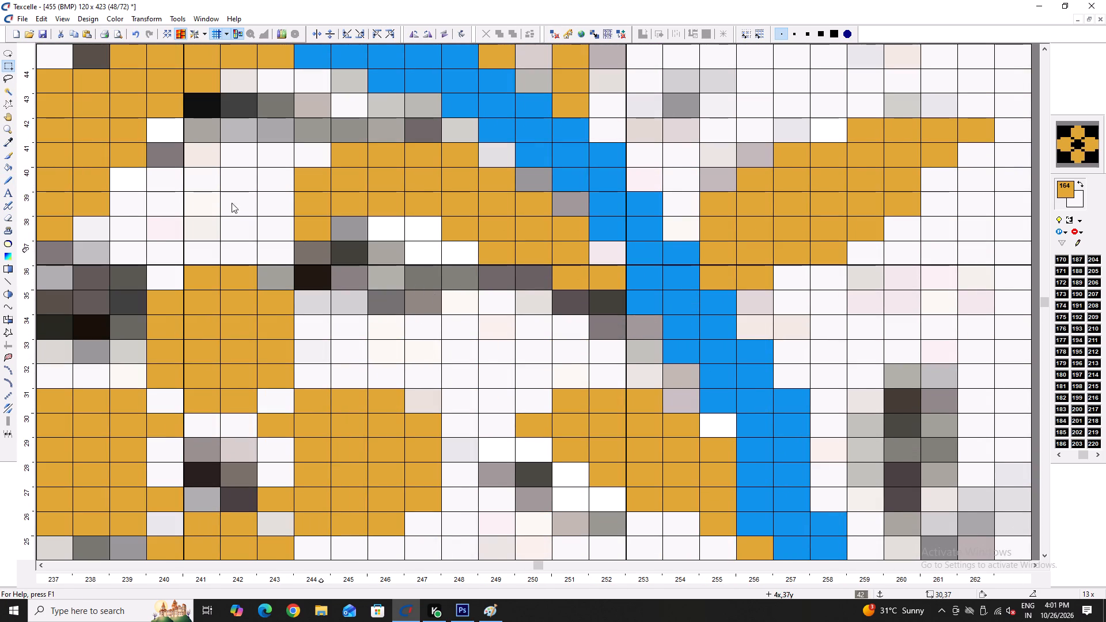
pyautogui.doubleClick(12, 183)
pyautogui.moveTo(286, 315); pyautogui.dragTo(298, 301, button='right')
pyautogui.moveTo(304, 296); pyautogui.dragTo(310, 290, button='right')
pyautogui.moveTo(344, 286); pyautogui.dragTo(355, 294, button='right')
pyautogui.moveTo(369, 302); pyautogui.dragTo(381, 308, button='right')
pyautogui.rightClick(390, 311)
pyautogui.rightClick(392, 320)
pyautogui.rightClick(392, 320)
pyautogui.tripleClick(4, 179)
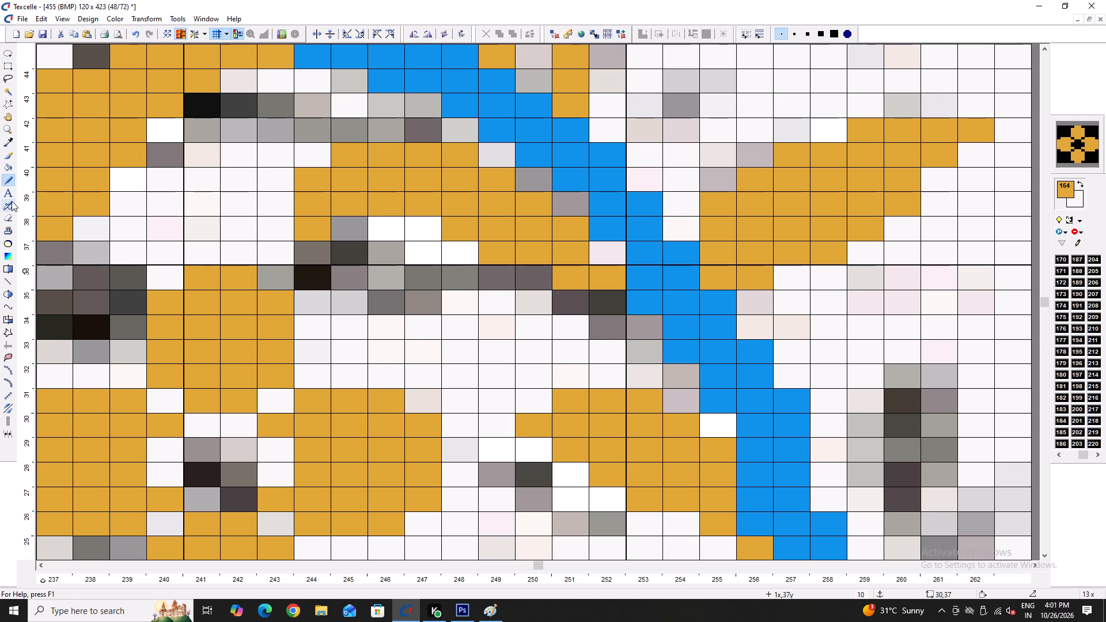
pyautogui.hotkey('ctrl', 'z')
# Whiten the stray grey cells between the flower's upper petal and the gold leaf inside the blue spiral.
pyautogui.rightClick(340, 301)
pyautogui.rightClick(350, 287)
pyautogui.rightClick(351, 286)
pyautogui.rightClick(366, 275)
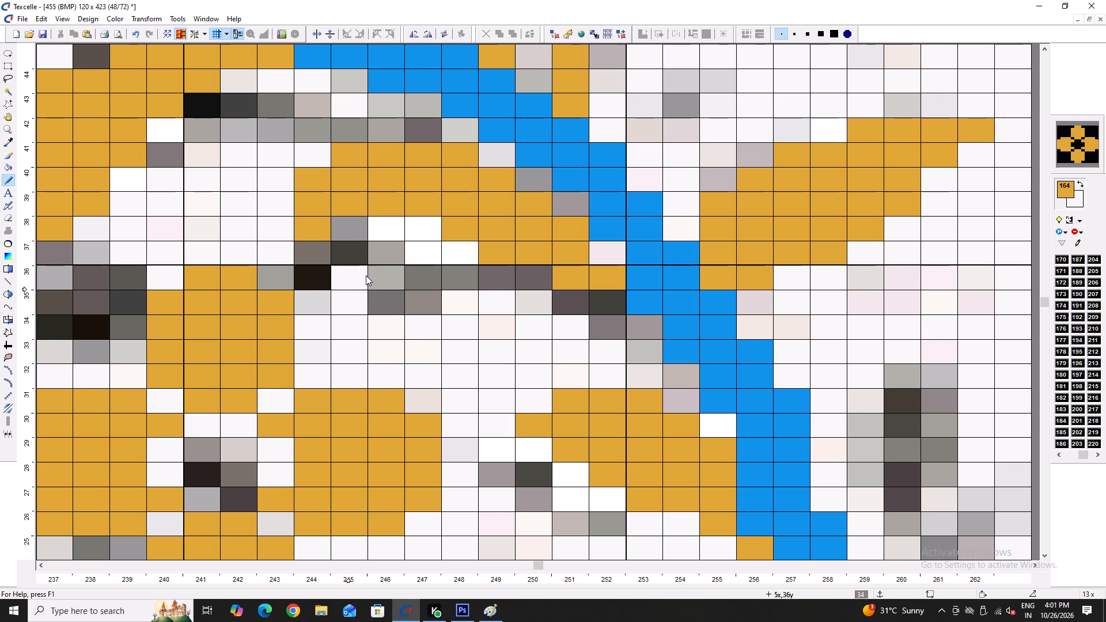
pyautogui.rightClick(369, 297)
pyautogui.rightClick(369, 299)
# Whiten grey sketch cells along the gold leaf's upper edge and repaint its wrongly erased edge cell gold.
pyautogui.scroll(4, 369, 299)
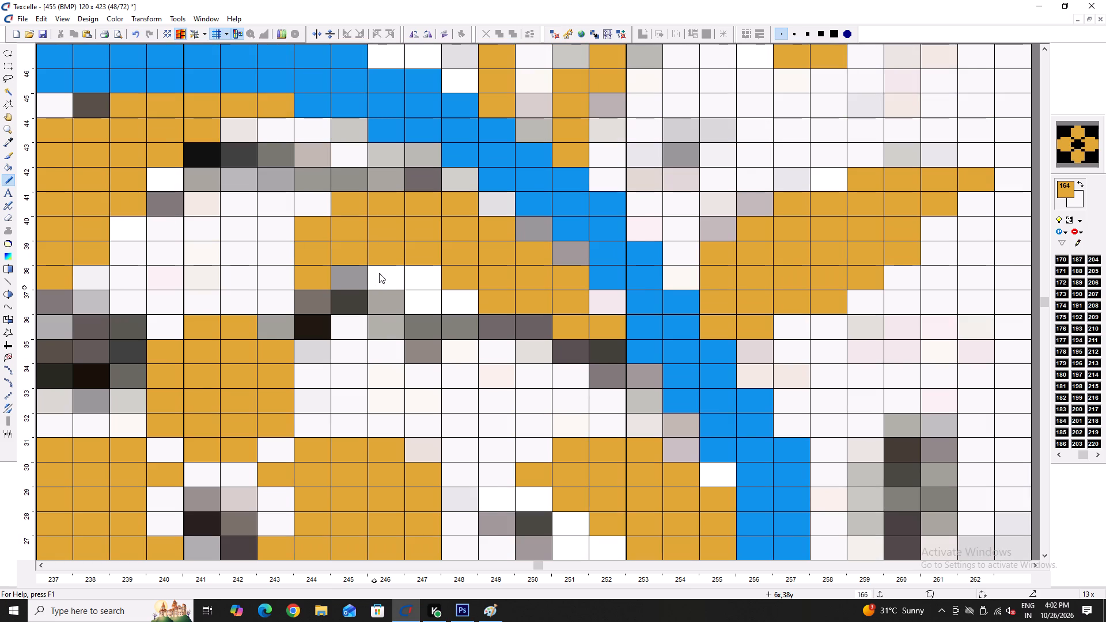
pyautogui.scroll(1, 379, 273)
pyautogui.rightClick(360, 241)
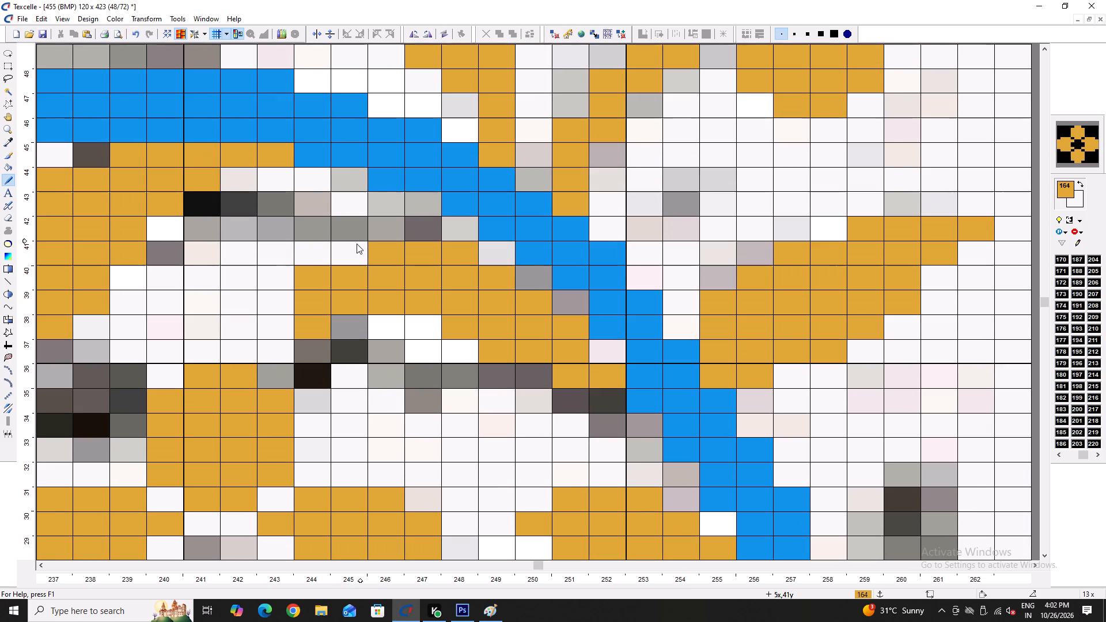
pyautogui.doubleClick(358, 254)
pyautogui.moveTo(402, 234); pyautogui.dragTo(397, 230, button='right')
pyautogui.moveTo(392, 228); pyautogui.dragTo(353, 215, button='right')
pyautogui.rightClick(350, 215)
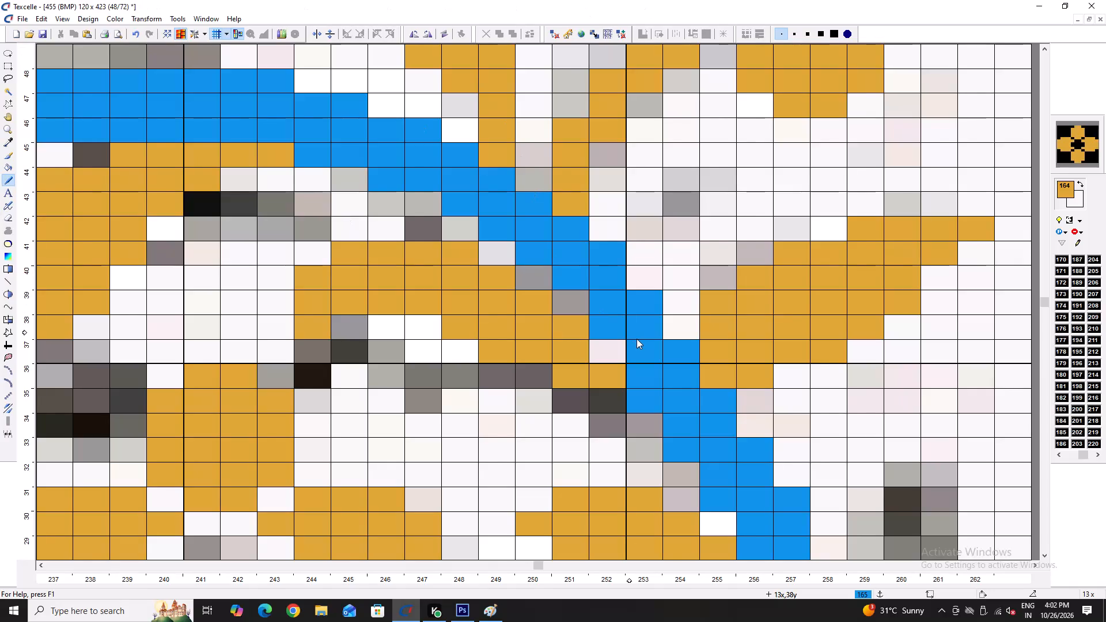
# Replace the grey cells at the leaf's base with white and add gold cells joining the leaf to the blue vine.
pyautogui.scroll(-1, 601, 397)
pyautogui.moveTo(609, 358); pyautogui.dragTo(550, 334, button='right')
pyautogui.rightClick(549, 333)
pyautogui.rightClick(544, 331)
pyautogui.rightClick(539, 329)
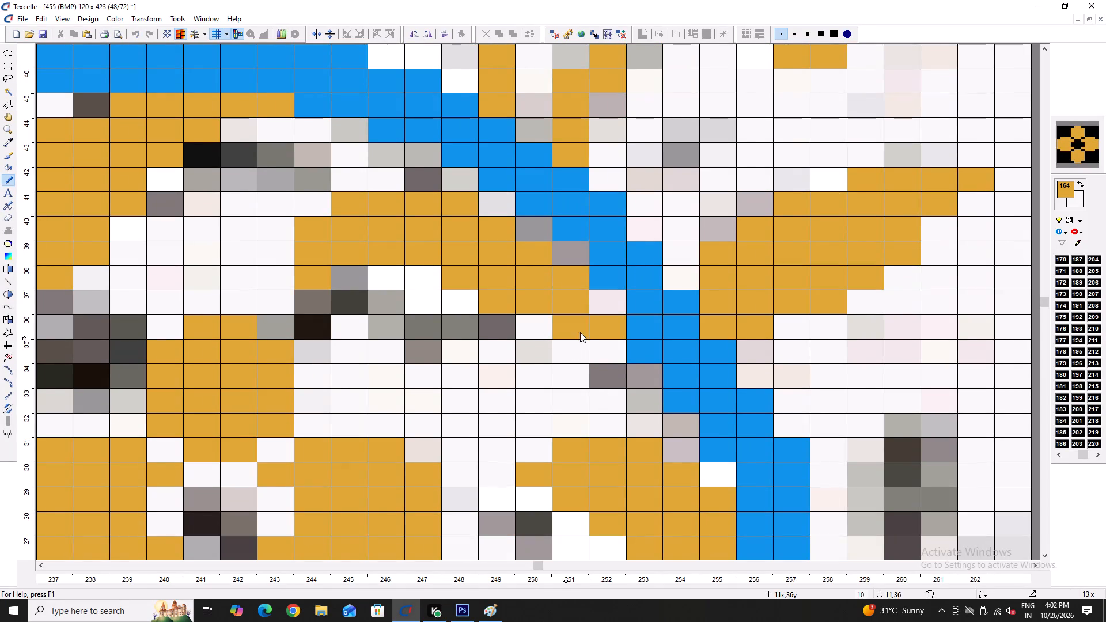
pyautogui.click(580, 332)
pyautogui.click(599, 344)
pyautogui.click(535, 327)
# Whiten the grey sketch cells along the underside of the gold leaf, from its base towards its tip.
pyautogui.rightClick(502, 324)
pyautogui.moveTo(498, 324); pyautogui.dragTo(493, 325, button='right')
pyautogui.moveTo(487, 325); pyautogui.dragTo(467, 325, button='right')
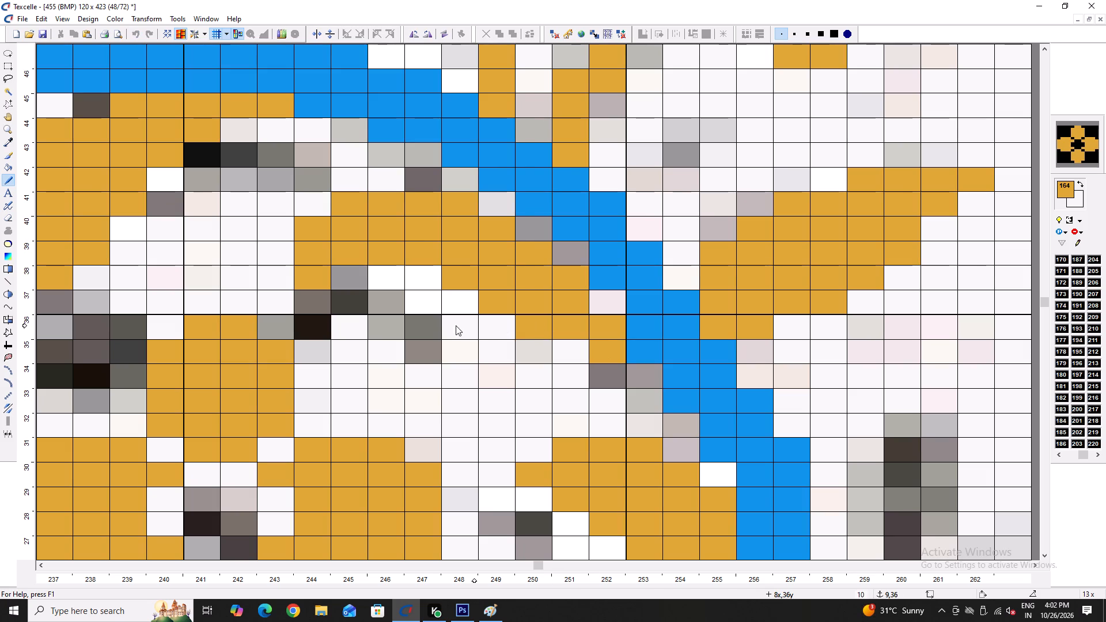
pyautogui.rightClick(449, 325)
pyautogui.rightClick(514, 337)
pyautogui.moveTo(523, 343); pyautogui.dragTo(510, 347, button='right')
pyautogui.moveTo(438, 327); pyautogui.dragTo(394, 293, button='right')
pyautogui.rightClick(394, 293)
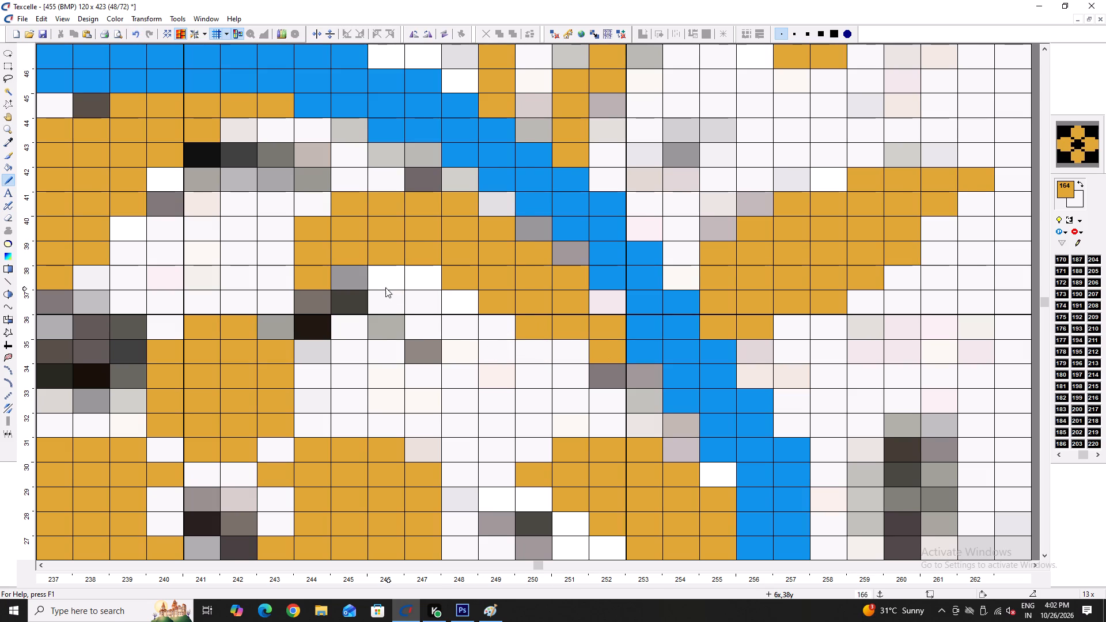
pyautogui.moveTo(378, 284); pyautogui.dragTo(357, 294, button='right')
pyautogui.rightClick(356, 294)
pyautogui.moveTo(355, 295); pyautogui.dragTo(355, 305, button='right')
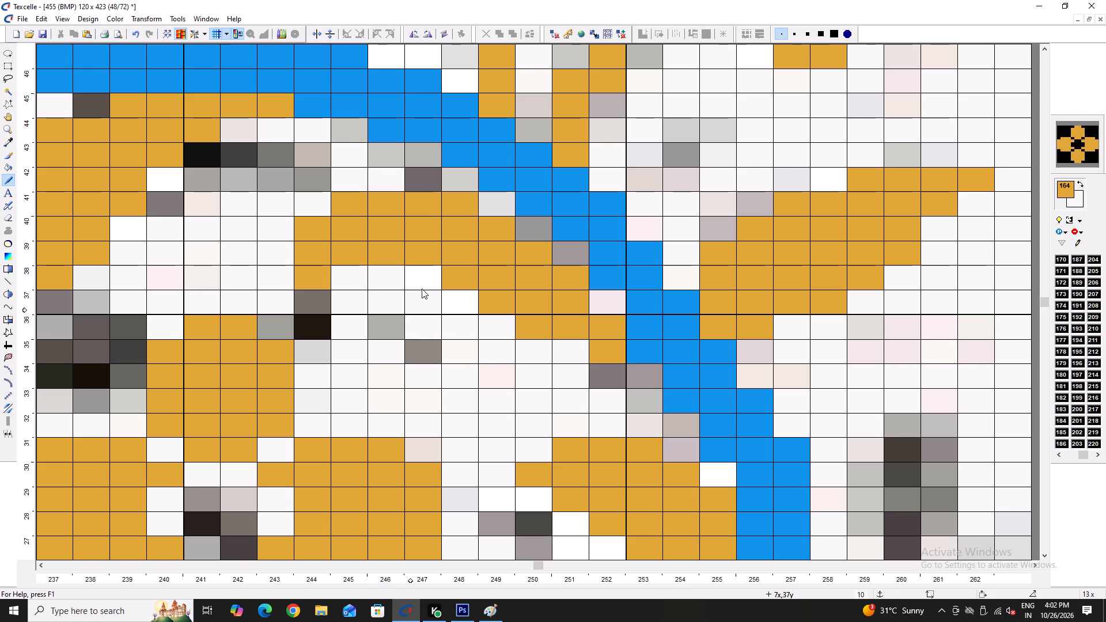
pyautogui.scroll(-2, 422, 282)
pyautogui.scroll(2, 406, 291)
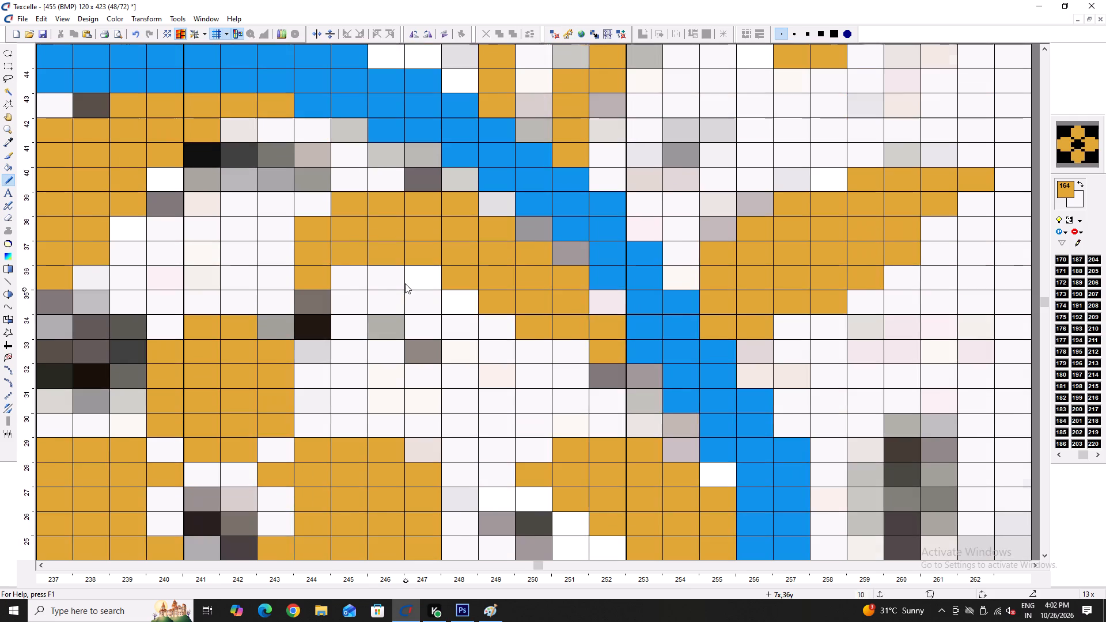
# Whiten the two dark sketch cells directly below the inner lower corner of the gold leaf inside the blue spiral.
pyautogui.scroll(2, 314, 476)
pyautogui.rightClick(319, 410)
pyautogui.rightClick(320, 403)
pyautogui.moveTo(323, 411); pyautogui.dragTo(323, 419, button='right')
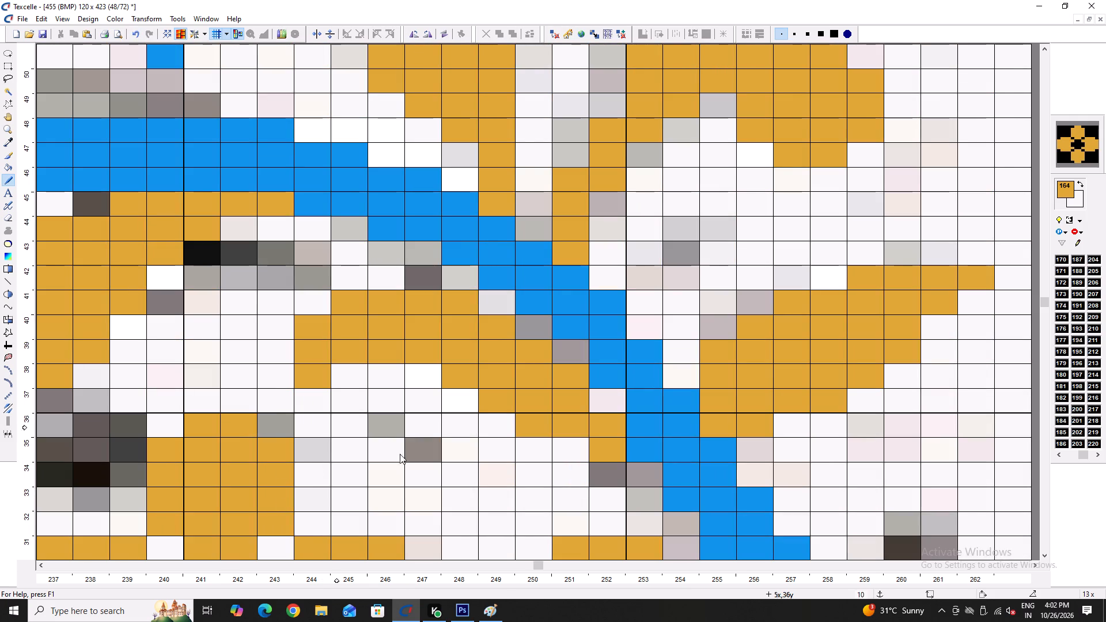
# Examine the gold leaves, blue vines and red motif edges cell by cell for leftover grey sketch cells.
pyautogui.scroll(15, 584, 494)
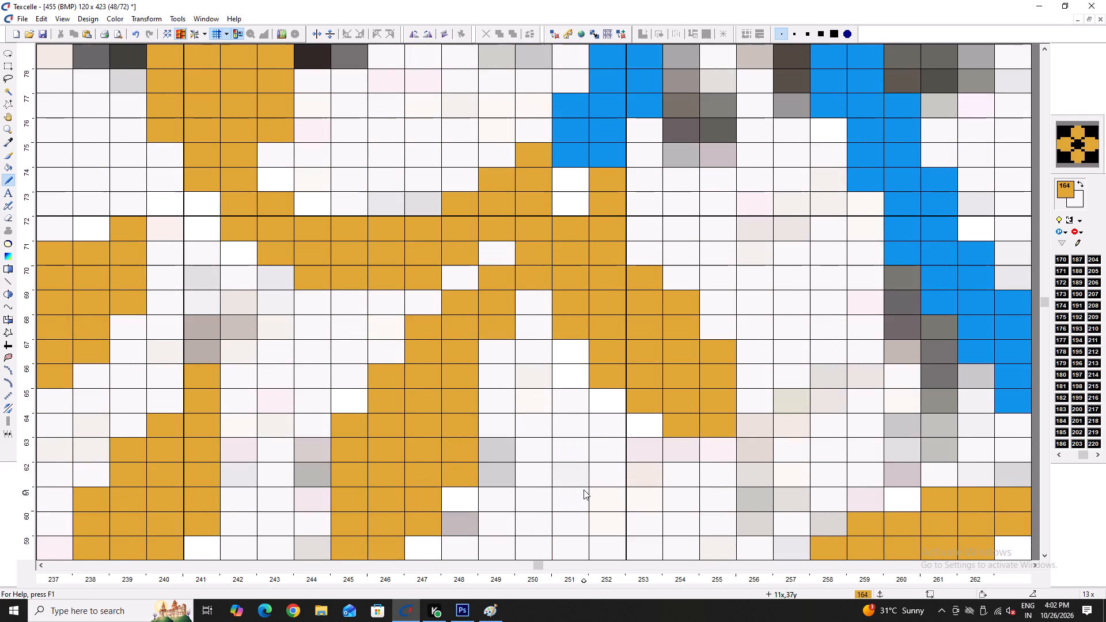
pyautogui.press('Left')
pyautogui.press('Left')
pyautogui.press('Left')
pyautogui.press('Left')
pyautogui.press('Left')
pyautogui.press('Left')
pyautogui.press('Left')
pyautogui.press('Left')
pyautogui.press('Left')
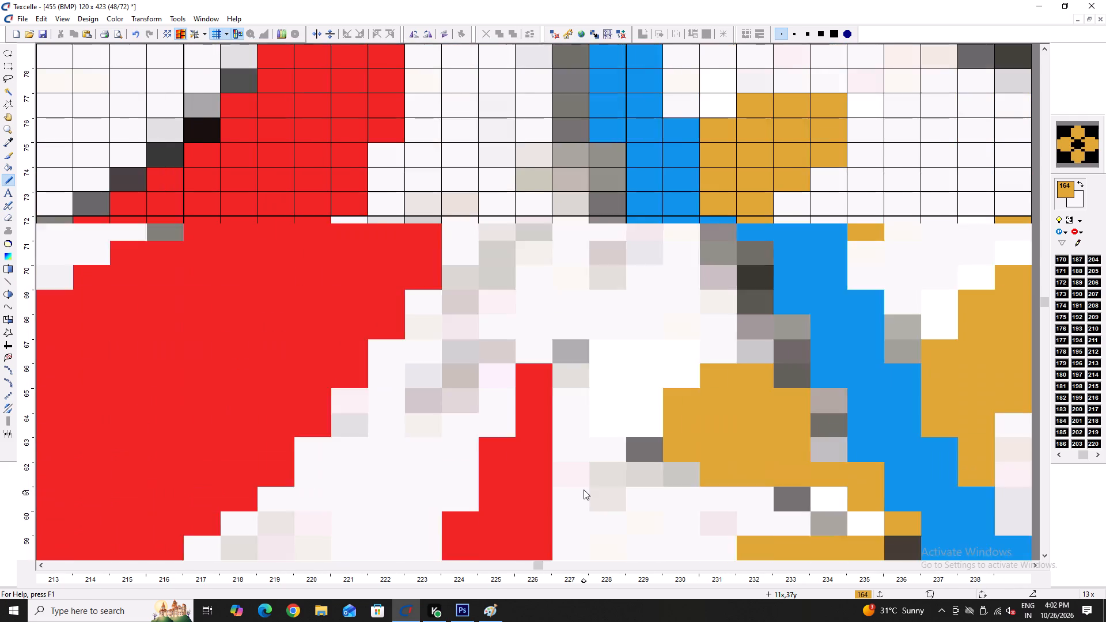
pyautogui.press('Left')
pyautogui.press('Up')
pyautogui.press('Up')
pyautogui.press('Down')
pyautogui.press('Down')
pyautogui.press('Down')
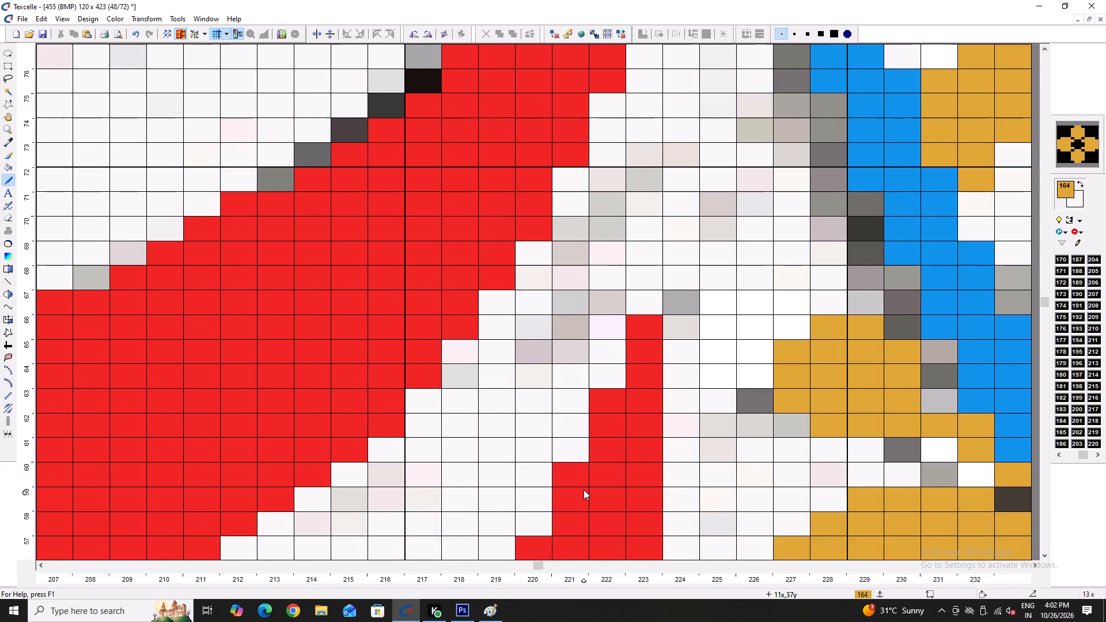
pyautogui.press('Down')
pyautogui.press('Down')
pyautogui.press('Down')
pyautogui.press('Down')
pyautogui.press('Down')
pyautogui.press('Down')
pyautogui.press('Down')
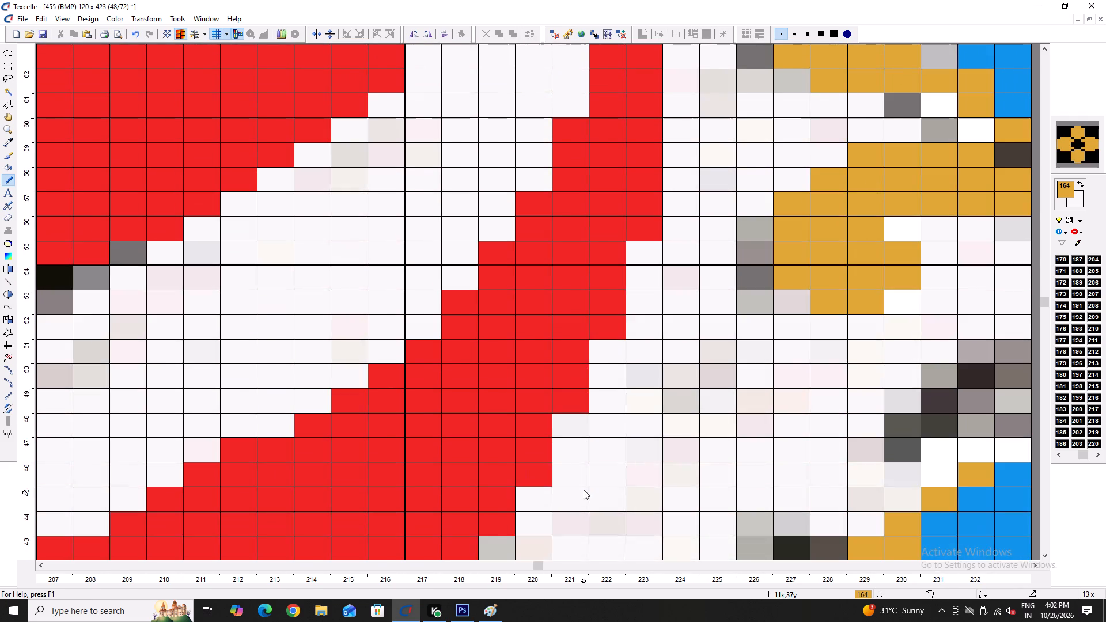
pyautogui.press('Right')
pyautogui.press('Right')
pyautogui.press('Right')
pyautogui.press('Right')
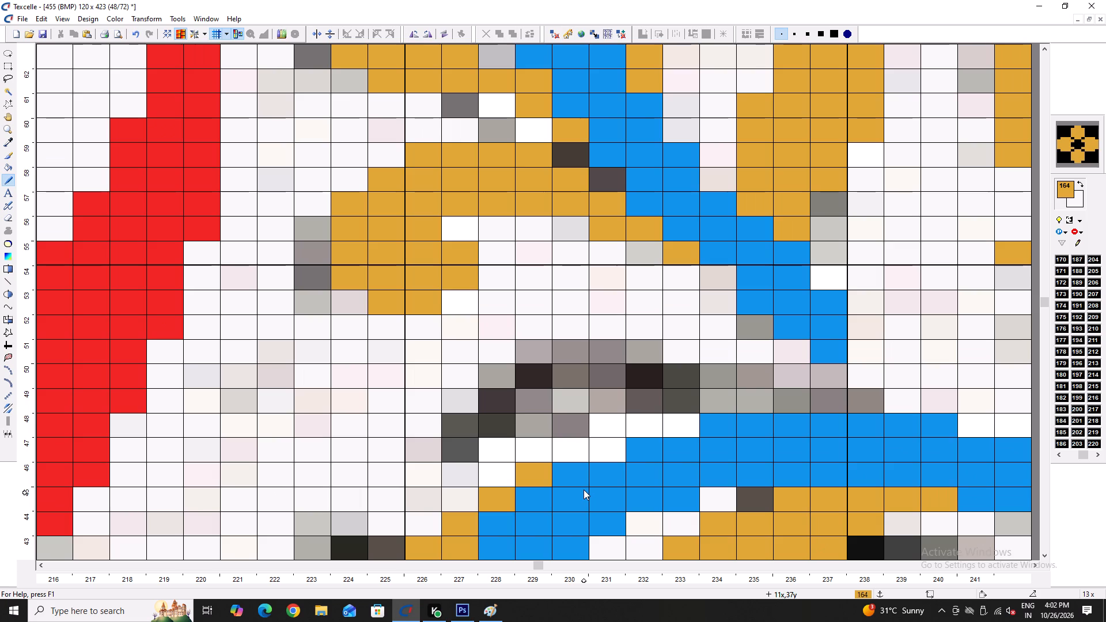
pyautogui.press('Right')
pyautogui.press('Right')
pyautogui.press('Right')
pyautogui.press('Right')
pyautogui.press('Right')
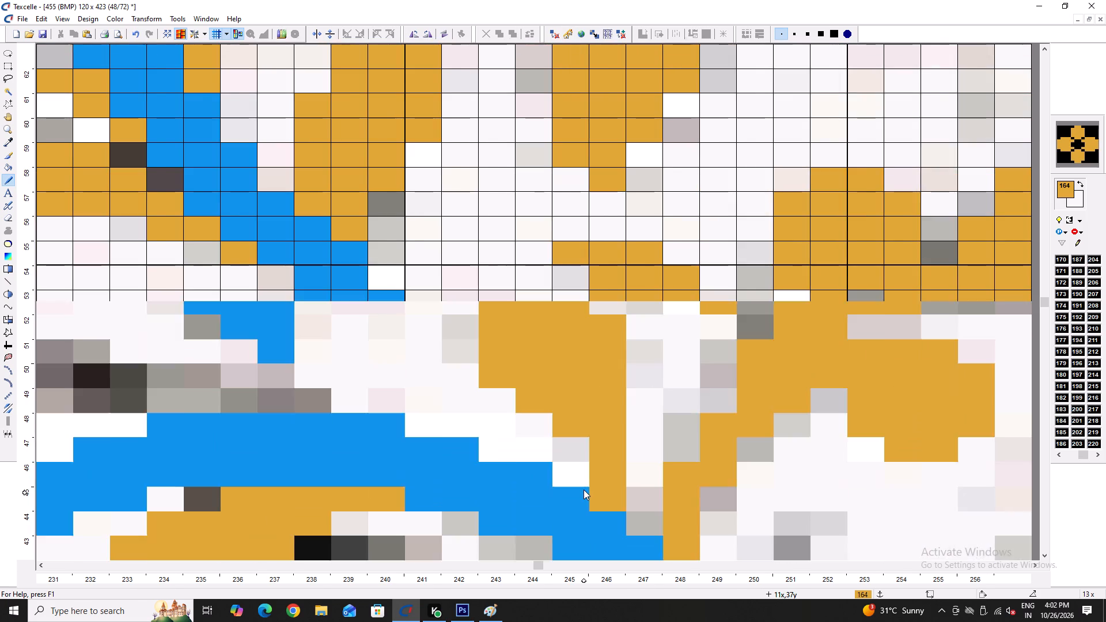
pyautogui.press('Down')
pyautogui.press('Down')
pyautogui.press('Down')
pyautogui.press('Down')
pyautogui.press('Down')
pyautogui.press('Down')
pyautogui.press('Down')
pyautogui.press('Down')
pyautogui.press('Down')
pyautogui.press('Down')
pyautogui.press('Down')
pyautogui.press('Down')
pyautogui.press('Down')
pyautogui.press('Down')
pyautogui.press('Down')
pyautogui.press('Down')
pyautogui.press('Down')
pyautogui.press('Down')
pyautogui.press('Down')
pyautogui.press('Down')
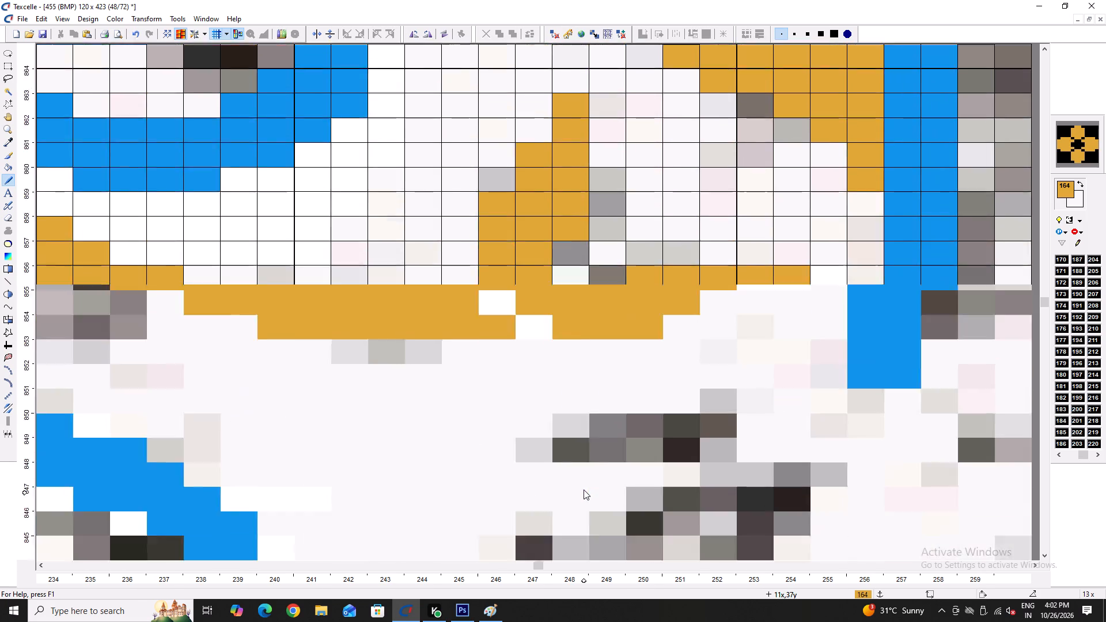
pyautogui.press('Up')
pyautogui.press('Up')
pyautogui.press('Up')
pyautogui.press('Up')
pyautogui.press('Up')
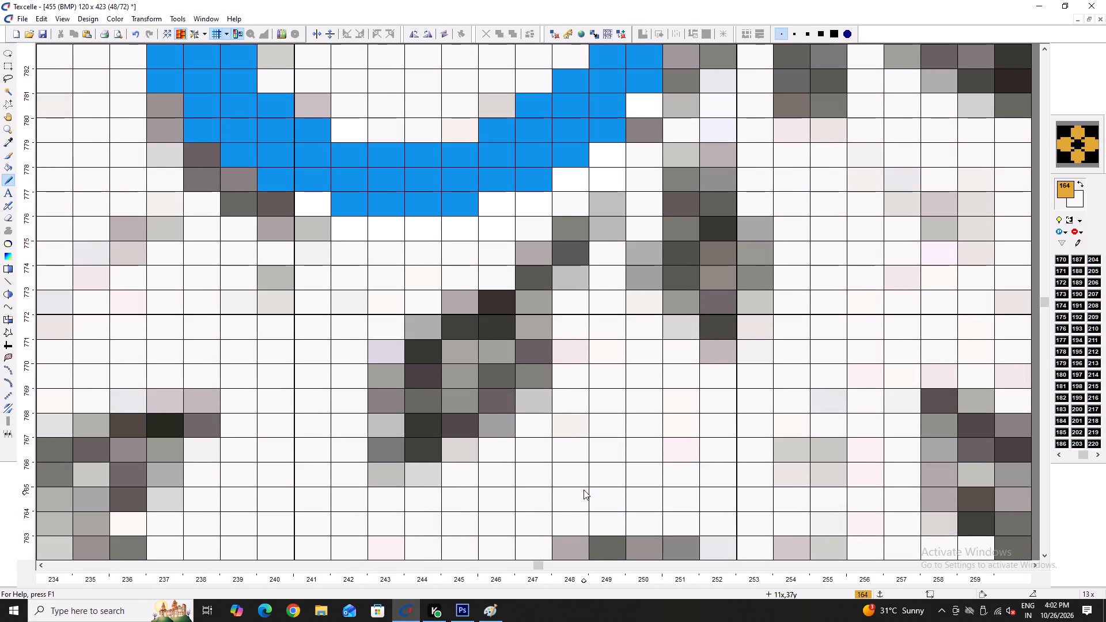
pyautogui.scroll(-2, 591, 497)
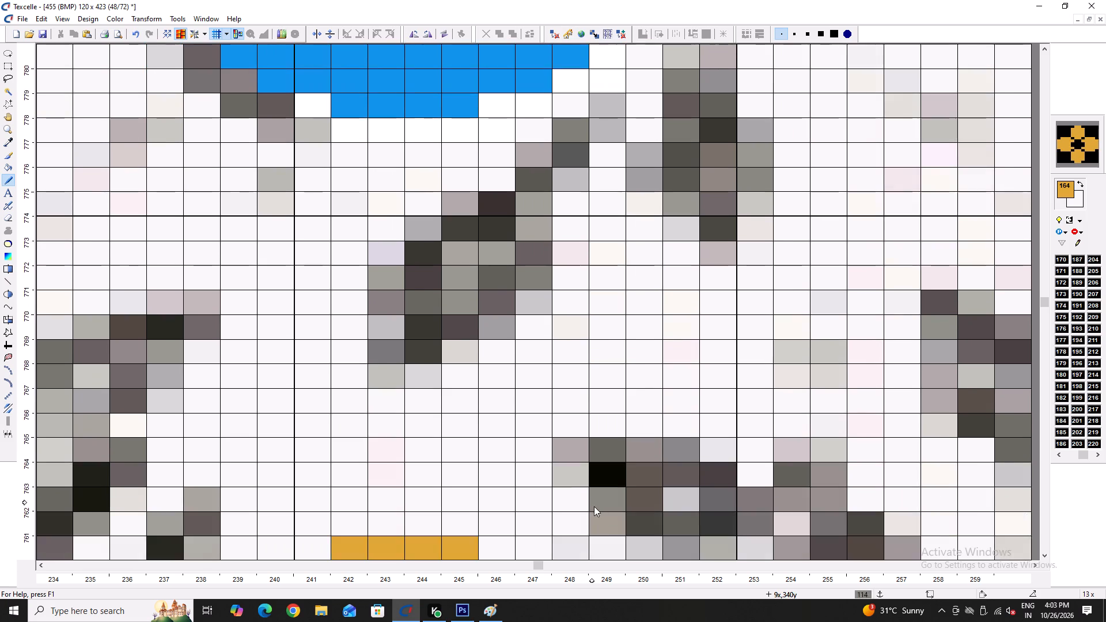
pyautogui.scroll(3, 616, 529)
# Review the repeating paisley pattern as a whole for vines, flowers and leaves still in grey sketch.
pyautogui.write('--------')
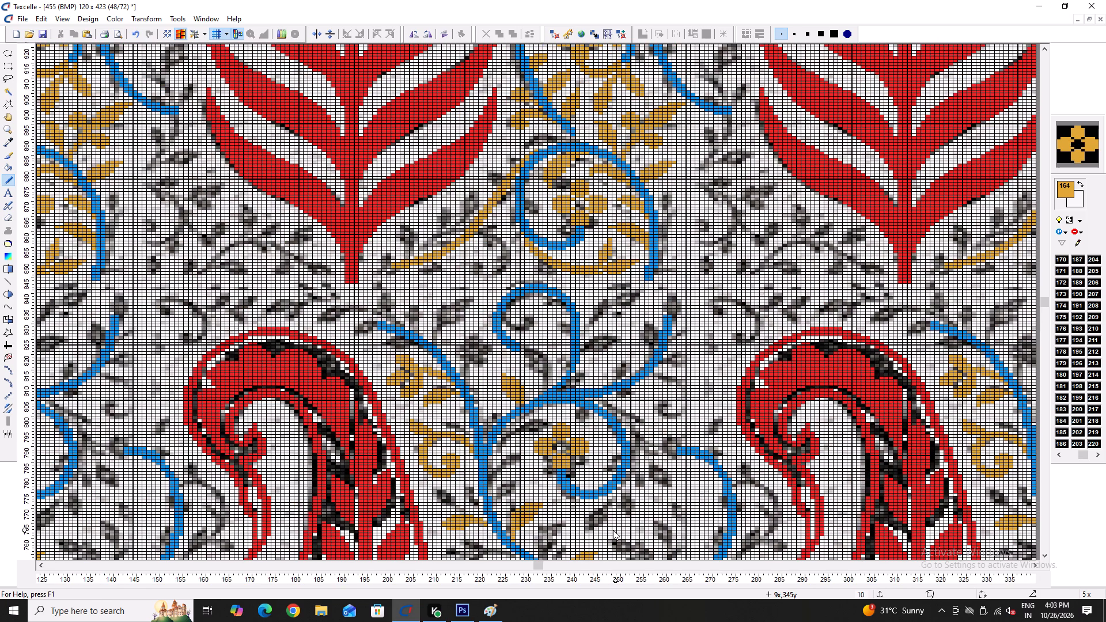
pyautogui.press('Down')
pyautogui.press('Down')
pyautogui.press('Down')
pyautogui.press('Down')
pyautogui.press('Down')
pyautogui.press('Down')
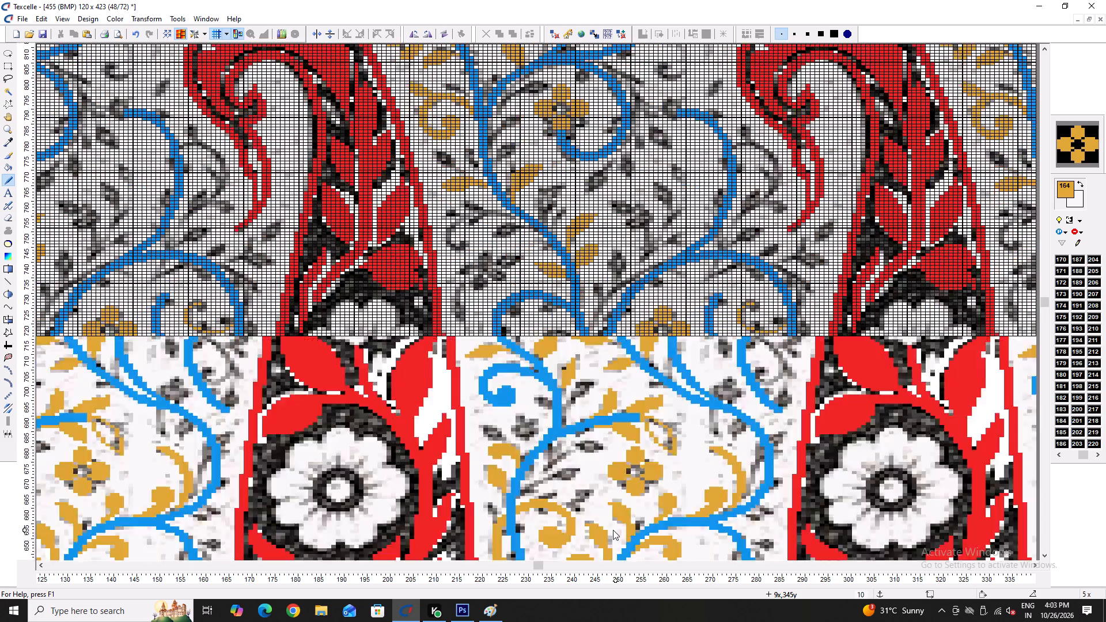
pyautogui.press('Down')
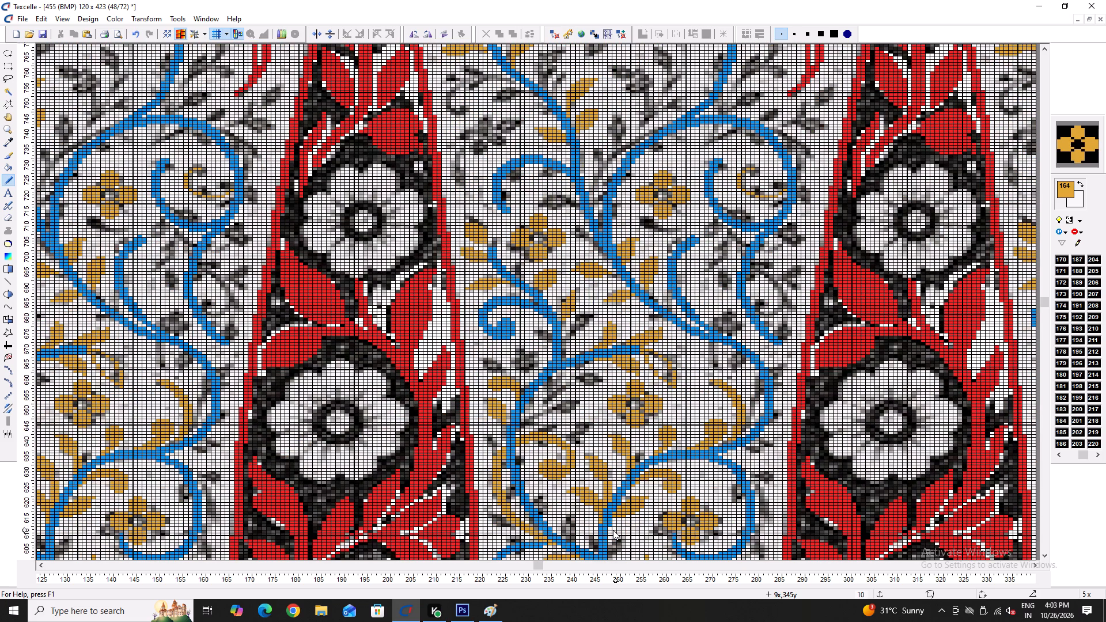
pyautogui.press('Down')
pyautogui.press('Down')
pyautogui.press('Down')
pyautogui.press('Down')
pyautogui.press('Down')
pyautogui.press('Down')
pyautogui.press('Down')
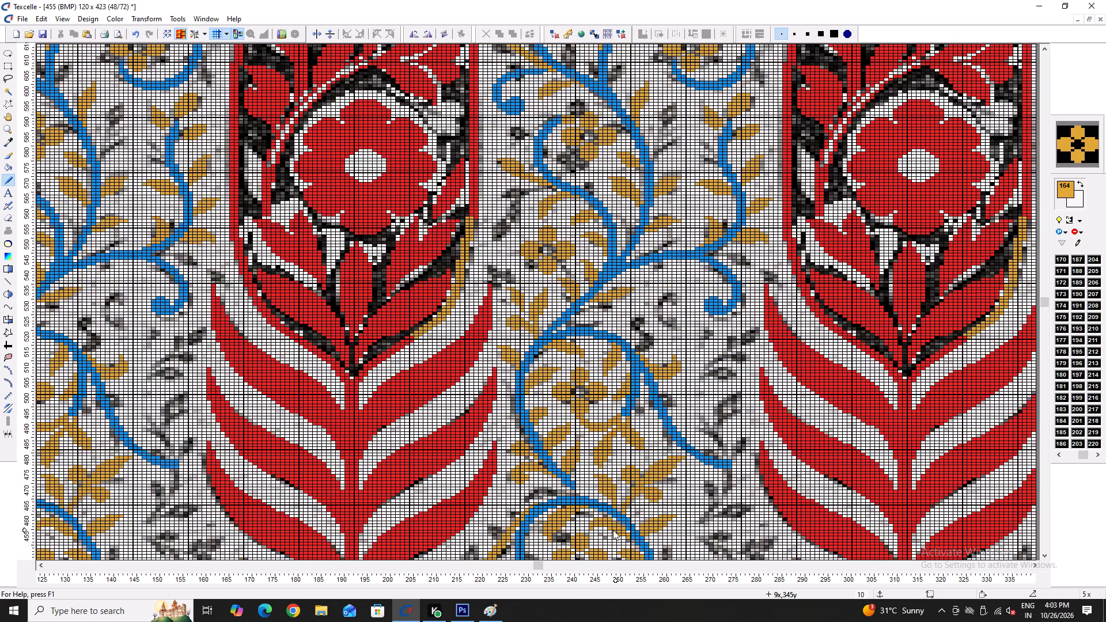
pyautogui.press('Down')
pyautogui.press('Down')
pyautogui.press('Down')
pyautogui.press('Up')
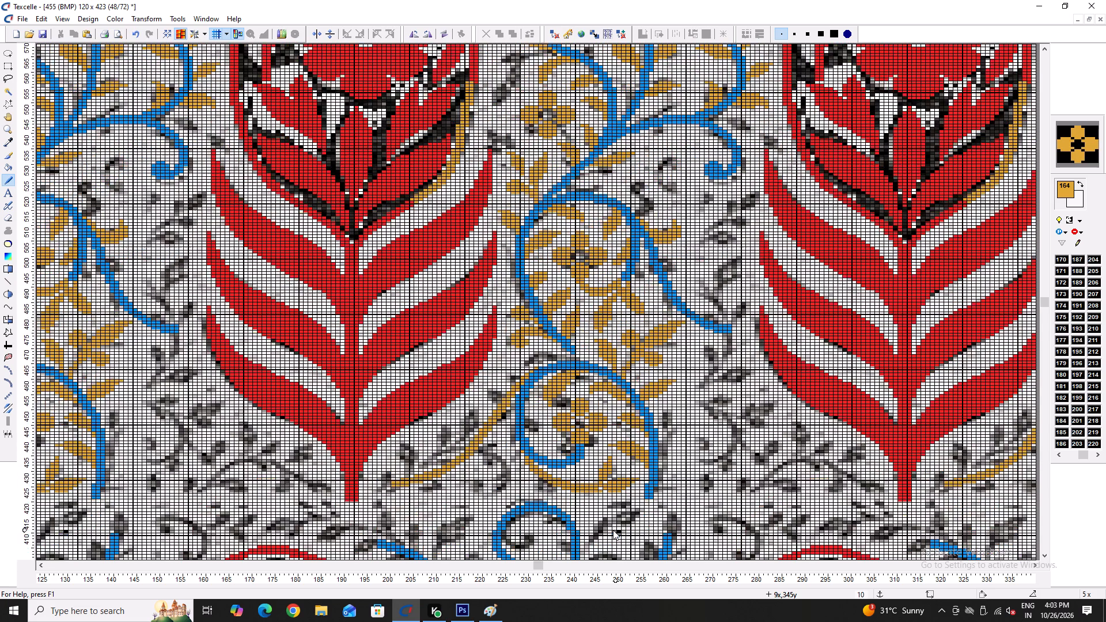
pyautogui.press('Up')
pyautogui.press('Up')
pyautogui.press('Up')
pyautogui.press('Up')
pyautogui.press('Up')
pyautogui.write('---')
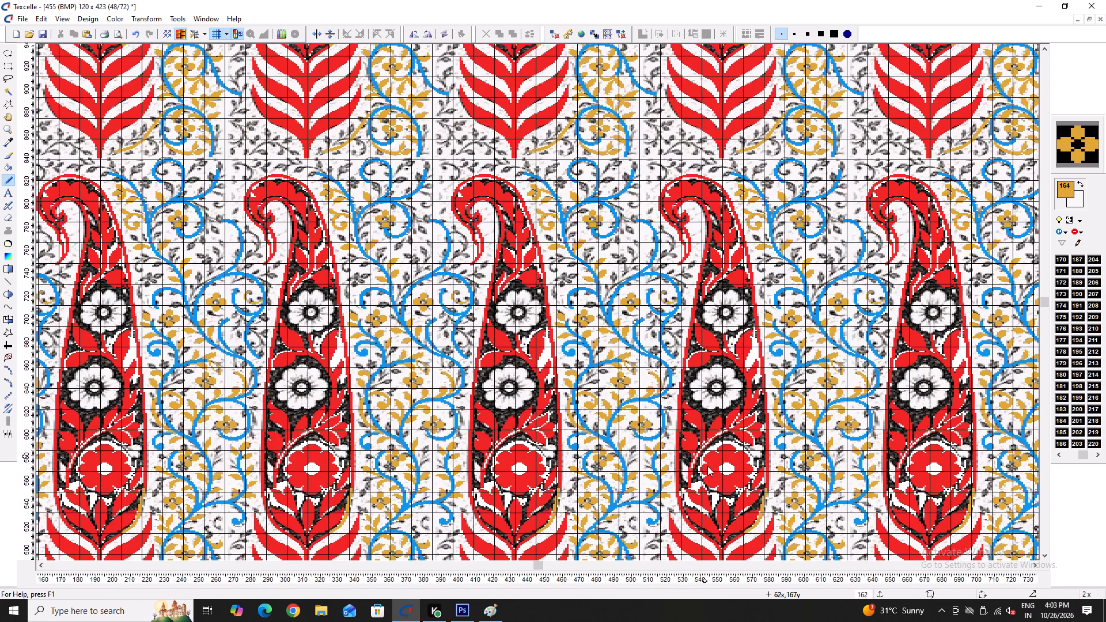
pyautogui.click(1066, 218)
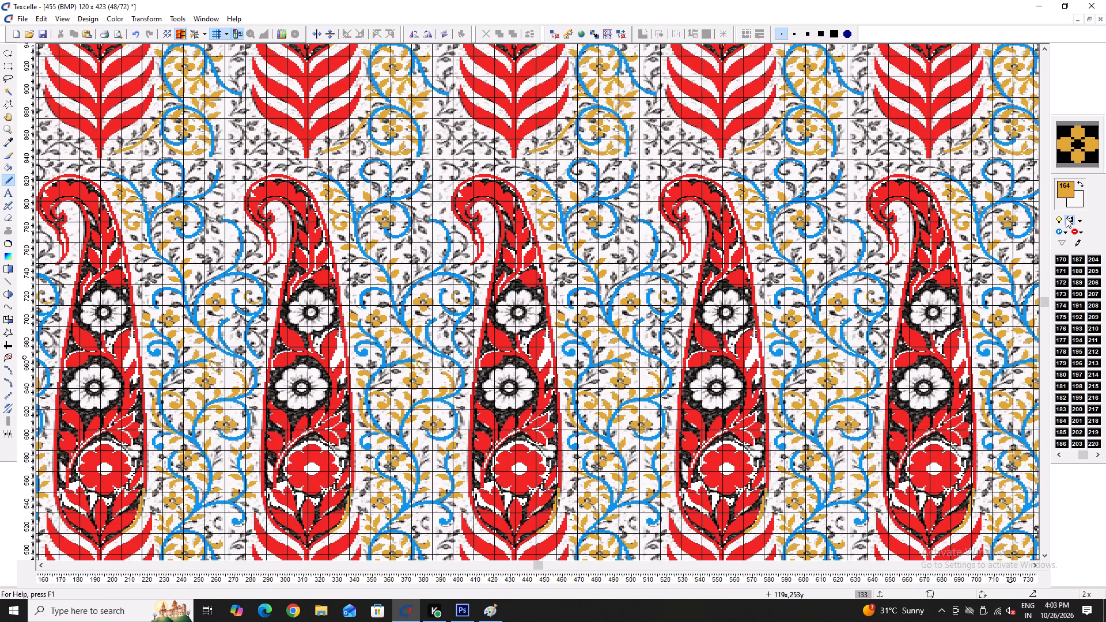
pyautogui.click(1066, 218)
# Touch up the upper edge of the gold leaf outside the blue curl using gold and white cells.
pyautogui.scroll(-2, 563, 371)
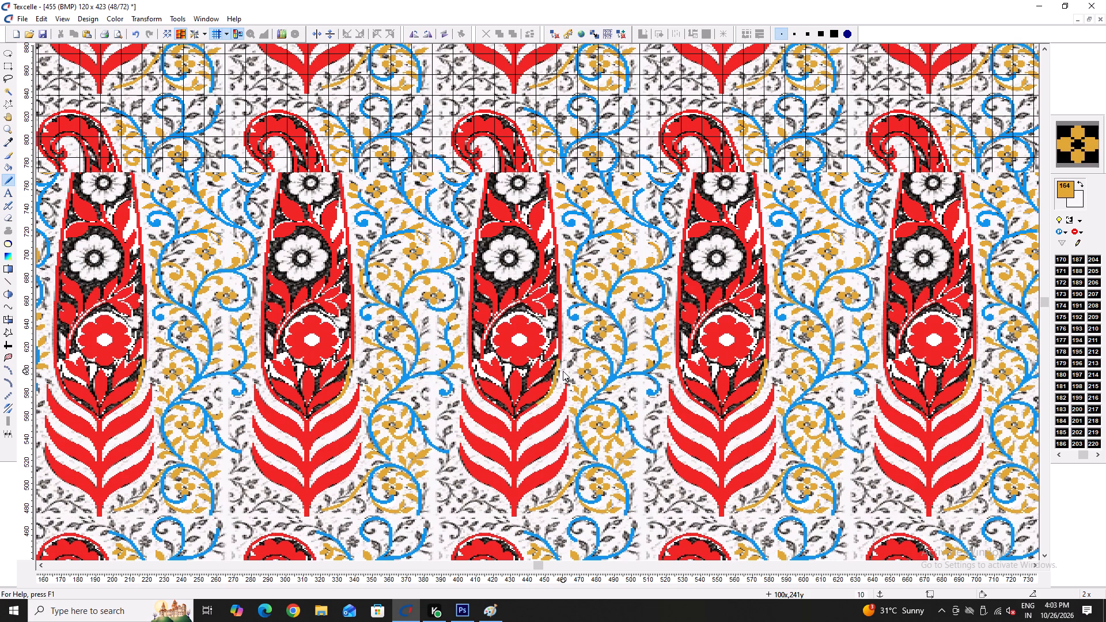
pyautogui.write('+++++++')
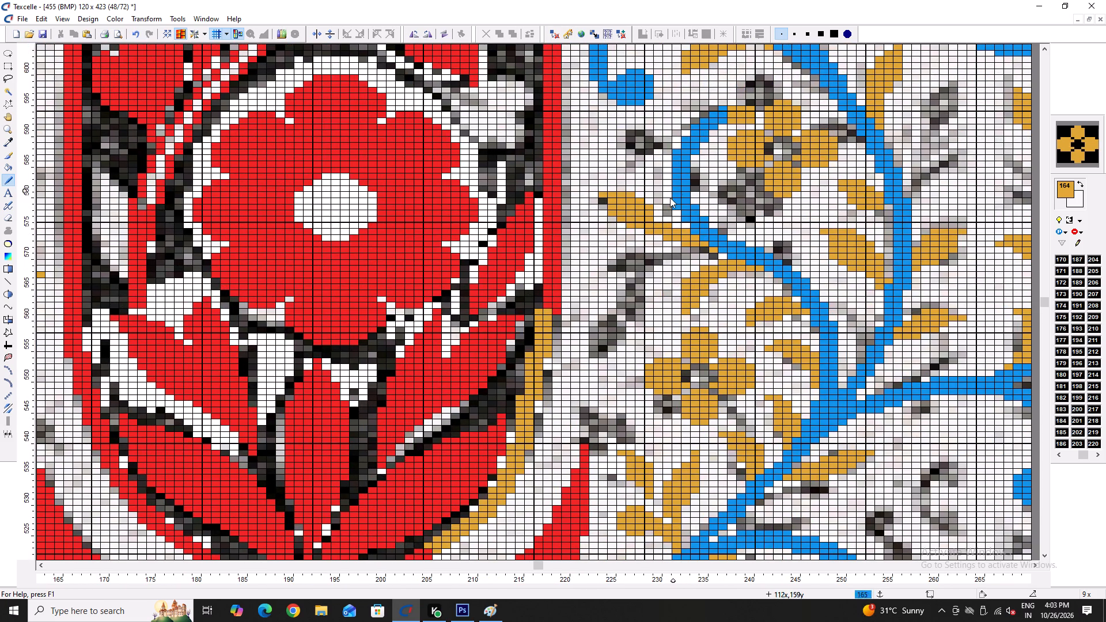
pyautogui.click(660, 215)
pyautogui.rightClick(660, 215)
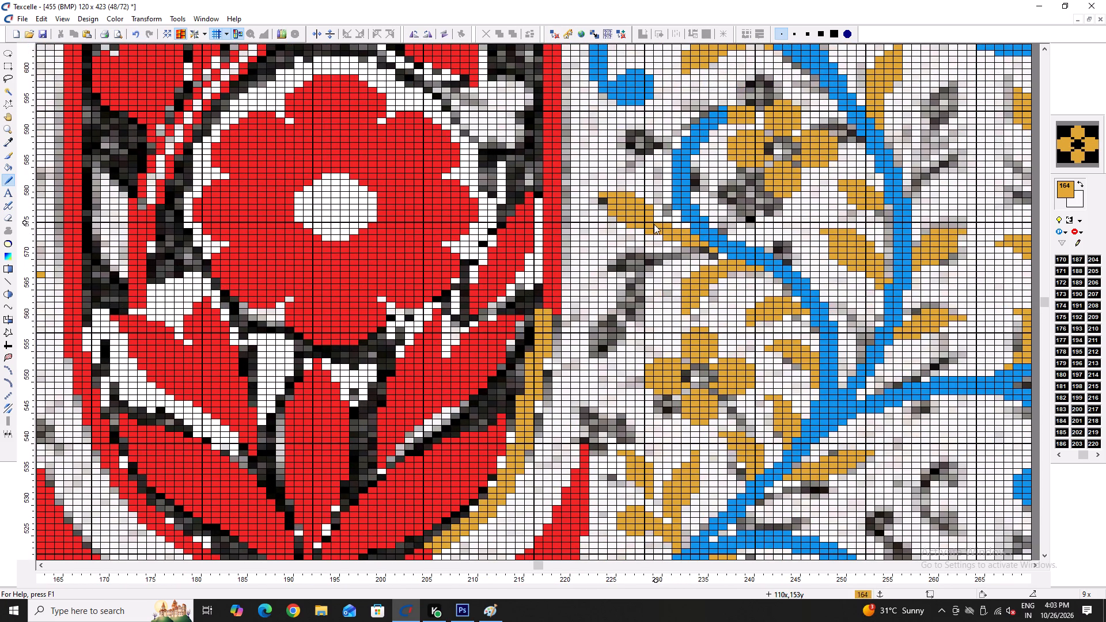
pyautogui.doubleClick(658, 215)
pyautogui.rightClick(658, 215)
pyautogui.rightClick(658, 215)
pyautogui.click(658, 217)
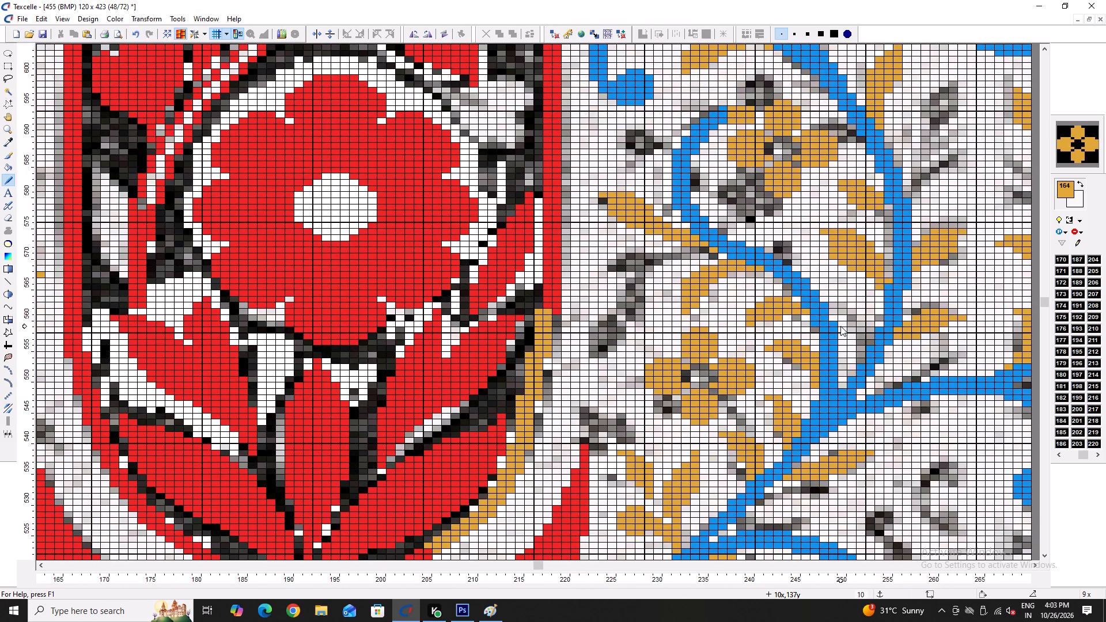
# Touch up the edge of the gold leaf inside the blue vine, below the gold flower, with gold and white cells.
pyautogui.scroll(2, 840, 326)
pyautogui.rightClick(840, 393)
pyautogui.click(841, 392)
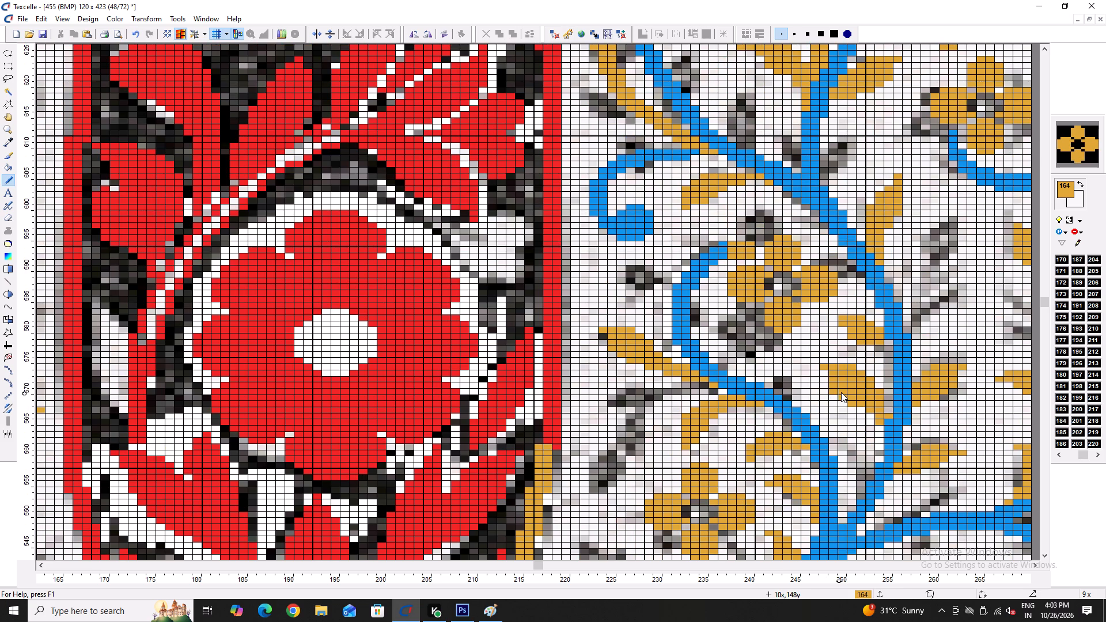
pyautogui.rightClick(836, 392)
# Examine the vines, curls and flowers beside the paisley's white flowers for sketch leaves still uncoloured.
pyautogui.scroll(3, 925, 305)
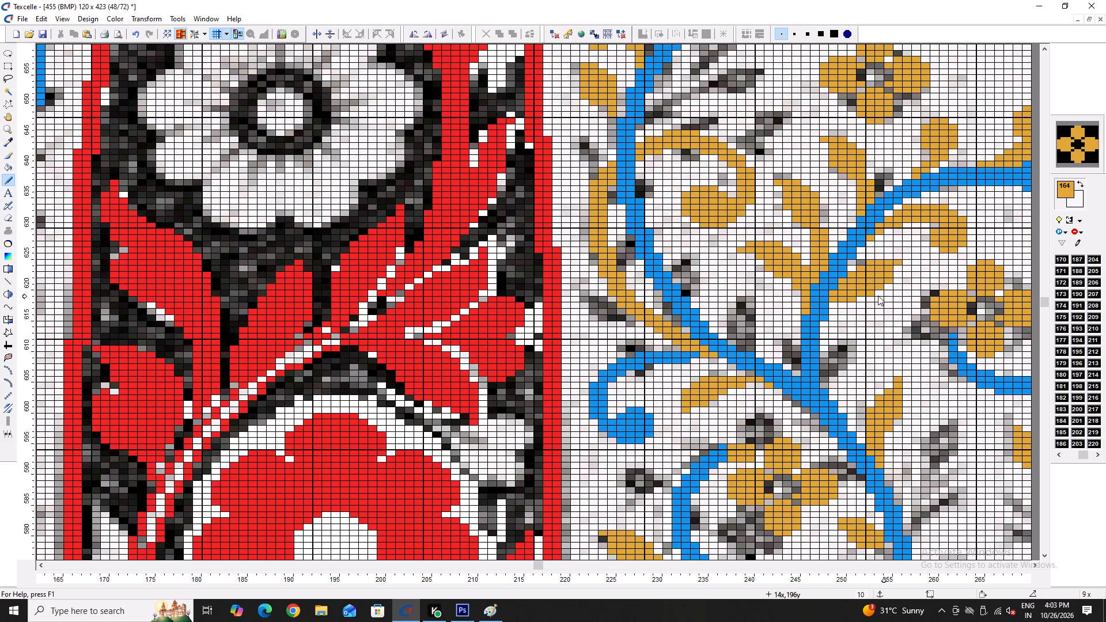
pyautogui.scroll(2, 862, 289)
pyautogui.scroll(2, 779, 265)
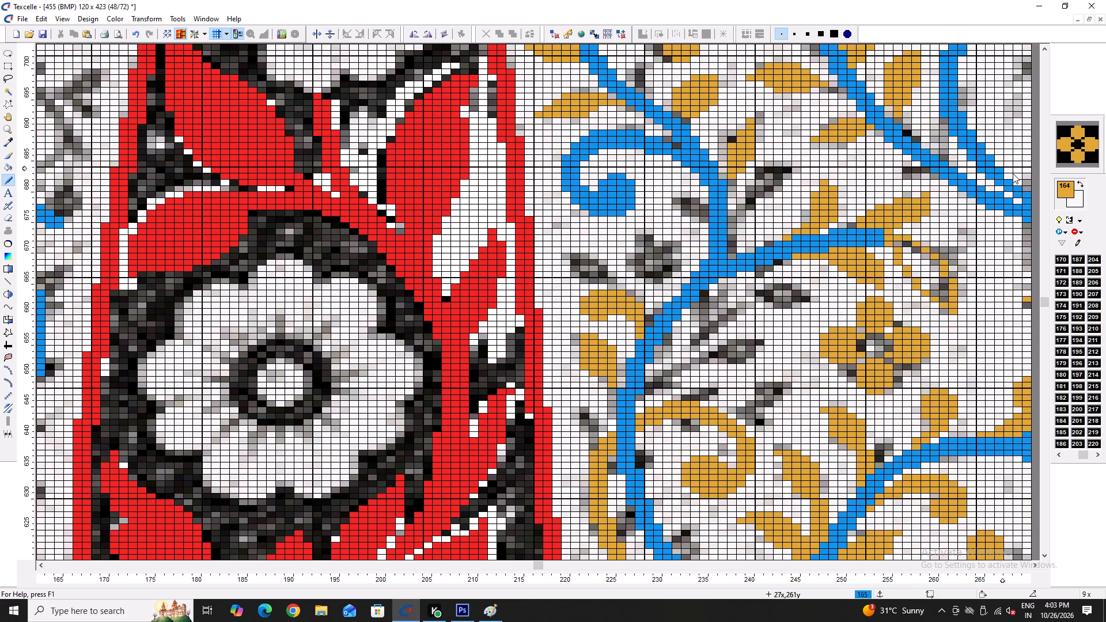
pyautogui.scroll(1, 962, 325)
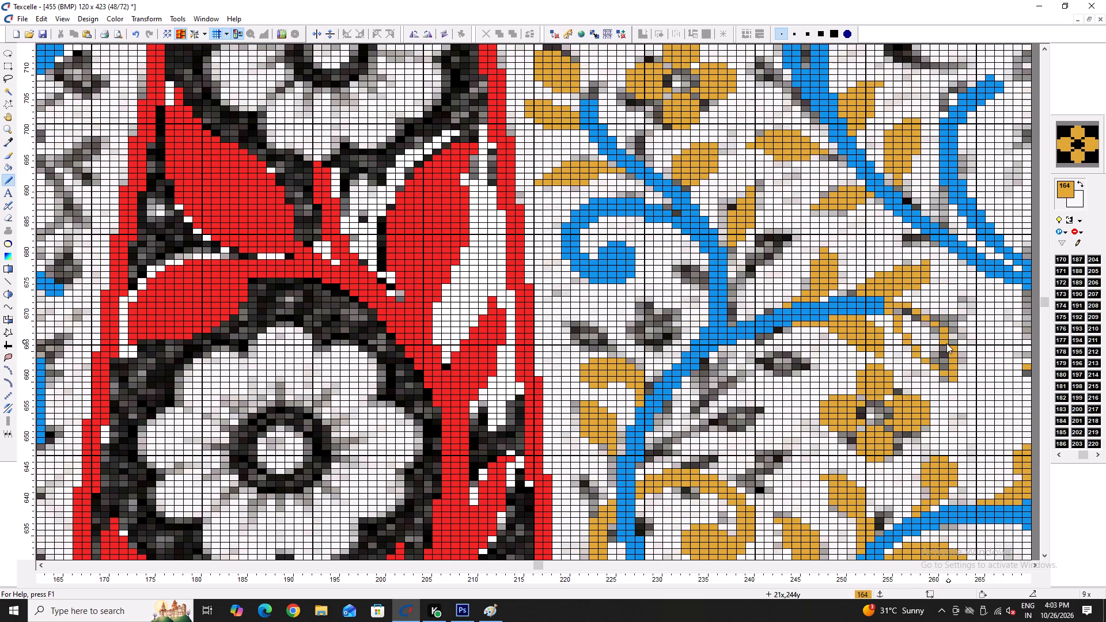
pyautogui.press('Right')
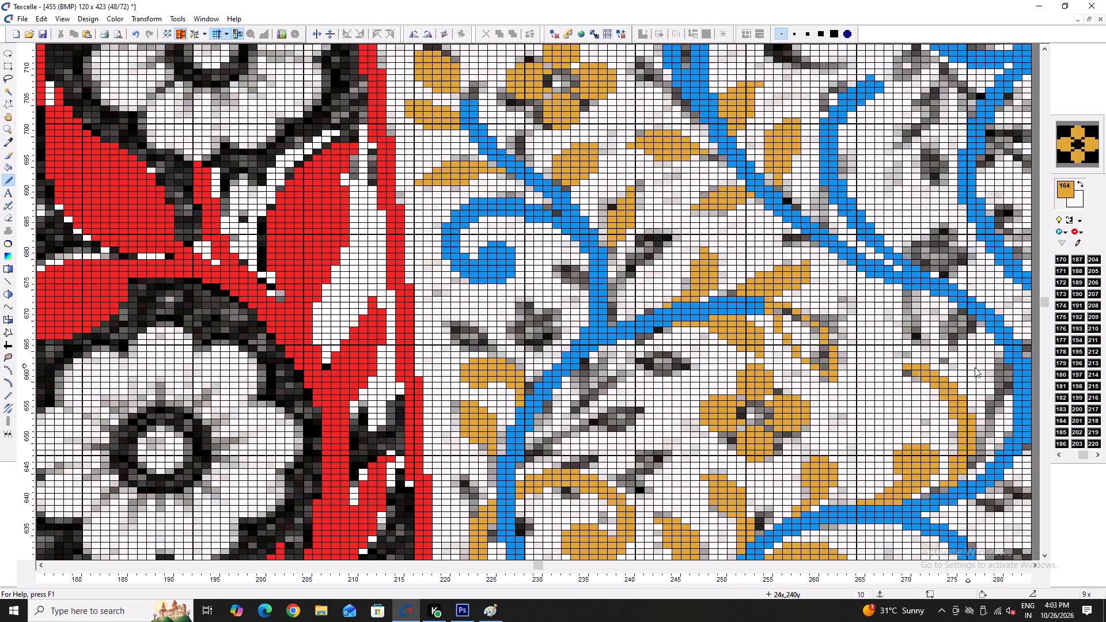
pyautogui.press('Right')
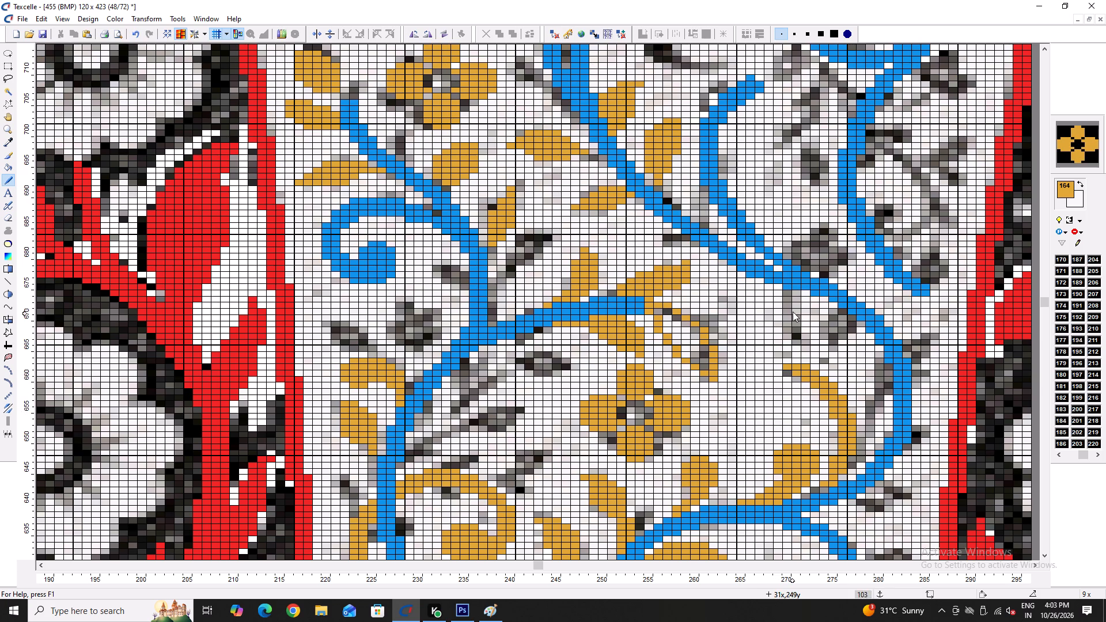
pyautogui.rightClick(783, 350)
pyautogui.scroll(1, 783, 350)
pyautogui.rightClick(783, 350)
pyautogui.scroll(2, 783, 350)
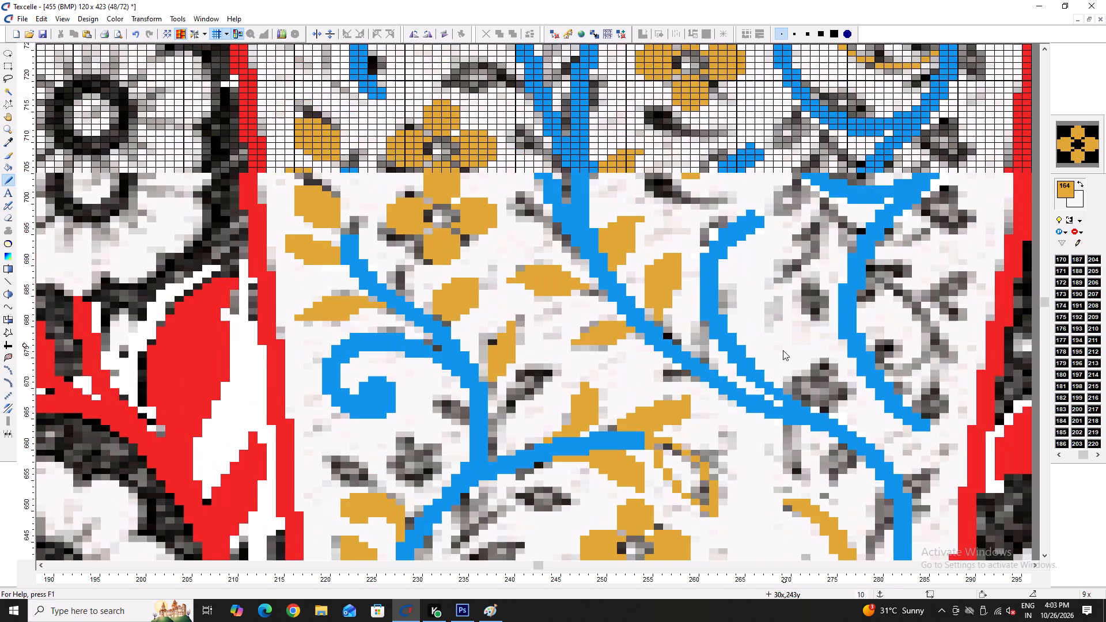
pyautogui.scroll(1, 782, 348)
pyautogui.scroll(1, 684, 246)
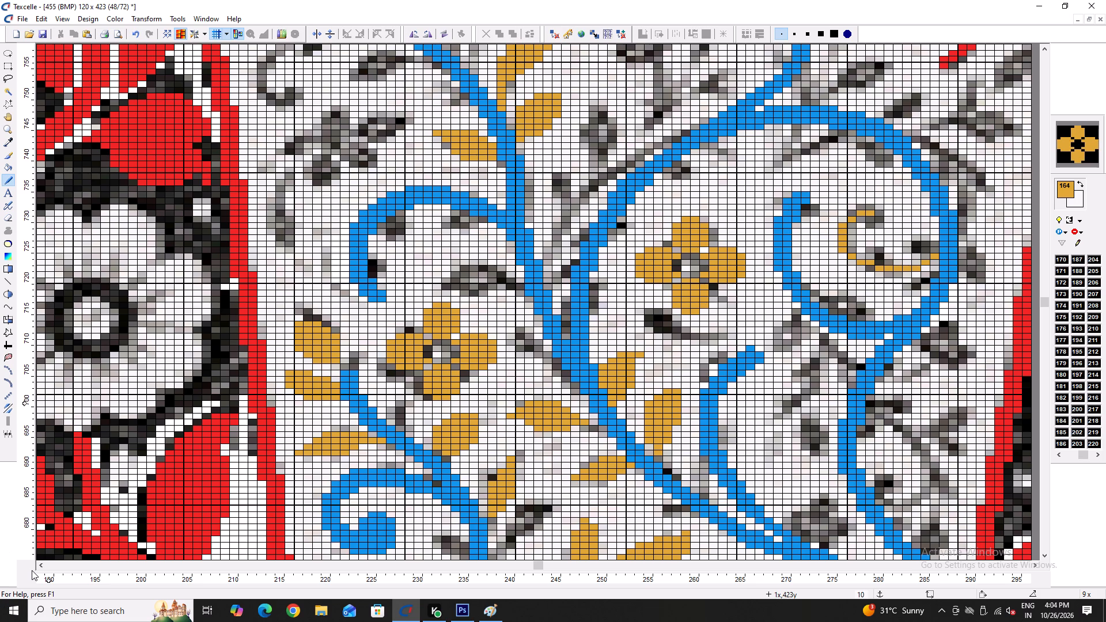
pyautogui.keyDown('ctrl'); pyautogui.scroll(-5, 9, 612); pyautogui.keyUp('ctrl')
pyautogui.keyDown('ctrl'); pyautogui.scroll(-3, 503, 481); pyautogui.keyUp('ctrl')
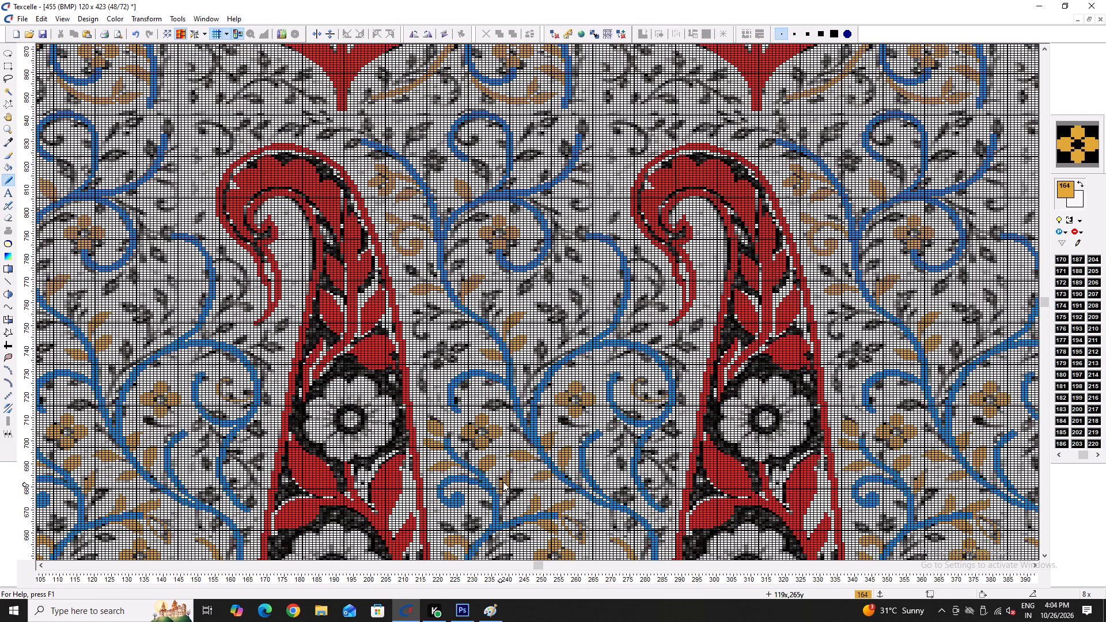
# Redraw the grey sketch leaf under the start of the blue vine above the paisley as a filled gold leaf, whitening its excess tip cell.
pyautogui.scroll(3, 586, 434)
pyautogui.keyDown('ctrl'); pyautogui.scroll(3, 213, 291); pyautogui.keyUp('ctrl')
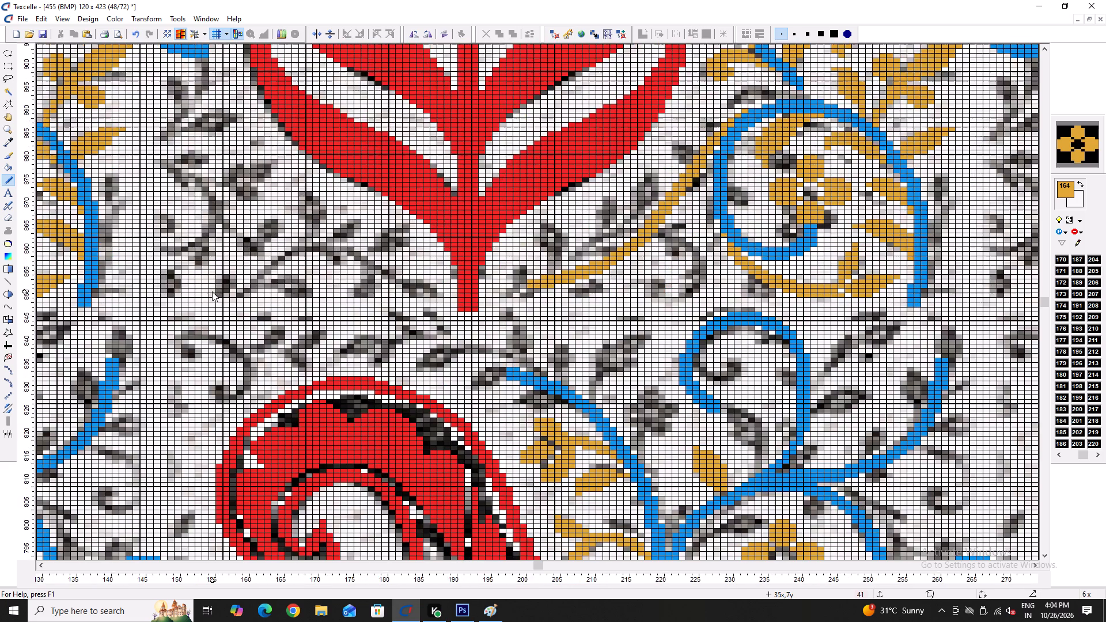
pyautogui.keyDown('ctrl'); pyautogui.scroll(-4, 229, 302); pyautogui.keyUp('ctrl')
pyautogui.keyDown('ctrl'); pyautogui.scroll(3, 646, 305); pyautogui.keyUp('ctrl')
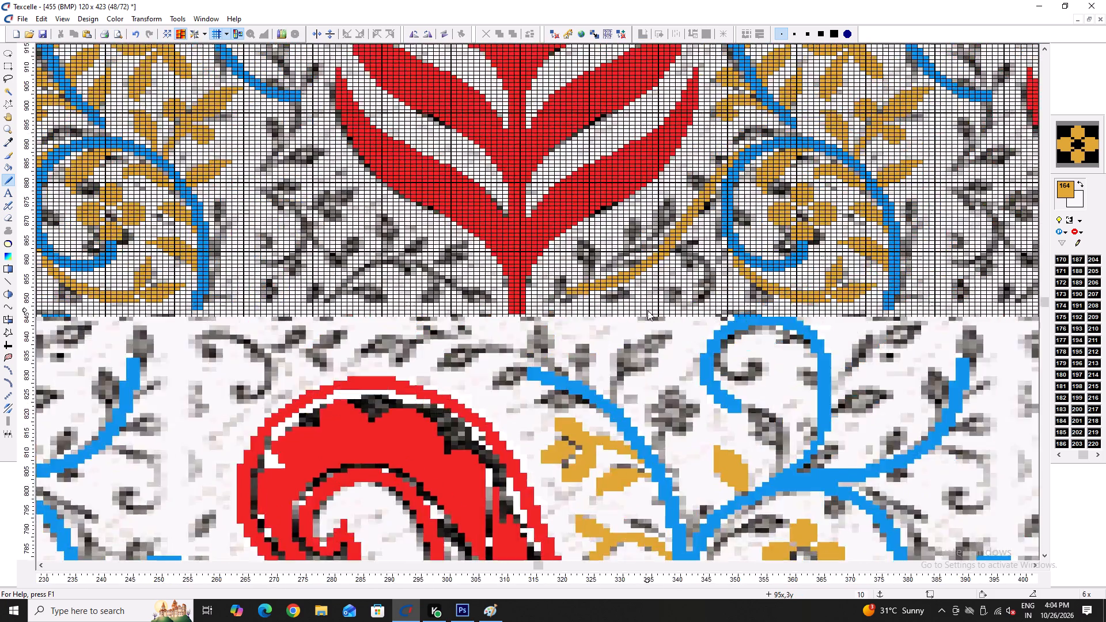
pyautogui.keyDown('ctrl'); pyautogui.scroll(2, 647, 310); pyautogui.keyUp('ctrl')
pyautogui.press('x')
pyautogui.keyDown('ctrl'); pyautogui.scroll(1, 687, 409); pyautogui.keyUp('ctrl')
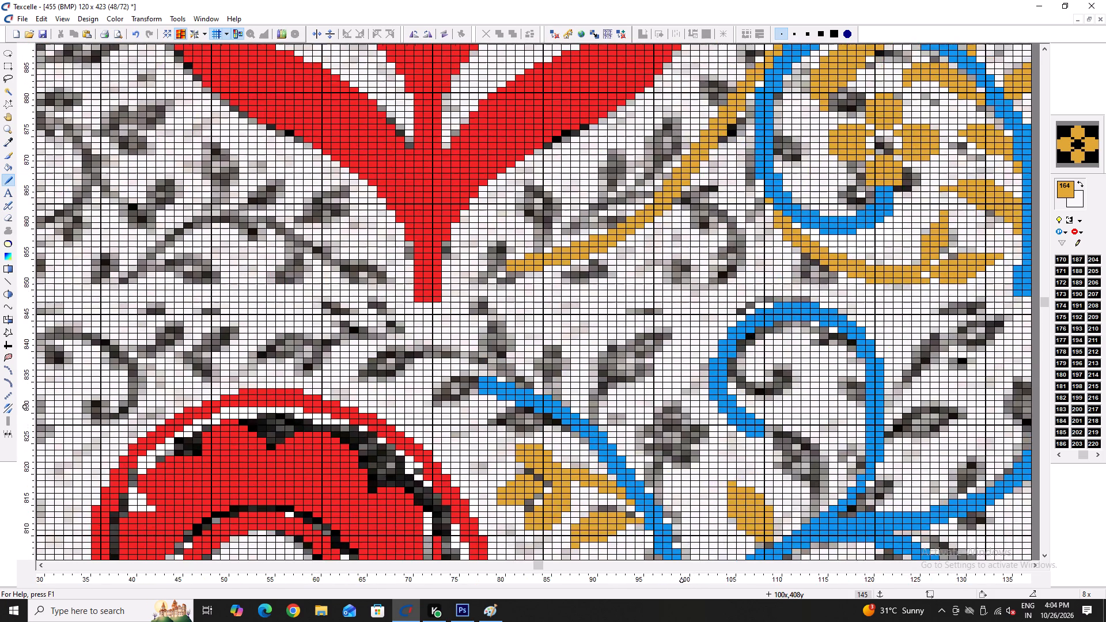
pyautogui.keyDown('ctrl'); pyautogui.scroll(1, 687, 409); pyautogui.keyUp('ctrl')
pyautogui.keyDown('ctrl'); pyautogui.scroll(2, 446, 416); pyautogui.keyUp('ctrl')
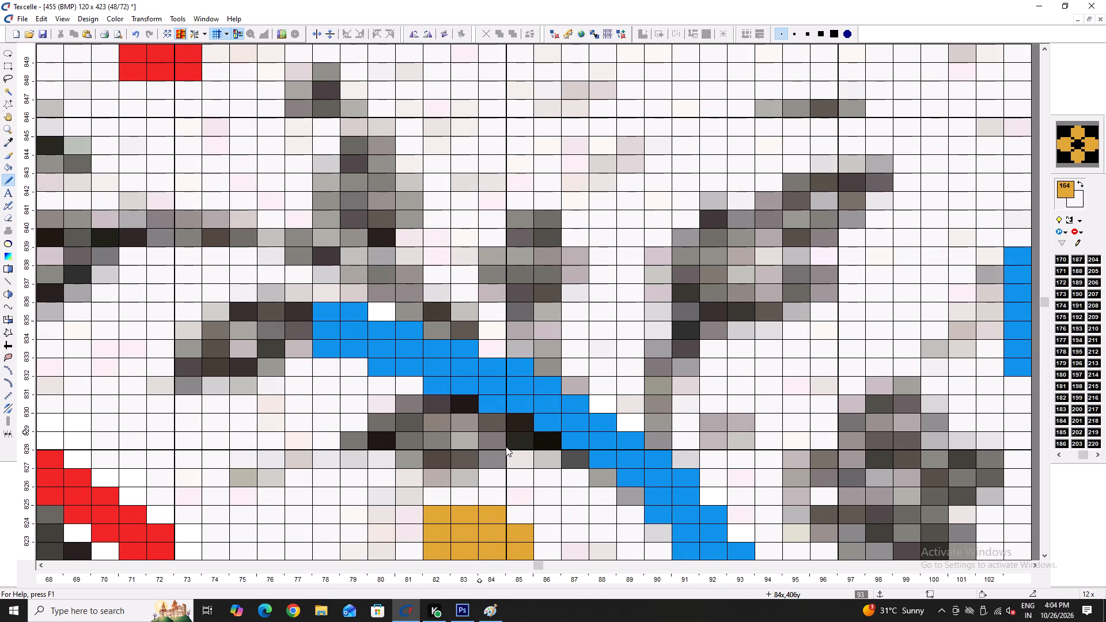
pyautogui.moveTo(516, 442); pyautogui.dragTo(328, 476)
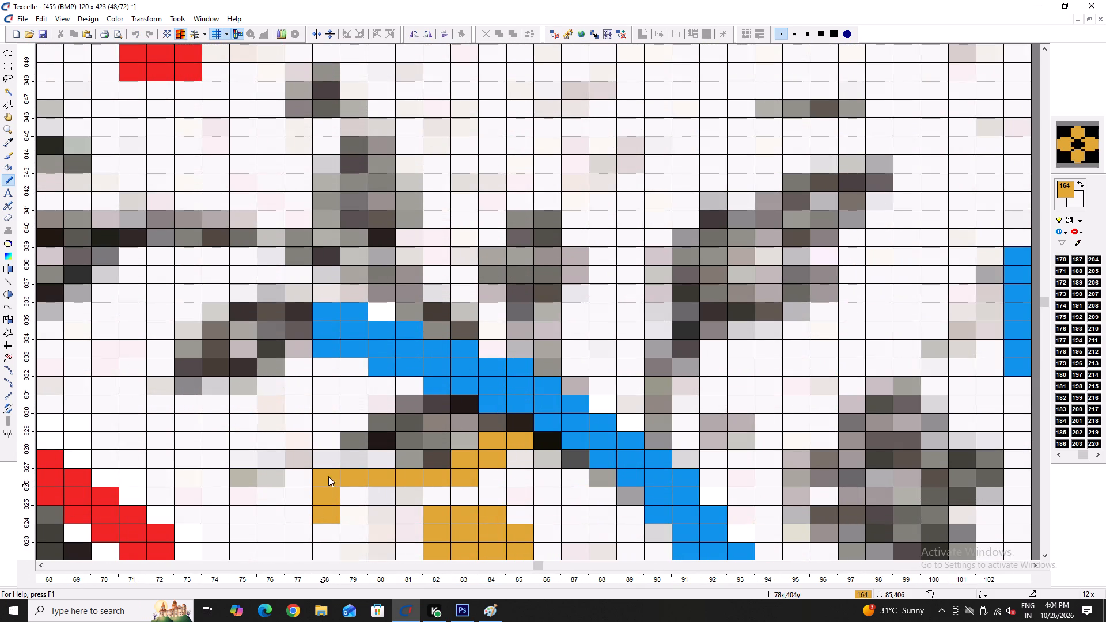
pyautogui.moveTo(328, 476); pyautogui.dragTo(392, 452)
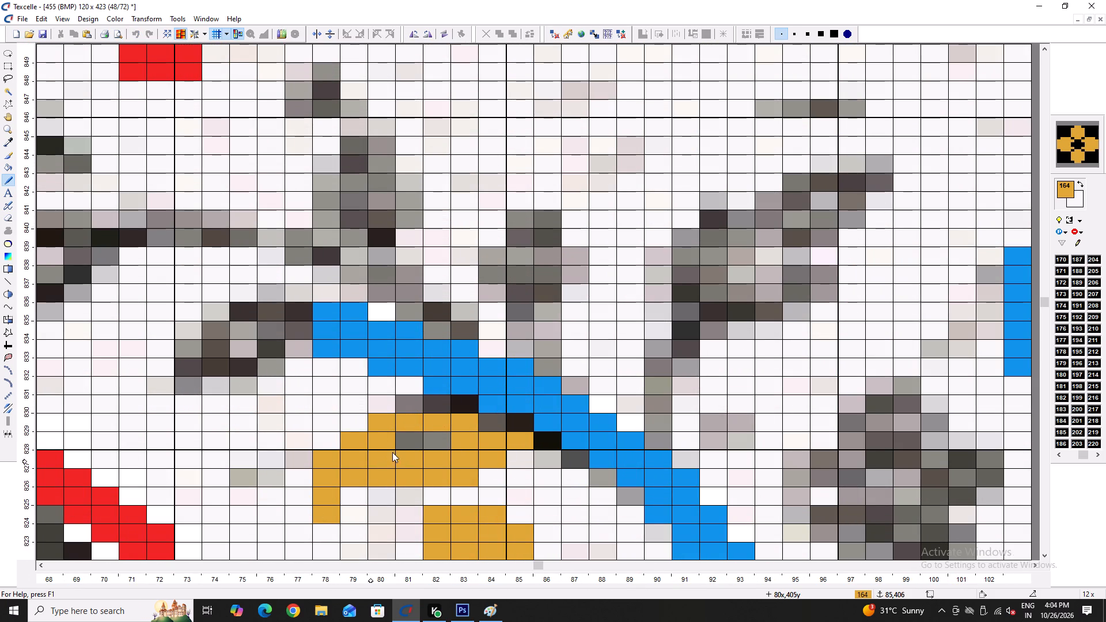
pyautogui.moveTo(392, 452); pyautogui.dragTo(446, 439)
pyautogui.rightClick(332, 519)
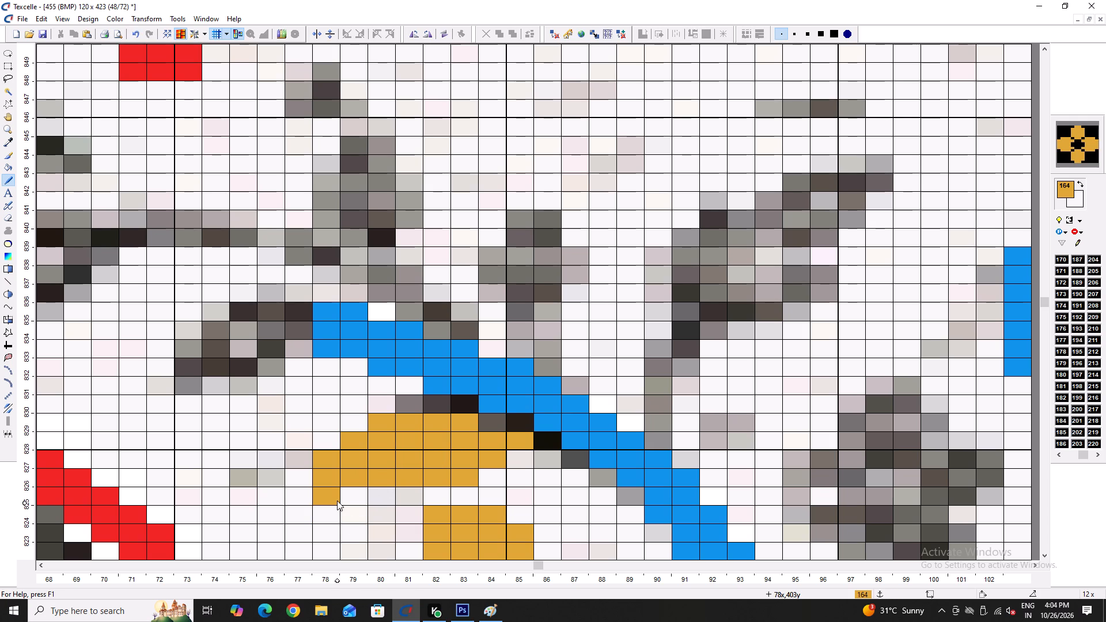
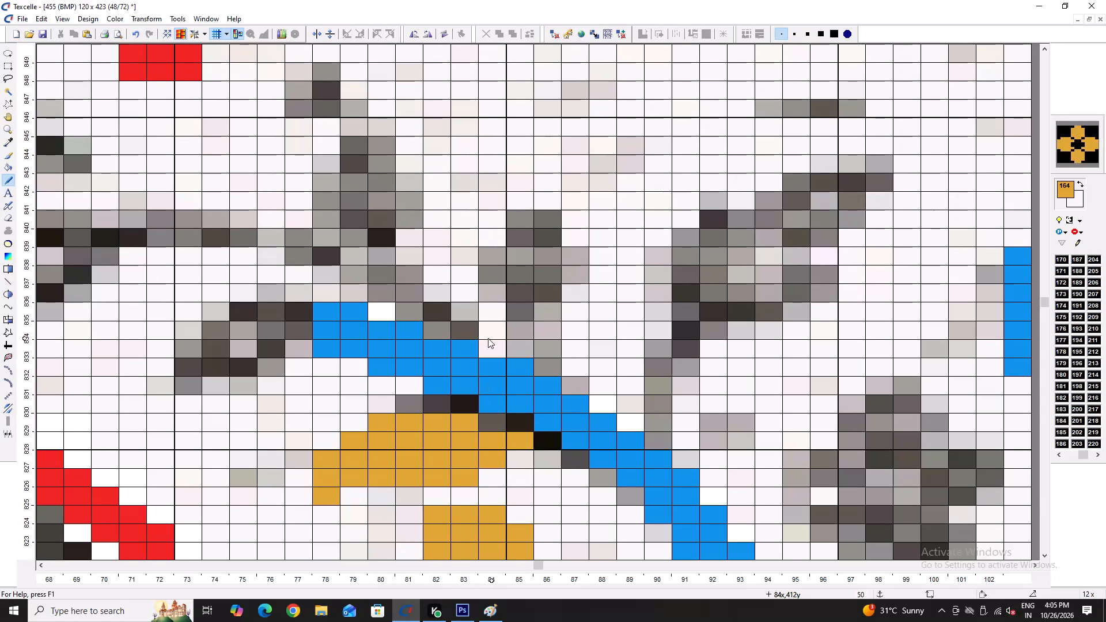
# Redraw the grey sketch leaf on the outer side of the blue vine above the paisley as a filled gold leaf with a stem.
pyautogui.keyDown('ctrl'); pyautogui.scroll(-4, 488, 338); pyautogui.keyUp('ctrl')
pyautogui.keyDown('ctrl'); pyautogui.scroll(4, 530, 335); pyautogui.keyUp('ctrl')
pyautogui.moveTo(581, 483); pyautogui.dragTo(719, 304)
pyautogui.click(721, 299)
pyautogui.click(724, 291)
pyautogui.moveTo(726, 284); pyautogui.dragTo(743, 230)
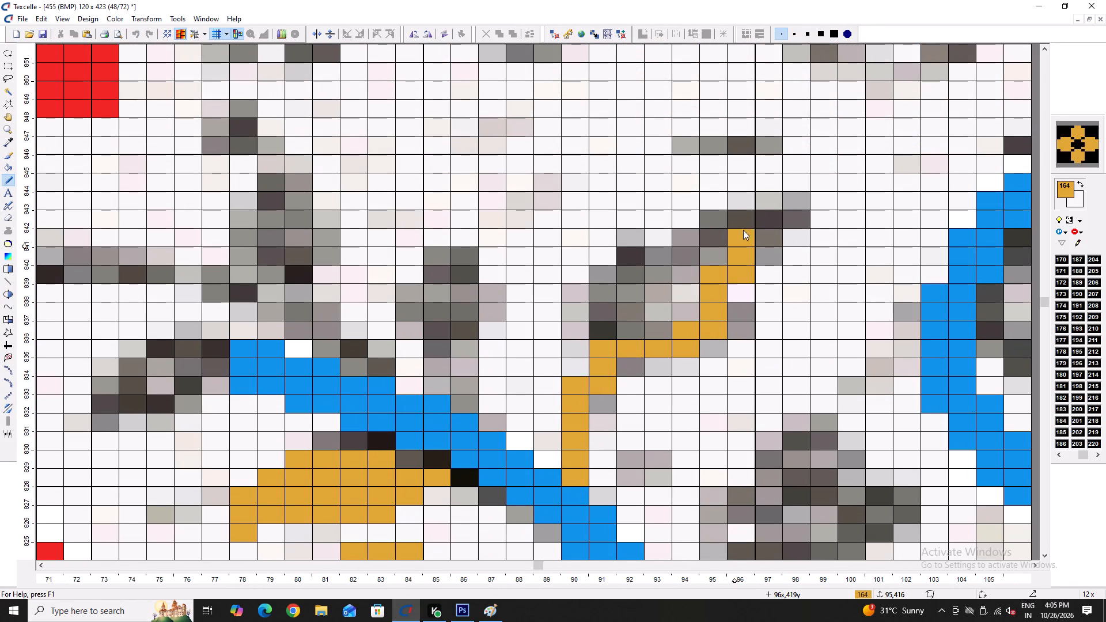
pyautogui.moveTo(743, 230); pyautogui.dragTo(782, 219)
pyautogui.click(782, 219)
pyautogui.moveTo(760, 214); pyautogui.dragTo(747, 213)
pyautogui.moveTo(743, 213); pyautogui.dragTo(724, 213)
pyautogui.click(722, 213)
pyautogui.click(717, 213)
pyautogui.moveTo(714, 213); pyautogui.dragTo(591, 348)
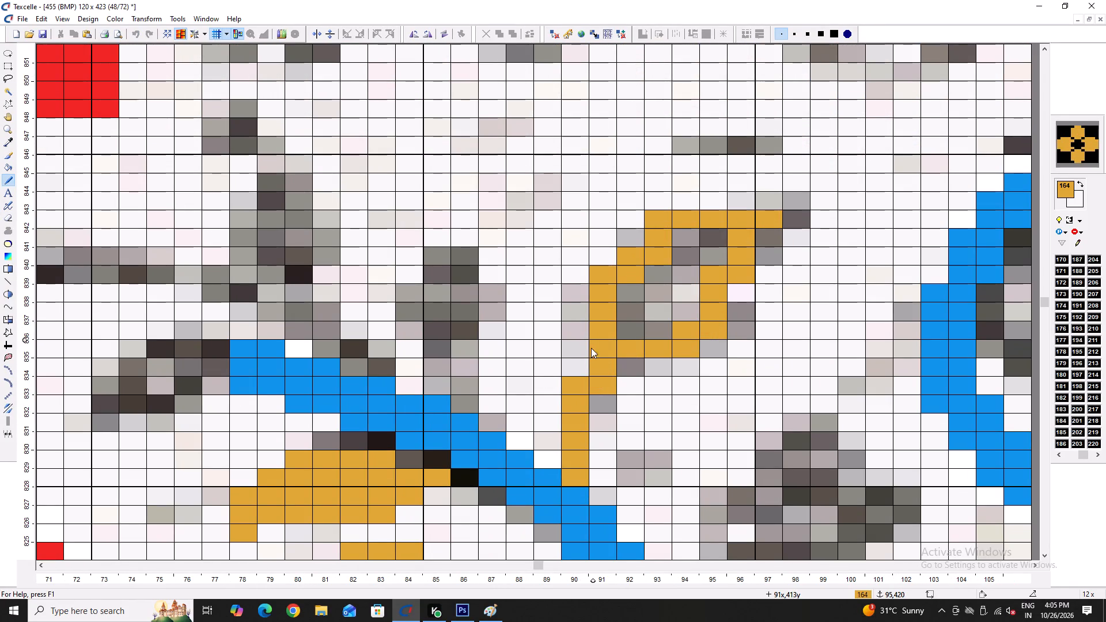
pyautogui.moveTo(591, 348); pyautogui.dragTo(589, 336)
pyautogui.moveTo(624, 285); pyautogui.dragTo(660, 332)
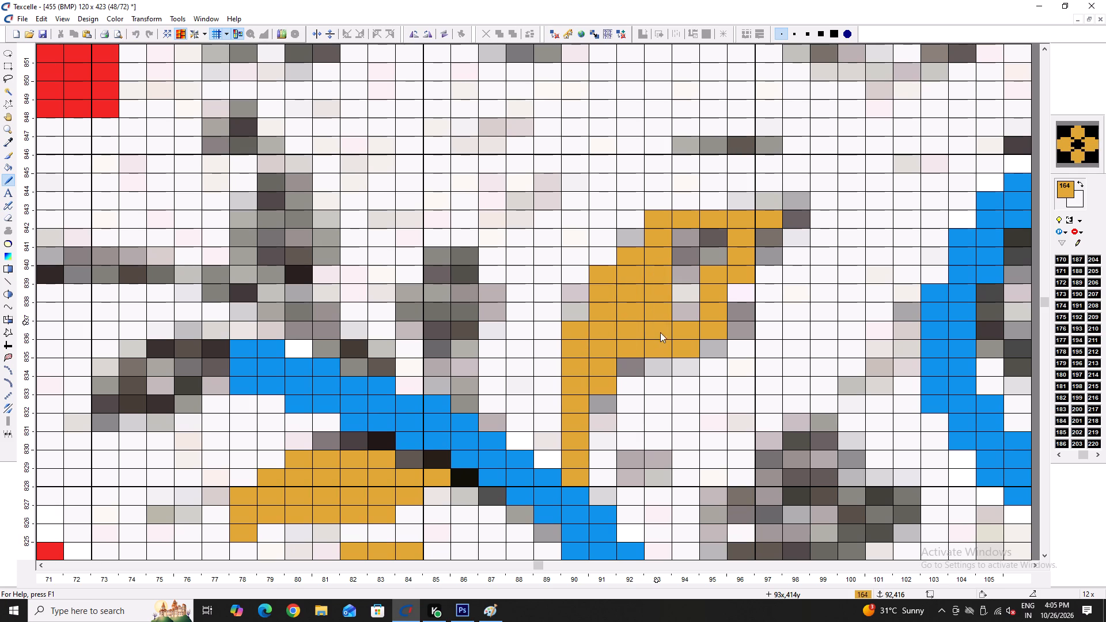
pyautogui.moveTo(660, 332); pyautogui.dragTo(713, 274)
# Refine that gold leaf's edges, tip and stem base, whitening excess cells and adding single gold cells.
pyautogui.rightClick(646, 211)
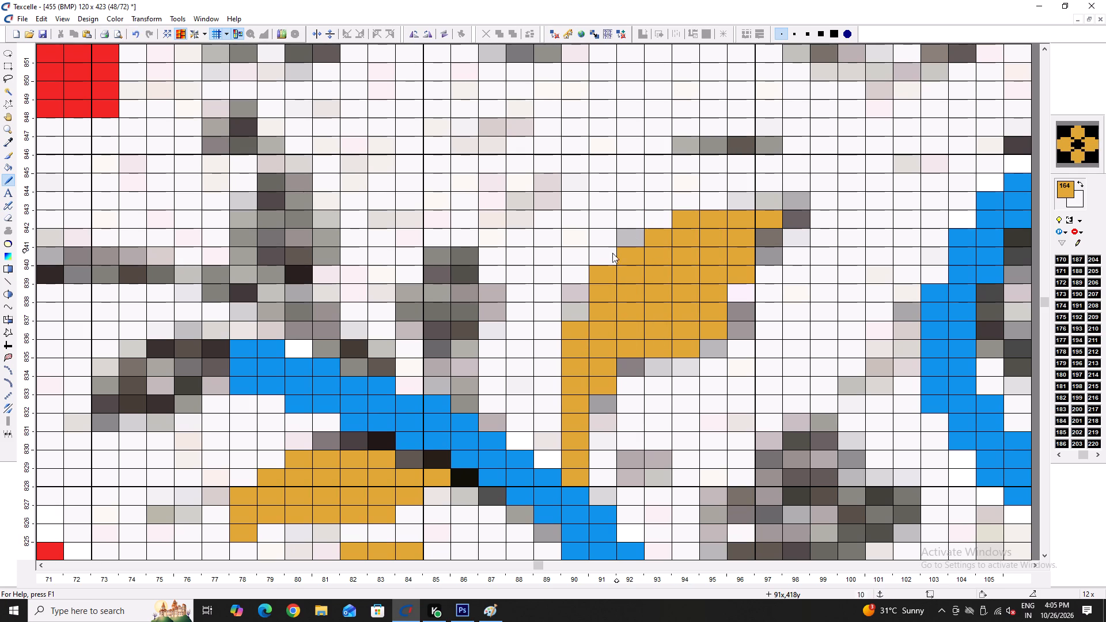
pyautogui.rightClick(605, 266)
pyautogui.click(640, 367)
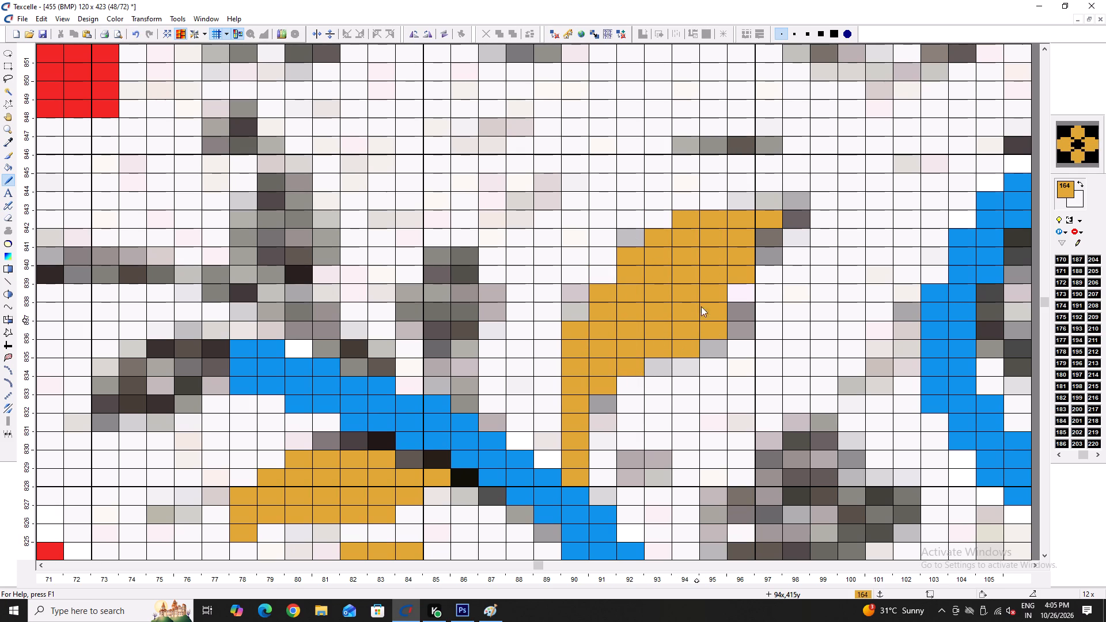
pyautogui.moveTo(688, 224); pyautogui.dragTo(752, 217, button='right')
pyautogui.rightClick(752, 217)
pyautogui.rightClick(622, 261)
pyautogui.rightClick(637, 244)
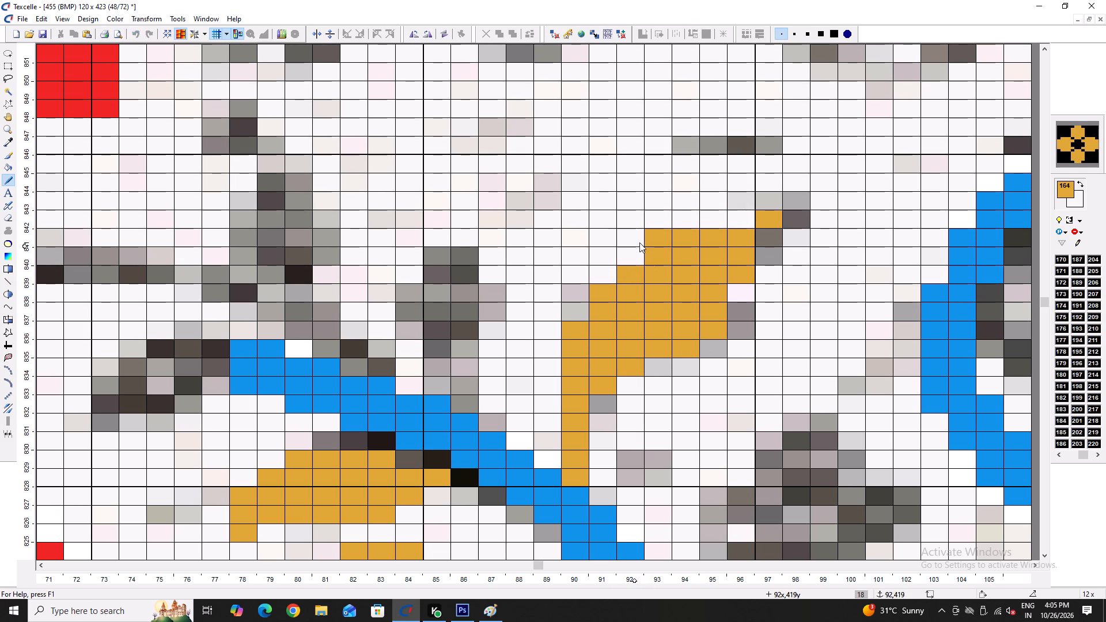
pyautogui.moveTo(656, 239); pyautogui.dragTo(658, 245, button='right')
pyautogui.click(765, 233)
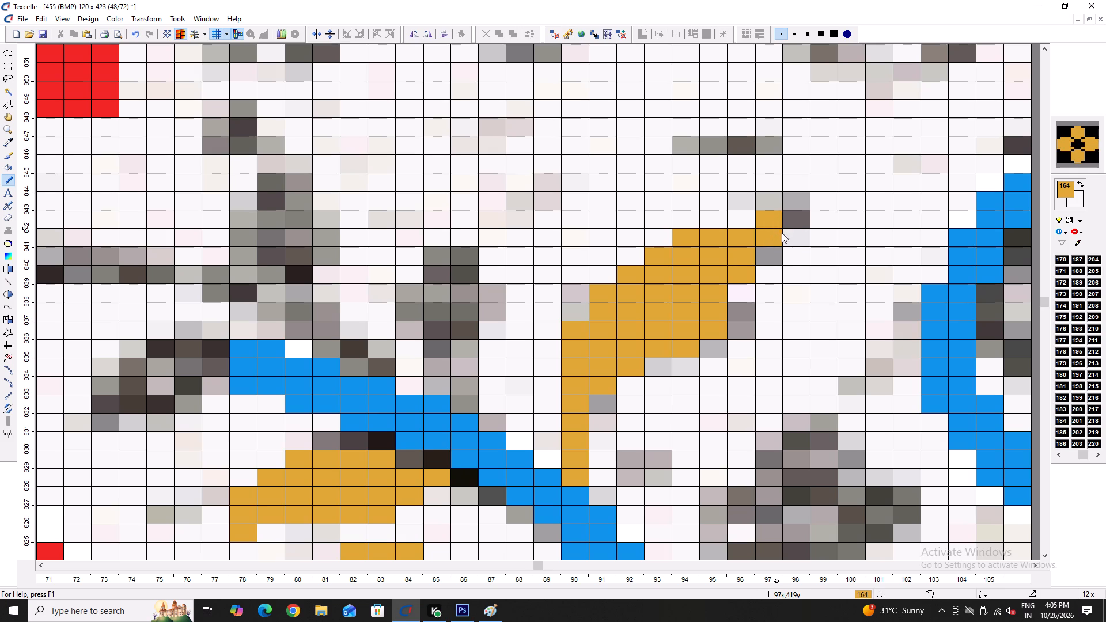
pyautogui.rightClick(775, 210)
pyautogui.rightClick(678, 238)
pyautogui.keyDown('ctrl'); pyautogui.scroll(-4, 703, 338); pyautogui.keyUp('ctrl')
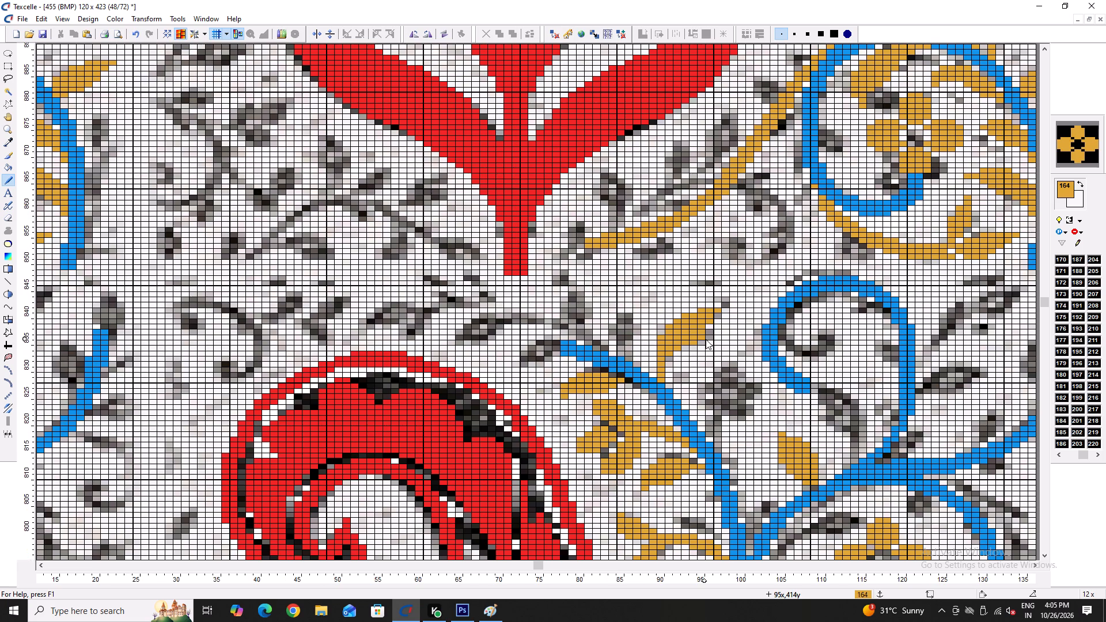
pyautogui.keyDown('ctrl'); pyautogui.scroll(3, 654, 366); pyautogui.keyUp('ctrl')
pyautogui.click(674, 403)
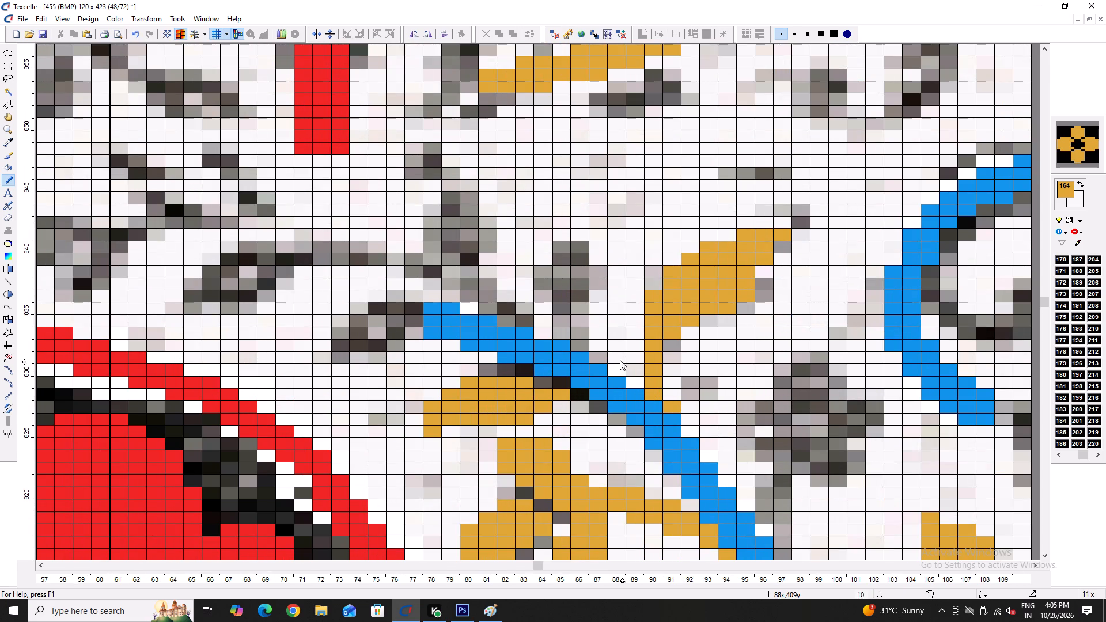
# Redraw the small grey sketch bud beside the new leaf as a filled, rounded gold bud with a short stem on the blue vine.
pyautogui.keyDown('ctrl'); pyautogui.scroll(2, 589, 318); pyautogui.keyUp('ctrl')
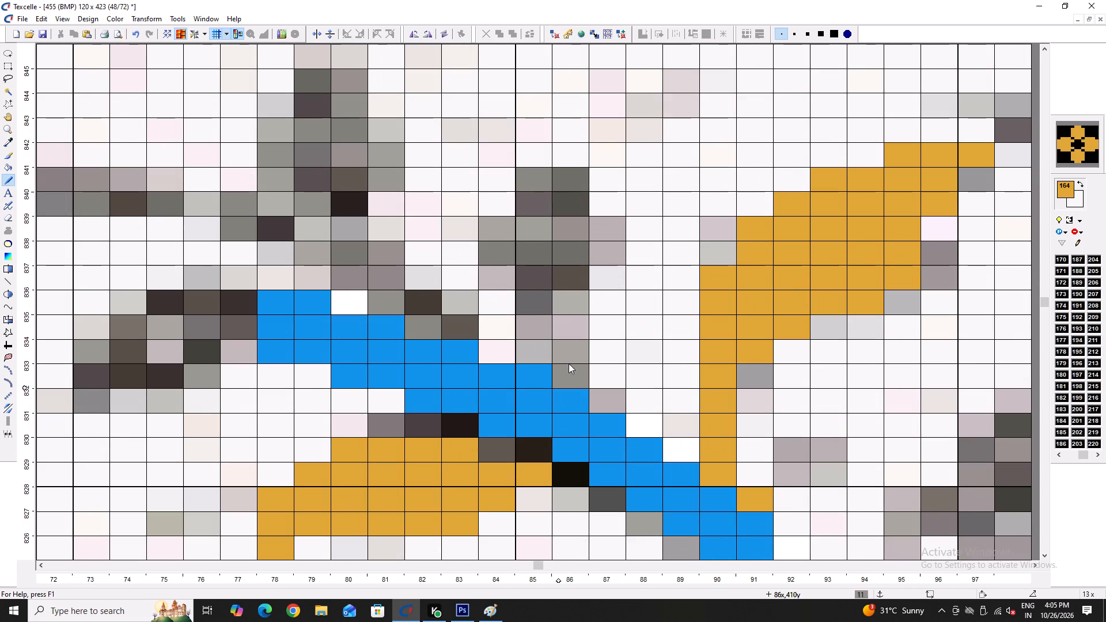
pyautogui.moveTo(538, 299); pyautogui.dragTo(582, 139)
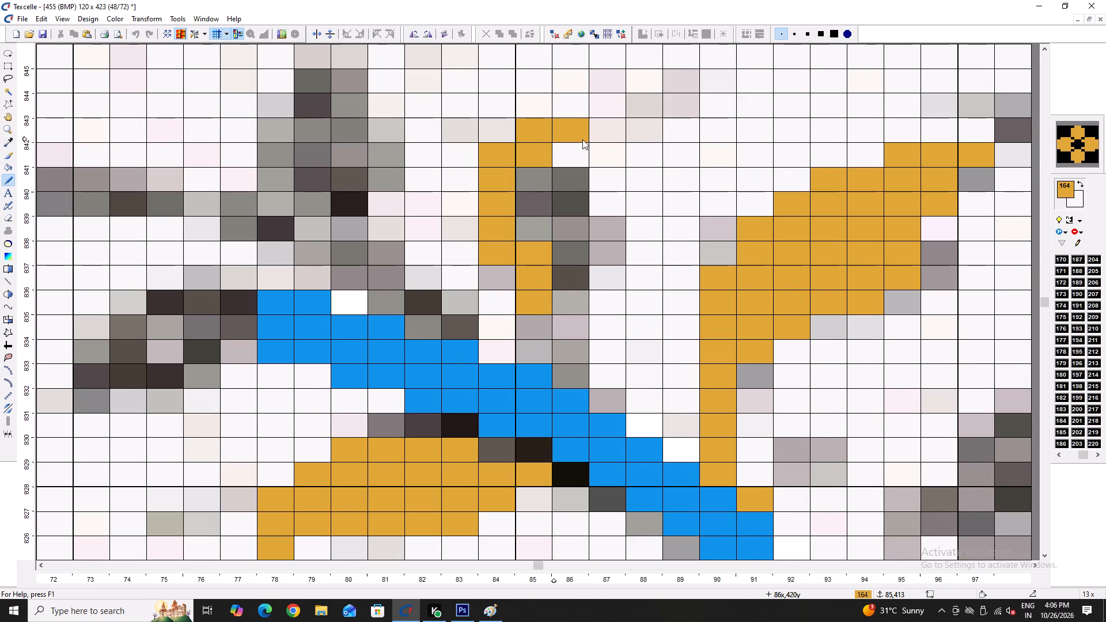
pyautogui.moveTo(582, 139); pyautogui.dragTo(574, 248)
pyautogui.click(570, 252)
pyautogui.moveTo(564, 192); pyautogui.dragTo(548, 244)
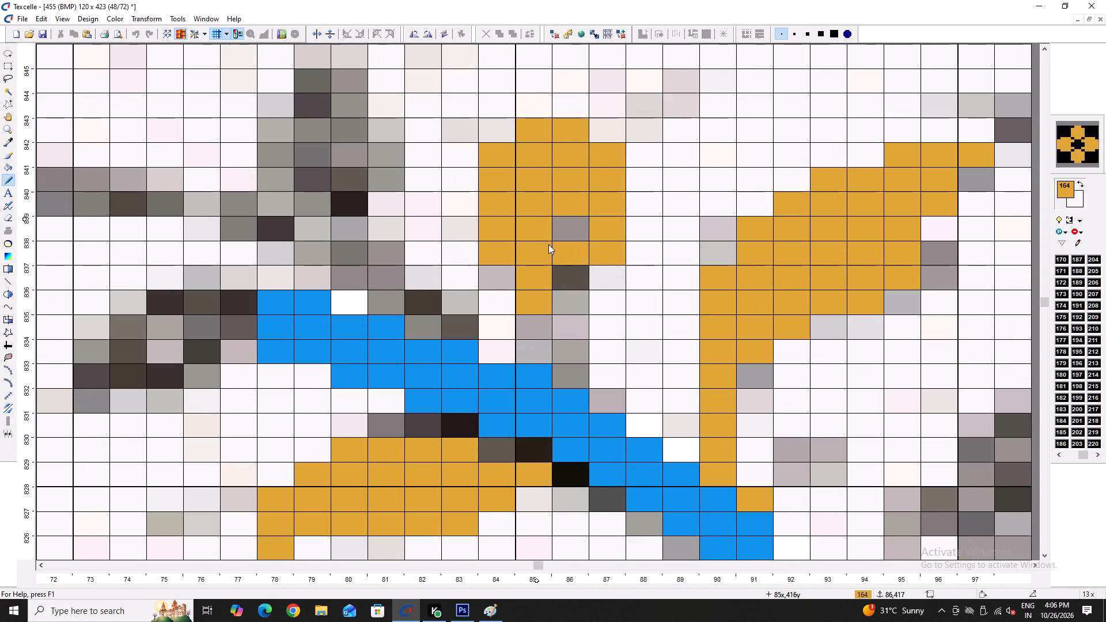
pyautogui.moveTo(548, 244); pyautogui.dragTo(558, 250)
pyautogui.moveTo(559, 249); pyautogui.dragTo(570, 384)
pyautogui.moveTo(589, 254); pyautogui.dragTo(603, 298)
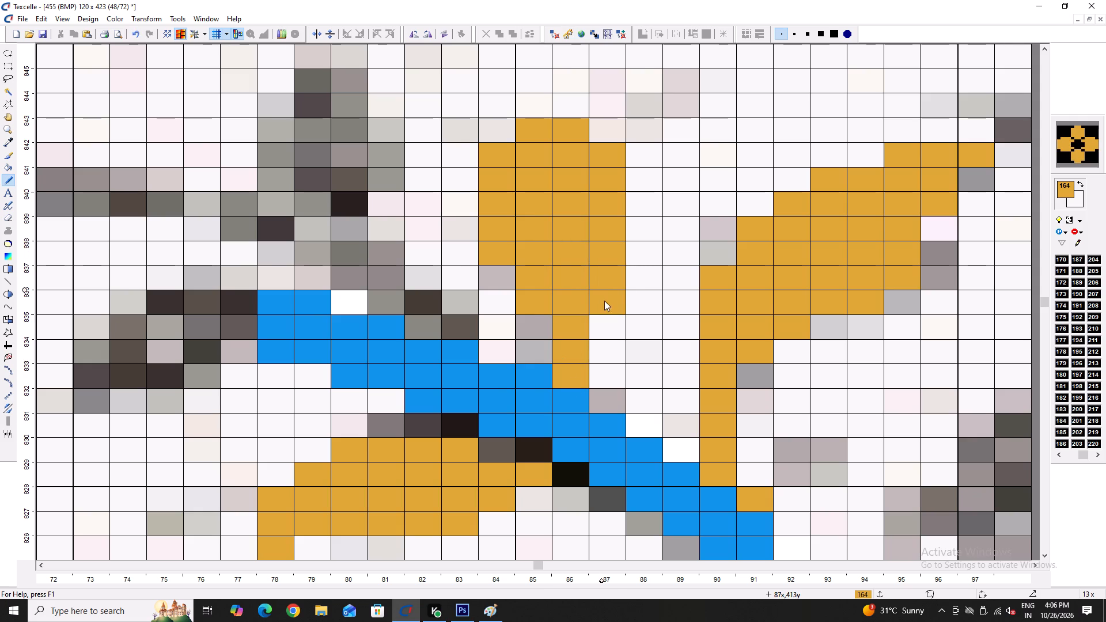
pyautogui.moveTo(639, 257); pyautogui.dragTo(623, 157)
pyautogui.click(605, 142)
pyautogui.click(631, 274)
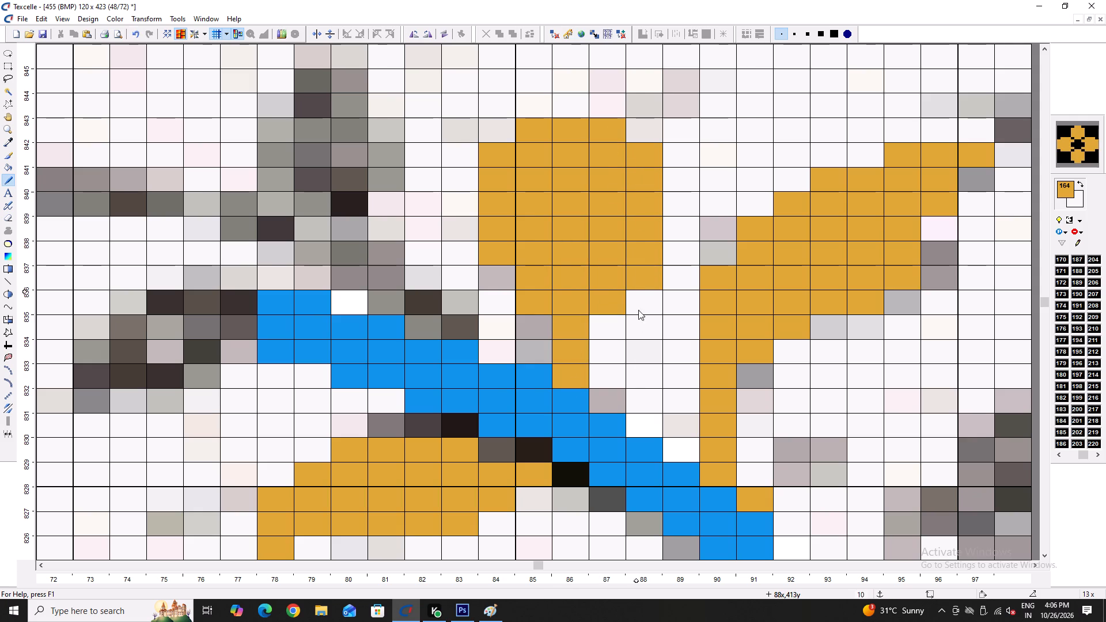
pyautogui.click(501, 272)
# Draw a gold stem along the outer edge of the blue curl and down to the grey sketch flower, whitening excess cells.
pyautogui.keyDown('ctrl'); pyautogui.scroll(-5, 613, 342); pyautogui.keyUp('ctrl')
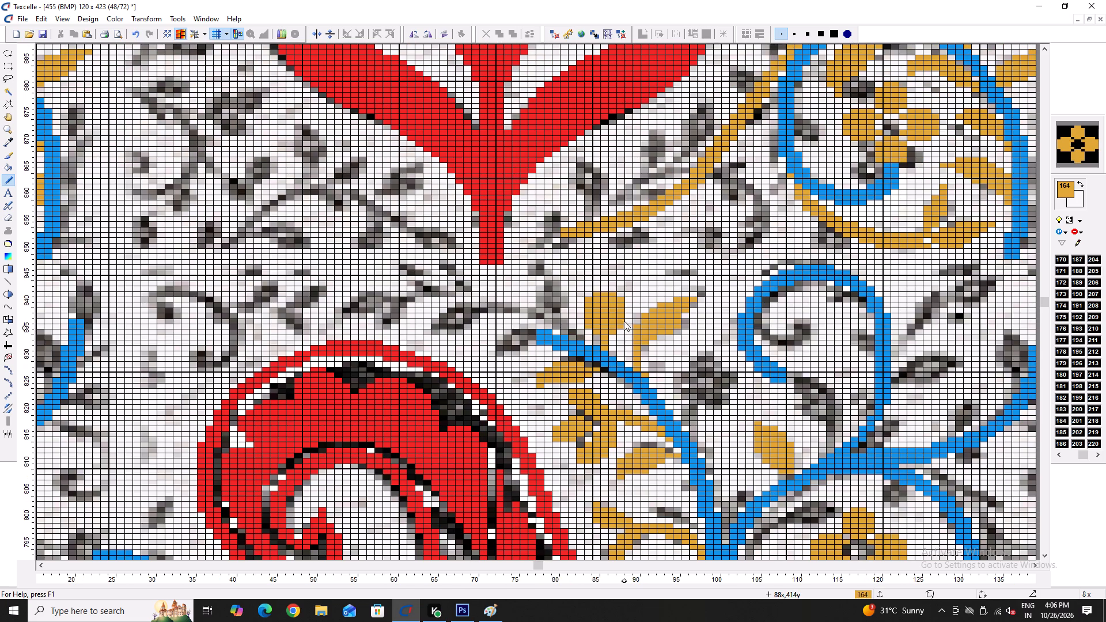
pyautogui.keyDown('ctrl'); pyautogui.scroll(-3, 590, 311); pyautogui.keyUp('ctrl')
pyautogui.keyDown('ctrl'); pyautogui.scroll(7, 680, 360); pyautogui.keyUp('ctrl')
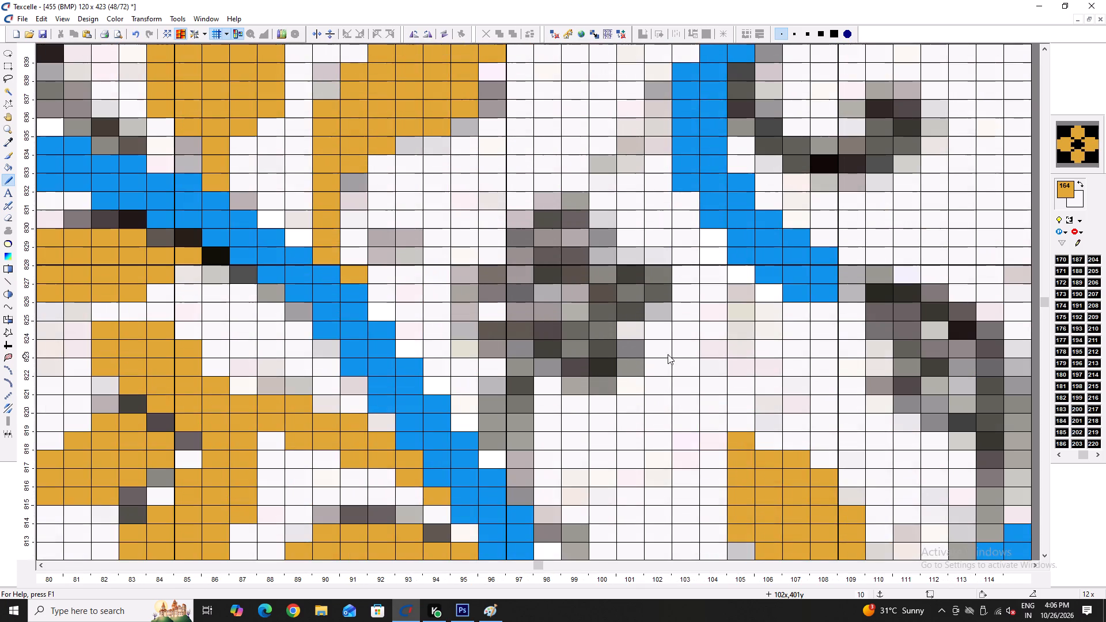
pyautogui.keyDown('ctrl'); pyautogui.scroll(-5, 631, 342); pyautogui.keyUp('ctrl')
pyautogui.keyDown('ctrl'); pyautogui.scroll(4, 667, 266); pyautogui.keyUp('ctrl')
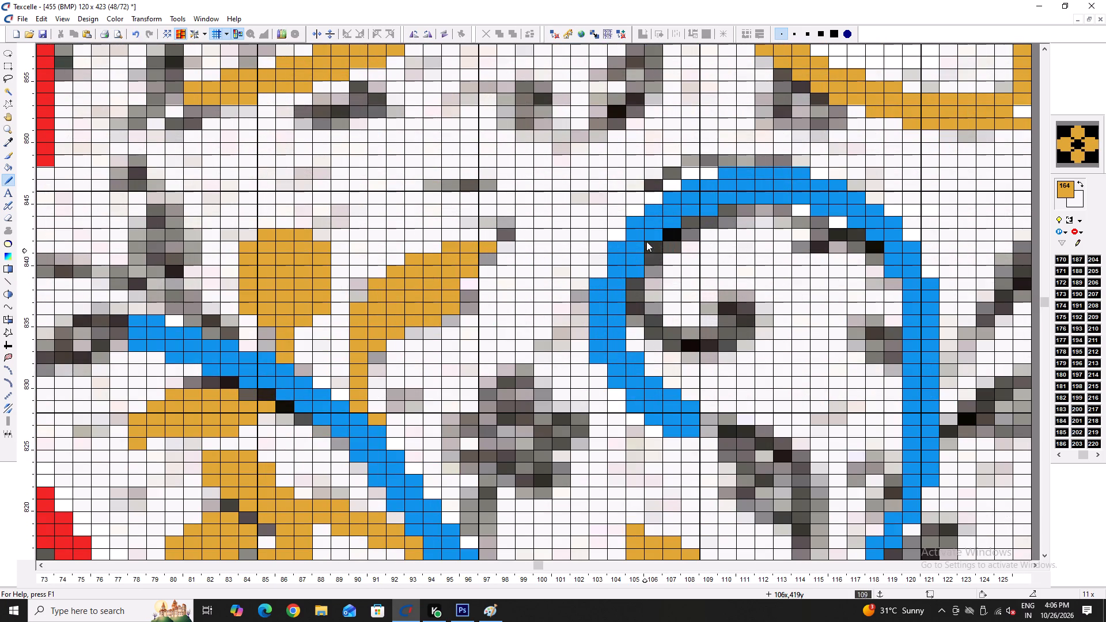
pyautogui.moveTo(624, 248); pyautogui.dragTo(593, 295)
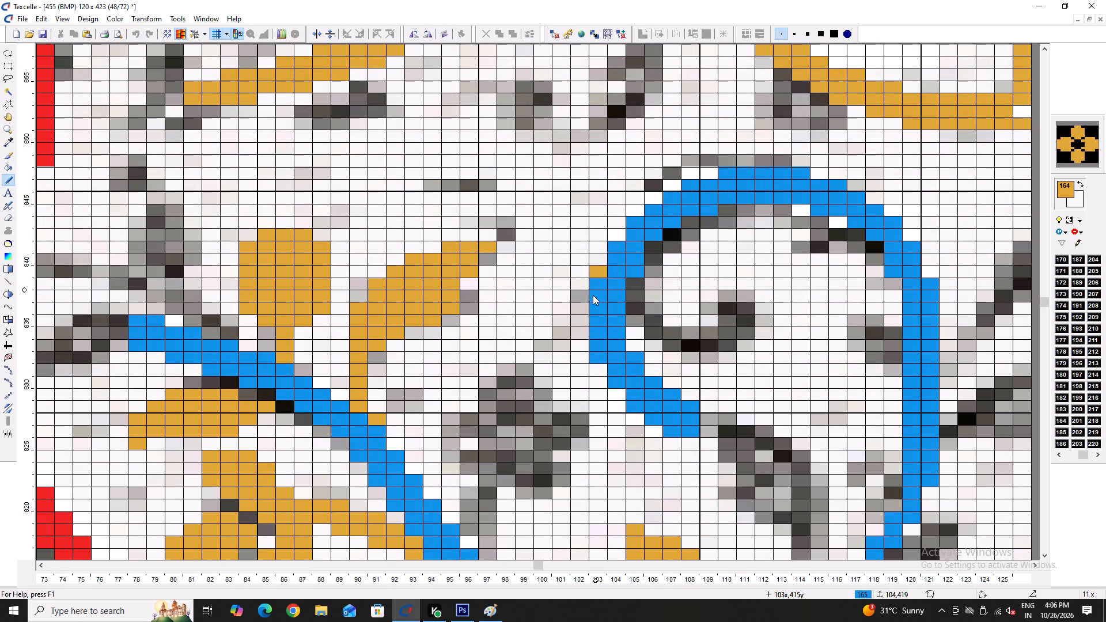
pyautogui.moveTo(593, 295); pyautogui.dragTo(579, 417)
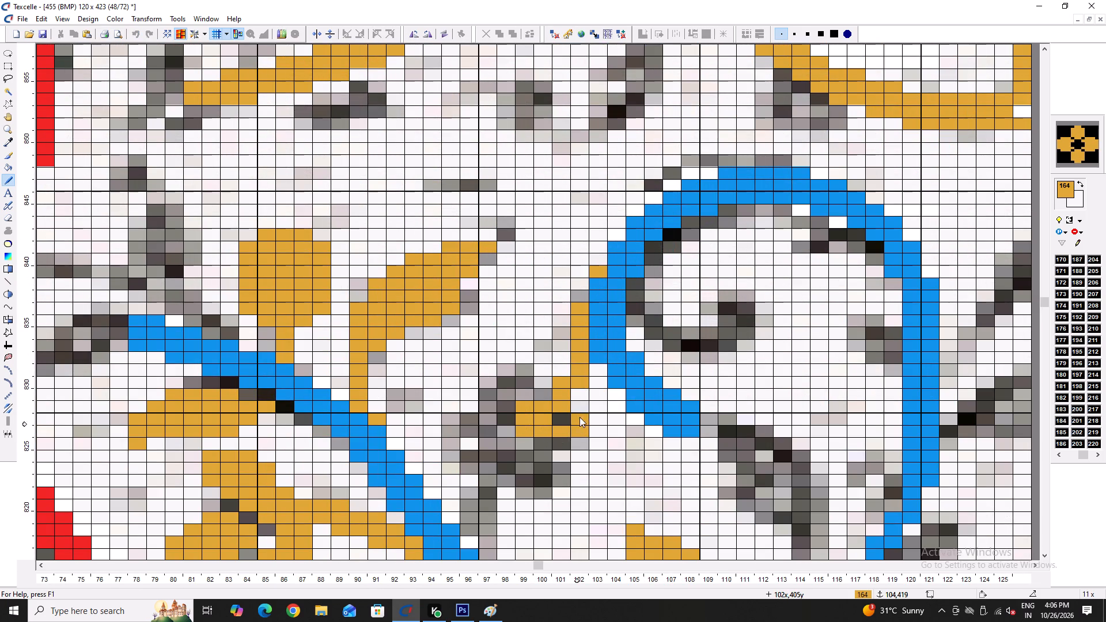
pyautogui.moveTo(579, 417); pyautogui.dragTo(556, 424)
pyautogui.rightClick(574, 424)
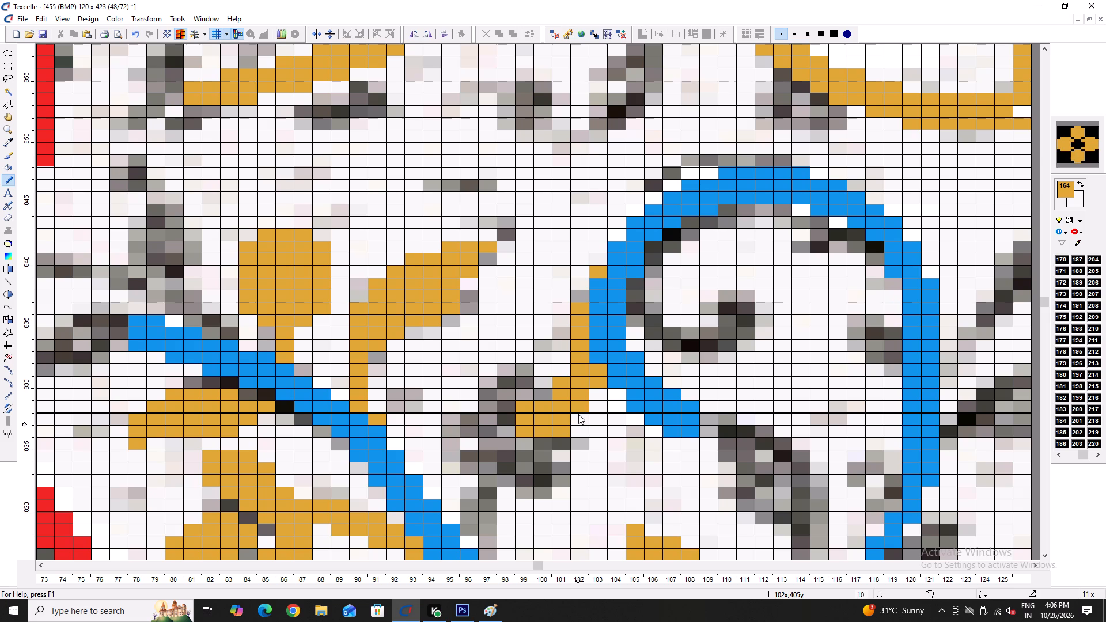
pyautogui.click(578, 414)
pyautogui.rightClick(569, 427)
pyautogui.rightClick(580, 420)
pyautogui.click(547, 392)
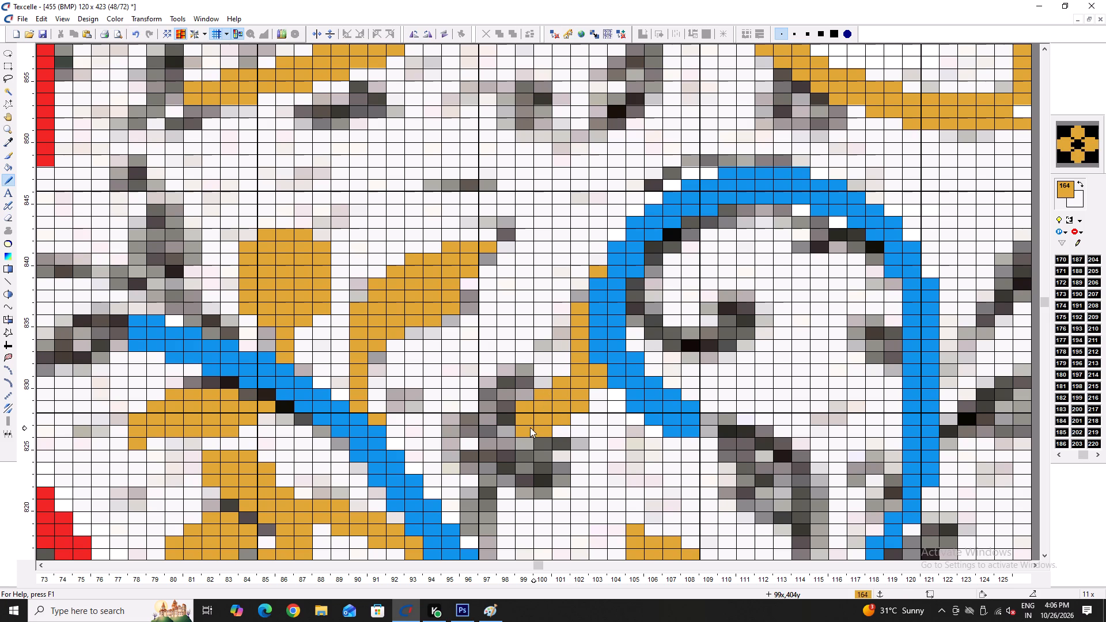
# Extend the gold stem across the grey sketch flower into an upturned end, and smooth its bends with gold and white cells.
pyautogui.moveTo(524, 427); pyautogui.dragTo(501, 420)
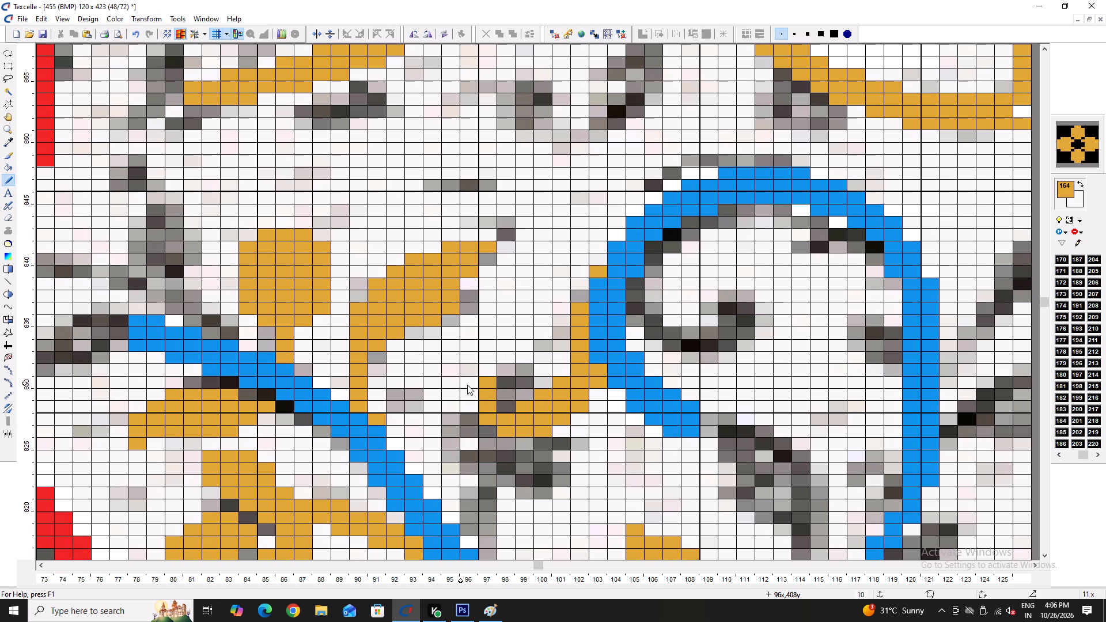
pyautogui.moveTo(469, 385); pyautogui.dragTo(513, 426)
pyautogui.click(505, 407)
pyautogui.rightClick(471, 414)
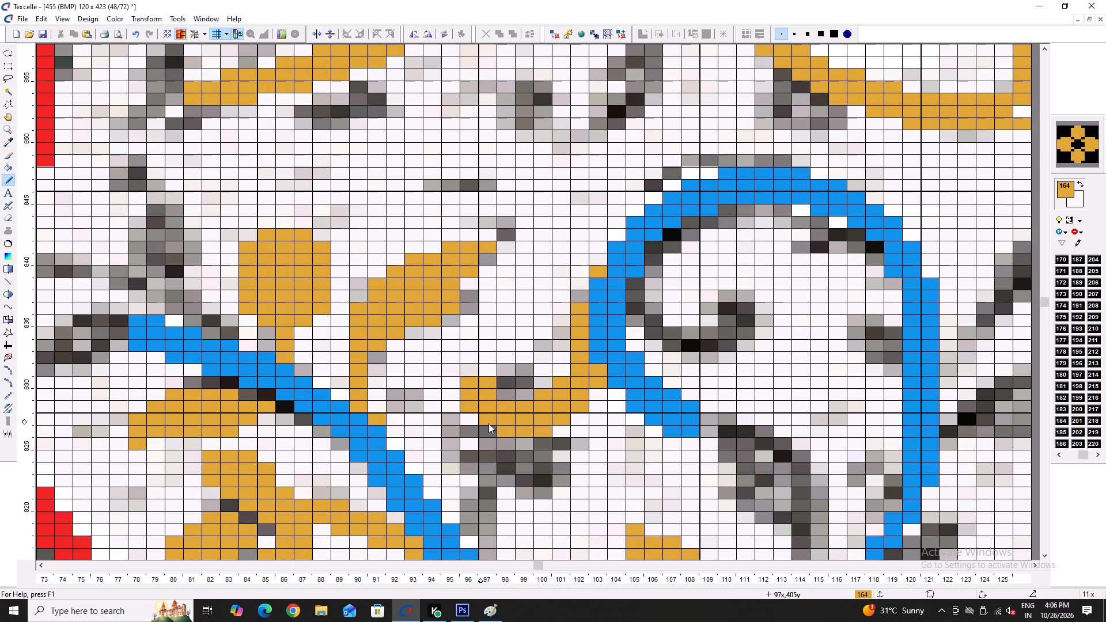
pyautogui.click(488, 423)
pyautogui.moveTo(492, 380); pyautogui.dragTo(491, 389, button='right')
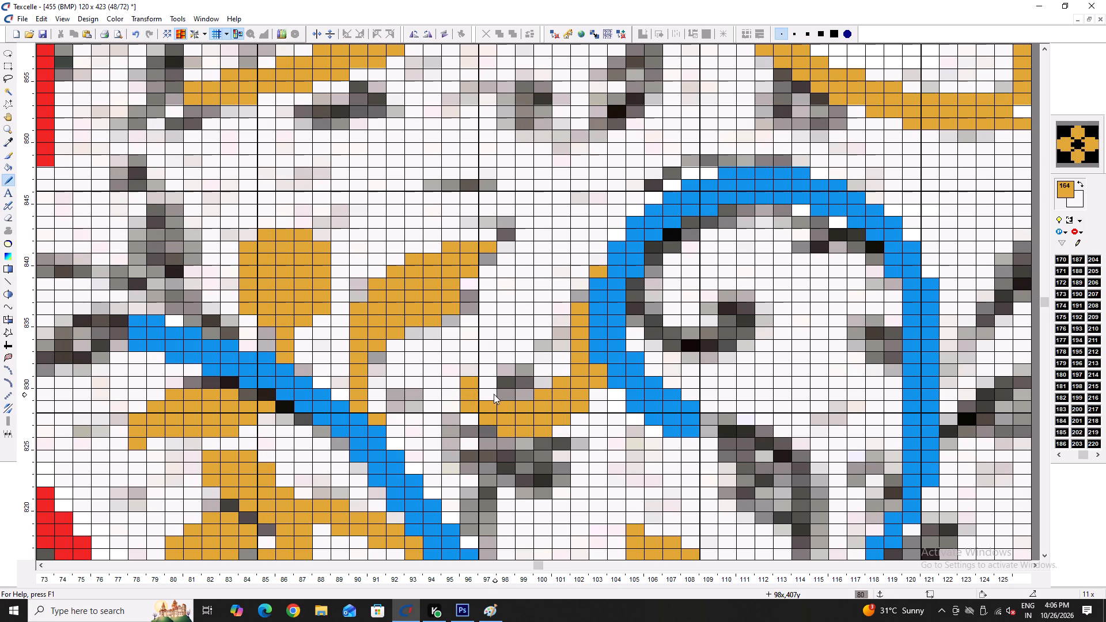
pyautogui.click(491, 395)
pyautogui.rightClick(599, 384)
pyautogui.rightClick(588, 406)
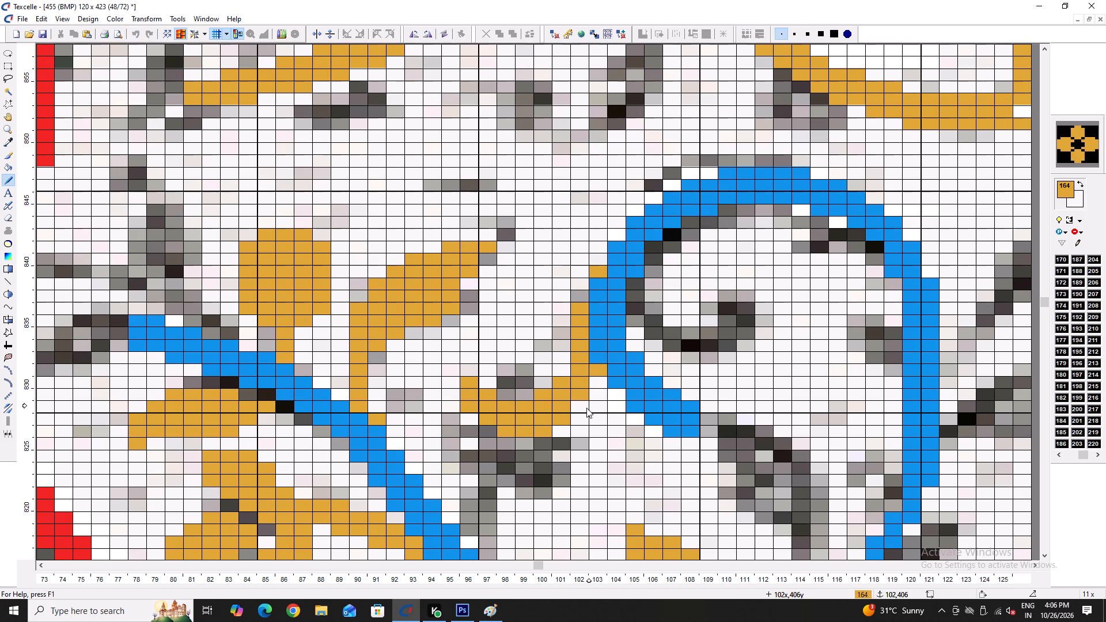
pyautogui.click(571, 373)
pyautogui.click(567, 365)
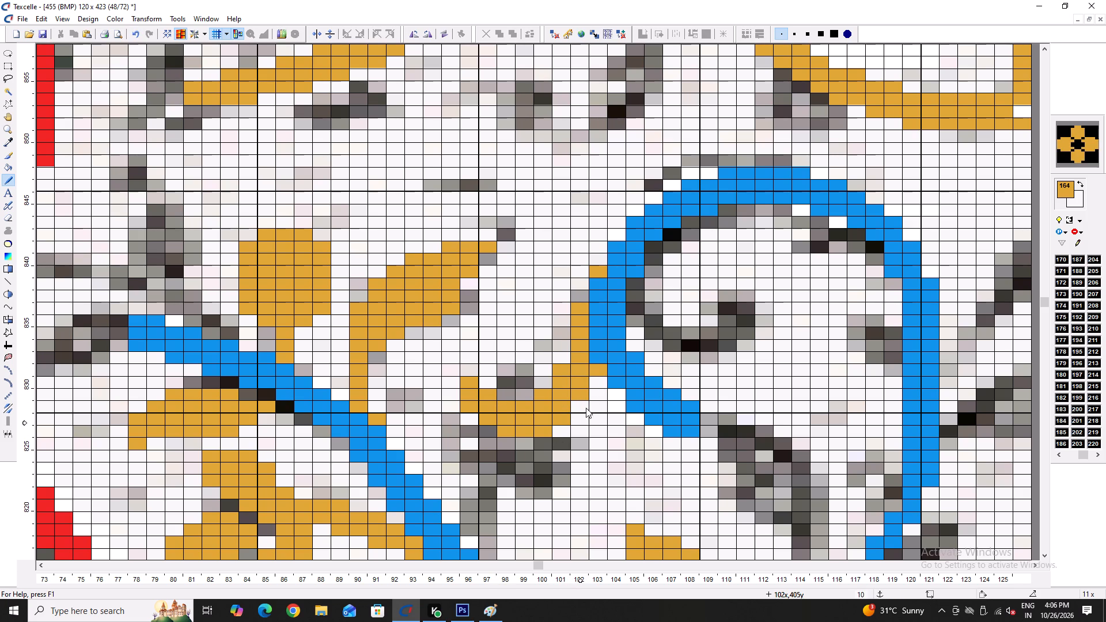
# Draw a gold spiral over the grey sketch inside the blue curl, joining its start to the curl's inner edge.
pyautogui.keyDown('ctrl'); pyautogui.scroll(-6, 588, 414); pyautogui.keyUp('ctrl')
pyautogui.keyDown('ctrl'); pyautogui.scroll(6, 641, 394); pyautogui.keyUp('ctrl')
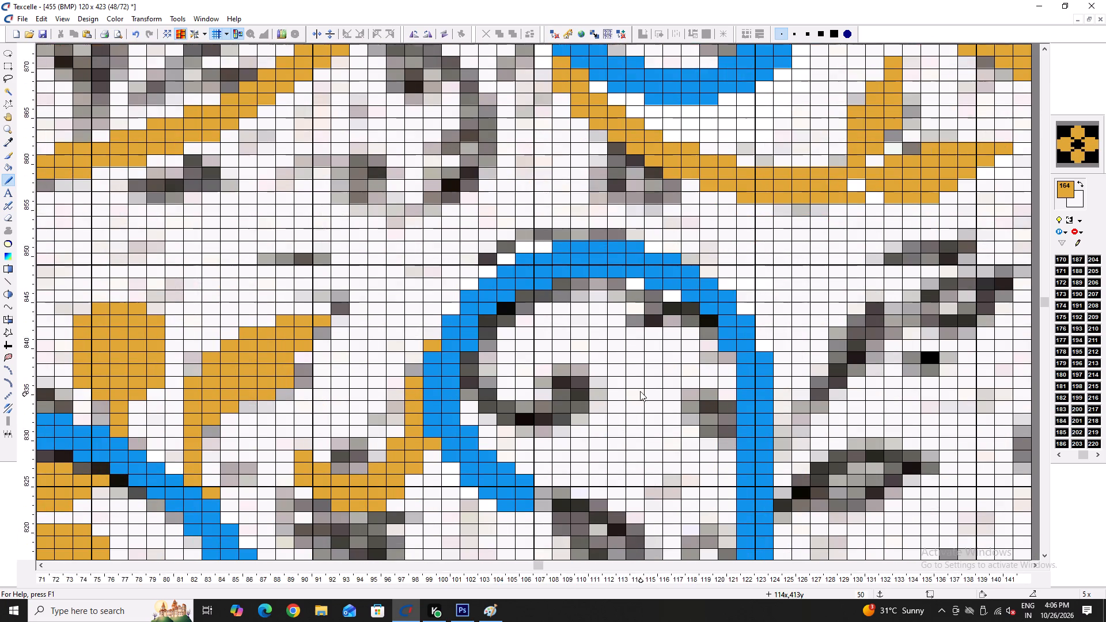
pyautogui.moveTo(491, 324); pyautogui.dragTo(571, 394)
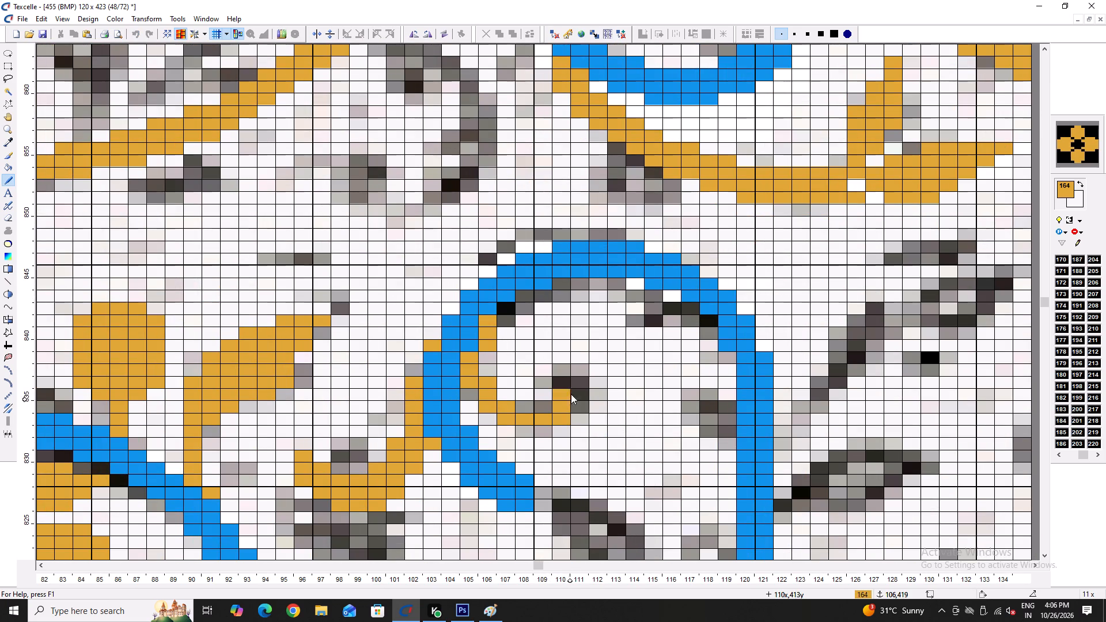
pyautogui.moveTo(571, 394); pyautogui.dragTo(540, 393)
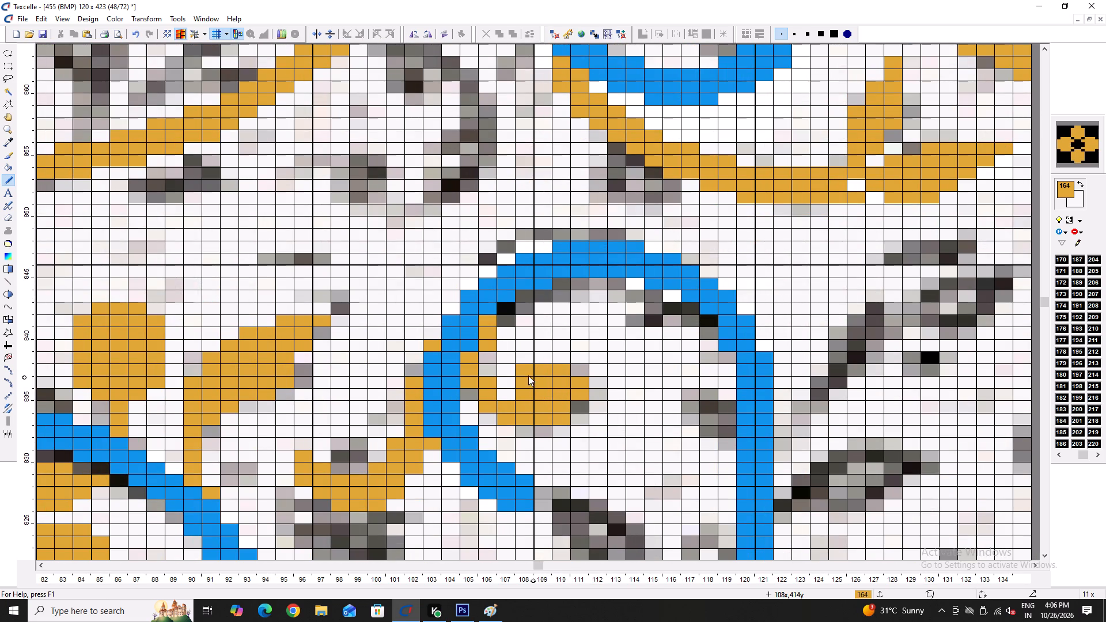
pyautogui.rightClick(521, 369)
pyautogui.moveTo(491, 356); pyautogui.dragTo(488, 369)
pyautogui.moveTo(498, 314); pyautogui.dragTo(499, 316)
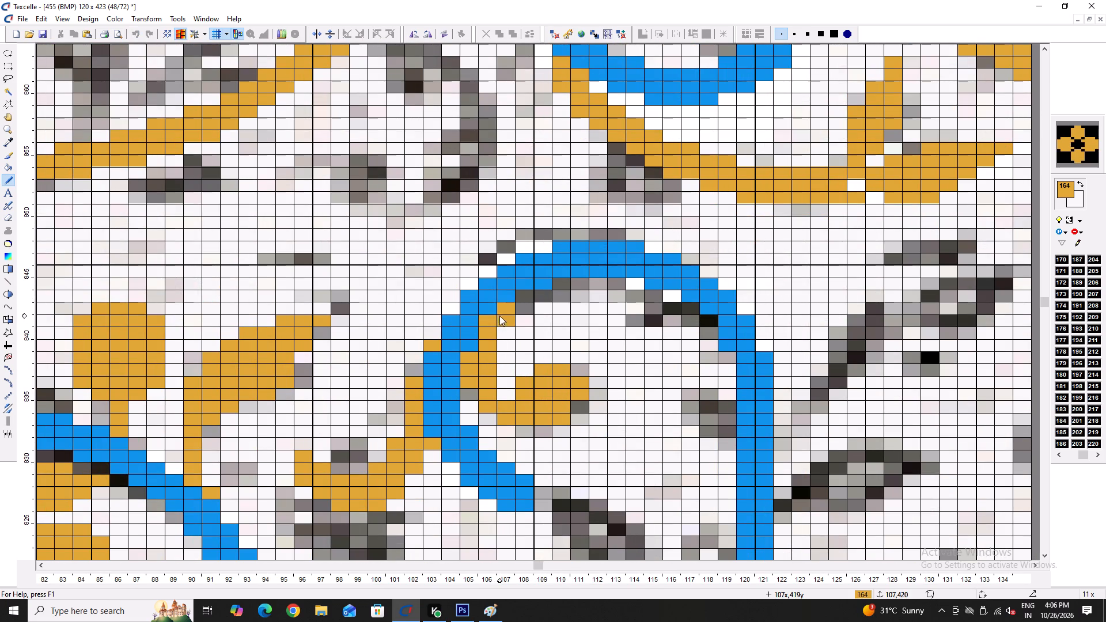
pyautogui.moveTo(499, 316); pyautogui.dragTo(501, 321)
pyautogui.click(520, 301)
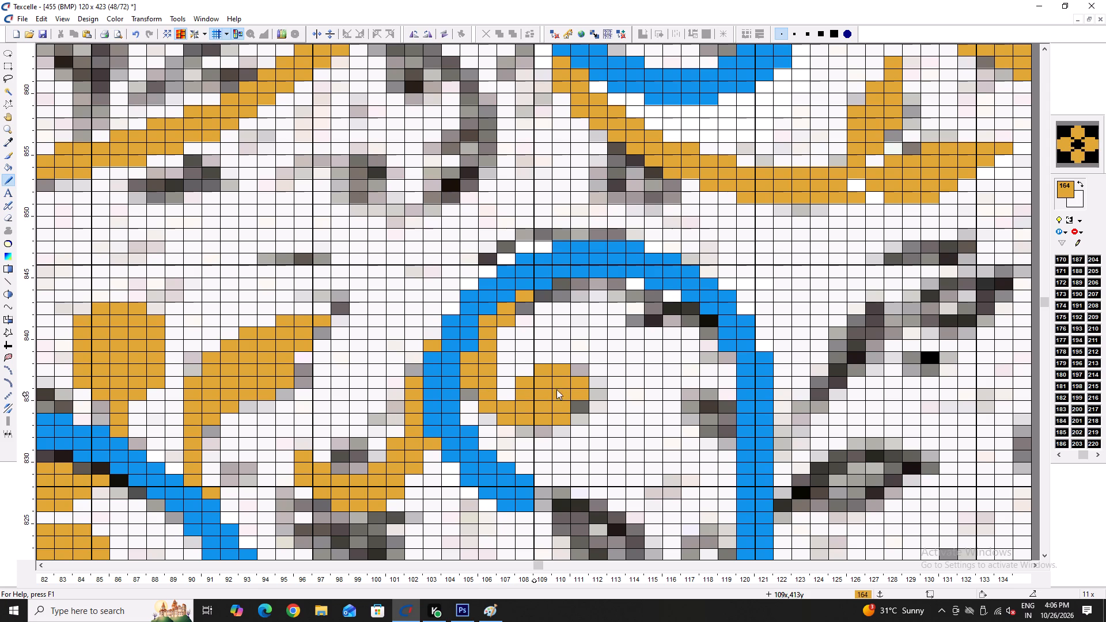
# Round out the inner end of the gold spiral with extra gold cells along its lower edge.
pyautogui.rightClick(526, 402)
pyautogui.rightClick(526, 402)
pyautogui.click(526, 407)
pyautogui.click(572, 405)
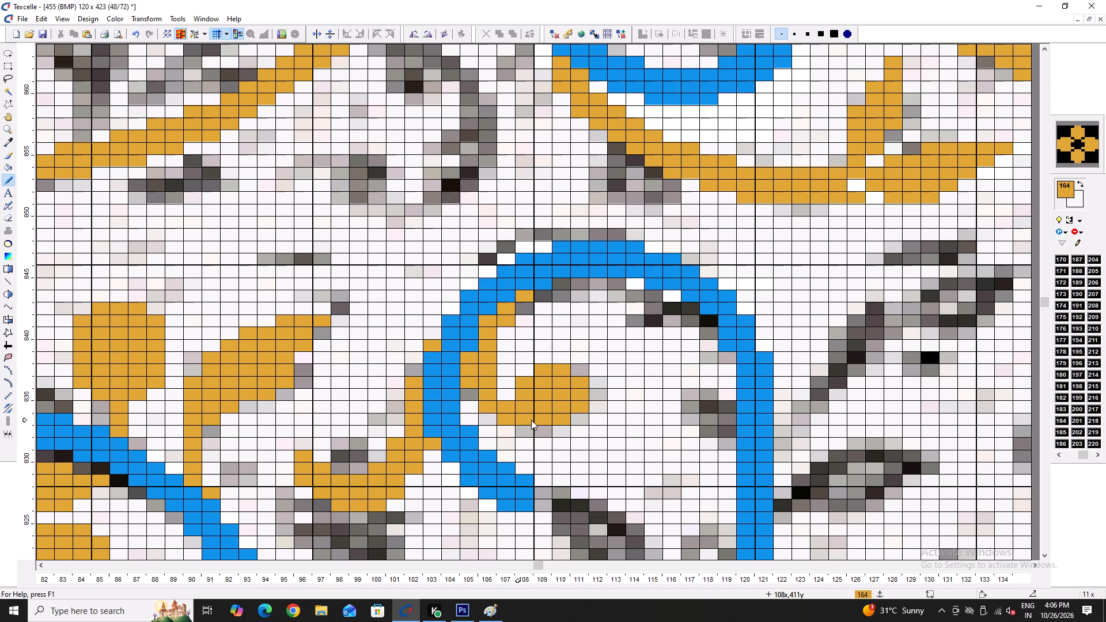
pyautogui.keyDown('ctrl'); pyautogui.scroll(-1, 532, 422); pyautogui.keyUp('ctrl')
pyautogui.keyDown('ctrl'); pyautogui.scroll(2, 596, 431); pyautogui.keyUp('ctrl')
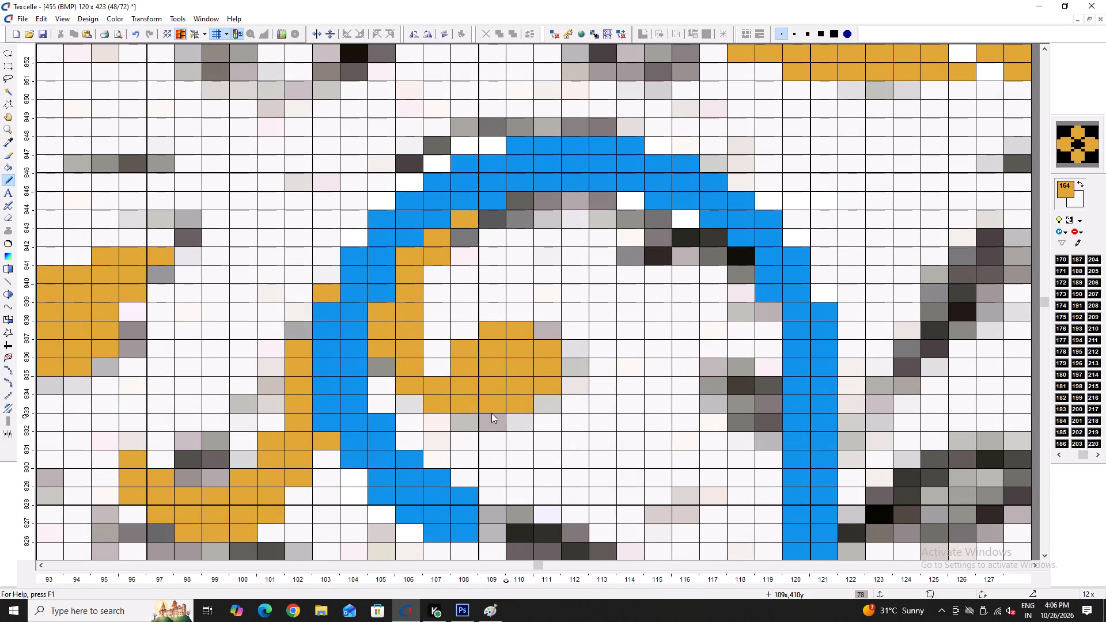
pyautogui.moveTo(468, 419); pyautogui.dragTo(534, 405)
pyautogui.click(539, 401)
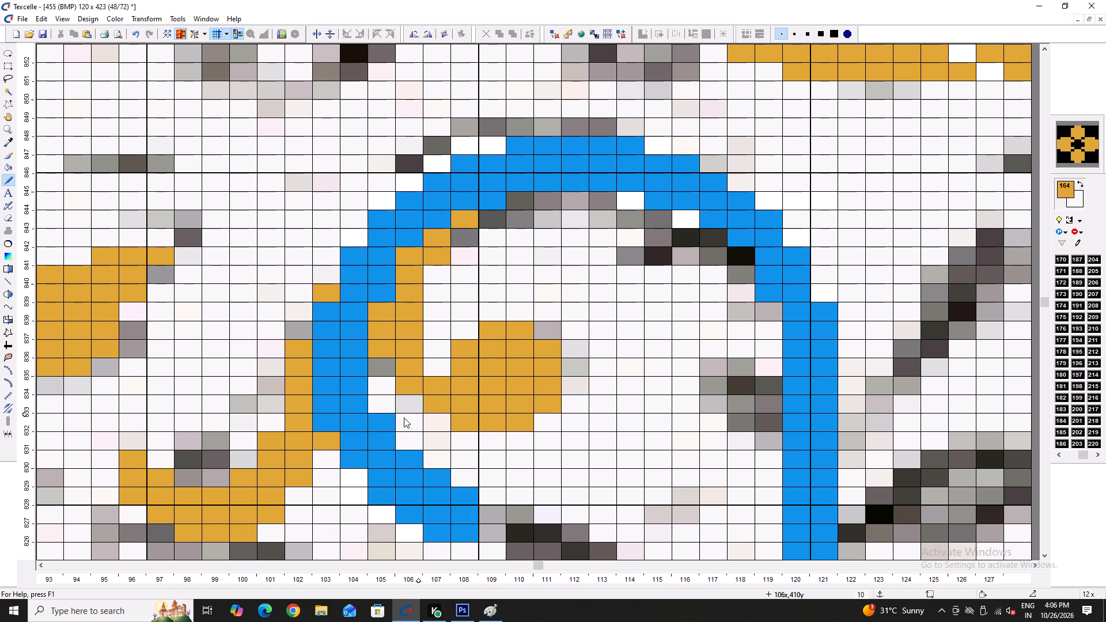
# Round off the inner end of the gold spiral inside the blue curl with another row of gold cells along its underside.
pyautogui.click(385, 371)
pyautogui.click(411, 395)
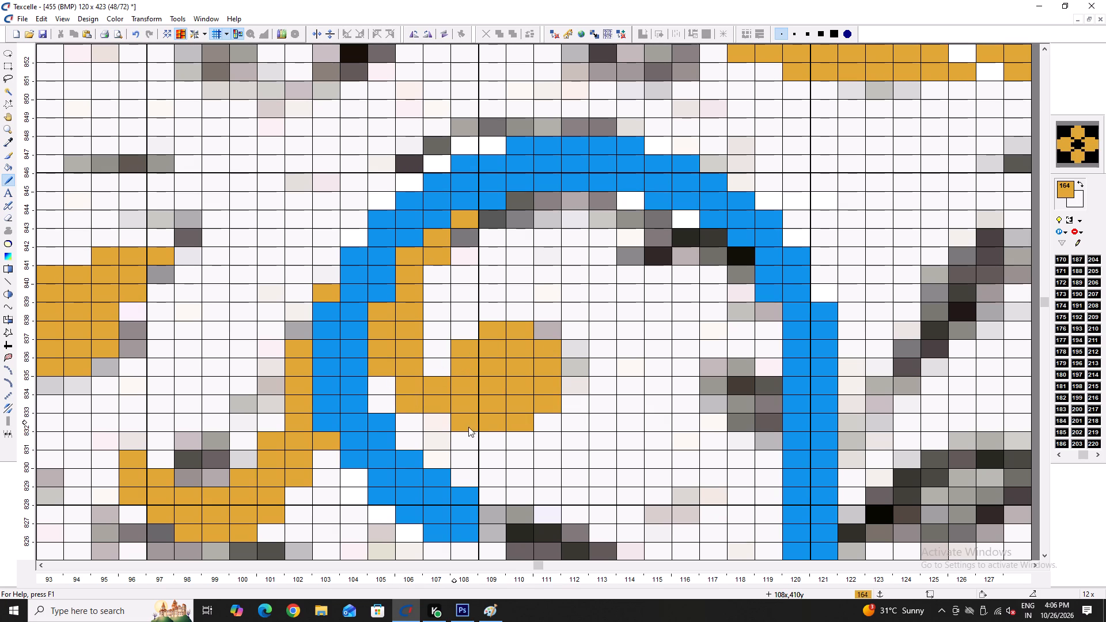
pyautogui.click(440, 418)
pyautogui.keyDown('ctrl'); pyautogui.scroll(-5, 444, 422); pyautogui.keyUp('ctrl')
pyautogui.keyDown('ctrl'); pyautogui.scroll(5, 464, 419); pyautogui.keyUp('ctrl')
pyautogui.moveTo(448, 452); pyautogui.dragTo(499, 455)
pyautogui.click(518, 443)
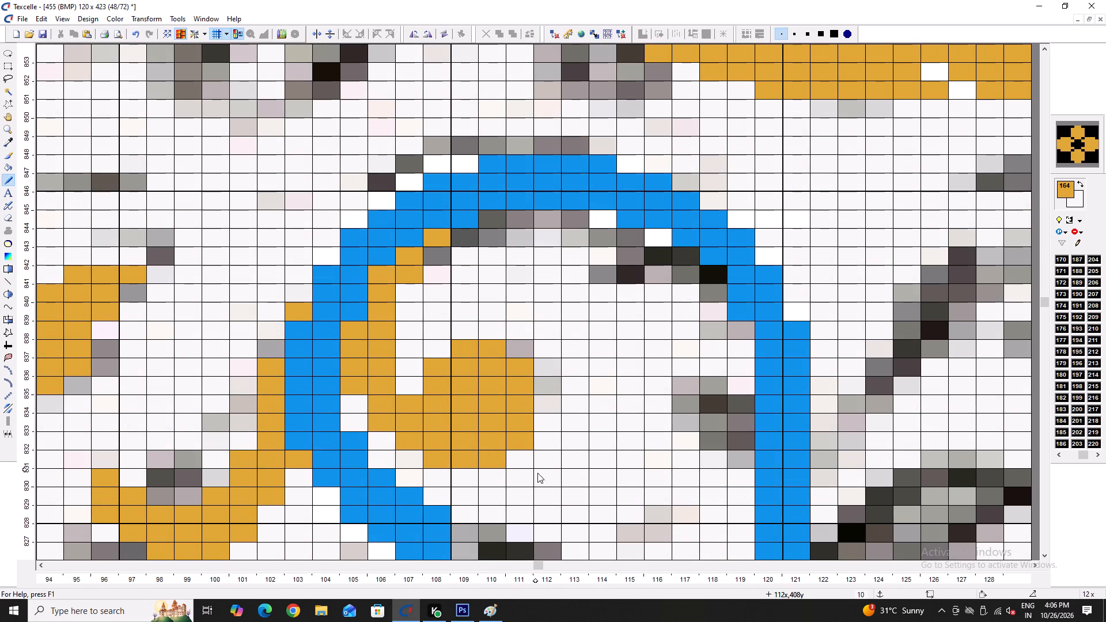
# Draw and fill a gold leaf over the grey sketch leaf below the blue curl's inner end, with a stem reaching the blue vine.
pyautogui.keyDown('ctrl'); pyautogui.scroll(-3, 504, 429); pyautogui.keyUp('ctrl')
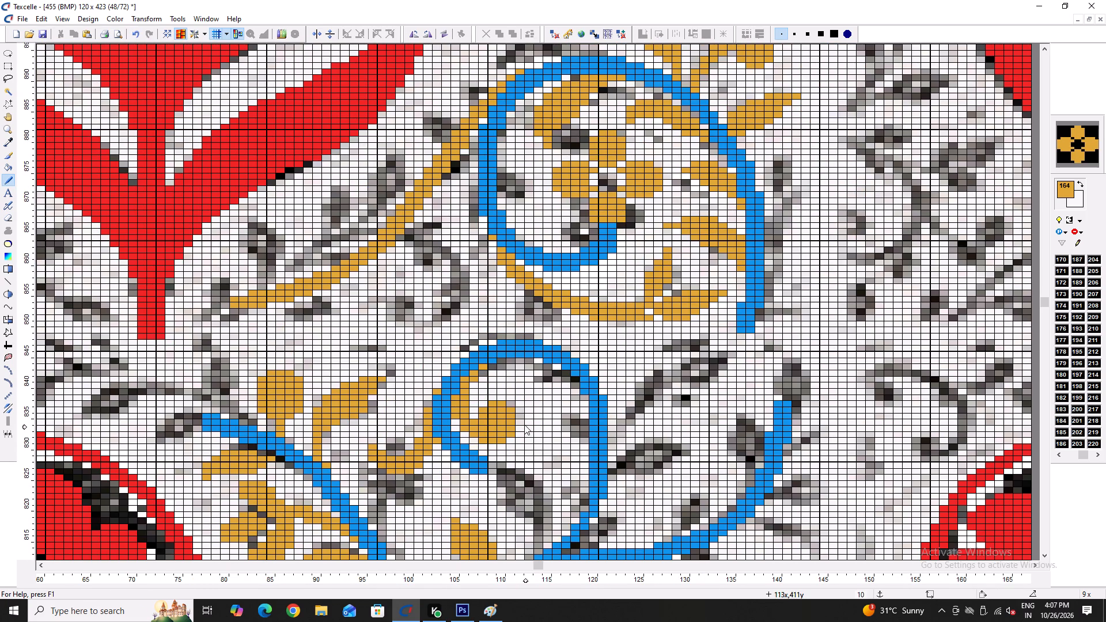
pyautogui.scroll(-1, 539, 408)
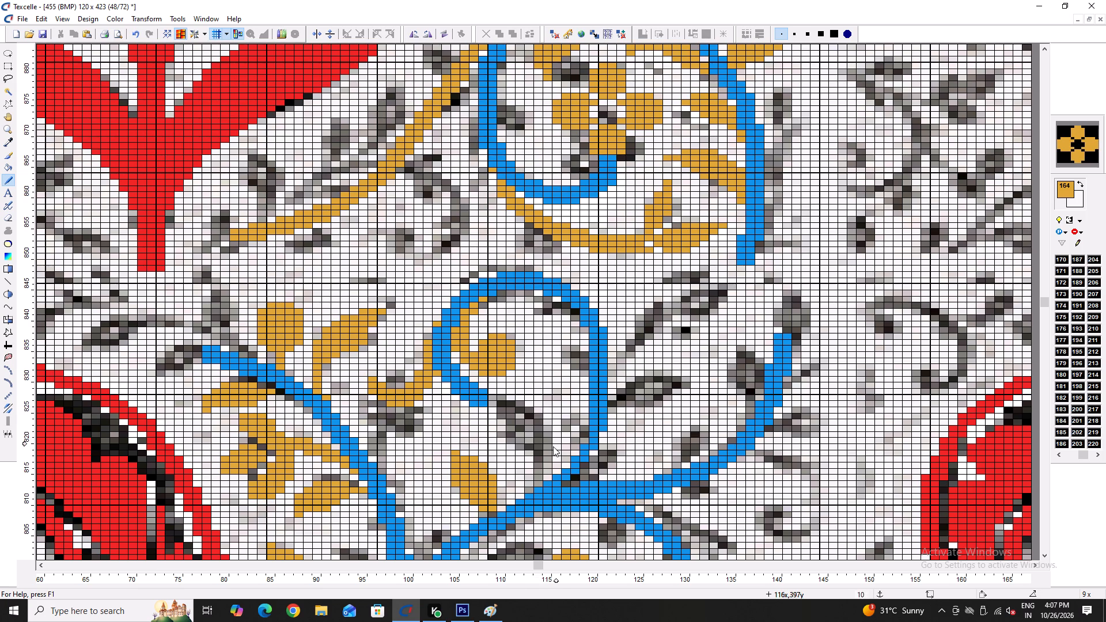
pyautogui.scroll(-1, 552, 448)
pyautogui.keyDown('ctrl'); pyautogui.scroll(3, 547, 374); pyautogui.keyUp('ctrl')
pyautogui.scroll(-1, 529, 401)
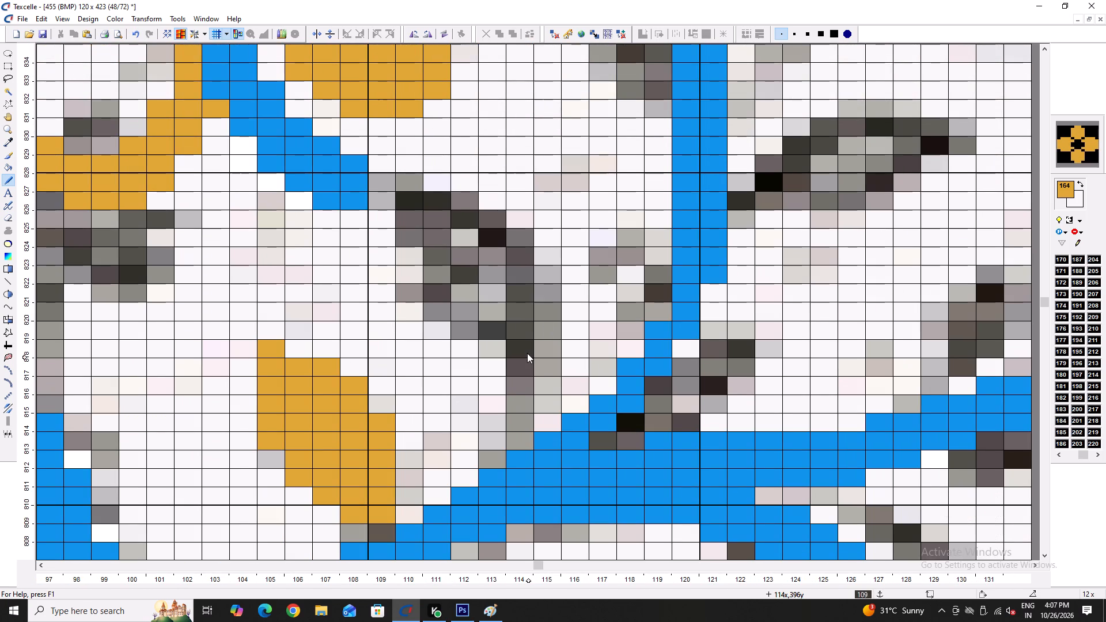
pyautogui.moveTo(527, 352); pyautogui.dragTo(463, 474)
pyautogui.click(516, 420)
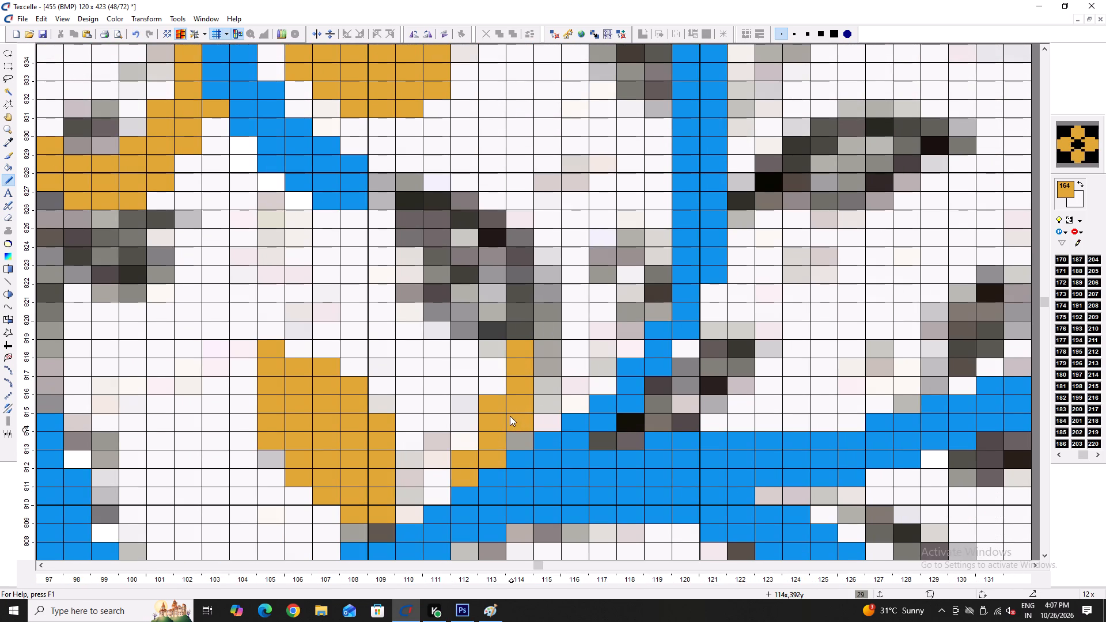
pyautogui.scroll(2, 510, 416)
pyautogui.moveTo(495, 447); pyautogui.dragTo(412, 325)
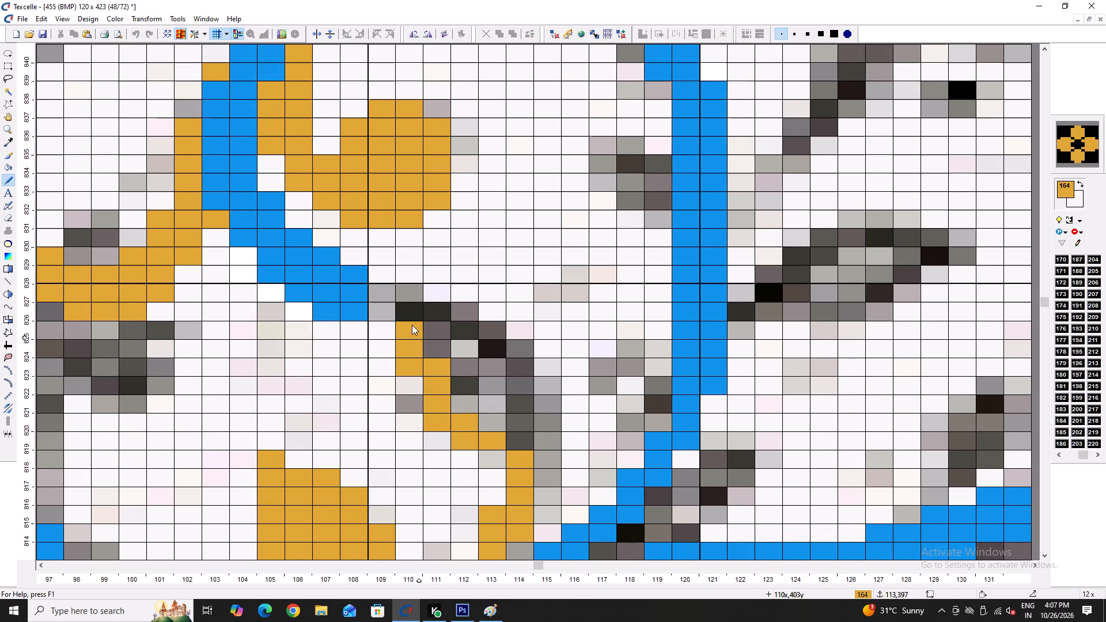
pyautogui.moveTo(412, 325); pyautogui.dragTo(475, 400)
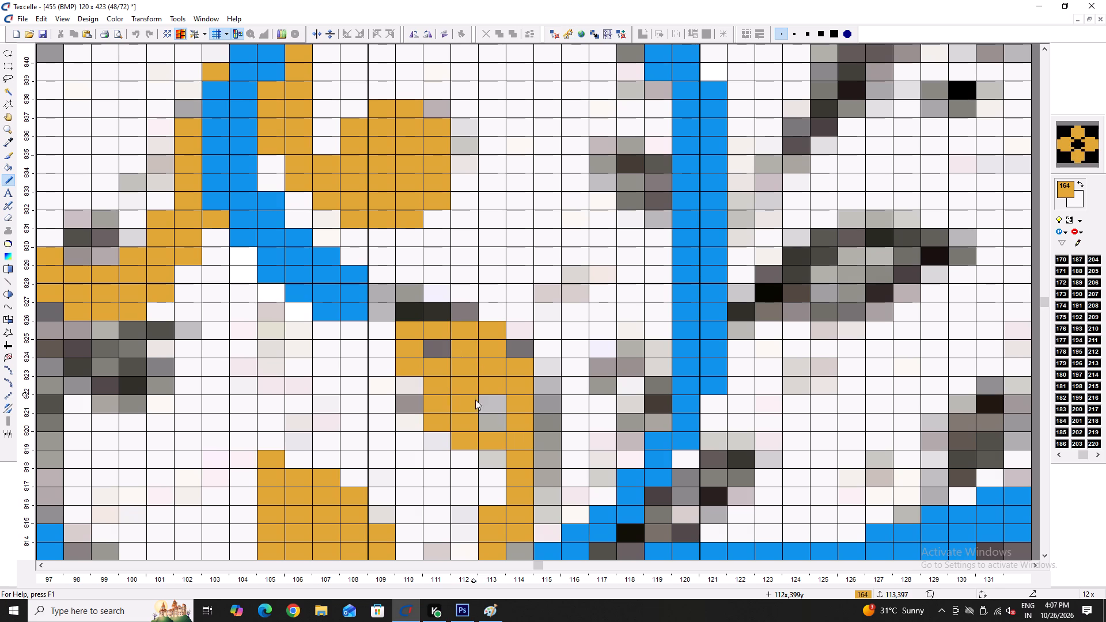
pyautogui.moveTo(475, 400); pyautogui.dragTo(430, 348)
pyautogui.click(415, 390)
pyautogui.rightClick(497, 328)
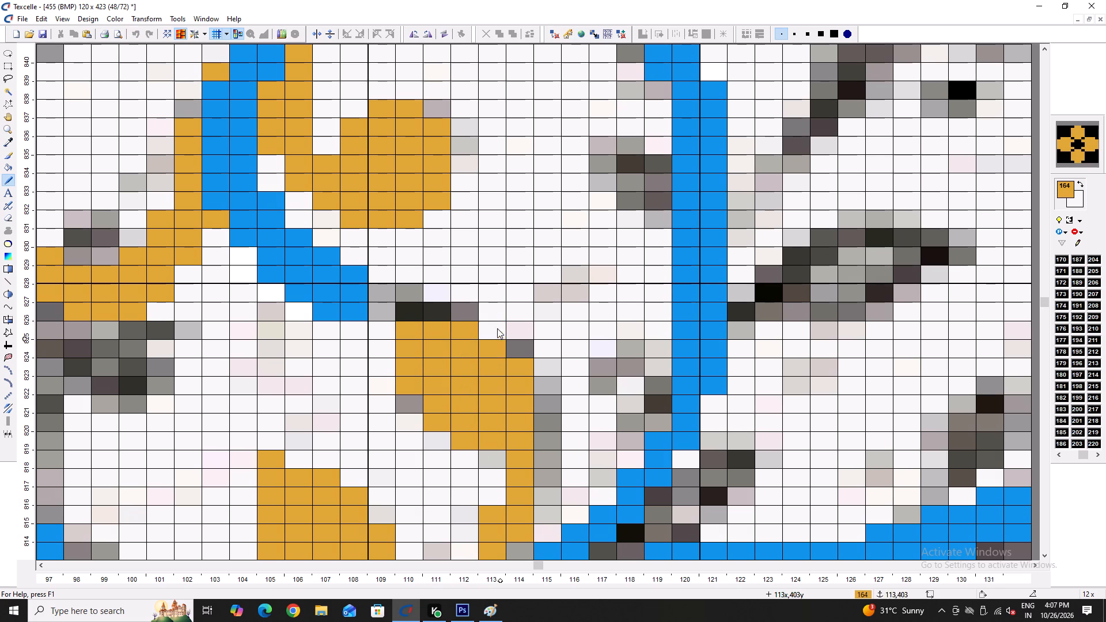
# Outline and fill a gold leaf over the grey sketch leaf on the outer side of the blue curl, tapering its tip and base.
pyautogui.keyDown('ctrl'); pyautogui.scroll(-5, 438, 361); pyautogui.keyUp('ctrl')
pyautogui.keyDown('ctrl'); pyautogui.scroll(5, 546, 359); pyautogui.keyUp('ctrl')
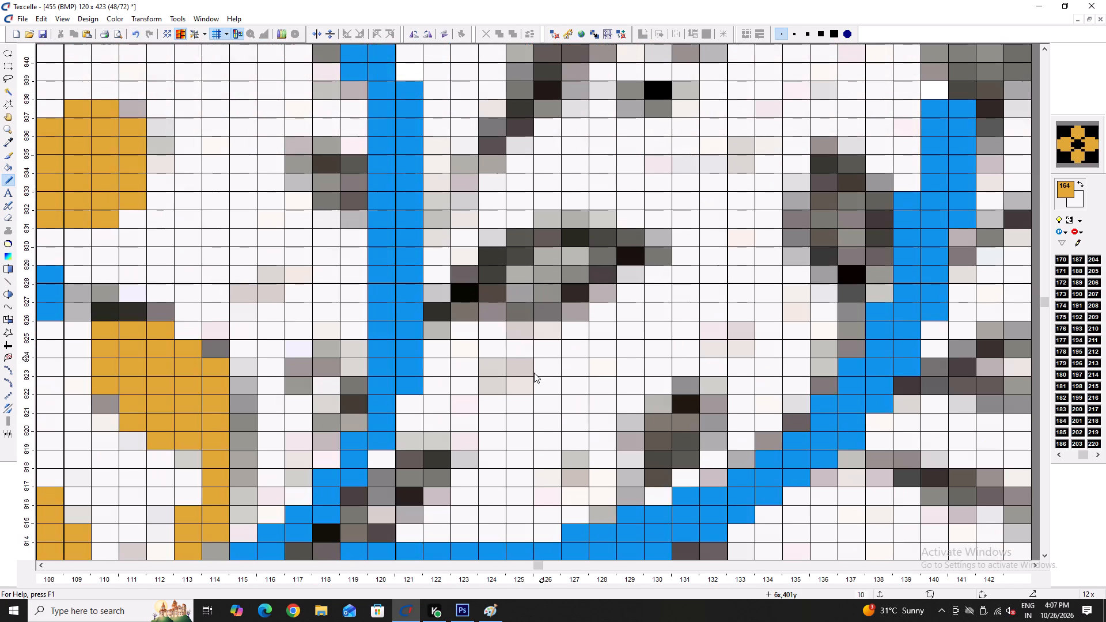
pyautogui.scroll(2, 533, 374)
pyautogui.moveTo(470, 409); pyautogui.dragTo(586, 335)
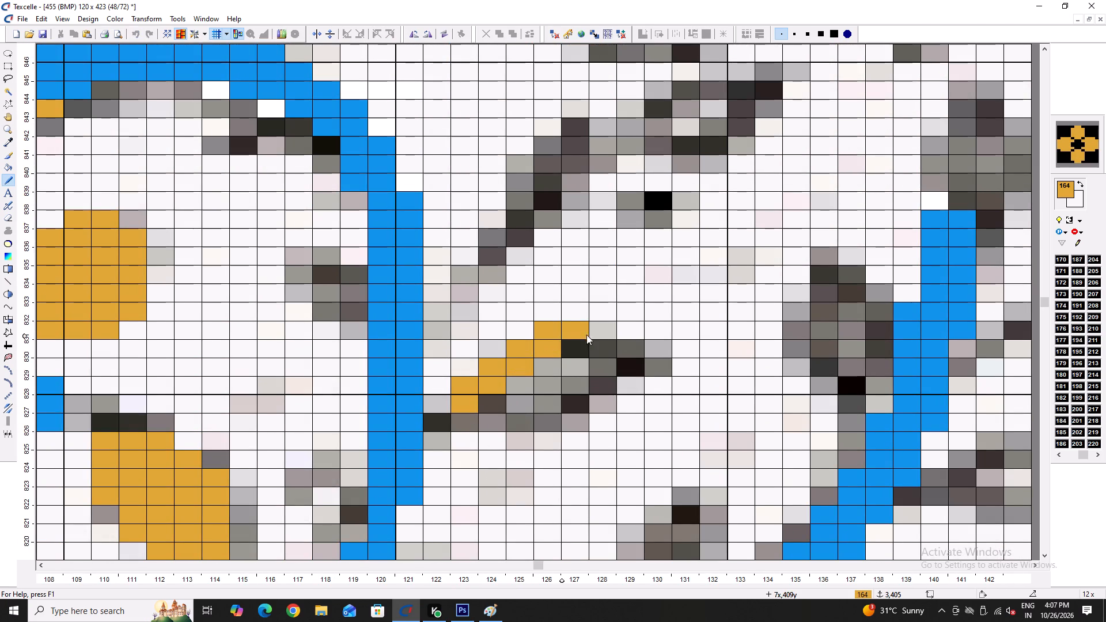
pyautogui.moveTo(586, 335); pyautogui.dragTo(437, 433)
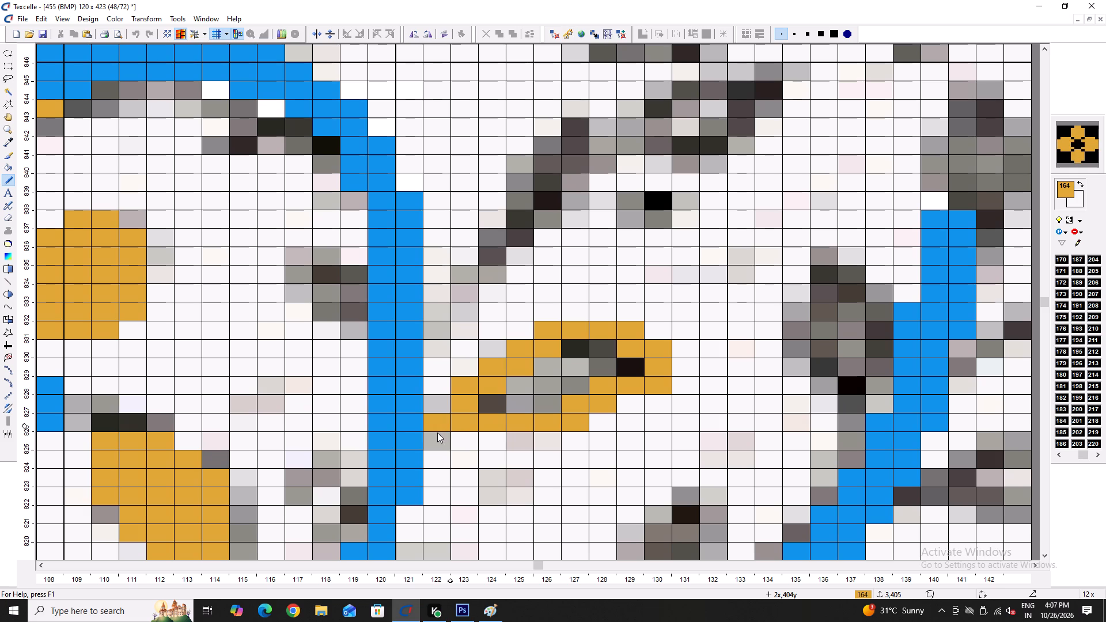
pyautogui.moveTo(437, 433); pyautogui.dragTo(436, 434)
pyautogui.moveTo(478, 397); pyautogui.dragTo(527, 410)
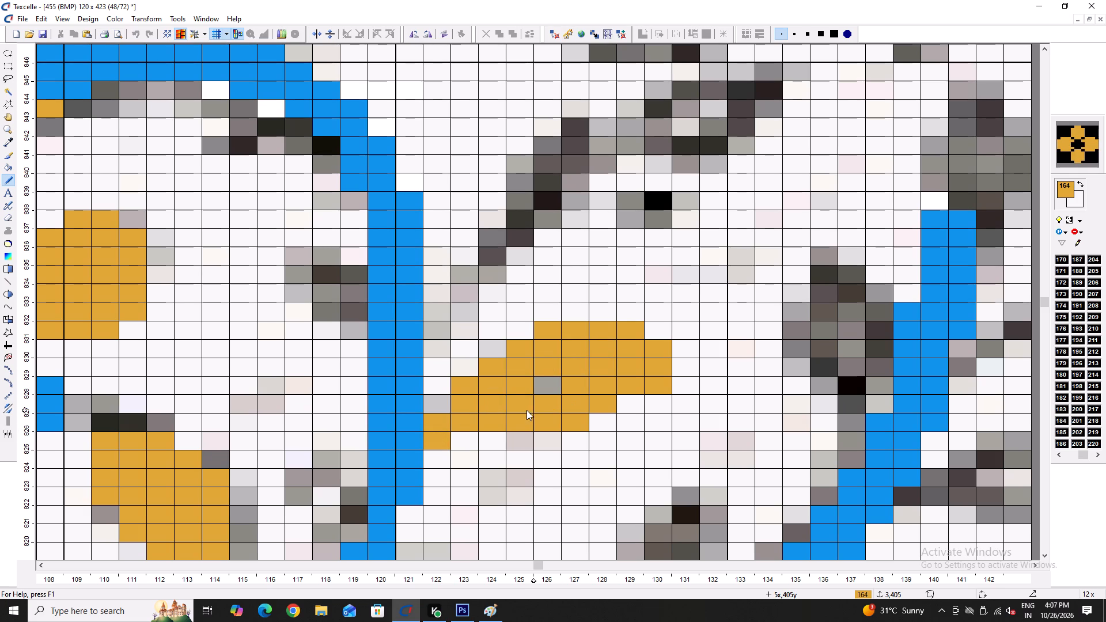
pyautogui.moveTo(527, 410); pyautogui.dragTo(553, 381)
pyautogui.click(553, 381)
pyautogui.rightClick(652, 386)
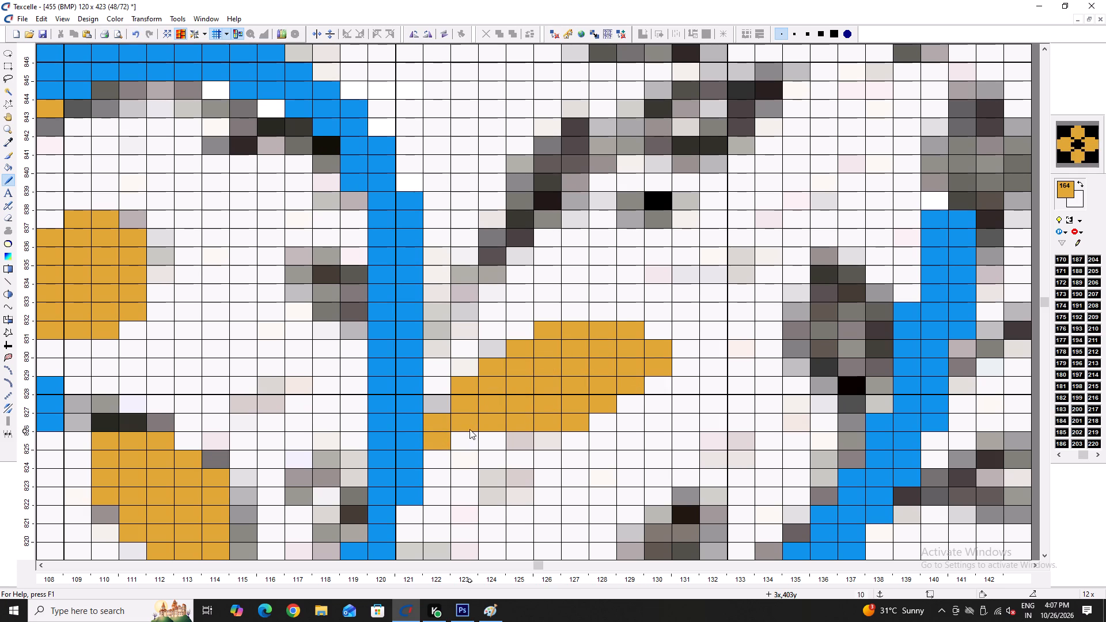
pyautogui.click(465, 436)
pyautogui.moveTo(437, 449); pyautogui.dragTo(434, 454)
# Draw a filled gold leaf and thick stem over the grey sketch leaf beneath the lower blue vine, whitening excess cells on its upper edge.
pyautogui.keyDown('ctrl'); pyautogui.scroll(-5, 448, 443); pyautogui.keyUp('ctrl')
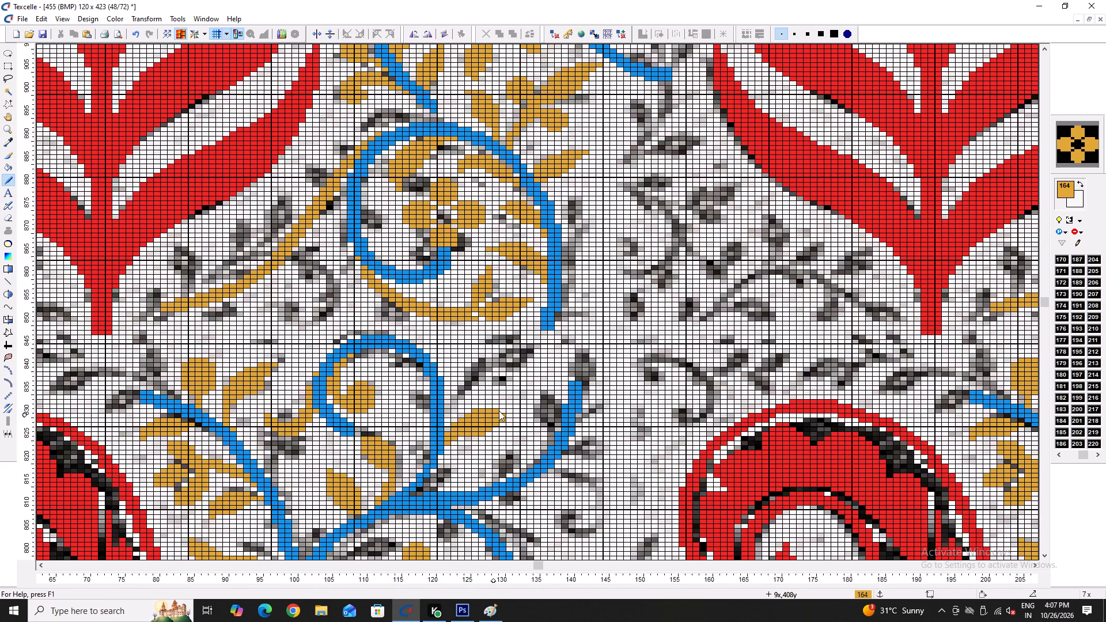
pyautogui.keyDown('ctrl'); pyautogui.scroll(1, 508, 358); pyautogui.keyUp('ctrl')
pyautogui.scroll(-2, 509, 366)
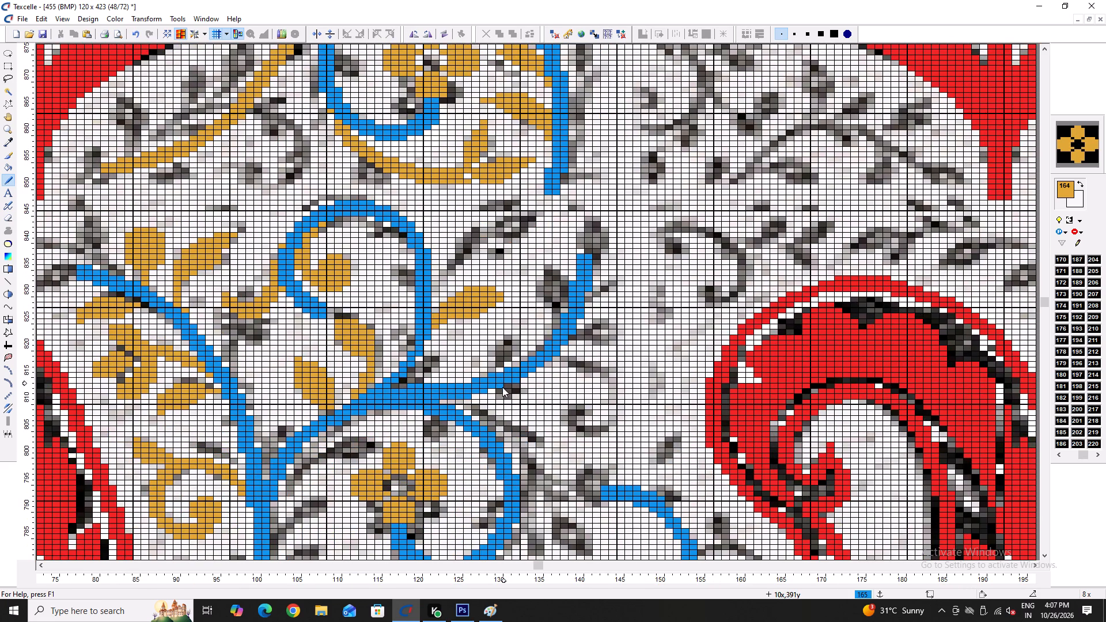
pyautogui.scroll(-3, 493, 404)
pyautogui.scroll(-1, 402, 420)
pyautogui.scroll(-2, 334, 420)
pyautogui.keyDown('ctrl'); pyautogui.scroll(3, 319, 302); pyautogui.keyUp('ctrl')
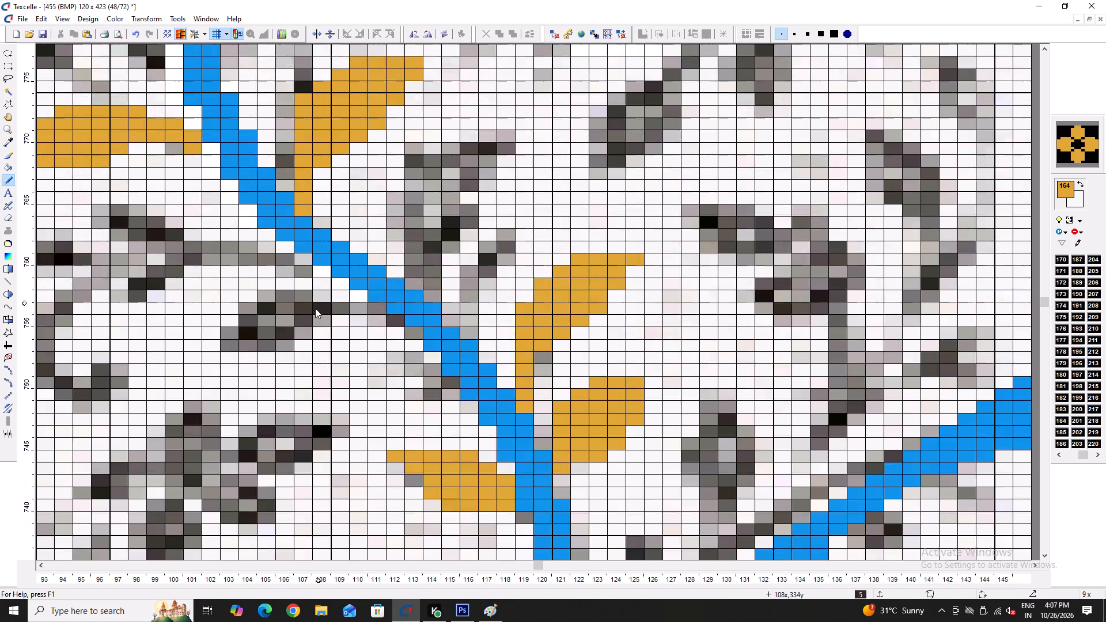
pyautogui.keyDown('ctrl'); pyautogui.scroll(1, 315, 308); pyautogui.keyUp('ctrl')
pyautogui.moveTo(493, 378); pyautogui.dragTo(325, 332)
pyautogui.moveTo(346, 346); pyautogui.dragTo(344, 348)
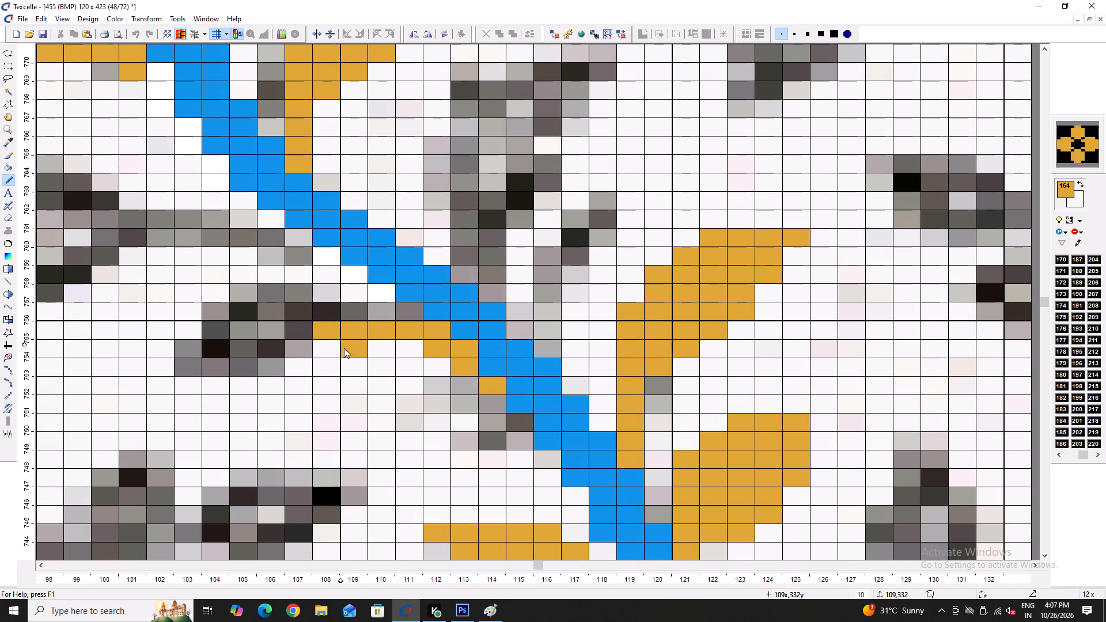
pyautogui.moveTo(344, 348); pyautogui.dragTo(304, 309)
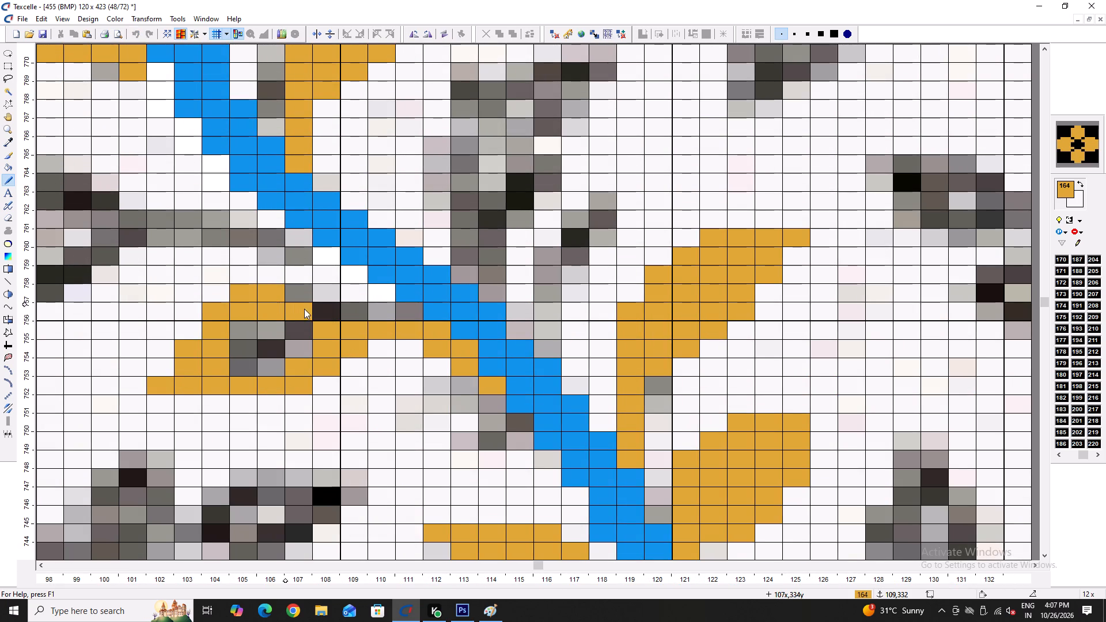
pyautogui.moveTo(304, 309); pyautogui.dragTo(254, 338)
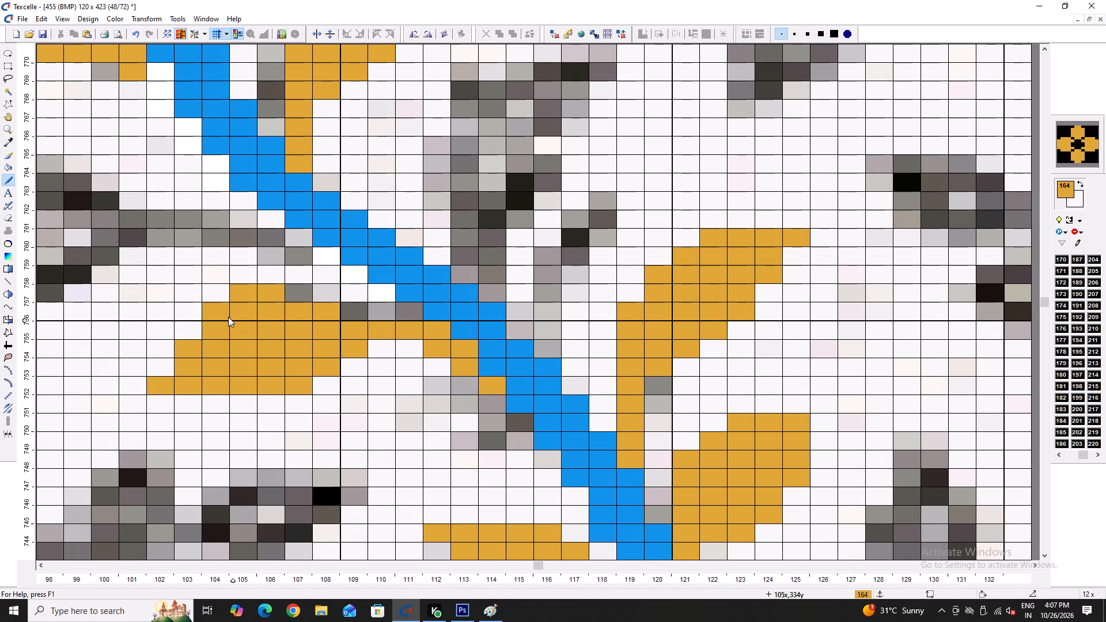
pyautogui.rightClick(222, 313)
pyautogui.moveTo(244, 290); pyautogui.dragTo(275, 286, button='right')
pyautogui.rightClick(278, 286)
pyautogui.moveTo(354, 316); pyautogui.dragTo(372, 316)
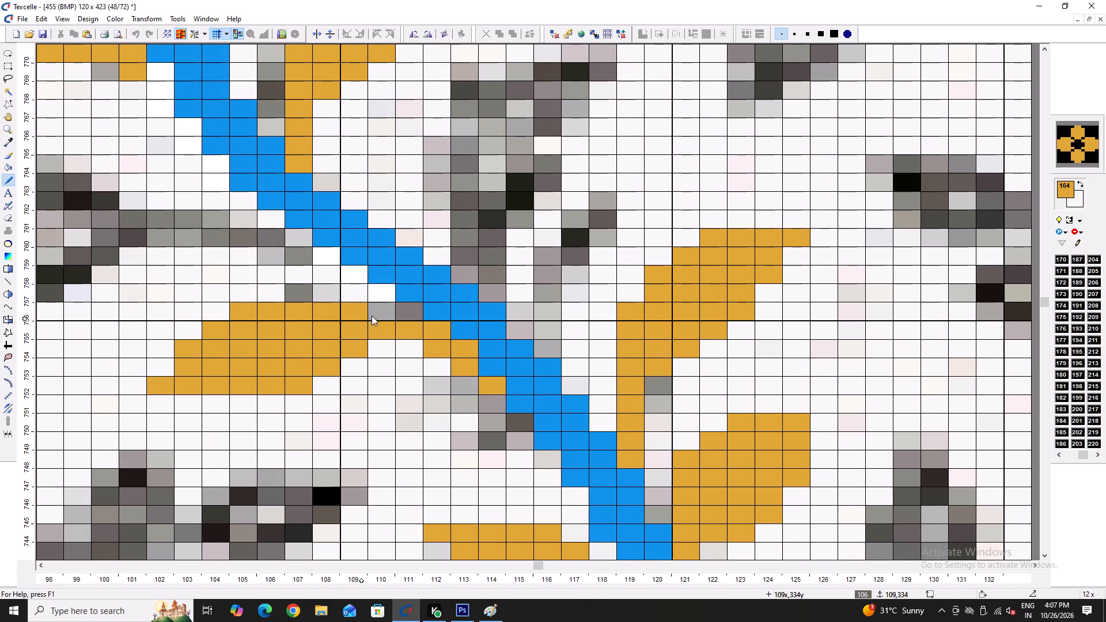
pyautogui.moveTo(372, 316); pyautogui.dragTo(402, 308)
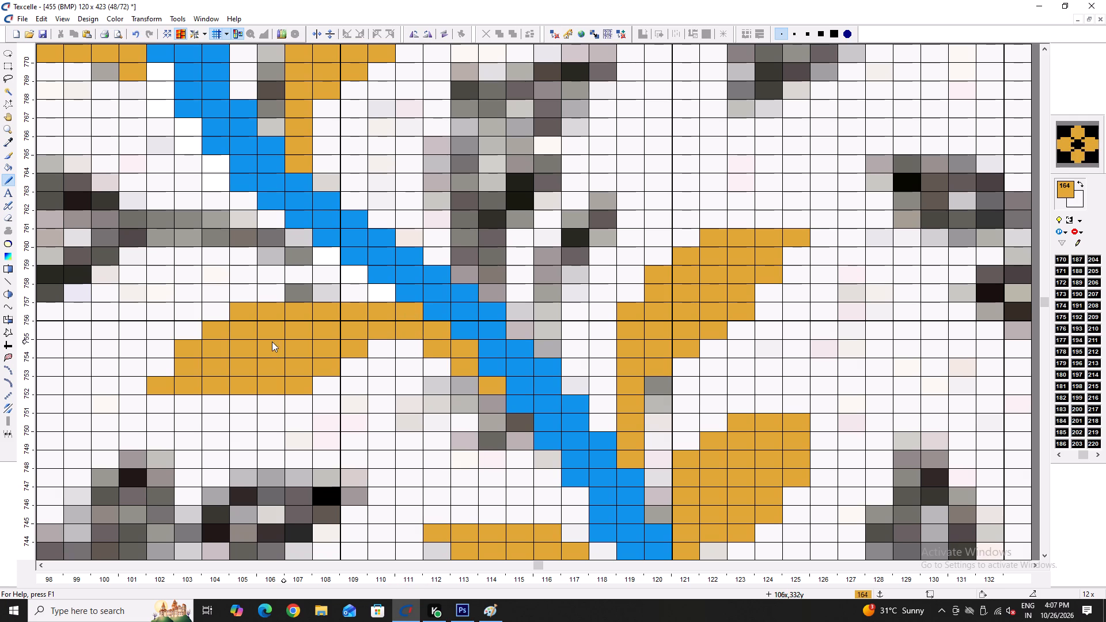
# Draw and fill an upright gold leaf over the grey sketch above the lower blue vine, whitening cells to round its upper corner.
pyautogui.keyDown('ctrl'); pyautogui.scroll(-4, 265, 362); pyautogui.keyUp('ctrl')
pyautogui.keyDown('ctrl'); pyautogui.scroll(3, 279, 367); pyautogui.keyUp('ctrl')
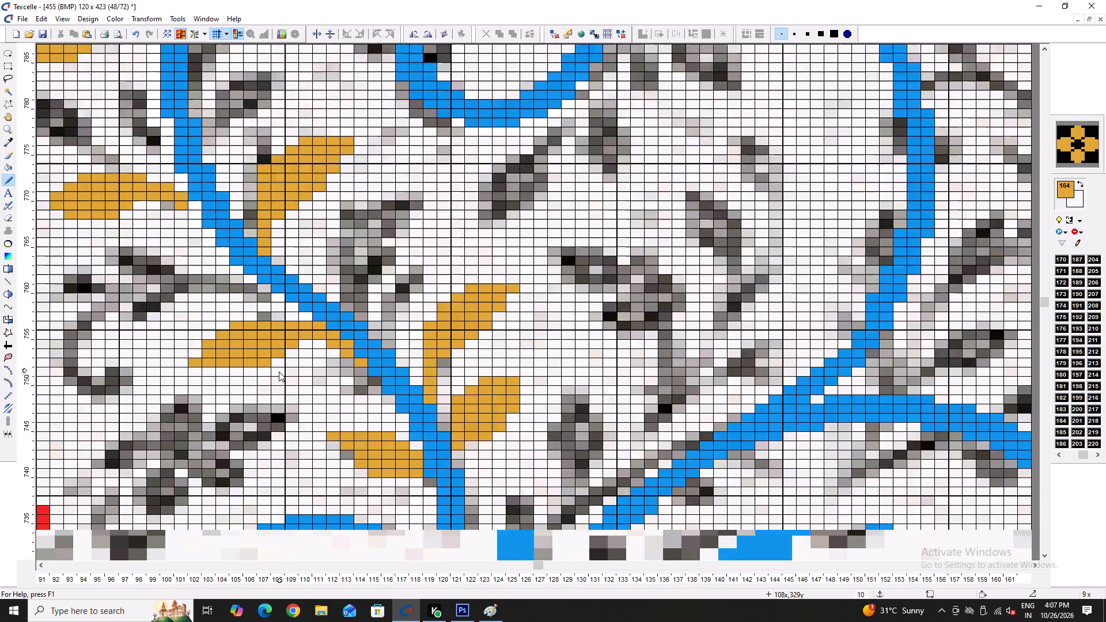
pyautogui.scroll(1, 362, 362)
pyautogui.scroll(2, 402, 388)
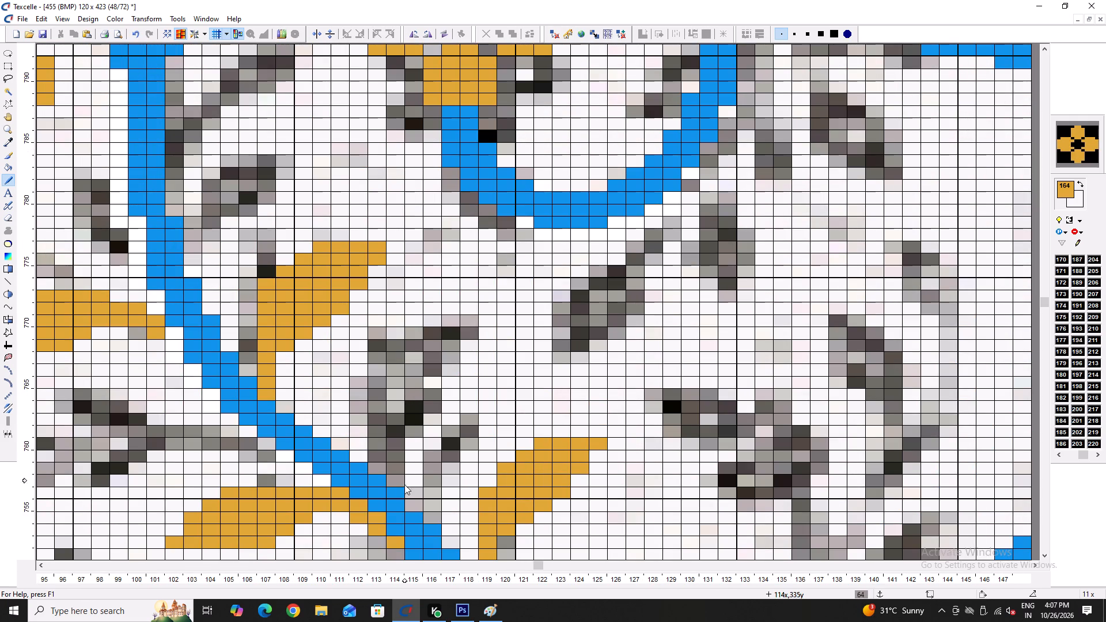
pyautogui.moveTo(400, 487); pyautogui.dragTo(441, 346)
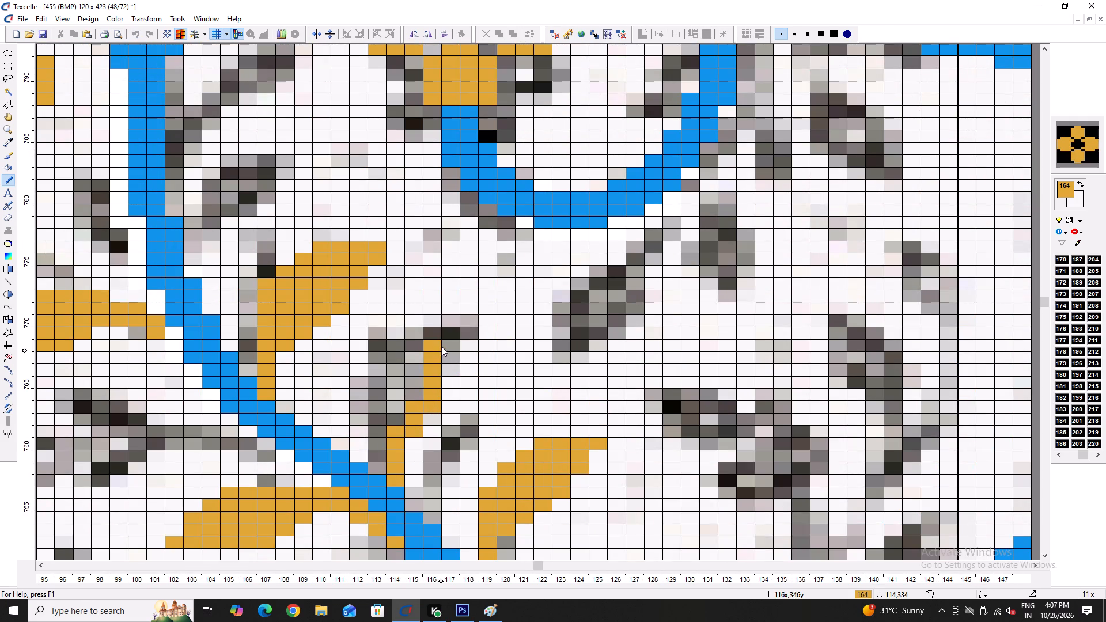
pyautogui.moveTo(441, 346); pyautogui.dragTo(382, 450)
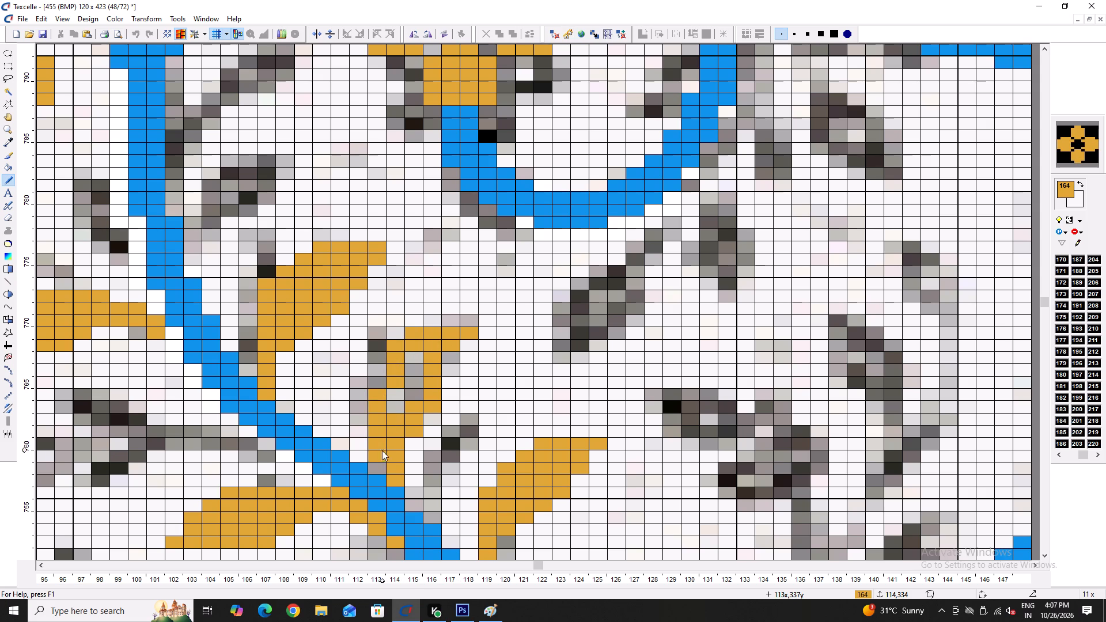
pyautogui.moveTo(382, 450); pyautogui.dragTo(396, 338)
pyautogui.click(396, 338)
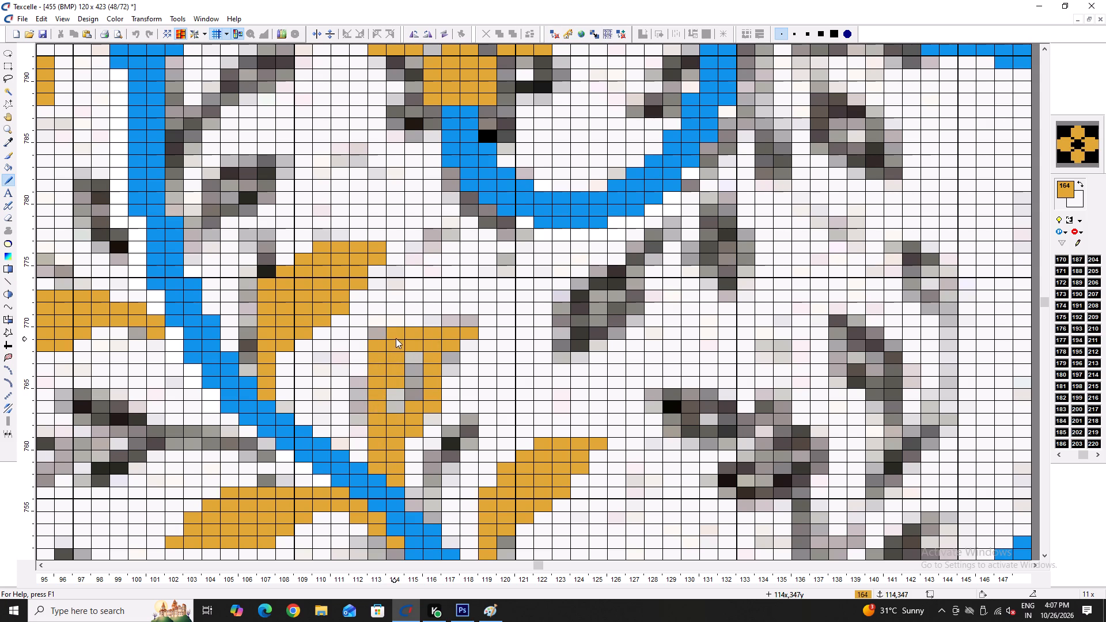
pyautogui.rightClick(374, 350)
pyautogui.rightClick(377, 348)
pyautogui.rightClick(392, 334)
pyautogui.moveTo(409, 355); pyautogui.dragTo(418, 376)
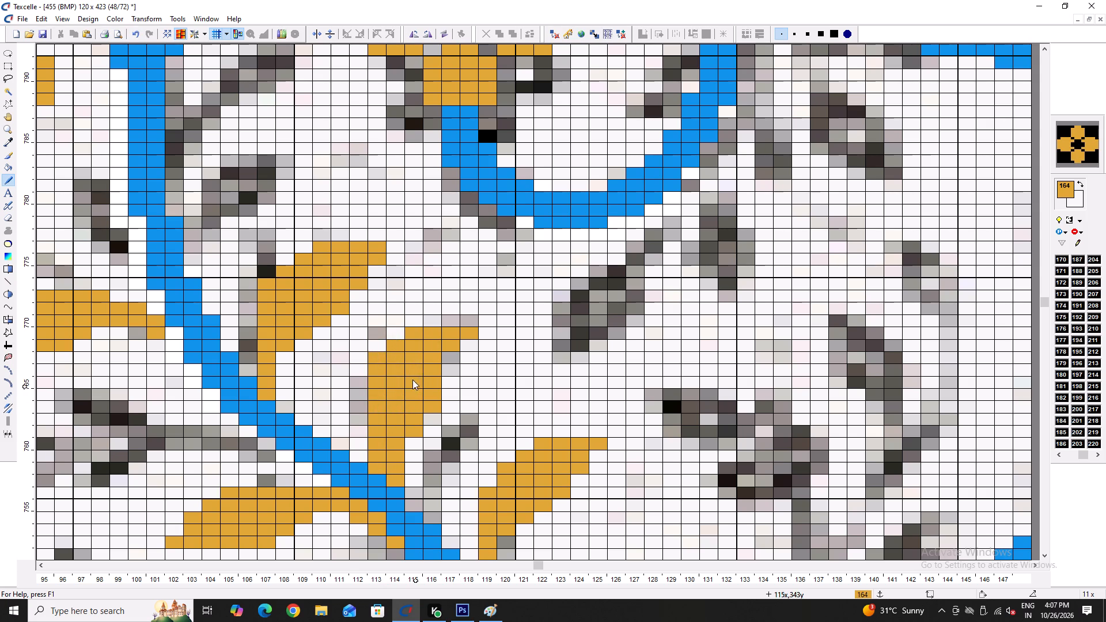
# Draw a thin gold spiral tendril around the grey sketch curl, starting from the underside of the blue branch beside the red paisley.
pyautogui.keyDown('ctrl'); pyautogui.scroll(-5, 410, 381); pyautogui.keyUp('ctrl')
pyautogui.keyDown('ctrl'); pyautogui.scroll(4, 423, 403); pyautogui.keyUp('ctrl')
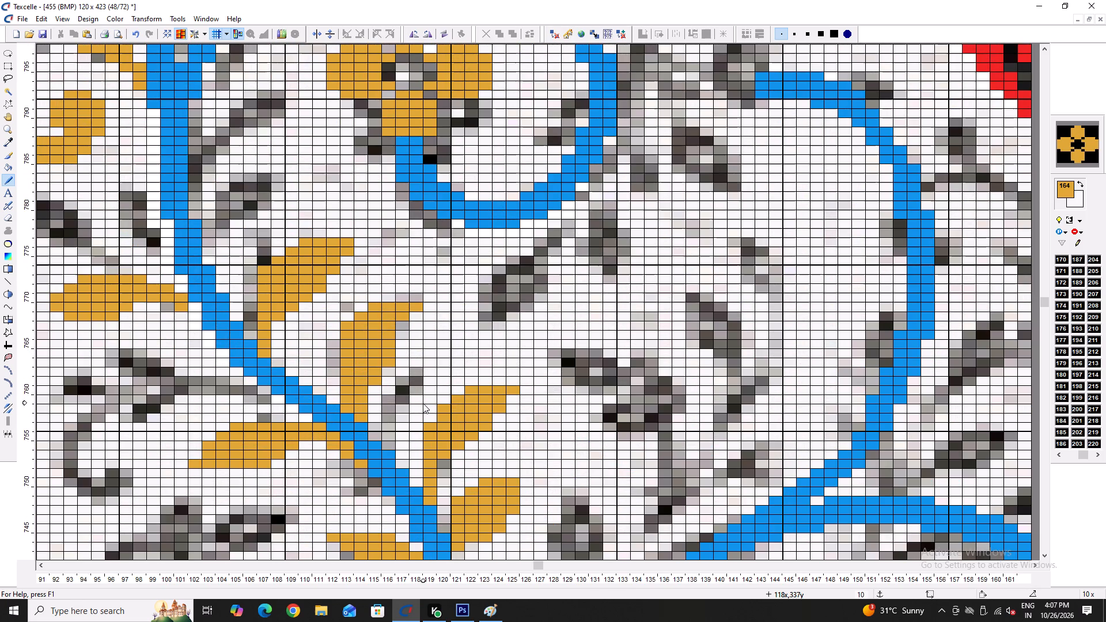
pyautogui.keyDown('ctrl'); pyautogui.scroll(-6, 423, 403); pyautogui.keyUp('ctrl')
pyautogui.keyDown('ctrl'); pyautogui.scroll(3, 486, 279); pyautogui.keyUp('ctrl')
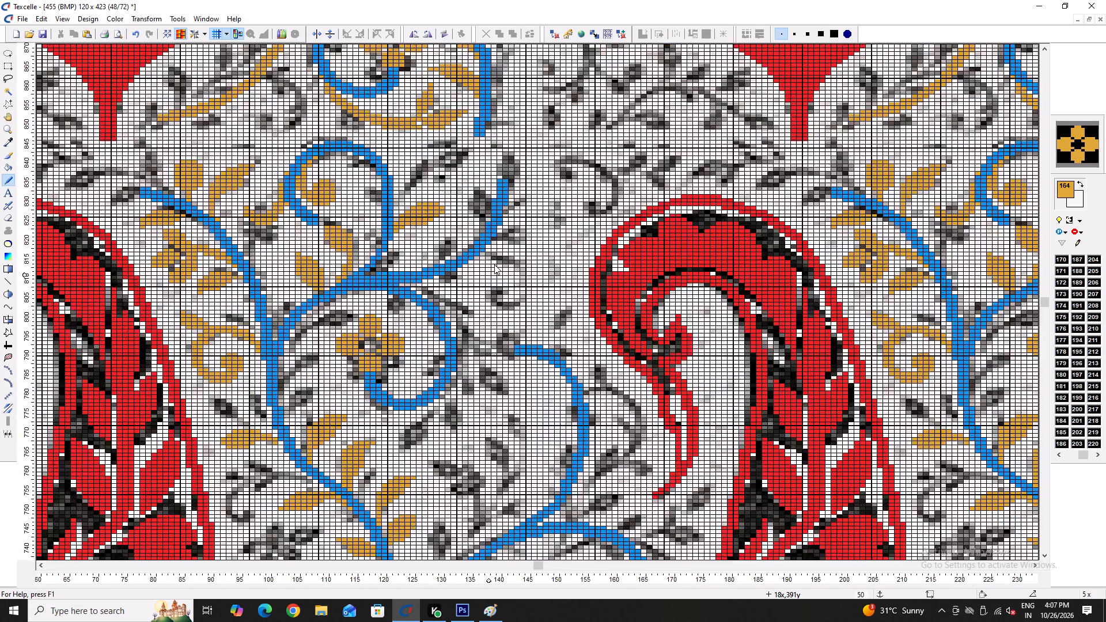
pyautogui.keyDown('ctrl'); pyautogui.scroll(1, 494, 264); pyautogui.keyUp('ctrl')
pyautogui.scroll(1, 510, 278)
pyautogui.keyDown('ctrl'); pyautogui.scroll(2, 528, 308); pyautogui.keyUp('ctrl')
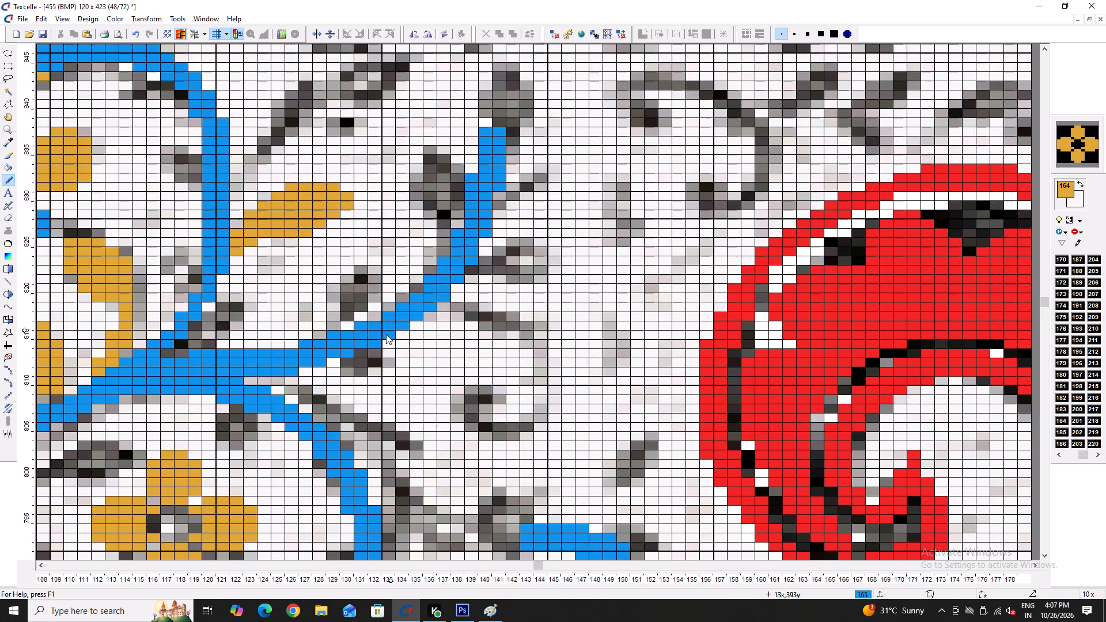
pyautogui.moveTo(386, 334); pyautogui.dragTo(566, 344)
pyautogui.moveTo(567, 346); pyautogui.dragTo(463, 408)
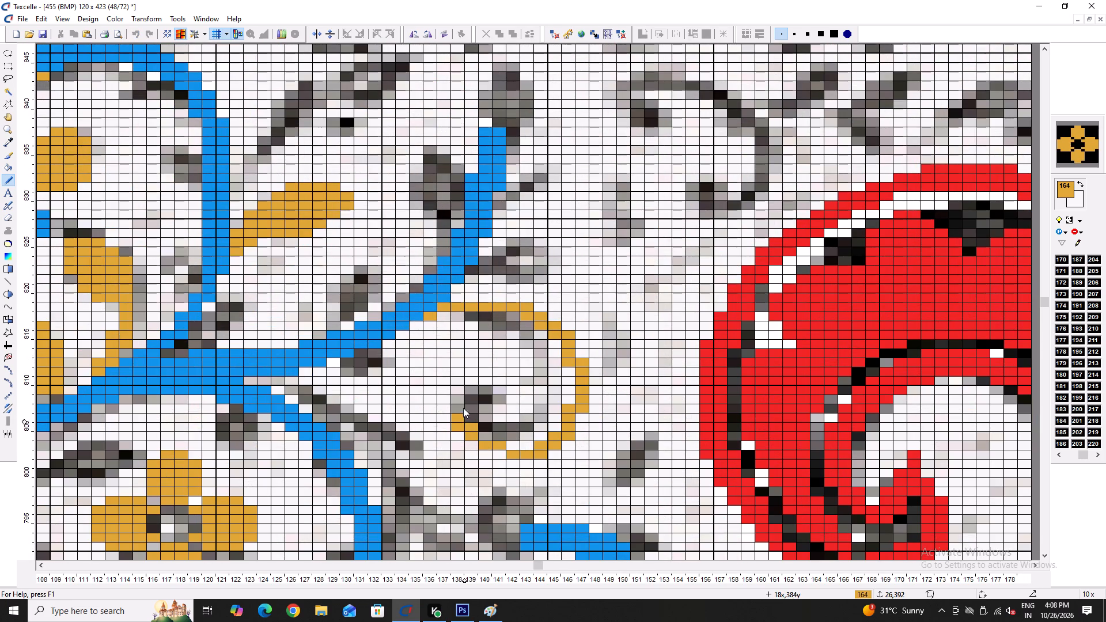
pyautogui.moveTo(463, 408); pyautogui.dragTo(512, 408)
# Thicken the inner loop of the gold spiral tendril and fill its end into a solid rounded bulb, whitening stray edge cells.
pyautogui.click(458, 431)
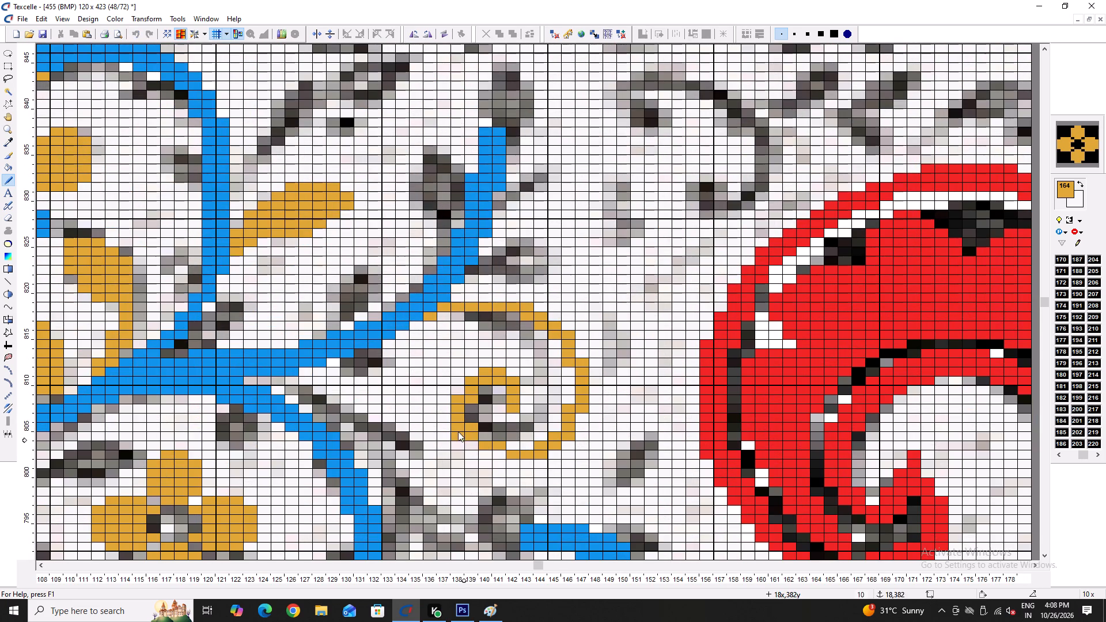
pyautogui.click(468, 439)
pyautogui.click(470, 442)
pyautogui.moveTo(482, 450); pyautogui.dragTo(503, 455)
pyautogui.click(503, 455)
pyautogui.moveTo(520, 450); pyautogui.dragTo(498, 442)
pyautogui.click(490, 436)
pyautogui.moveTo(468, 418); pyautogui.dragTo(480, 381)
pyautogui.moveTo(498, 373); pyautogui.dragTo(509, 380)
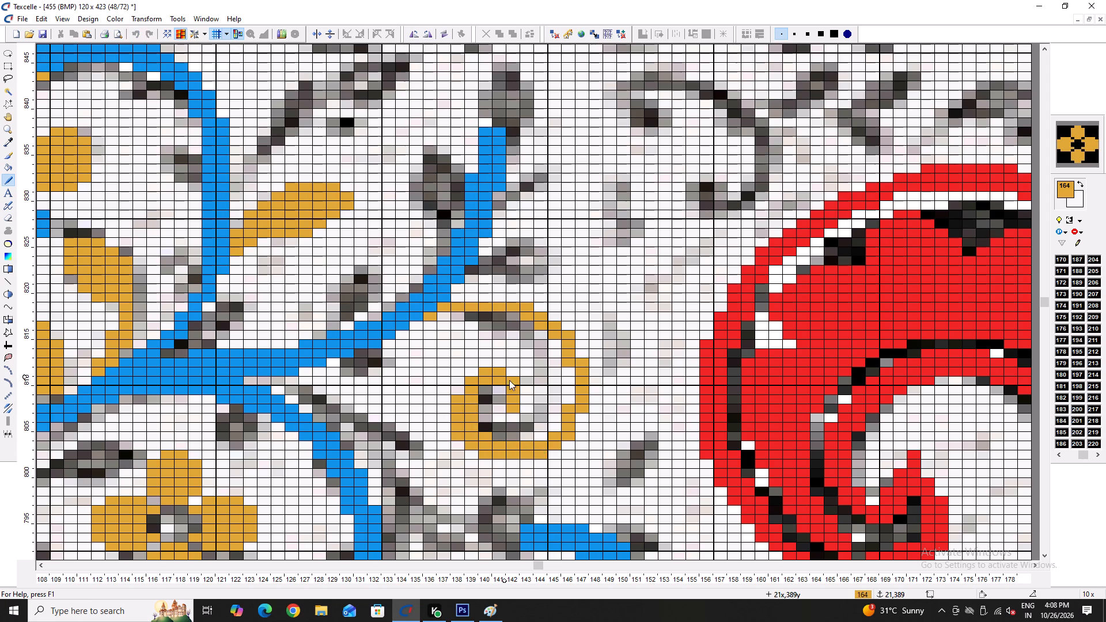
pyautogui.moveTo(509, 380); pyautogui.dragTo(498, 404)
pyautogui.click(498, 404)
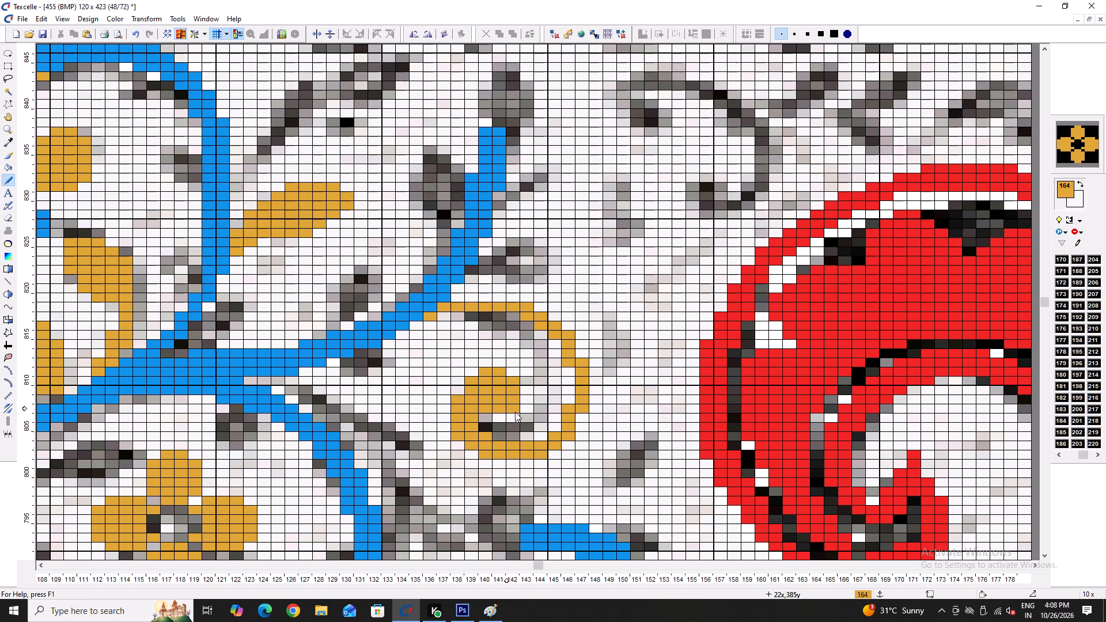
pyautogui.rightClick(515, 412)
pyautogui.moveTo(463, 390); pyautogui.dragTo(460, 396)
pyautogui.click(475, 371)
pyautogui.click(461, 387)
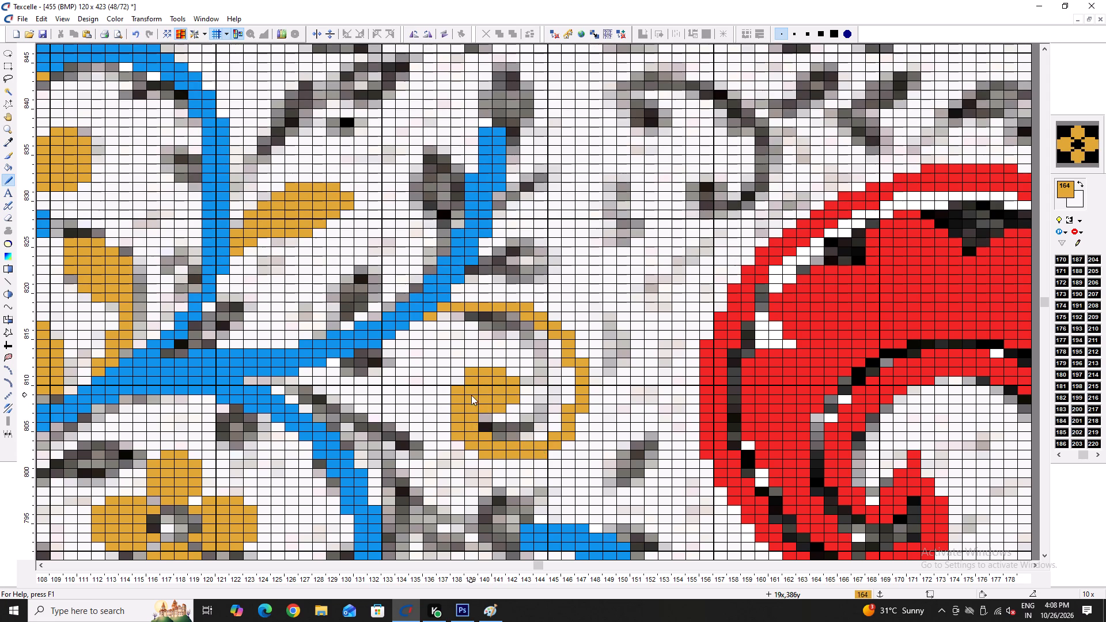
pyautogui.click(461, 378)
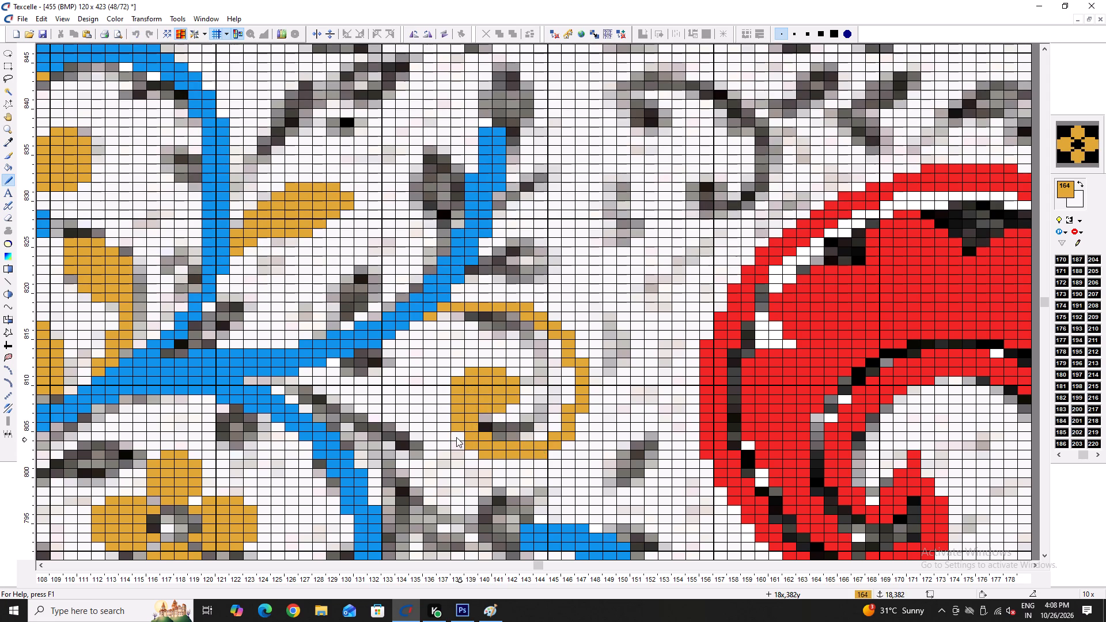
pyautogui.rightClick(456, 437)
# Thicken the outer arc and upper stretch of the gold spiral, extending its root along the underside of the blue branch.
pyautogui.moveTo(573, 369); pyautogui.dragTo(570, 405)
pyautogui.click(570, 405)
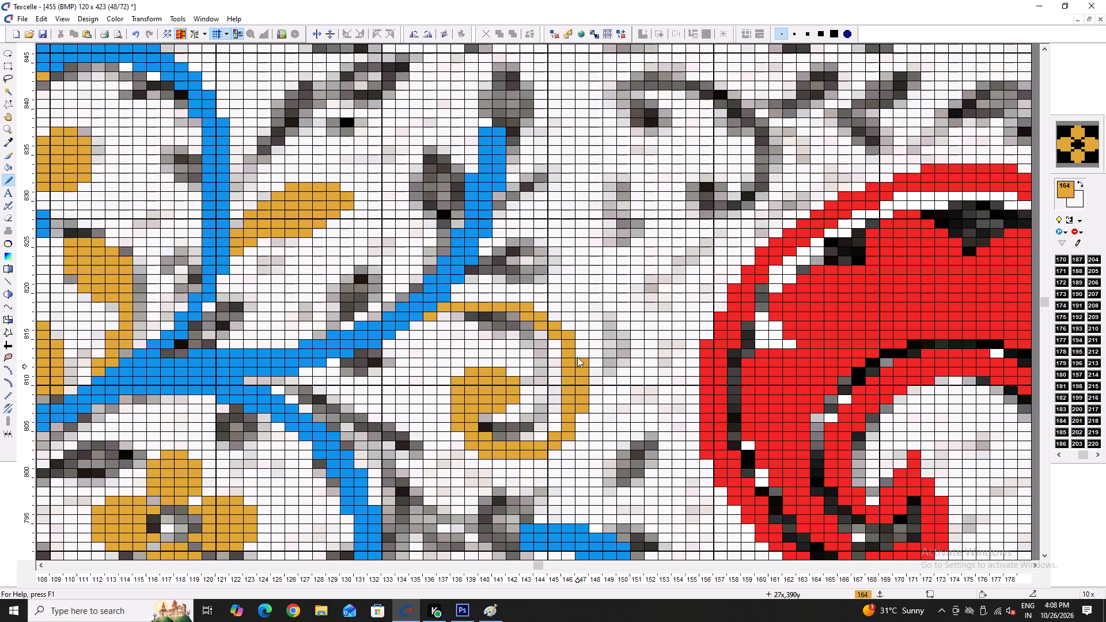
pyautogui.moveTo(578, 347); pyautogui.dragTo(579, 420)
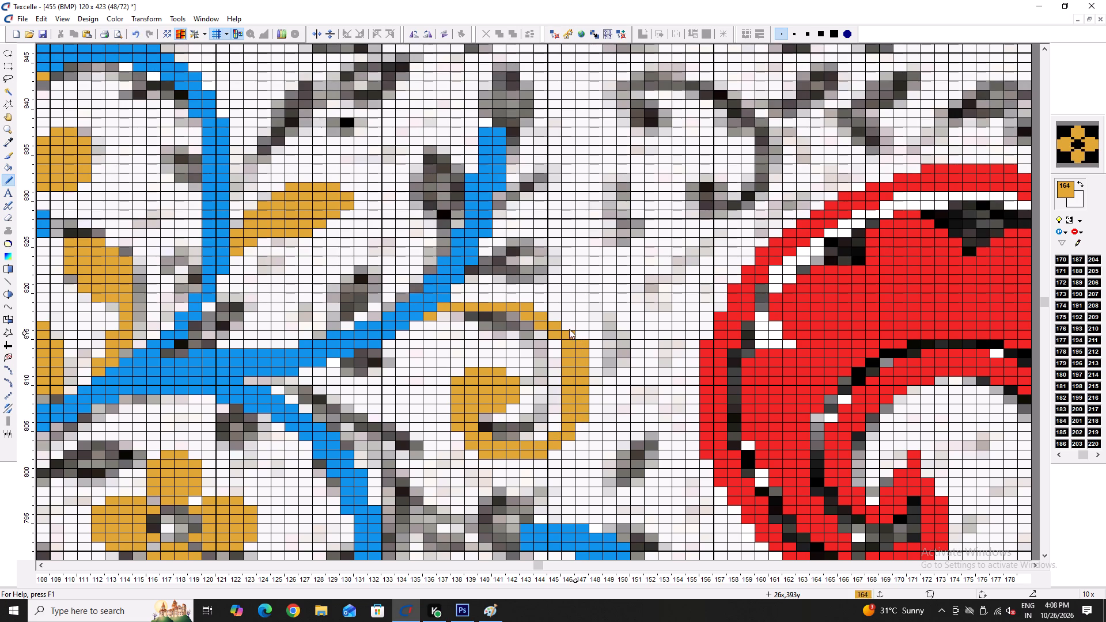
pyautogui.click(569, 328)
pyautogui.click(556, 318)
pyautogui.click(540, 306)
pyautogui.moveTo(526, 321); pyautogui.dragTo(463, 317)
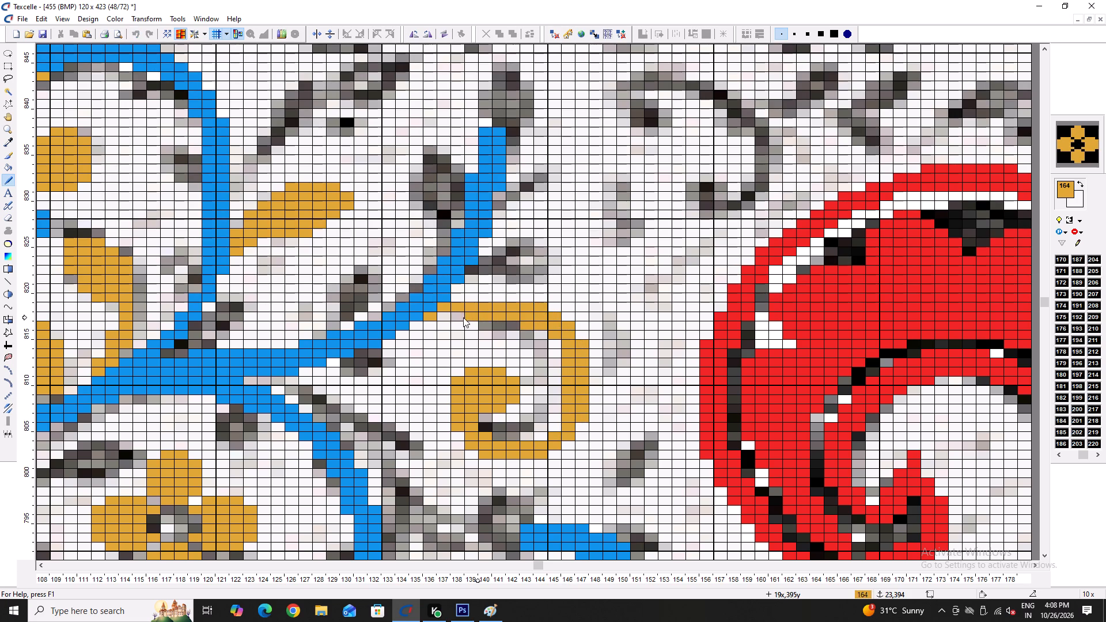
pyautogui.moveTo(463, 317); pyautogui.dragTo(441, 319)
pyautogui.moveTo(431, 321); pyautogui.dragTo(412, 329)
pyautogui.click(402, 336)
pyautogui.click(441, 323)
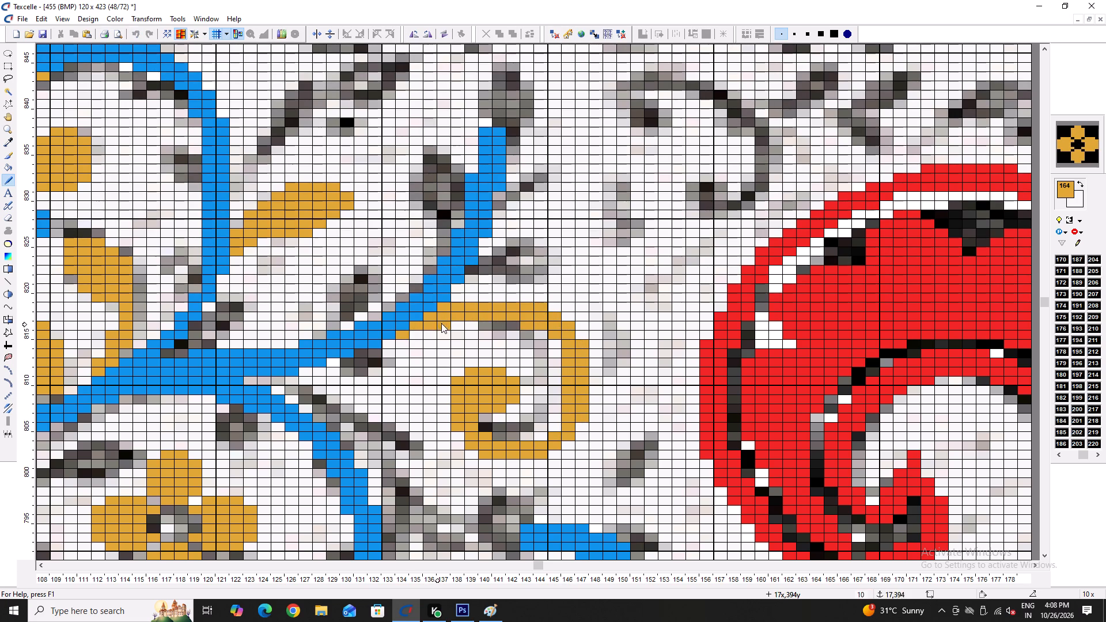
# Smooth the spiral's upper outer bend by whitening stepped corner cells and adding gold cells along its inner edge.
pyautogui.rightClick(539, 307)
pyautogui.rightClick(449, 306)
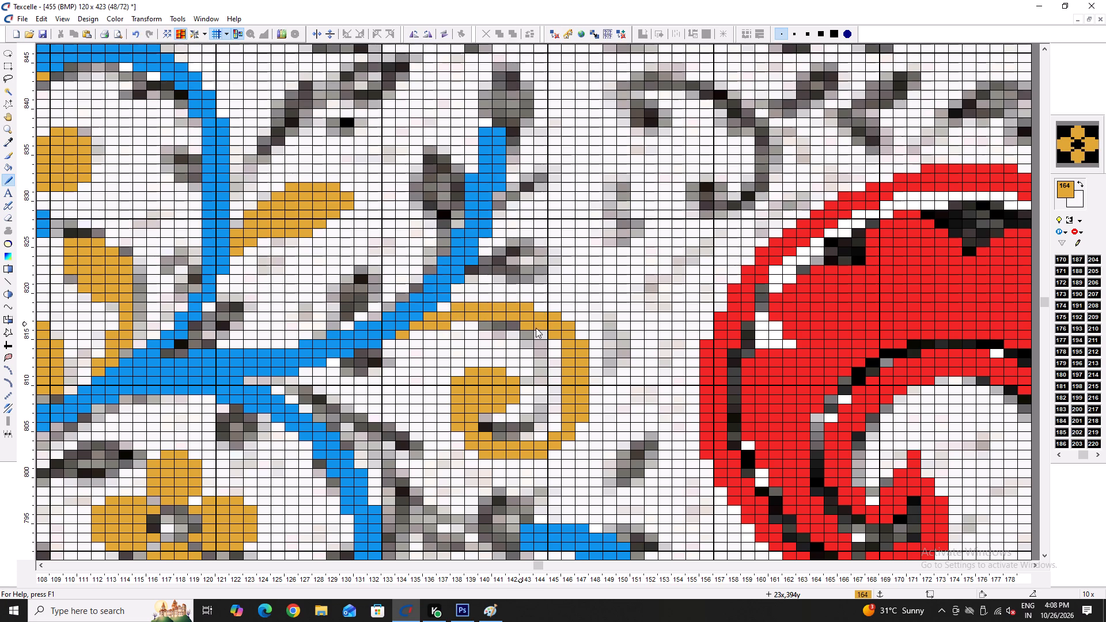
pyautogui.rightClick(559, 310)
pyautogui.rightClick(571, 324)
pyautogui.rightClick(571, 324)
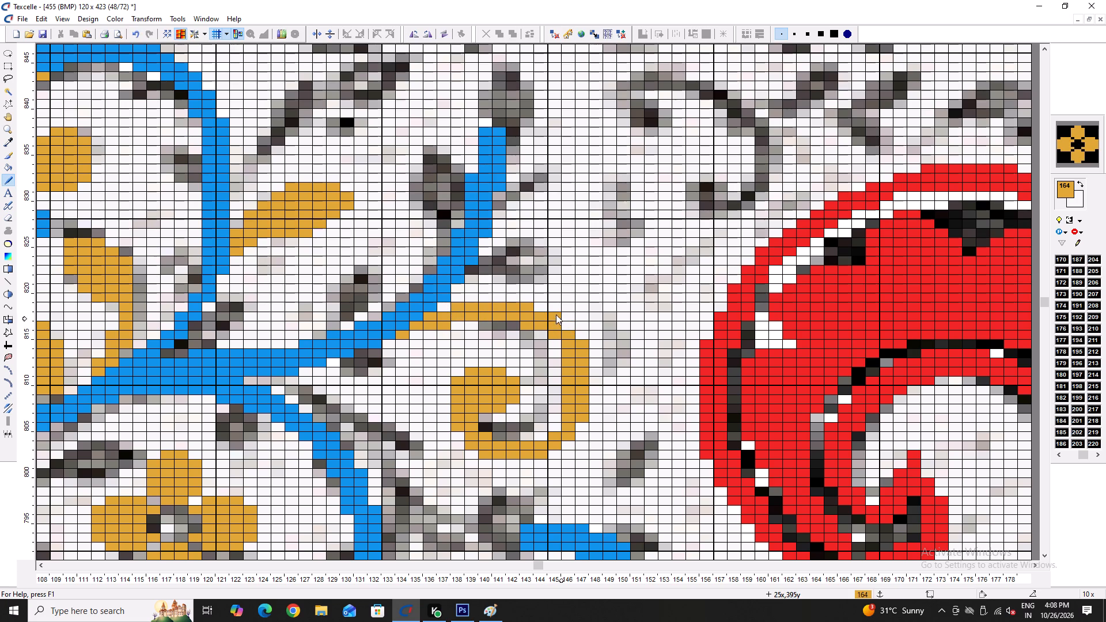
pyautogui.rightClick(556, 314)
pyautogui.rightClick(578, 343)
pyautogui.rightClick(532, 304)
pyautogui.click(514, 324)
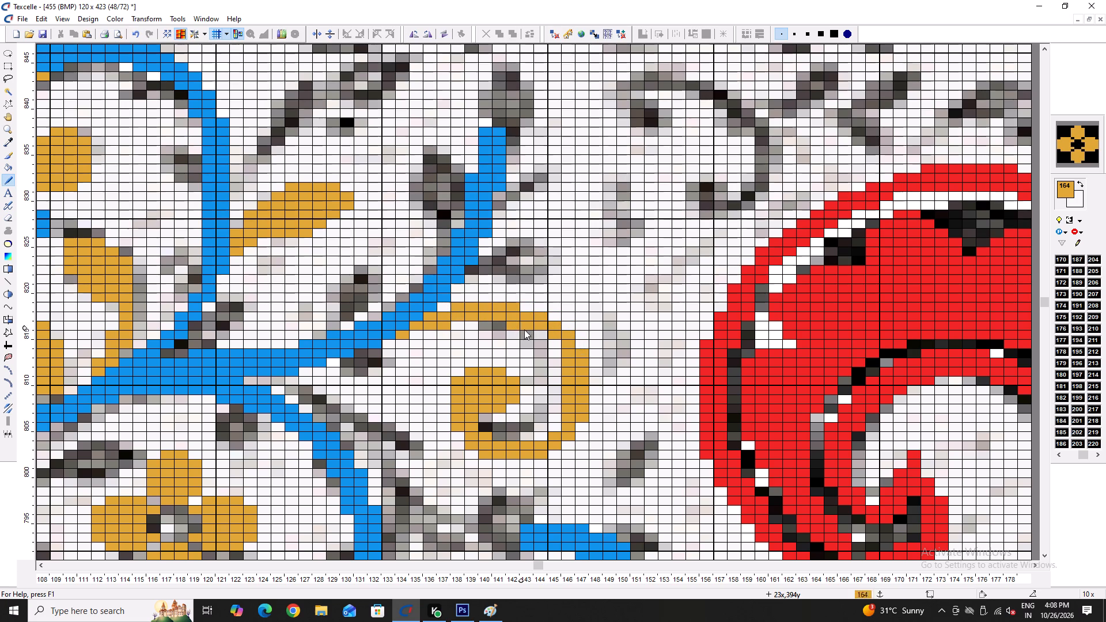
pyautogui.doubleClick(545, 333)
pyautogui.doubleClick(558, 346)
pyautogui.click(559, 355)
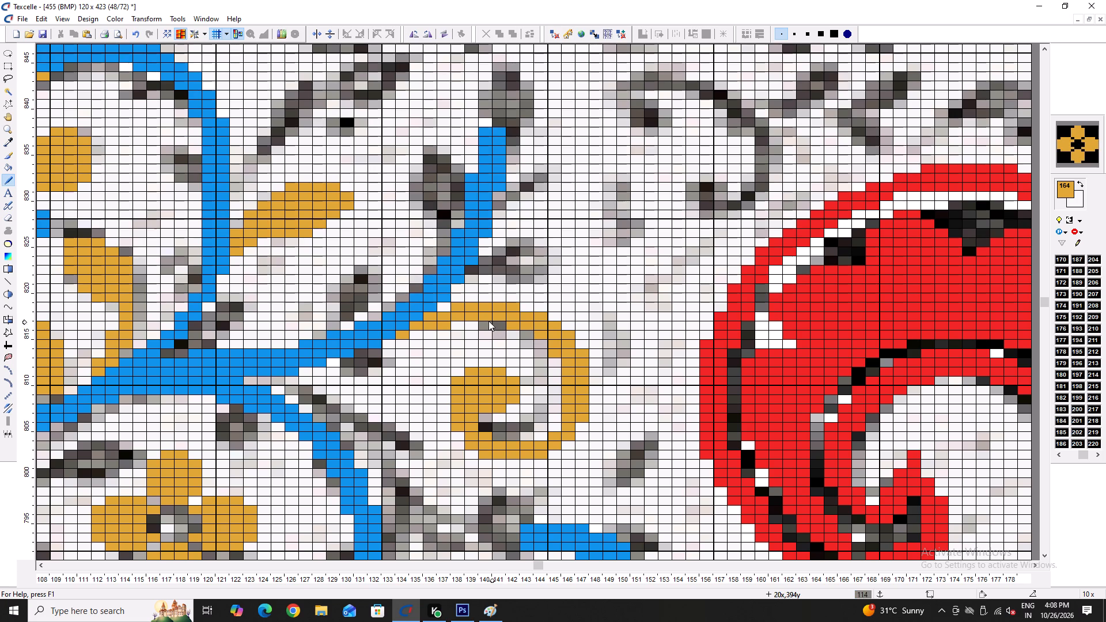
# Even out the underside of the spiral's upper stretch with gold and white cells, adding gold cells toward the blue branch.
pyautogui.moveTo(452, 324); pyautogui.dragTo(513, 331)
pyautogui.moveTo(513, 336); pyautogui.dragTo(508, 335, button='right')
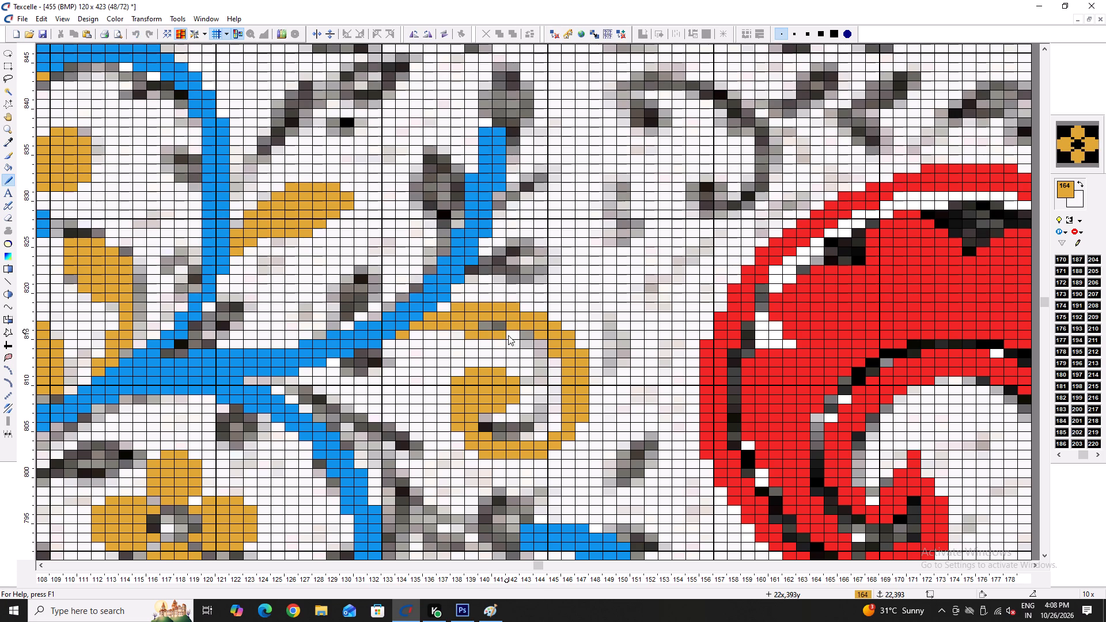
pyautogui.moveTo(508, 335); pyautogui.dragTo(469, 335, button='right')
pyautogui.moveTo(476, 324); pyautogui.dragTo(461, 324, button='right')
pyautogui.click(457, 324)
pyautogui.click(418, 336)
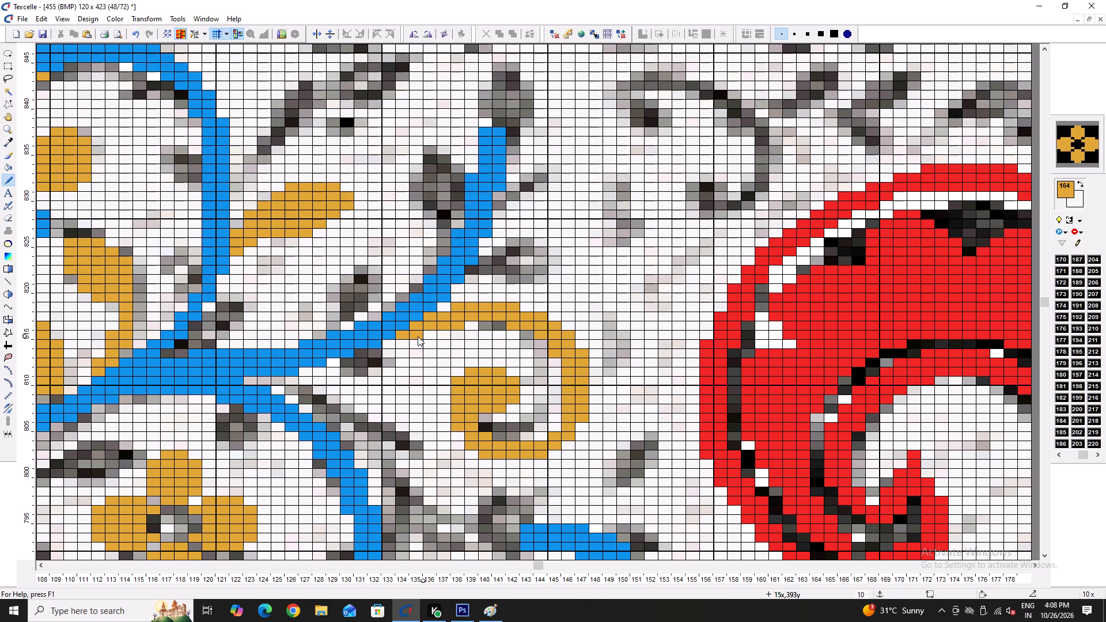
pyautogui.click(391, 342)
pyautogui.click(357, 349)
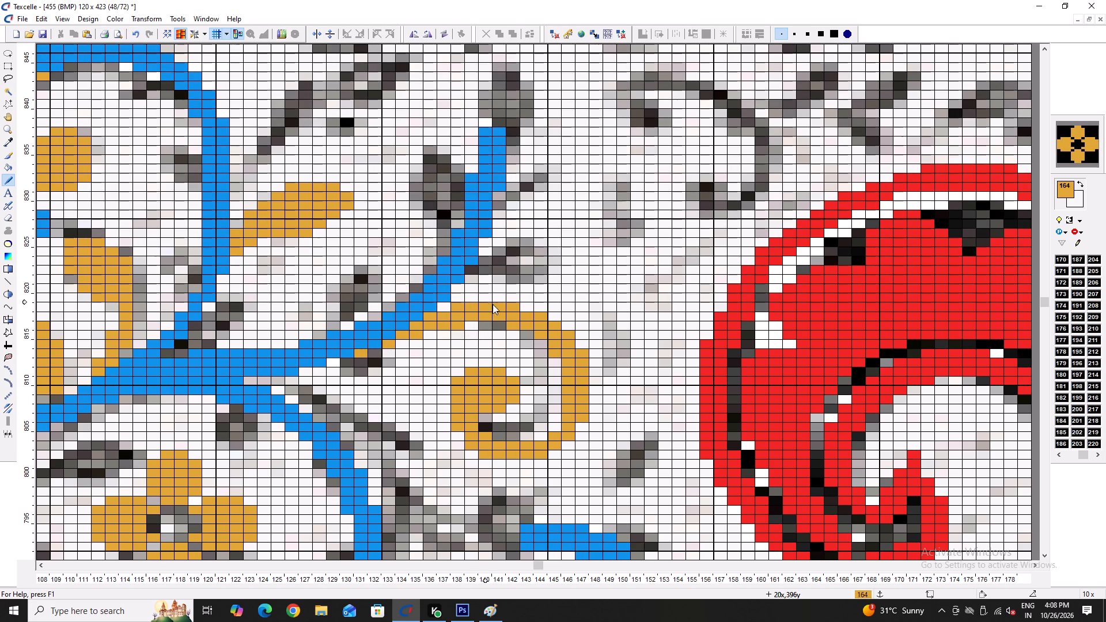
# Round the spiral's lower bends by adding inner gold cells and whitening or restoring the outer corner cells.
pyautogui.click(582, 426)
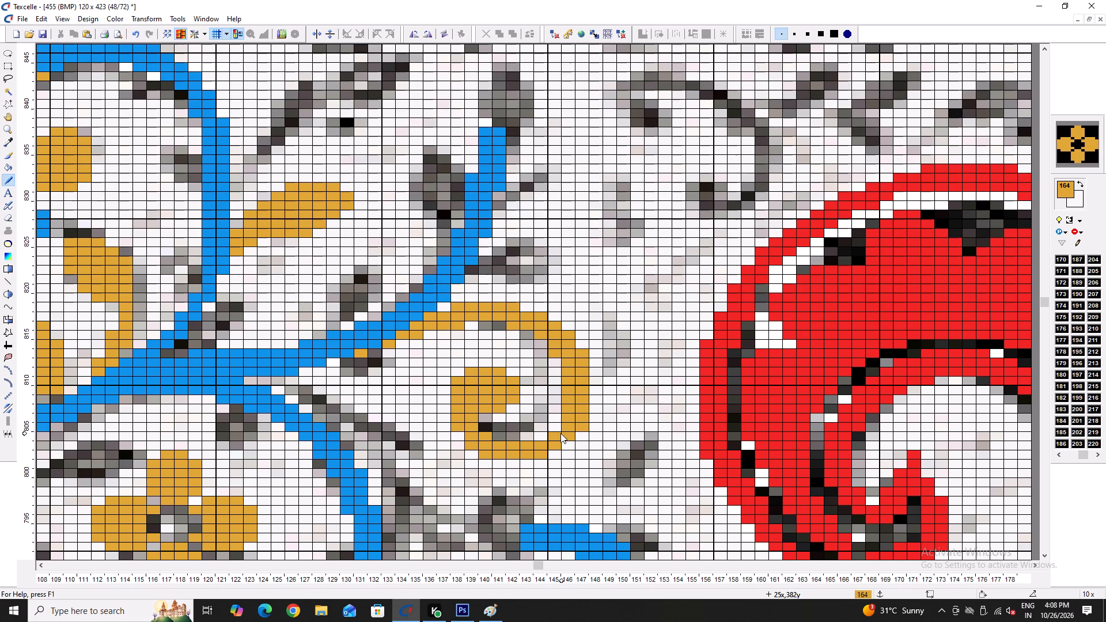
pyautogui.click(553, 424)
pyautogui.click(543, 433)
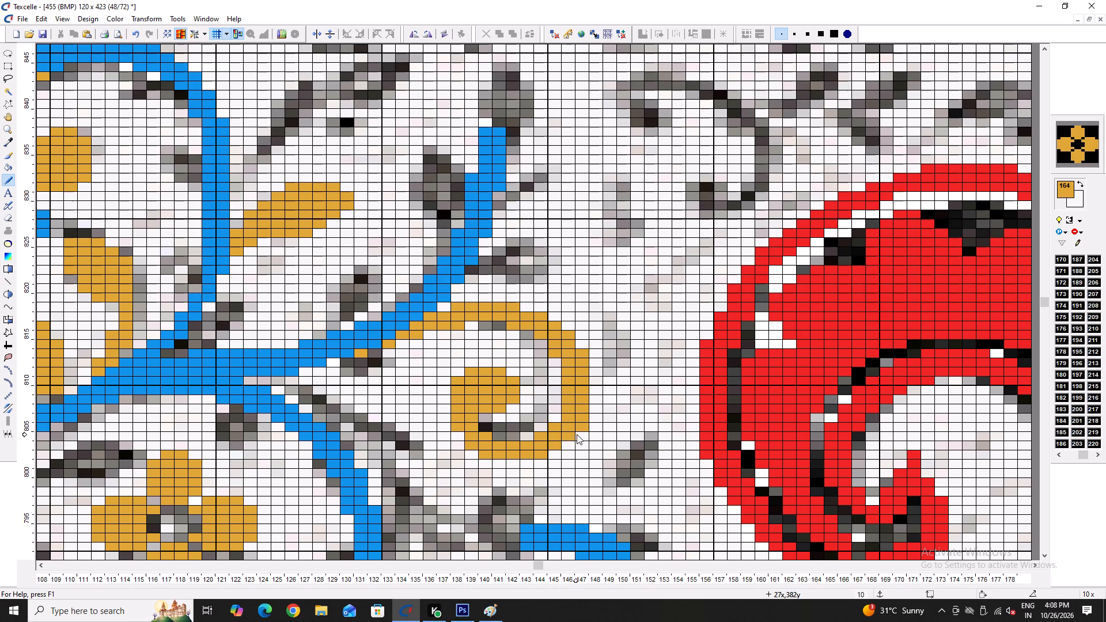
pyautogui.rightClick(585, 428)
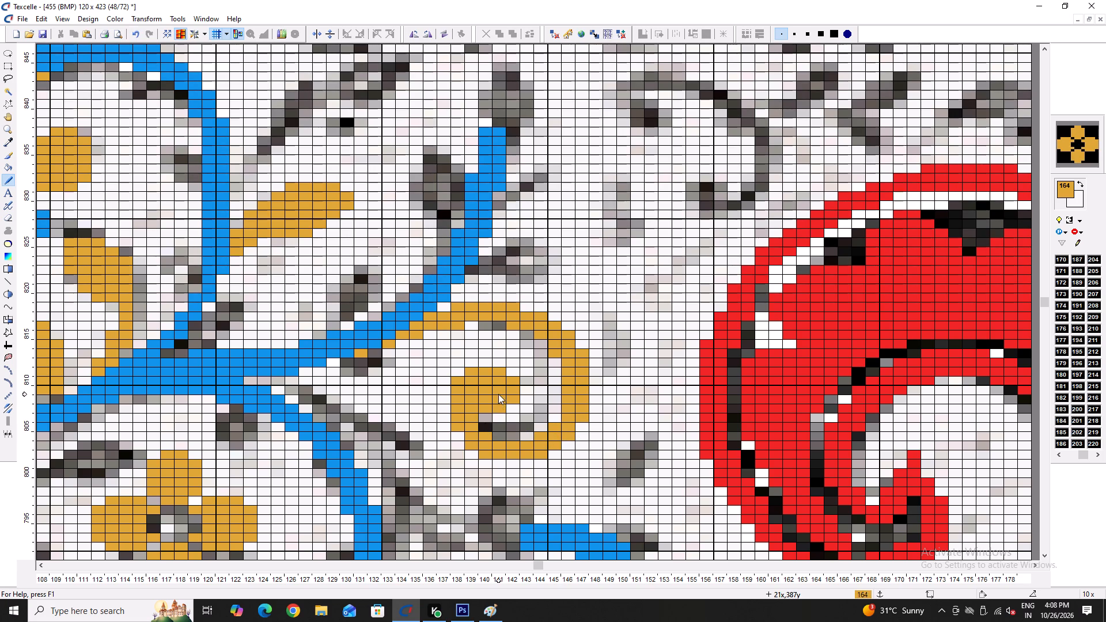
pyautogui.rightClick(462, 431)
pyautogui.rightClick(462, 431)
pyautogui.rightClick(470, 443)
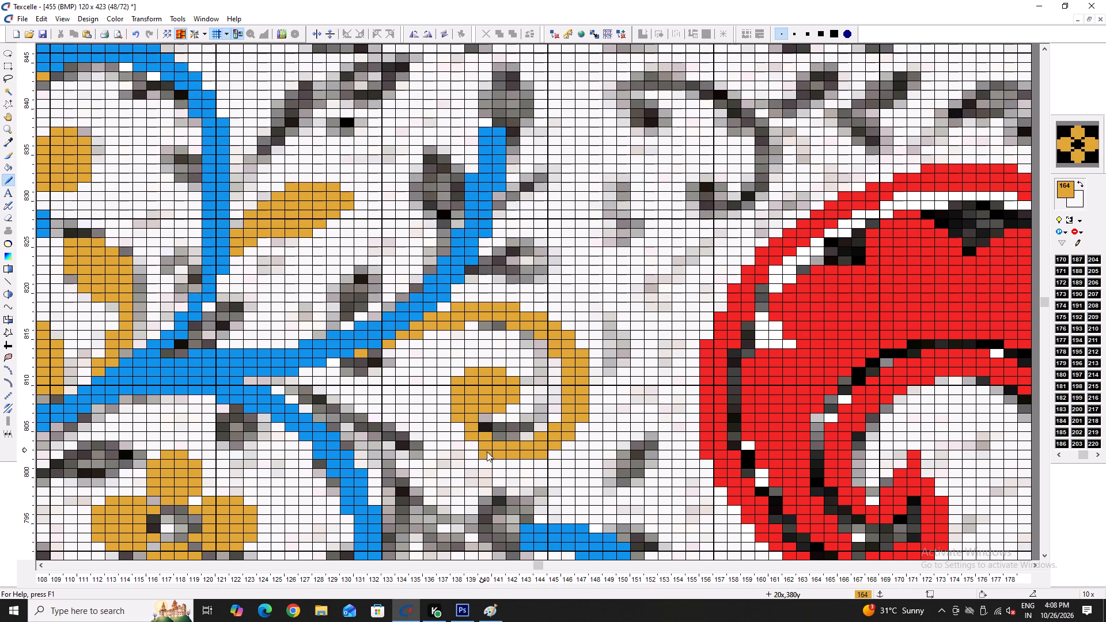
pyautogui.rightClick(487, 452)
pyautogui.click(461, 427)
pyautogui.click(471, 439)
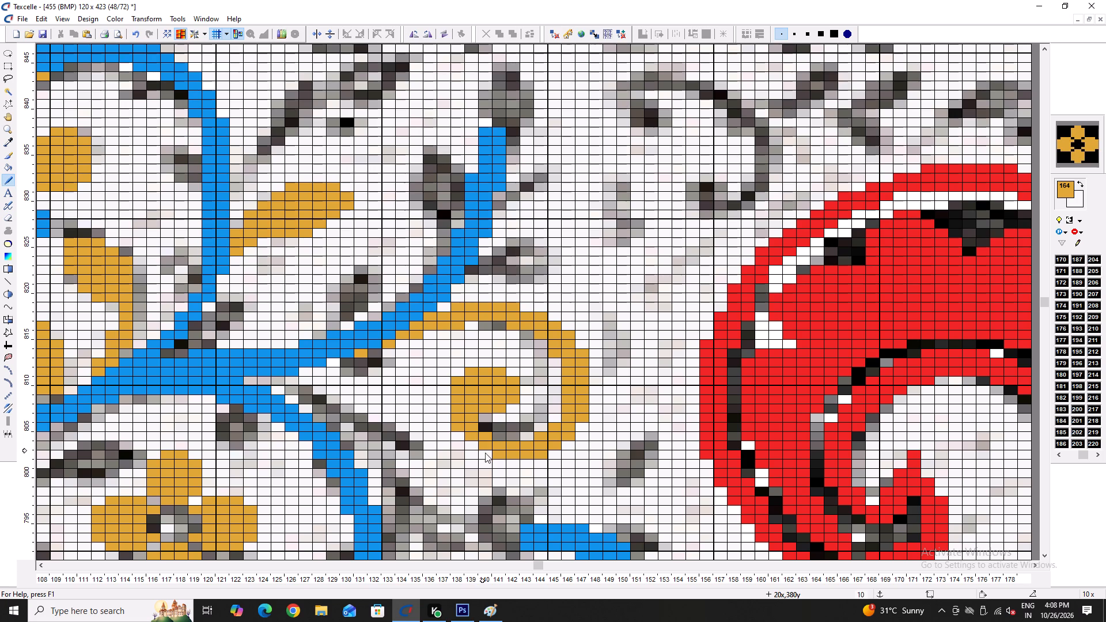
pyautogui.doubleClick(486, 453)
pyautogui.doubleClick(468, 443)
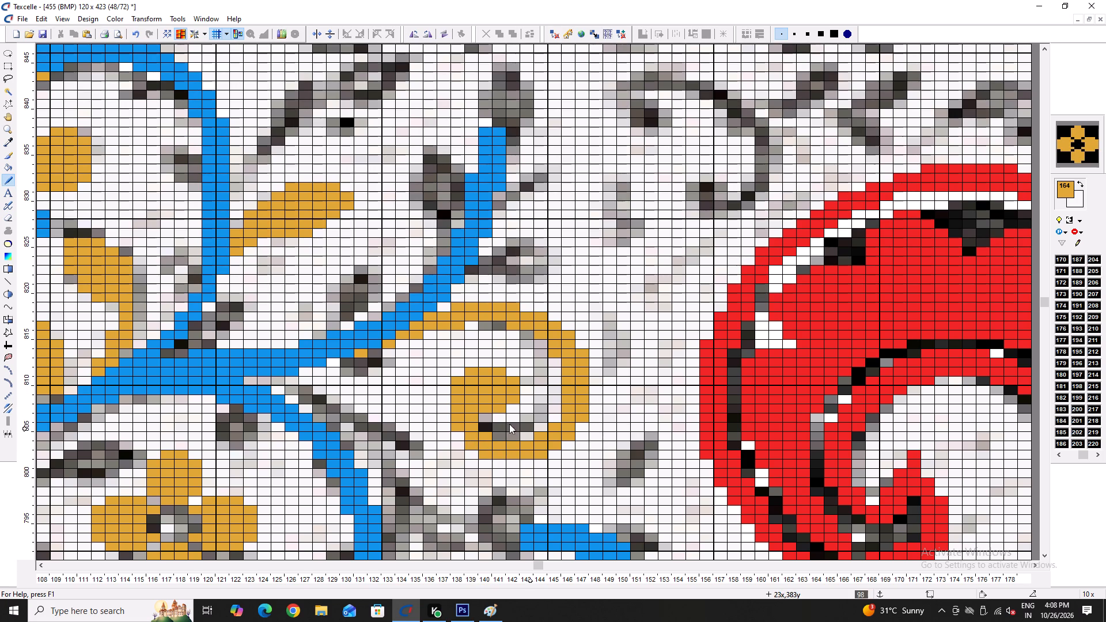
# Outline and fill a gold leaf over the grey sketch leaf on the inner side of the blue branch near its tip.
pyautogui.keyDown('ctrl'); pyautogui.scroll(-7, 505, 422); pyautogui.keyUp('ctrl')
pyautogui.keyDown('ctrl'); pyautogui.scroll(6, 503, 394); pyautogui.keyUp('ctrl')
pyautogui.keyDown('ctrl'); pyautogui.scroll(3, 453, 342); pyautogui.keyUp('ctrl')
pyautogui.moveTo(499, 434); pyautogui.dragTo(408, 276)
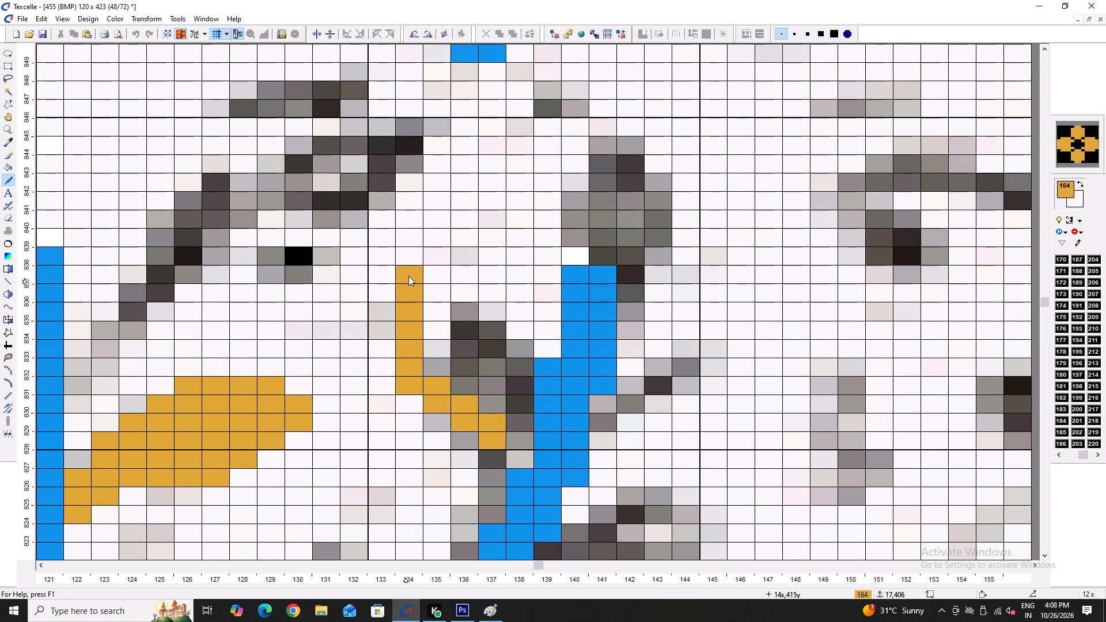
pyautogui.moveTo(408, 276); pyautogui.dragTo(479, 396)
# Draw and fill a slanted gold leaf beside the blue branch, on the side facing the red paisley, above the gold spiral.
pyautogui.keyDown('ctrl'); pyautogui.scroll(-4, 486, 409); pyautogui.keyUp('ctrl')
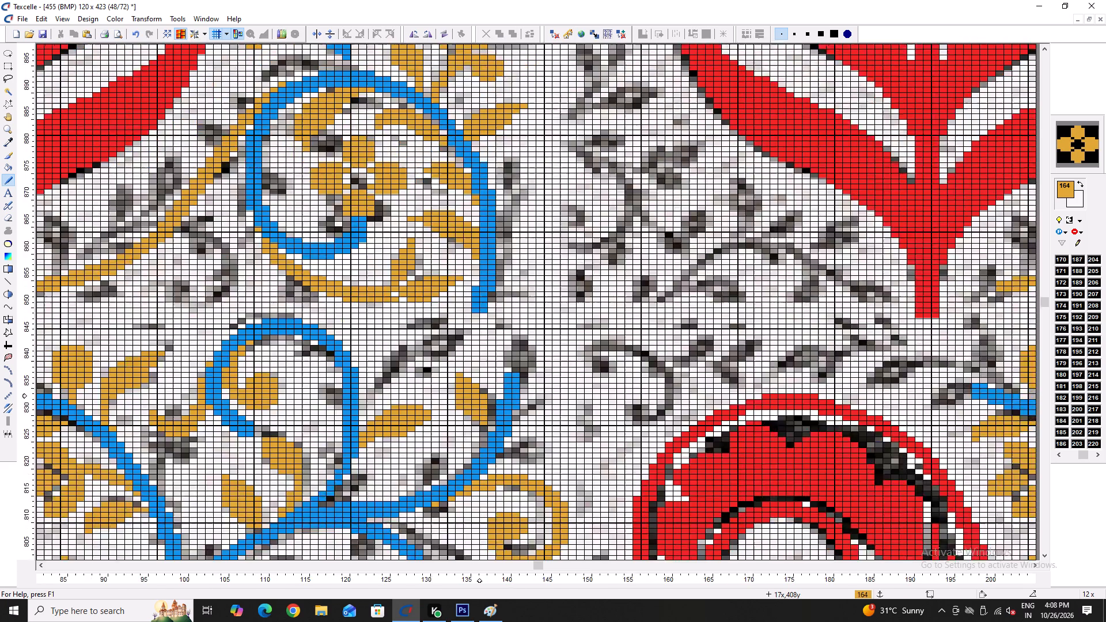
pyautogui.keyDown('ctrl'); pyautogui.scroll(-1, 486, 409); pyautogui.keyUp('ctrl')
pyautogui.keyDown('ctrl'); pyautogui.scroll(4, 525, 425); pyautogui.keyUp('ctrl')
pyautogui.moveTo(516, 439); pyautogui.dragTo(575, 435)
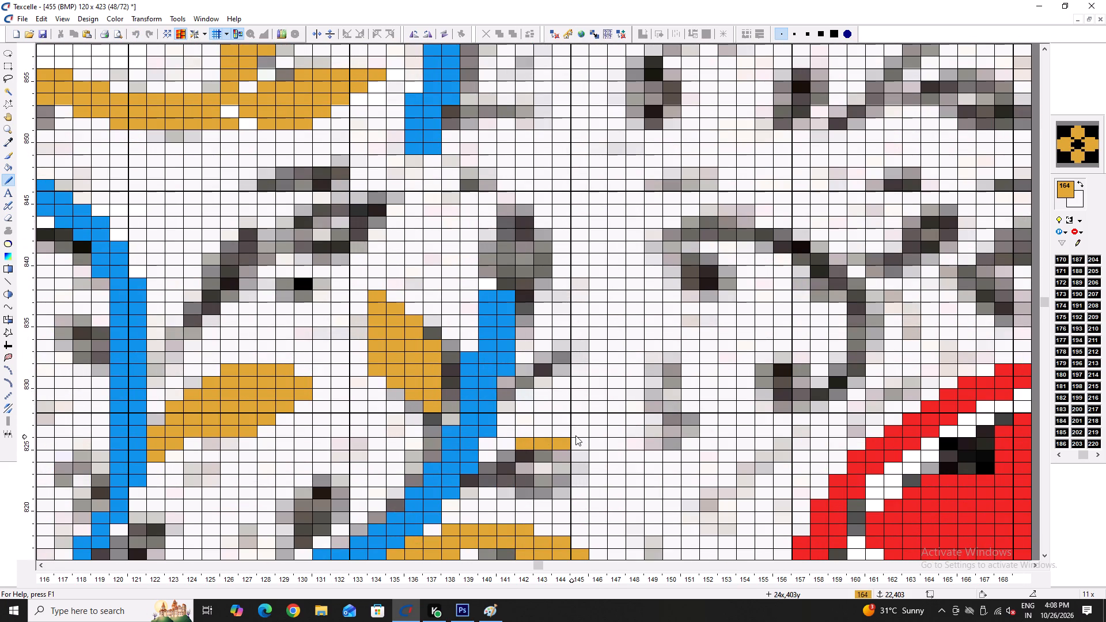
pyautogui.moveTo(575, 435); pyautogui.dragTo(574, 417)
pyautogui.click(574, 417)
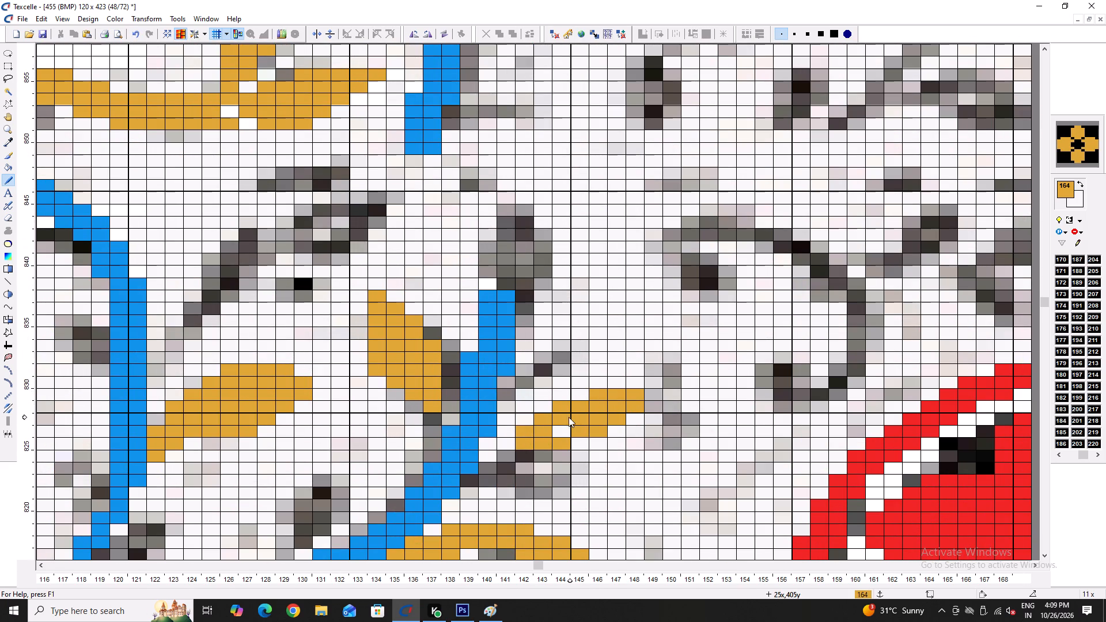
pyautogui.moveTo(546, 434); pyautogui.dragTo(556, 433)
pyautogui.moveTo(526, 415); pyautogui.dragTo(634, 373)
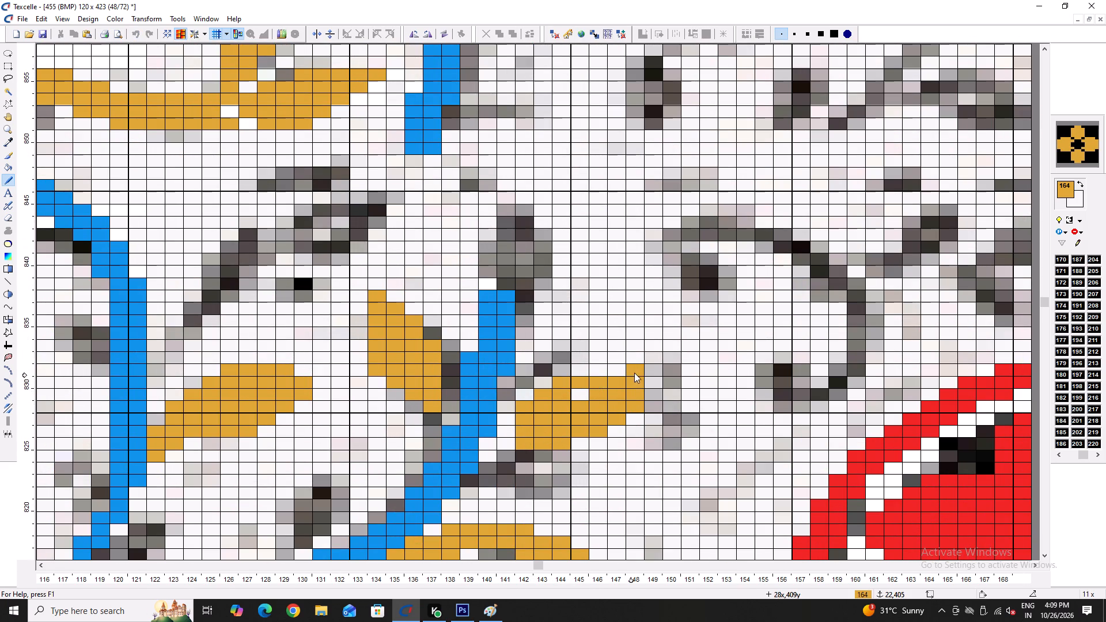
pyautogui.moveTo(634, 373); pyautogui.dragTo(566, 403)
pyautogui.doubleClick(566, 403)
# Shorten the tip of the blue branch by whitening its end cells down to between the two new gold leaves.
pyautogui.scroll(3, 606, 424)
pyautogui.moveTo(527, 477); pyautogui.dragTo(497, 514, button='right')
pyautogui.scroll(-2, 500, 499)
pyautogui.hotkey('shift', 'space')
pyautogui.moveTo(499, 362); pyautogui.dragTo(491, 441, button='right')
pyautogui.moveTo(493, 405); pyautogui.dragTo(492, 411, button='right')
pyautogui.rightClick(492, 411)
pyautogui.hotkey('shift', 'space')
pyautogui.moveTo(489, 365); pyautogui.dragTo(480, 393, button='right')
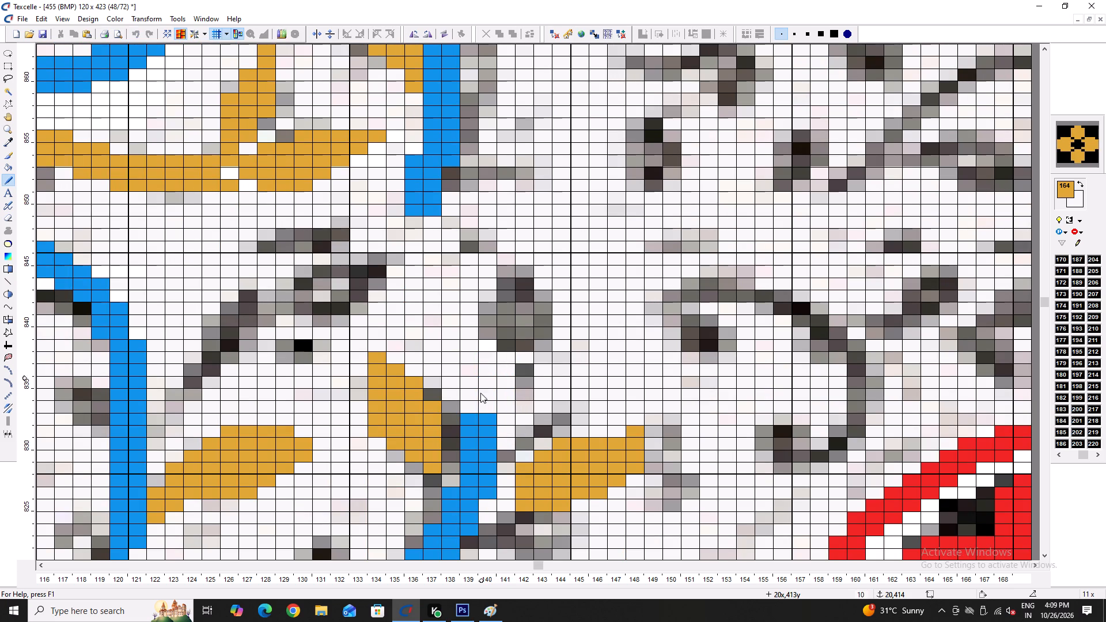
pyautogui.moveTo(480, 393); pyautogui.dragTo(472, 450, button='right')
pyautogui.moveTo(479, 453); pyautogui.dragTo(494, 457, button='right')
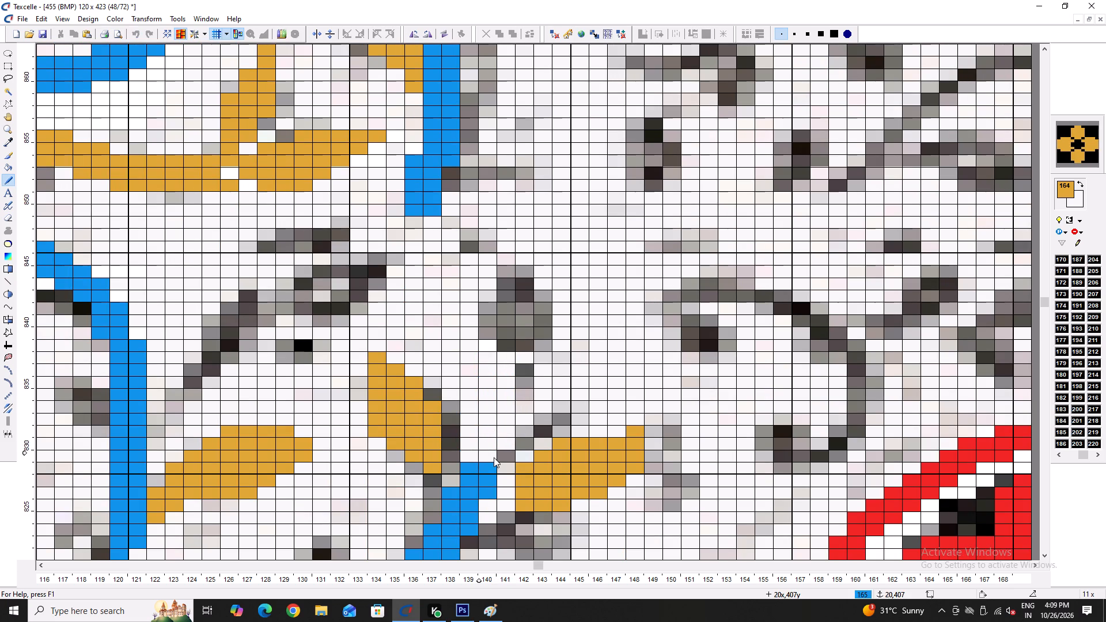
pyautogui.moveTo(494, 457); pyautogui.dragTo(494, 458, button='right')
# Outline and fill an upright gold leaf above the shortened blue branch tip, over the grey sketch bud.
pyautogui.keyDown('ctrl'); pyautogui.scroll(-4, 555, 457); pyautogui.keyUp('ctrl')
pyautogui.keyDown('ctrl'); pyautogui.scroll(5, 566, 465); pyautogui.keyUp('ctrl')
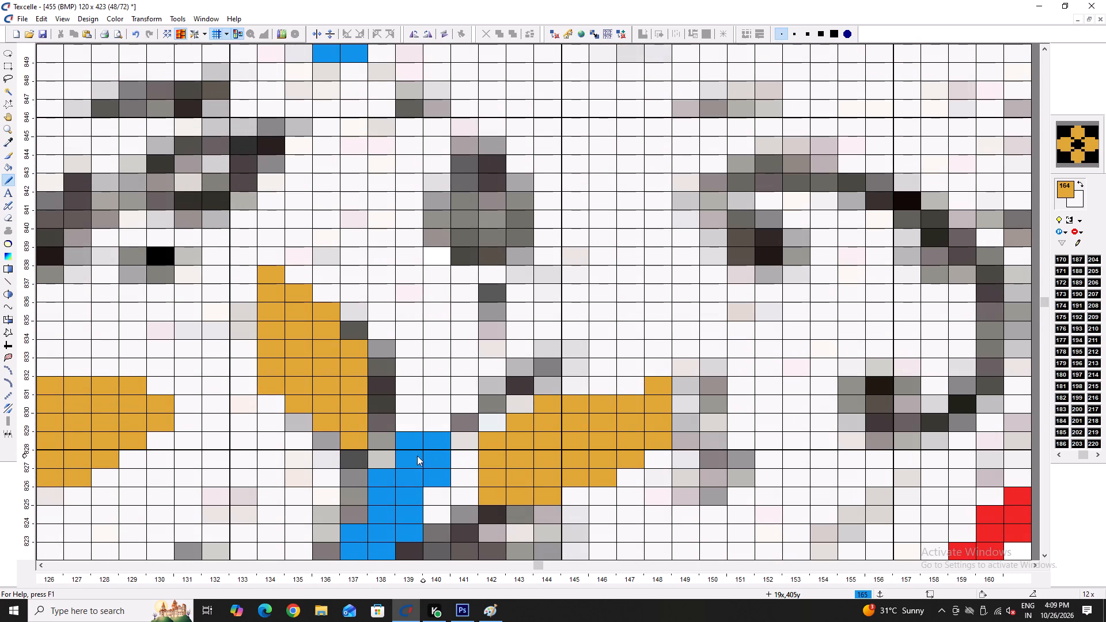
pyautogui.hotkey('shift', 'space')
pyautogui.scroll(3, 419, 457)
pyautogui.scroll(-2, 430, 515)
pyautogui.keyDown('ctrl'); pyautogui.scroll(-1, 431, 497); pyautogui.keyUp('ctrl')
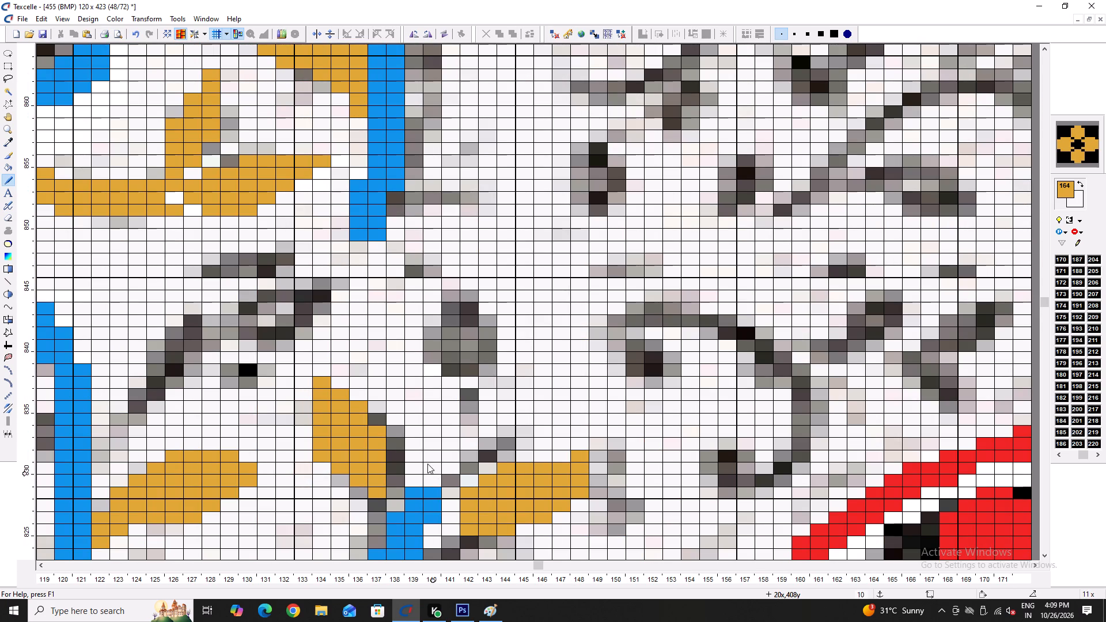
pyautogui.moveTo(426, 461); pyautogui.dragTo(478, 434)
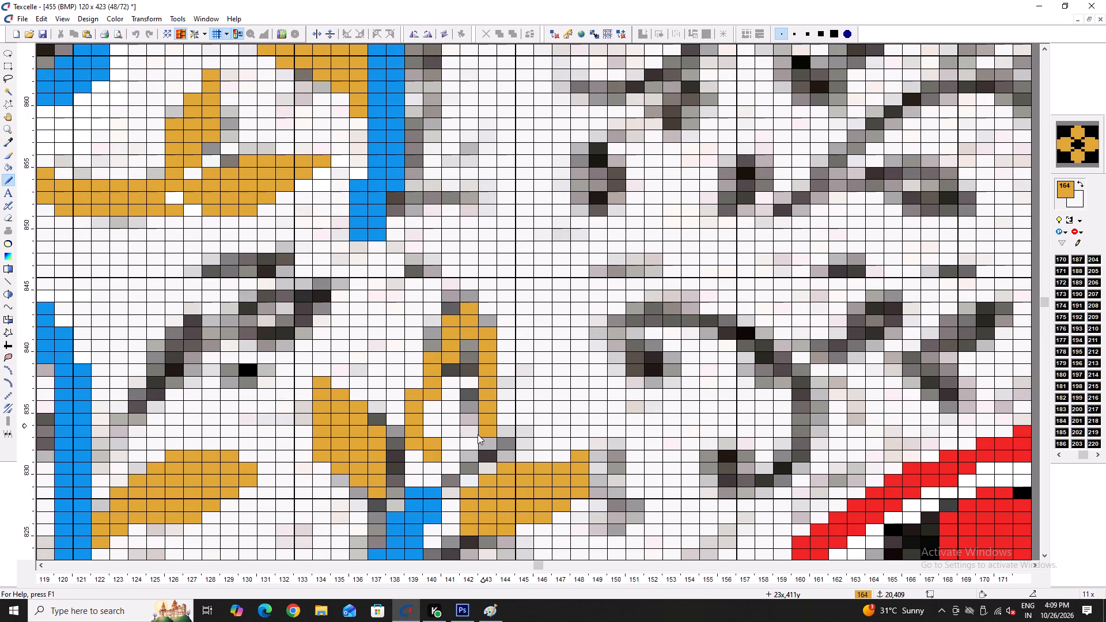
pyautogui.moveTo(478, 434); pyautogui.dragTo(434, 400)
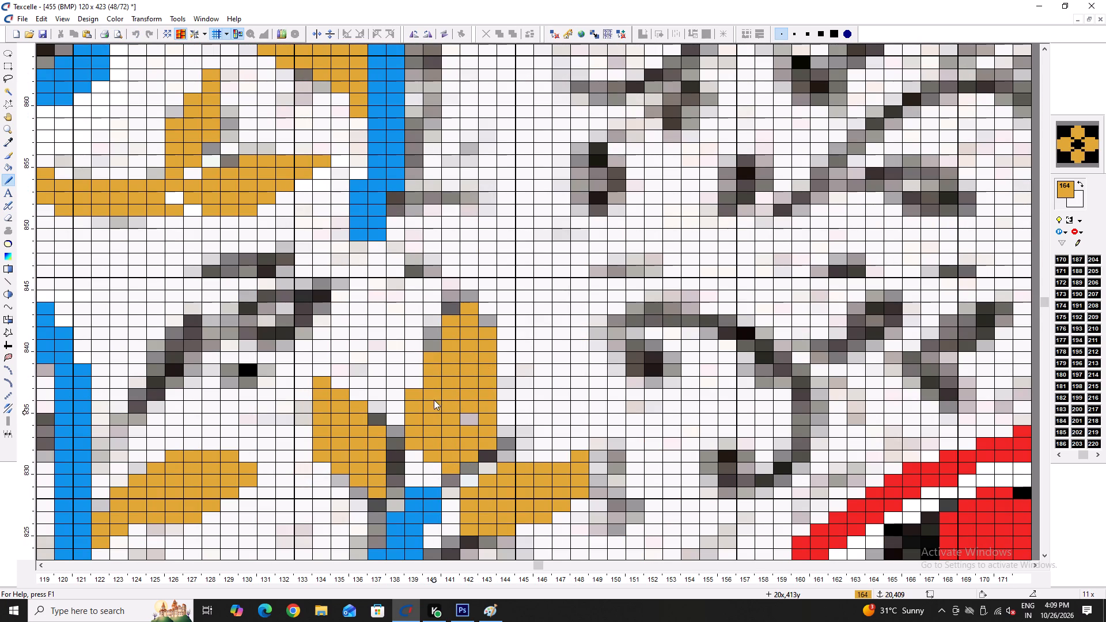
pyautogui.moveTo(434, 400); pyautogui.dragTo(436, 388)
pyautogui.click(438, 352)
# Shorten the upright gold leaf's tip and whiten its outermost column of cells on the side facing the inner leaf.
pyautogui.rightClick(463, 312)
pyautogui.rightClick(466, 311)
pyautogui.moveTo(448, 321); pyautogui.dragTo(479, 316, button='right')
pyautogui.moveTo(467, 411); pyautogui.dragTo(465, 423)
pyautogui.rightClick(479, 328)
pyautogui.moveTo(475, 389); pyautogui.dragTo(470, 430)
pyautogui.rightClick(435, 350)
pyautogui.rightClick(445, 334)
pyautogui.rightClick(485, 346)
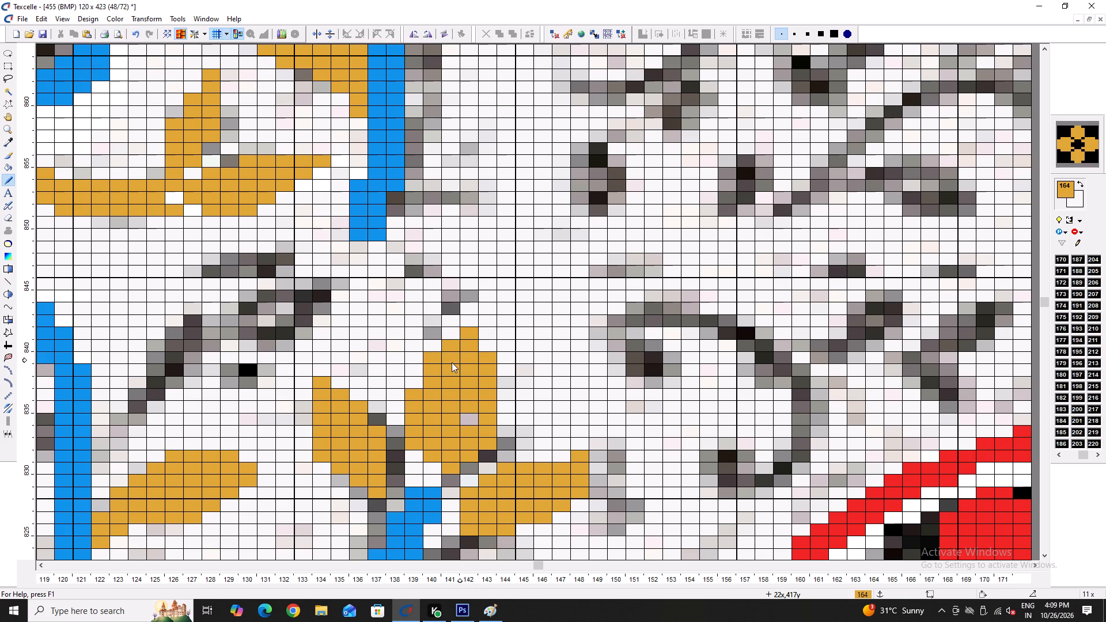
pyautogui.moveTo(415, 378); pyautogui.dragTo(415, 385)
pyautogui.moveTo(414, 382); pyautogui.dragTo(414, 391)
pyautogui.moveTo(414, 381); pyautogui.dragTo(413, 450, button='right')
# Fill the leftover grey cell inside the upright leaf with gold.
pyautogui.moveTo(465, 415); pyautogui.dragTo(463, 423)
pyautogui.doubleClick(470, 415)
pyautogui.moveTo(478, 428); pyautogui.dragTo(476, 422)
pyautogui.click(476, 419)
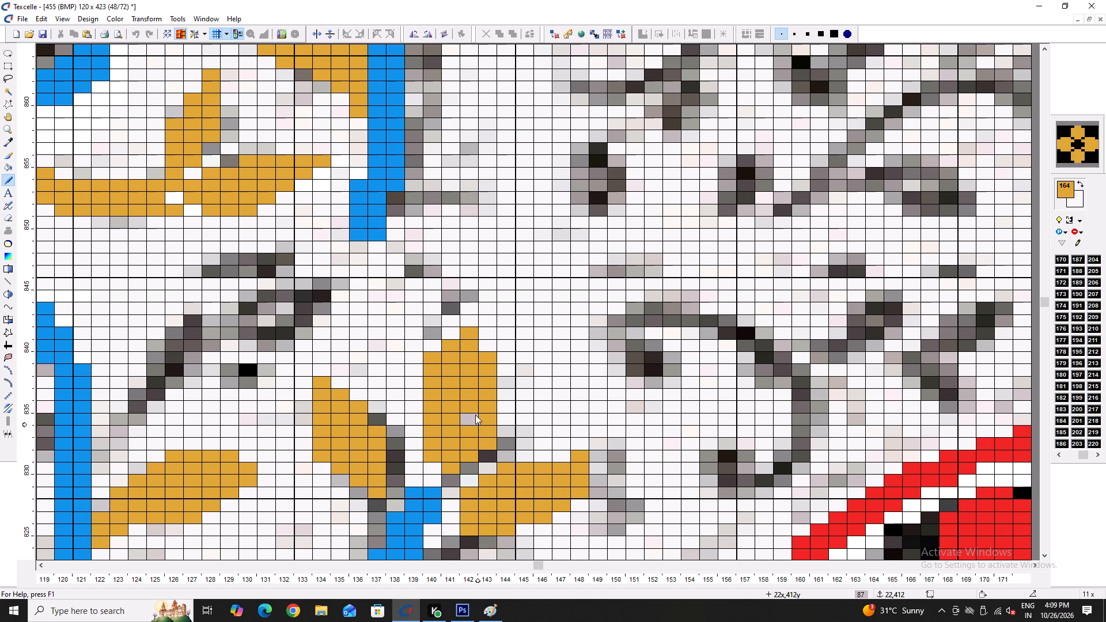
pyautogui.moveTo(472, 423); pyautogui.dragTo(470, 418)
pyautogui.tripleClick(469, 415)
pyautogui.hotkey('shift', 'space')
pyautogui.keyDown('shift'); pyautogui.moveTo(469, 416); pyautogui.dragTo(469, 422); pyautogui.keyUp('shift')
pyautogui.click(469, 422)
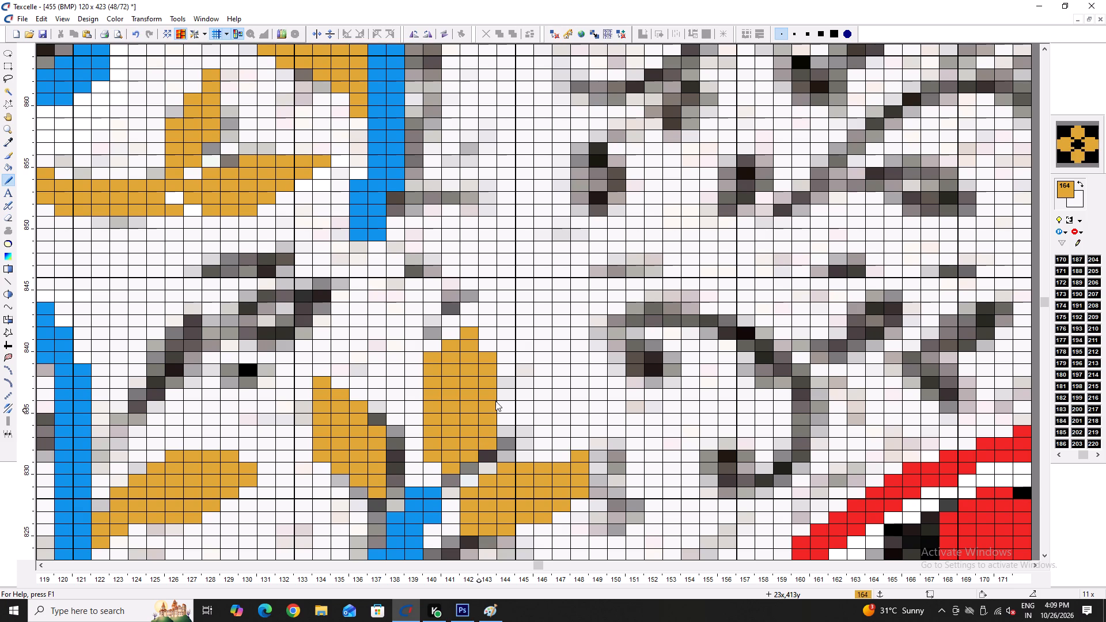
# Taper the upright leaf's base by whitening its lower corner cells beside the slanted leaf and adding gold at the base point.
pyautogui.keyDown('ctrl'); pyautogui.scroll(-6, 477, 385); pyautogui.keyUp('ctrl')
pyautogui.keyDown('ctrl'); pyautogui.scroll(7, 497, 396); pyautogui.keyUp('ctrl')
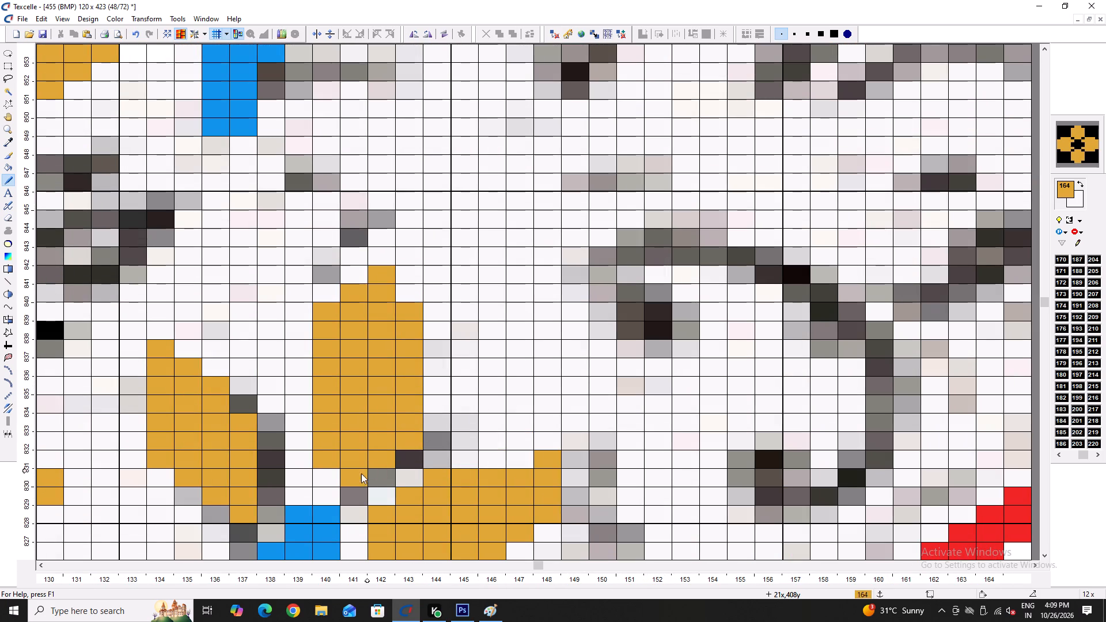
pyautogui.rightClick(355, 479)
pyautogui.rightClick(402, 456)
pyautogui.rightClick(390, 461)
pyautogui.rightClick(406, 443)
pyautogui.click(335, 475)
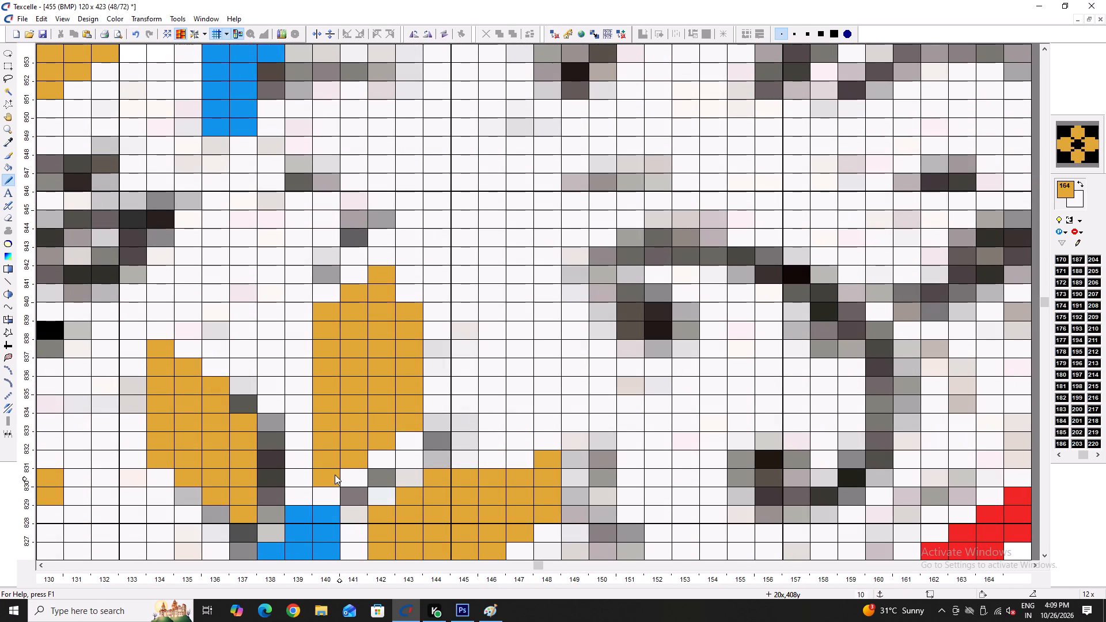
# Round the upper edge of the gold leaf on the inner side of the blue branch with extra gold cells.
pyautogui.keyDown('ctrl'); pyautogui.scroll(-6, 263, 449); pyautogui.keyUp('ctrl')
pyautogui.keyDown('ctrl'); pyautogui.scroll(7, 250, 443); pyautogui.keyUp('ctrl')
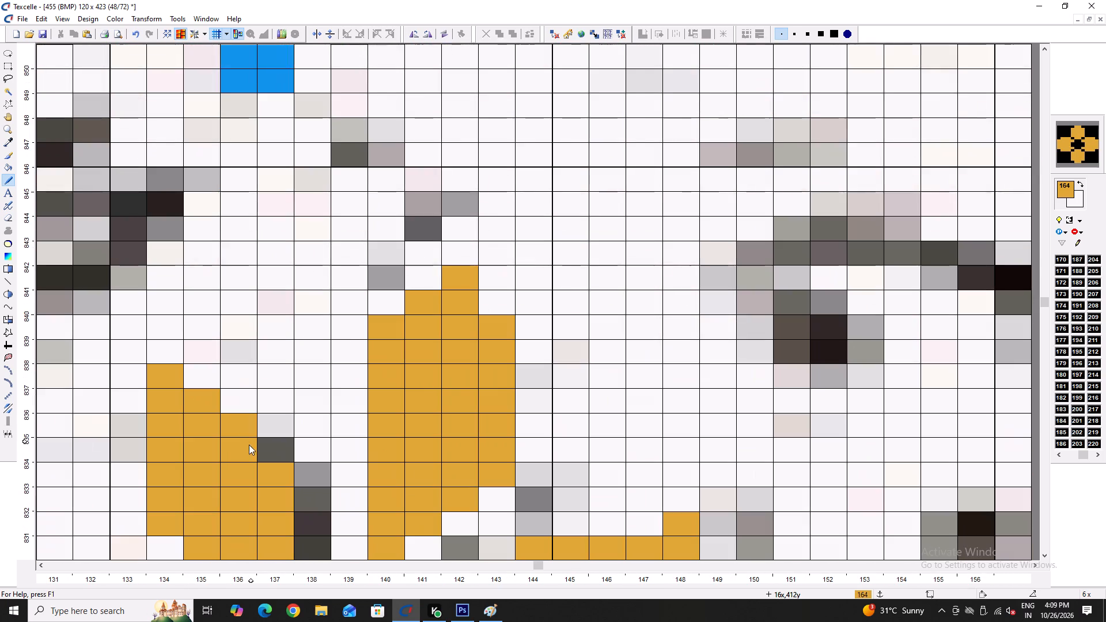
pyautogui.click(178, 372)
pyautogui.click(225, 394)
pyautogui.moveTo(196, 376); pyautogui.dragTo(201, 379)
pyautogui.moveTo(272, 444); pyautogui.dragTo(276, 457)
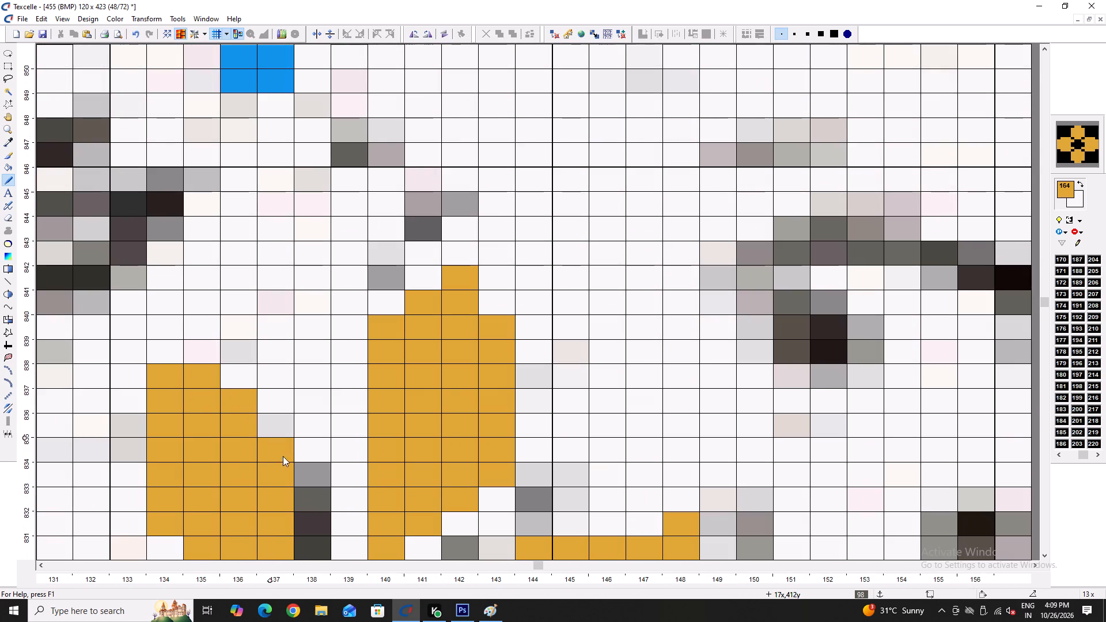
# Whiten the shoulder cells beside the upright gold leaf's tip to give it a narrower point.
pyautogui.keyDown('ctrl'); pyautogui.scroll(-6, 283, 456); pyautogui.keyUp('ctrl')
pyautogui.keyDown('ctrl'); pyautogui.scroll(4, 317, 428); pyautogui.keyUp('ctrl')
pyautogui.rightClick(297, 428)
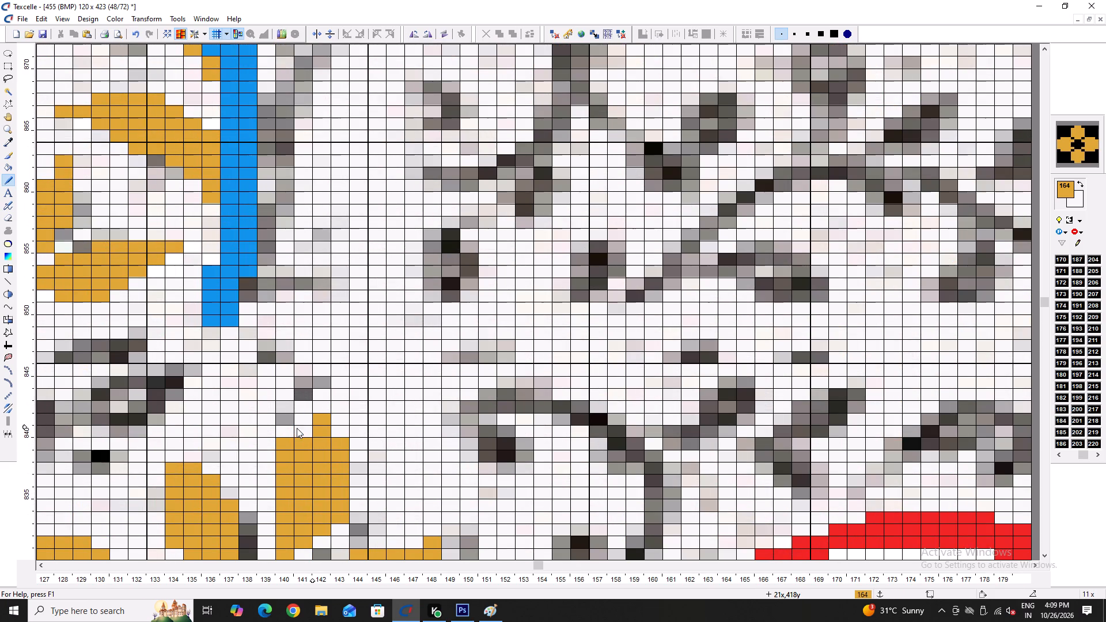
pyautogui.rightClick(285, 443)
pyautogui.rightClick(331, 414)
pyautogui.moveTo(313, 419); pyautogui.dragTo(308, 420, button='right')
# Outline and fill a small gold leaf over the grey sketch bud on the blue branch, opposite the gold spiral.
pyautogui.scroll(-3, 309, 425)
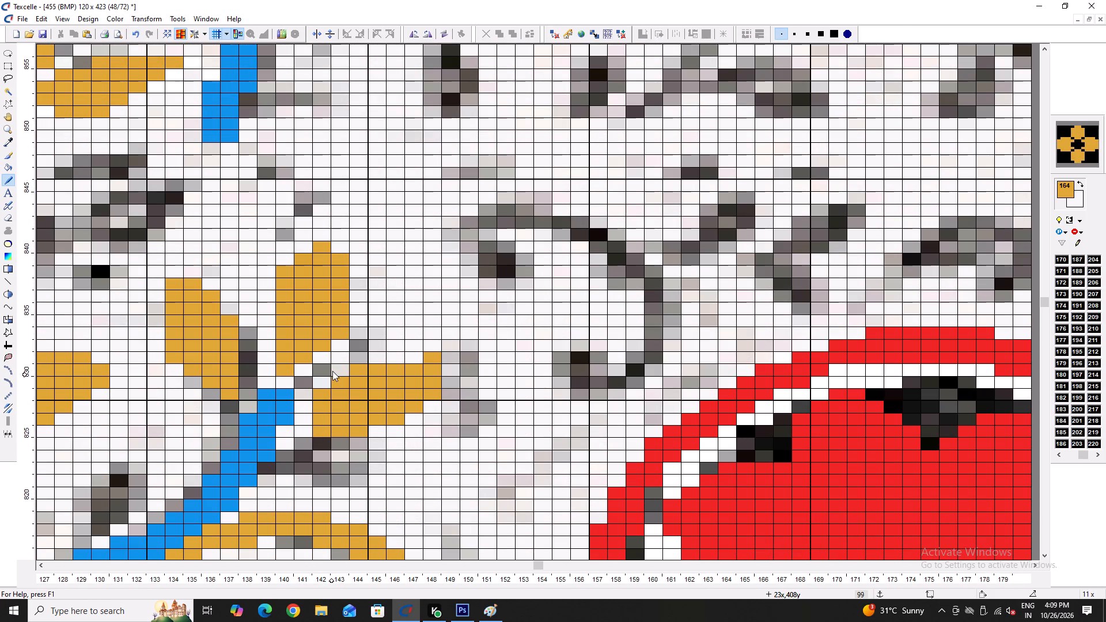
pyautogui.keyDown('ctrl'); pyautogui.scroll(-4, 332, 371); pyautogui.keyUp('ctrl')
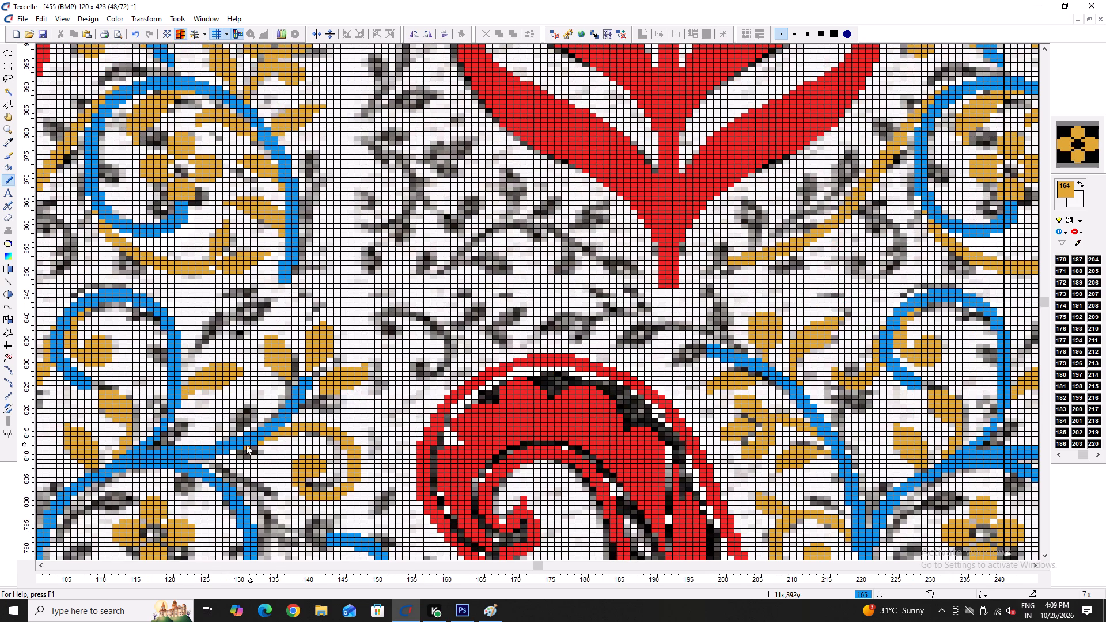
pyautogui.keyDown('ctrl'); pyautogui.scroll(6, 210, 446); pyautogui.keyUp('ctrl')
pyautogui.click(266, 450)
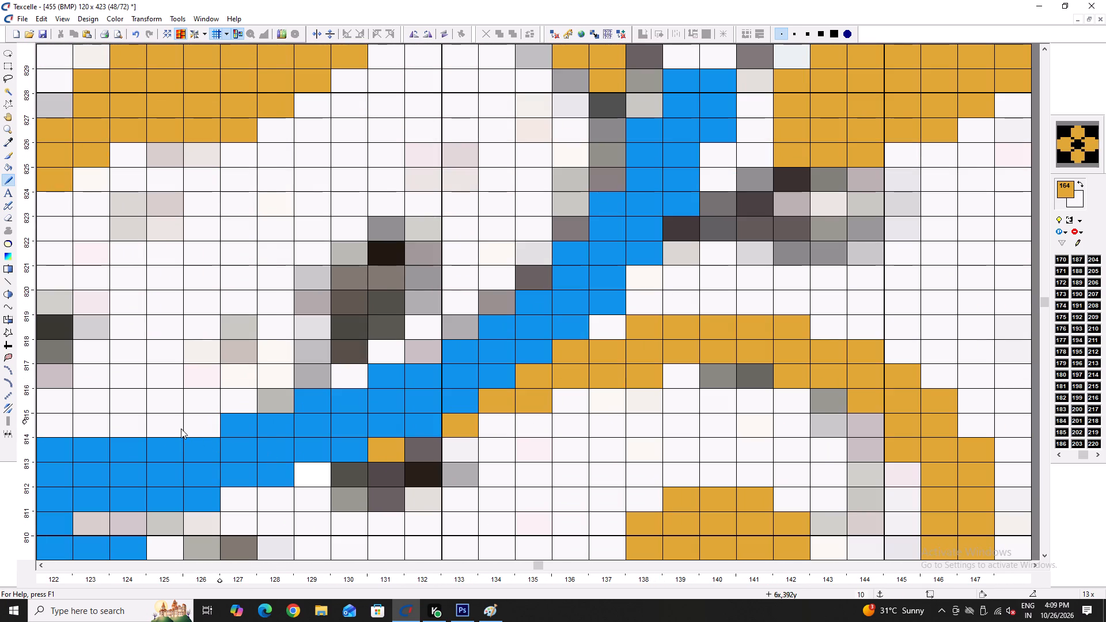
pyautogui.moveTo(169, 437); pyautogui.dragTo(372, 216)
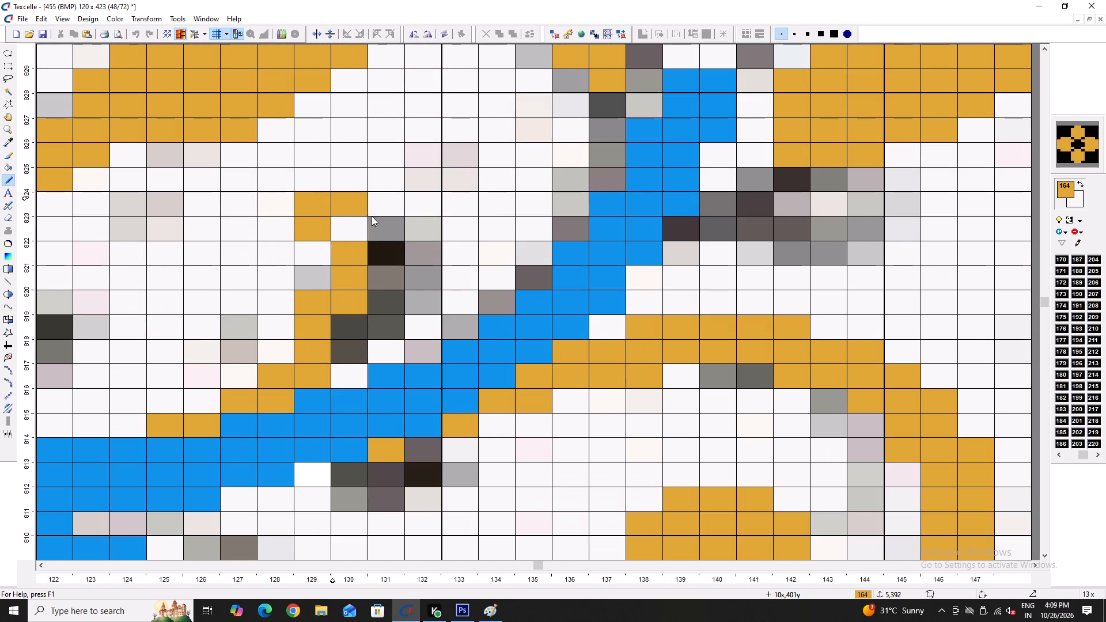
pyautogui.moveTo(372, 216); pyautogui.dragTo(329, 241)
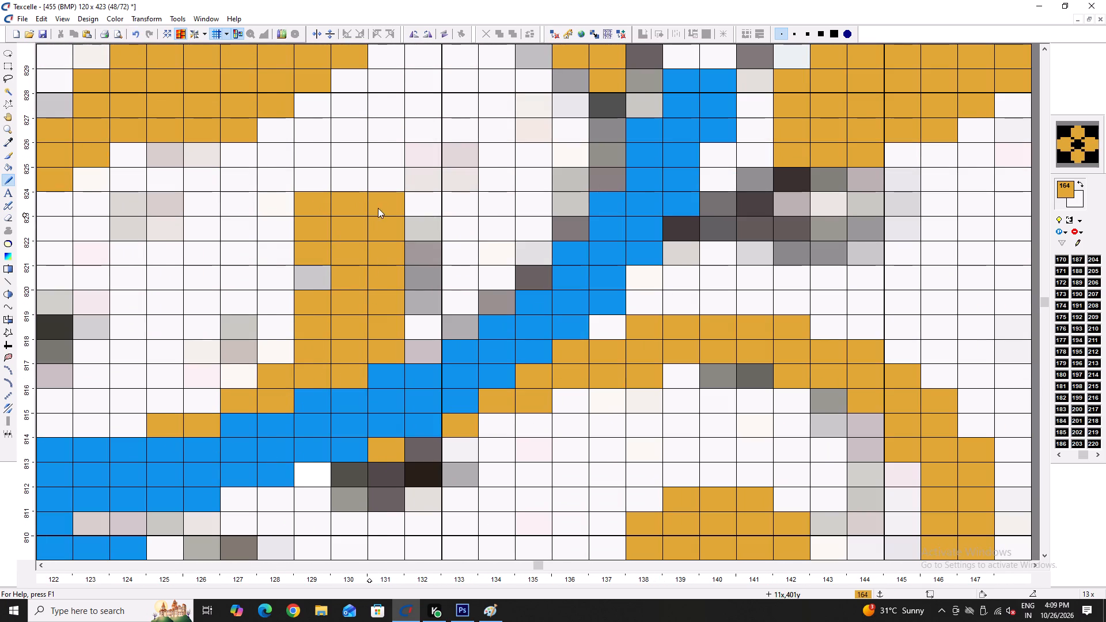
# Whiten stray cells at the tip, inner curve and base of the small gold leaf to refine its shape.
pyautogui.rightClick(381, 206)
pyautogui.moveTo(306, 305); pyautogui.dragTo(306, 312, button='right')
pyautogui.rightClick(311, 252)
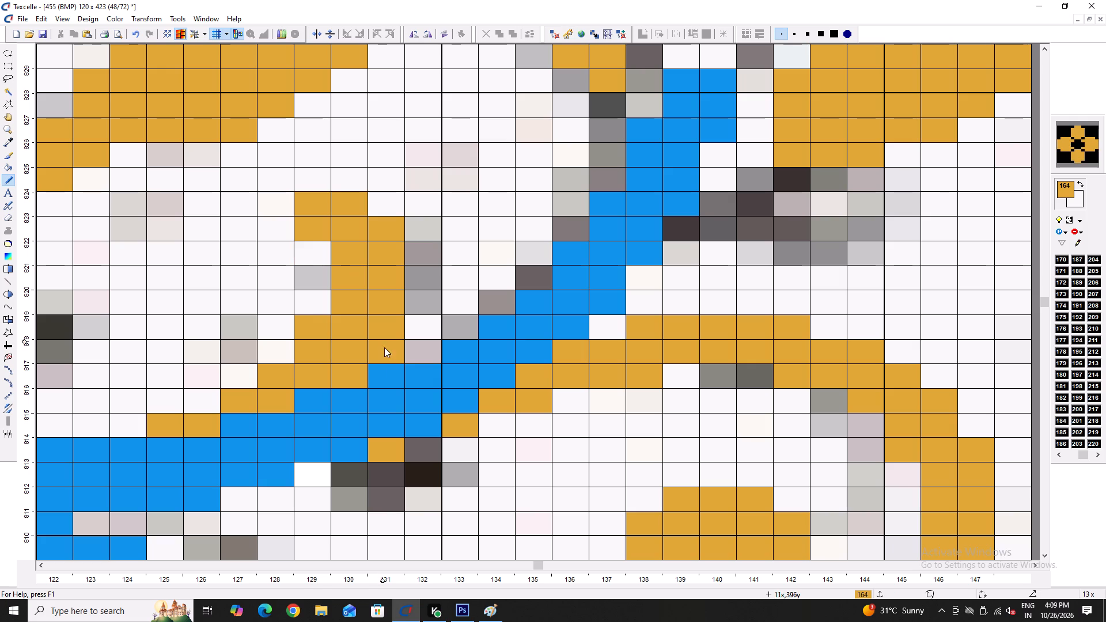
pyautogui.rightClick(396, 356)
pyautogui.rightClick(356, 381)
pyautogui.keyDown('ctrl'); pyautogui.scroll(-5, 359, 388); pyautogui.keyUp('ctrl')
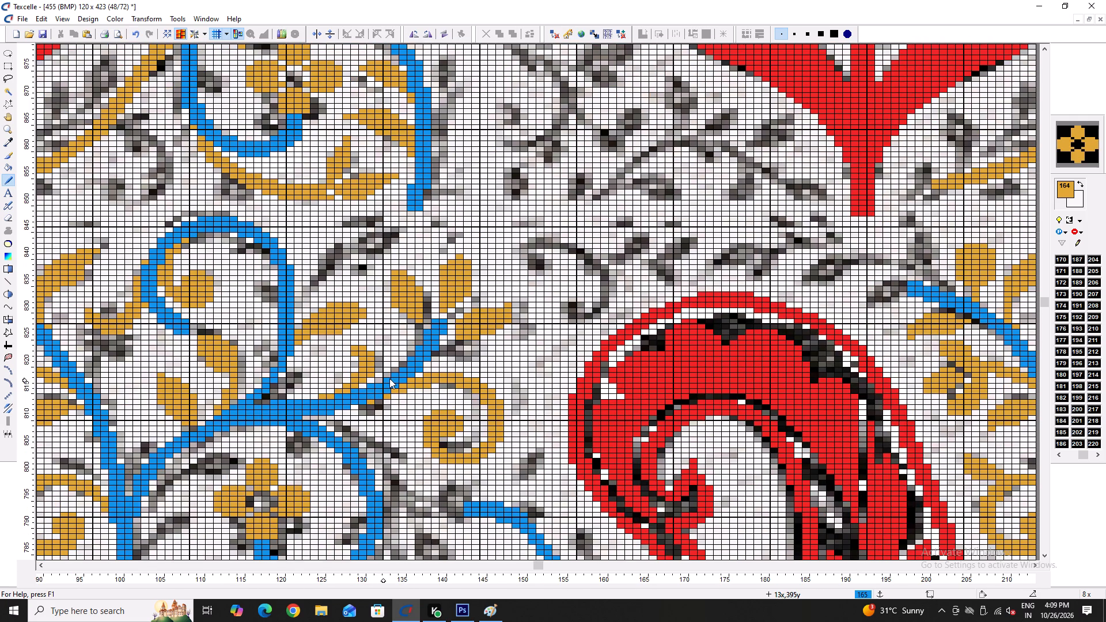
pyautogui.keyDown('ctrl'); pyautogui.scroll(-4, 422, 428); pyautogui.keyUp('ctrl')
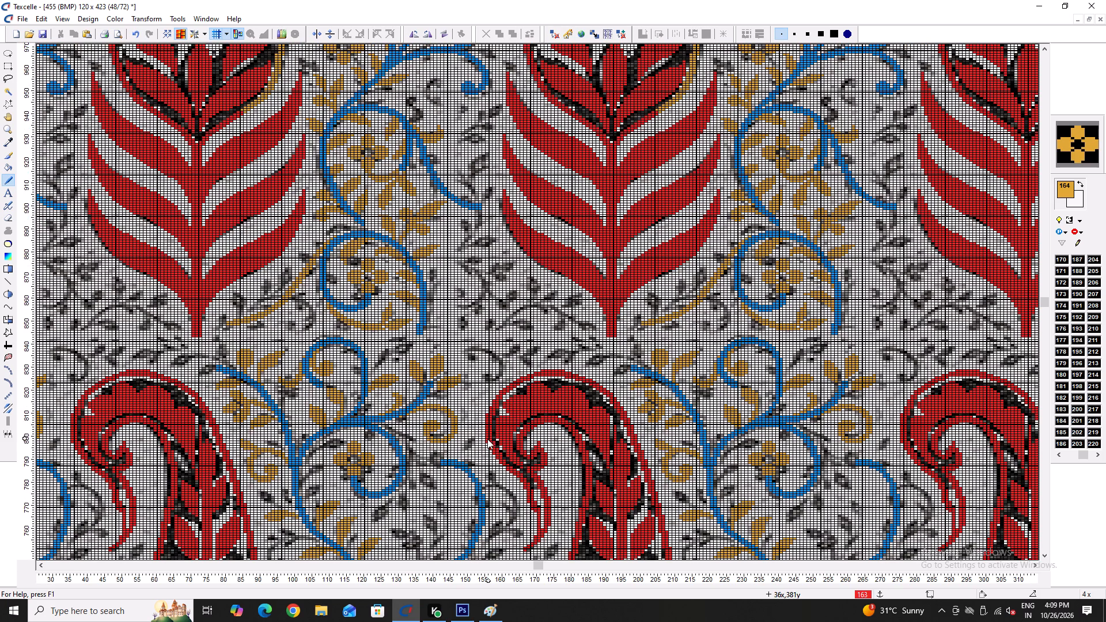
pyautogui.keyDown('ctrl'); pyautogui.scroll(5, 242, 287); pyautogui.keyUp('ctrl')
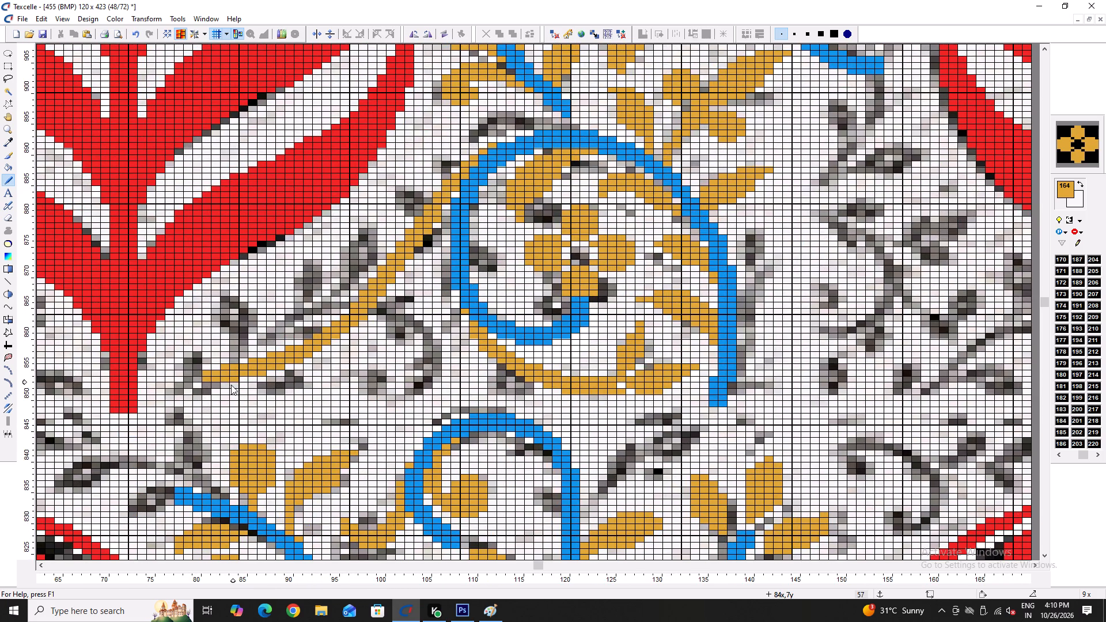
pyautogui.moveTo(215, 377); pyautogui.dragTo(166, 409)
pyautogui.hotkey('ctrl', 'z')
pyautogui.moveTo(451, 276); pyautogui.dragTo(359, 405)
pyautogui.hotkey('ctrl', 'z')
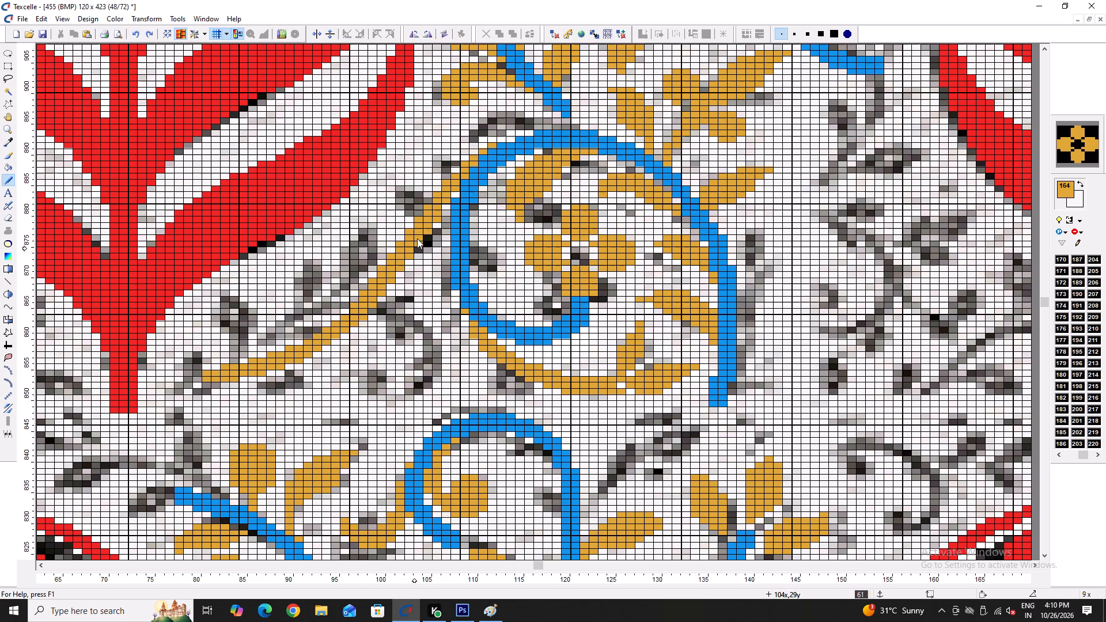
# Draw a gold stem branching down from the diagonal gold vine toward the blue curl below, and correct the cells at its bend.
pyautogui.moveTo(418, 234); pyautogui.dragTo(400, 422)
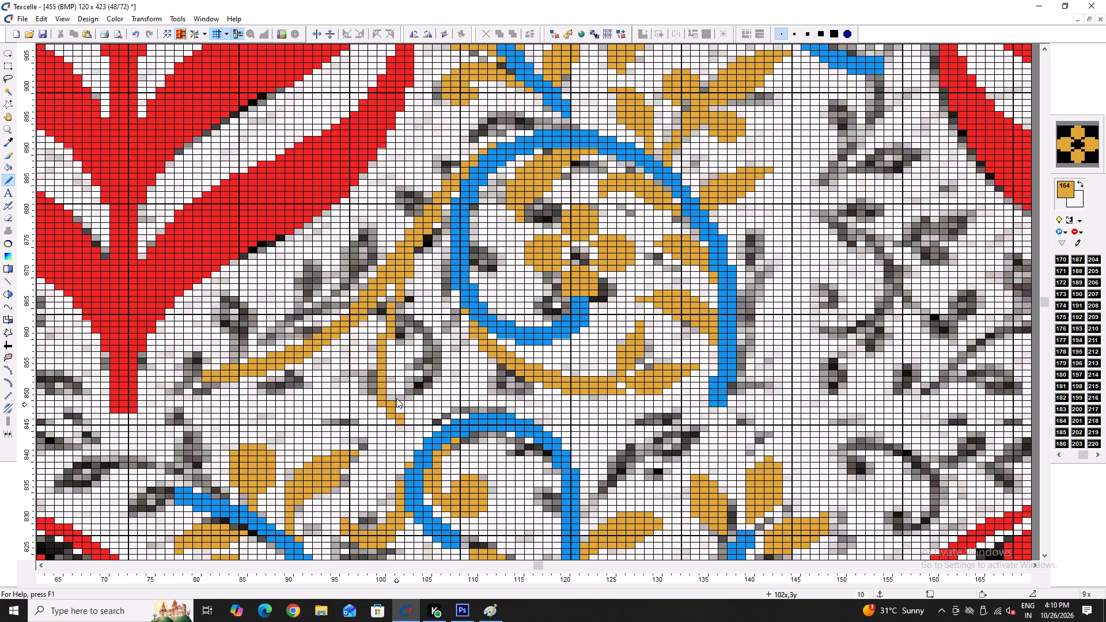
pyautogui.rightClick(379, 403)
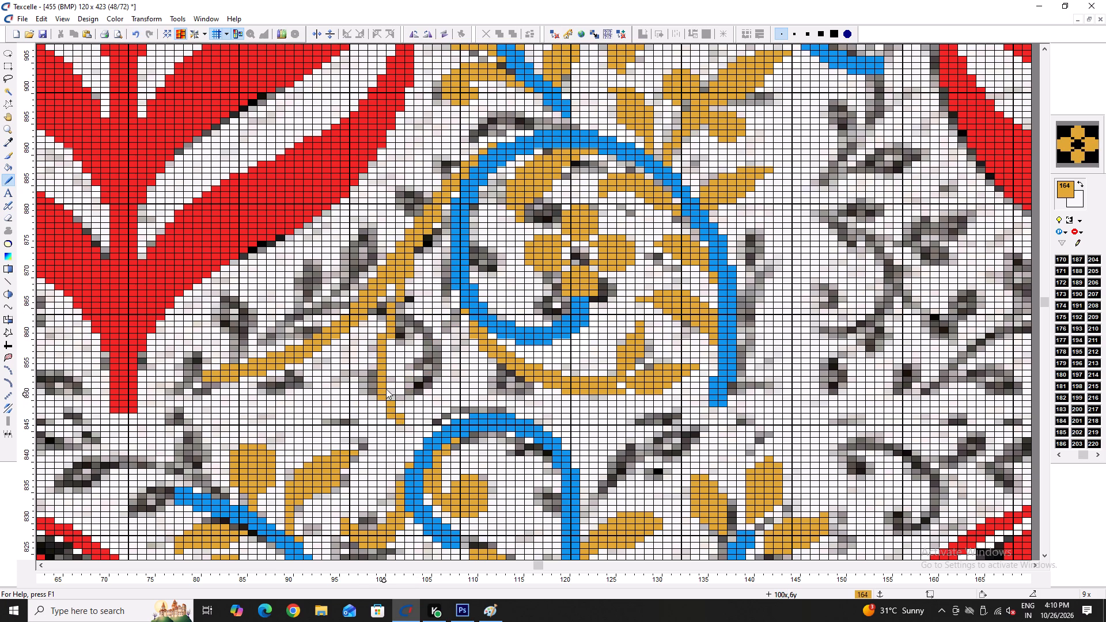
pyautogui.click(389, 394)
pyautogui.keyDown('ctrl'); pyautogui.scroll(4, 392, 399); pyautogui.keyUp('ctrl')
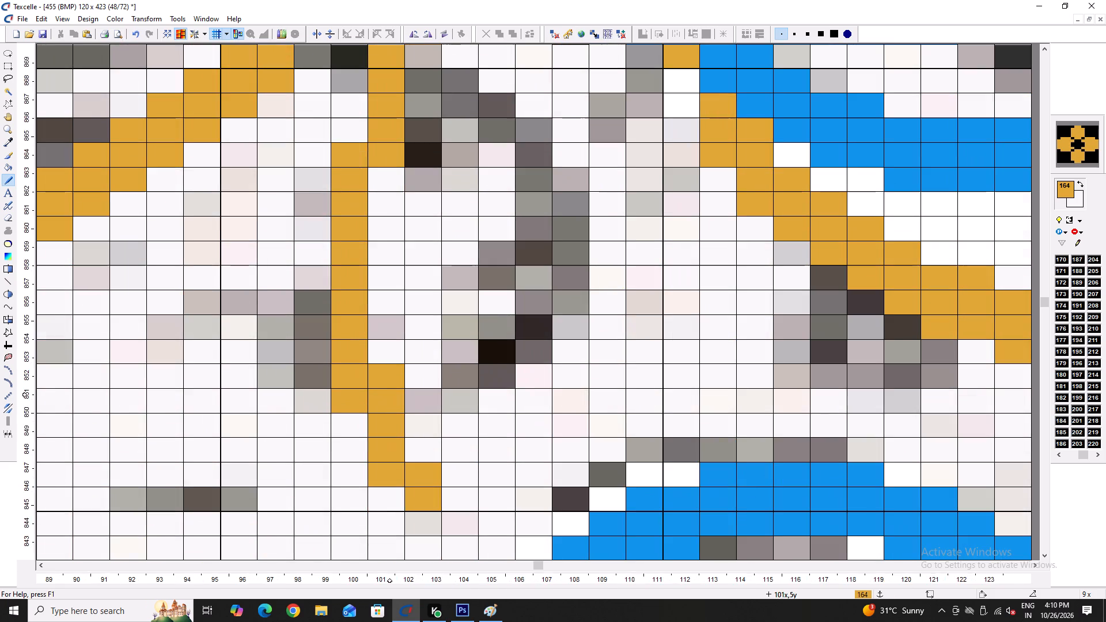
pyautogui.rightClick(363, 396)
pyautogui.rightClick(358, 384)
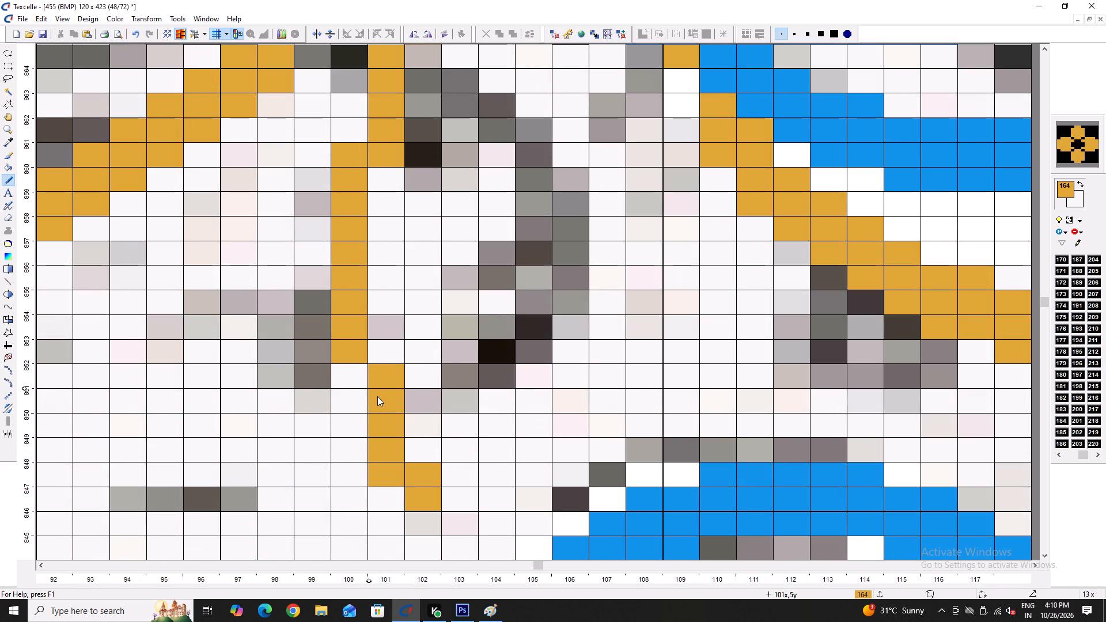
pyautogui.click(358, 381)
pyautogui.doubleClick(357, 397)
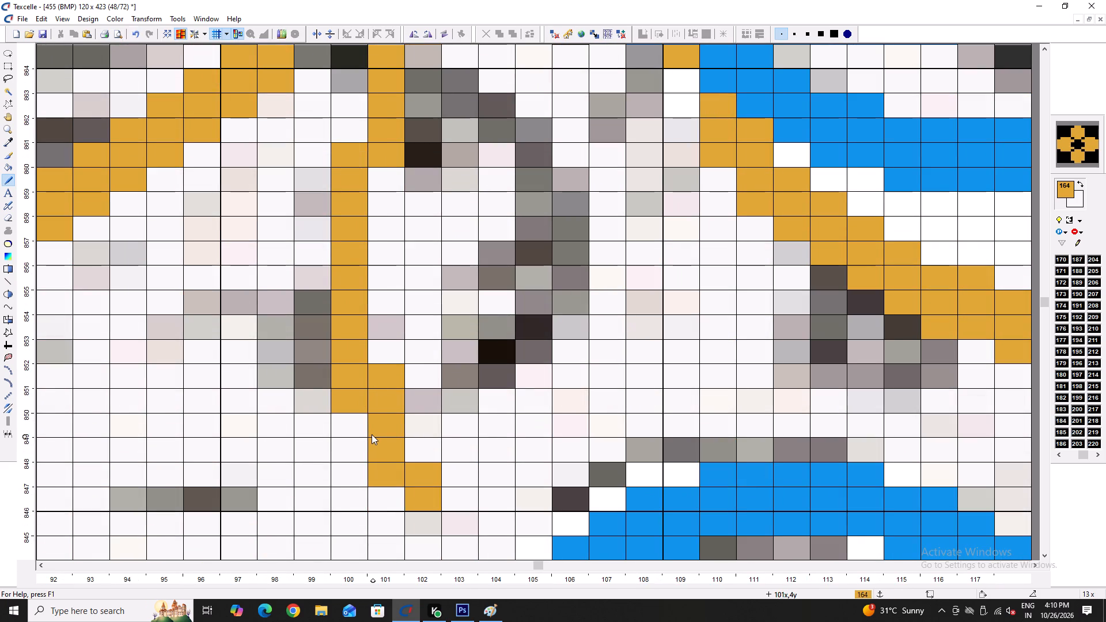
pyautogui.rightClick(351, 403)
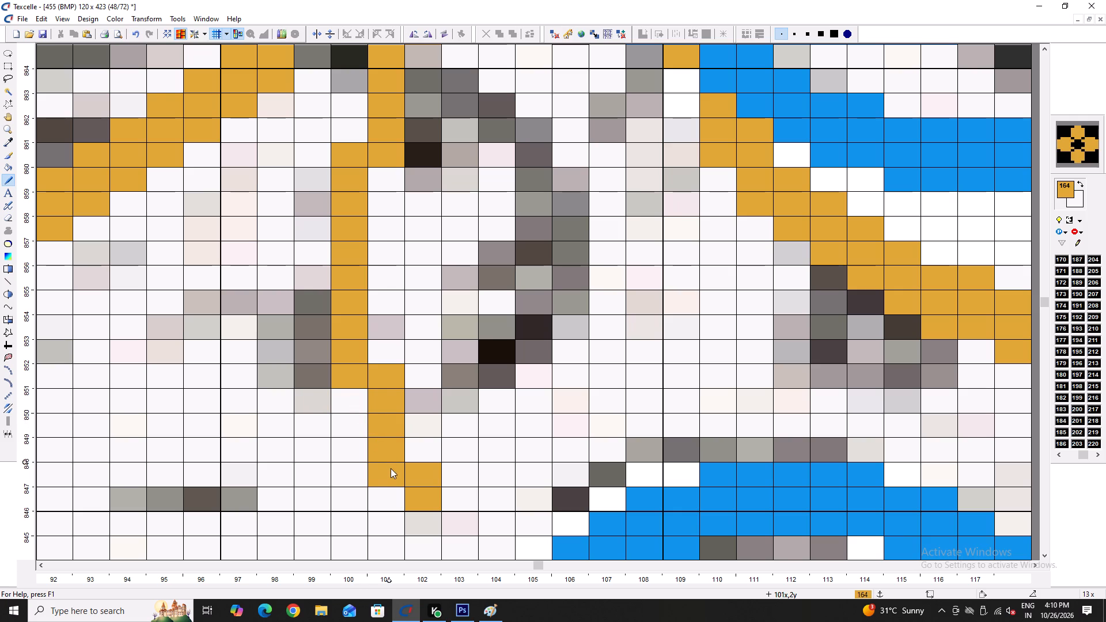
# Fill the junction of the new stem with the gold vine and thicken the stem to two cells down to its bend.
pyautogui.scroll(7, 378, 357)
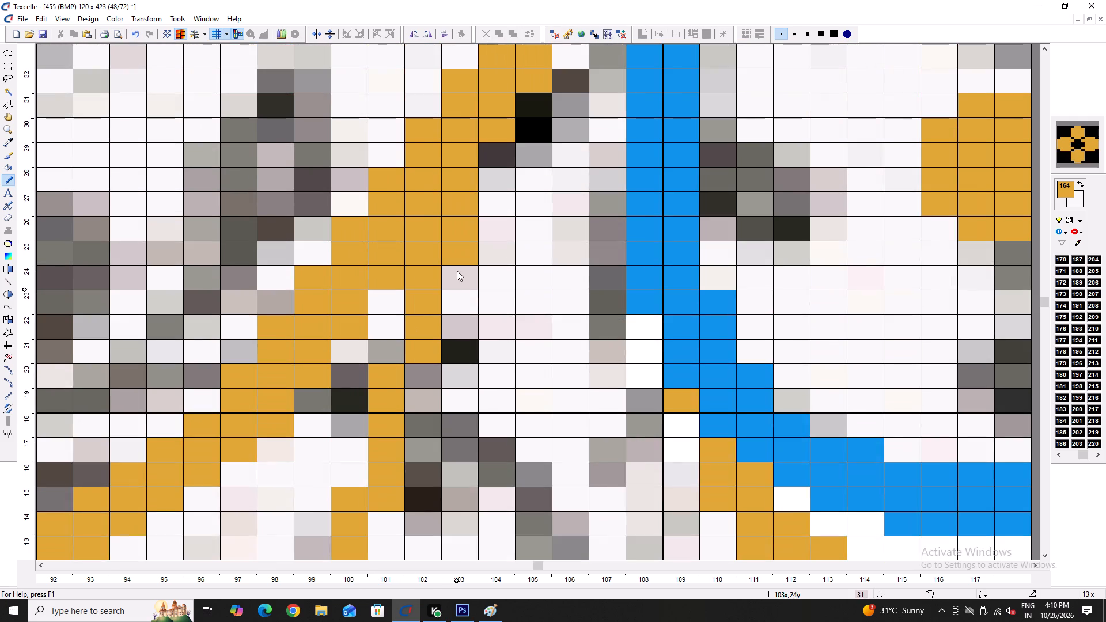
pyautogui.click(505, 158)
pyautogui.scroll(-2, 440, 326)
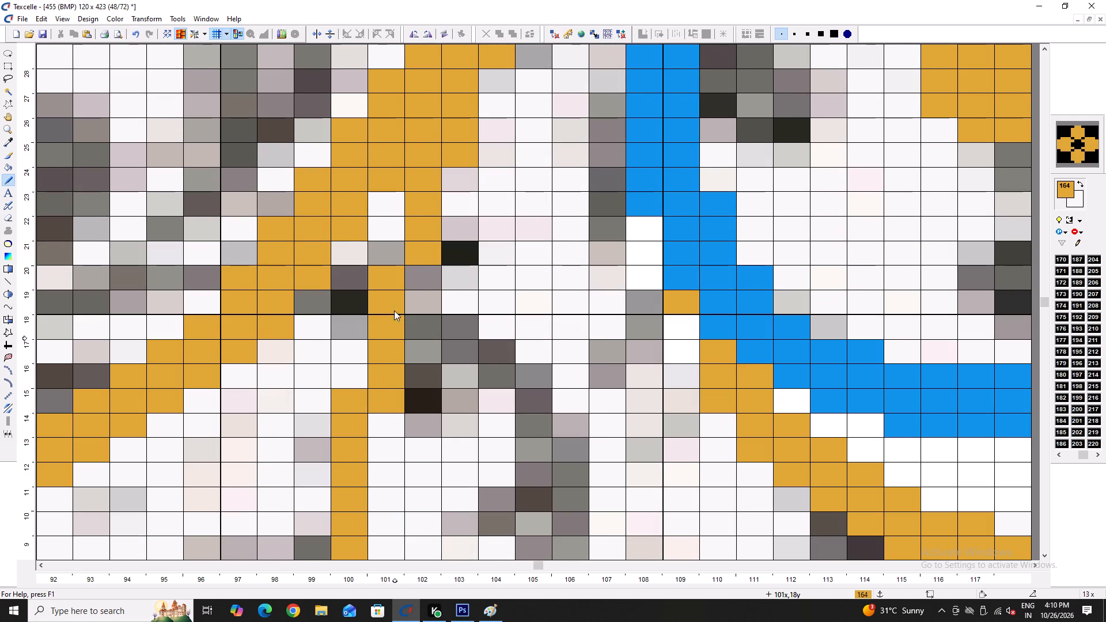
pyautogui.moveTo(360, 289); pyautogui.dragTo(357, 400)
pyautogui.moveTo(392, 215); pyautogui.dragTo(382, 278)
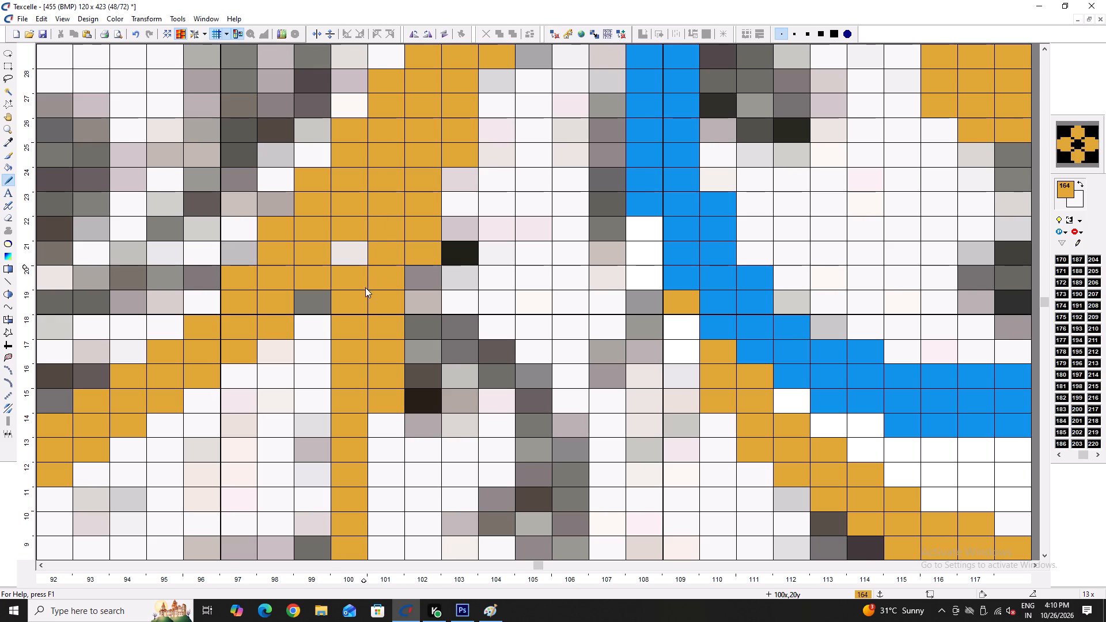
pyautogui.keyDown('ctrl'); pyautogui.scroll(-4, 365, 287); pyautogui.keyUp('ctrl')
pyautogui.keyDown('ctrl'); pyautogui.scroll(4, 374, 321); pyautogui.keyUp('ctrl')
pyautogui.moveTo(378, 293); pyautogui.dragTo(342, 457)
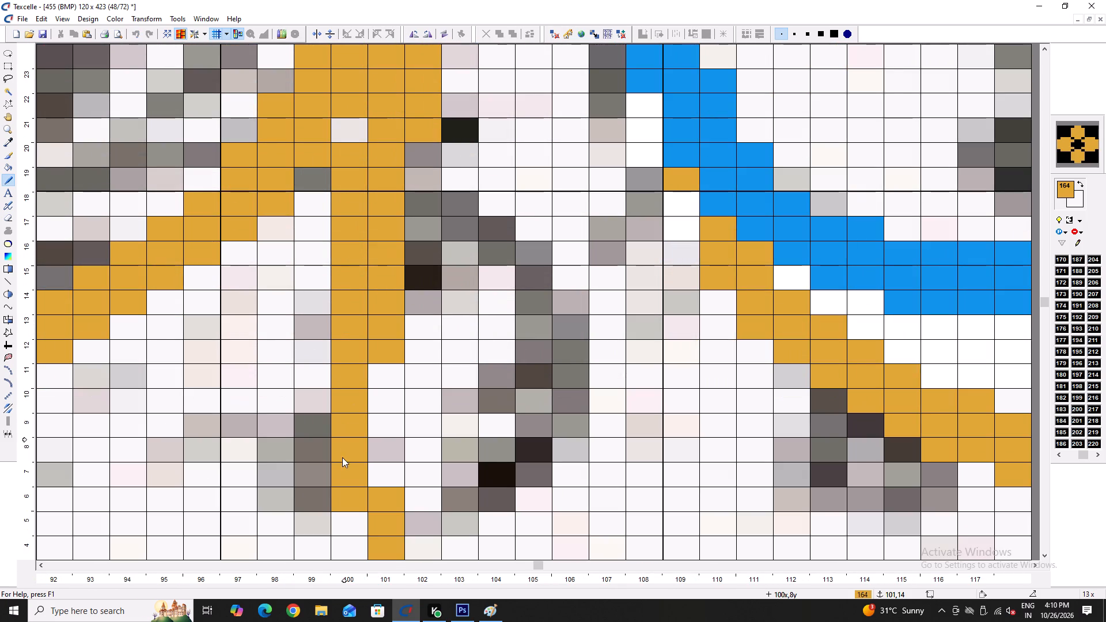
pyautogui.moveTo(342, 457); pyautogui.dragTo(374, 461)
pyautogui.moveTo(377, 456); pyautogui.dragTo(381, 472)
pyautogui.scroll(-3, 391, 440)
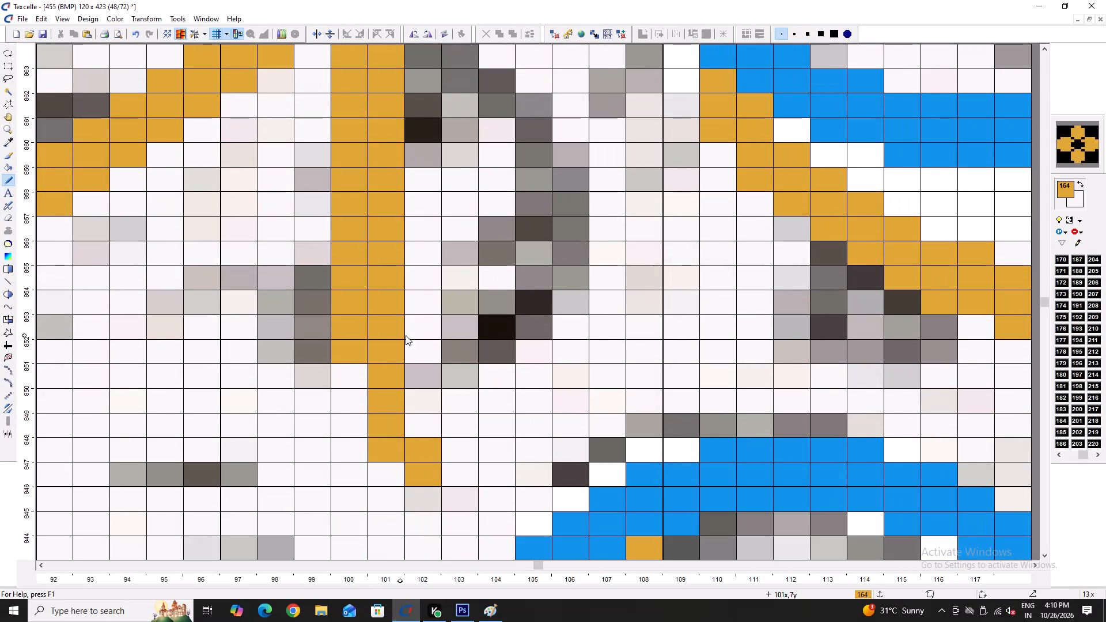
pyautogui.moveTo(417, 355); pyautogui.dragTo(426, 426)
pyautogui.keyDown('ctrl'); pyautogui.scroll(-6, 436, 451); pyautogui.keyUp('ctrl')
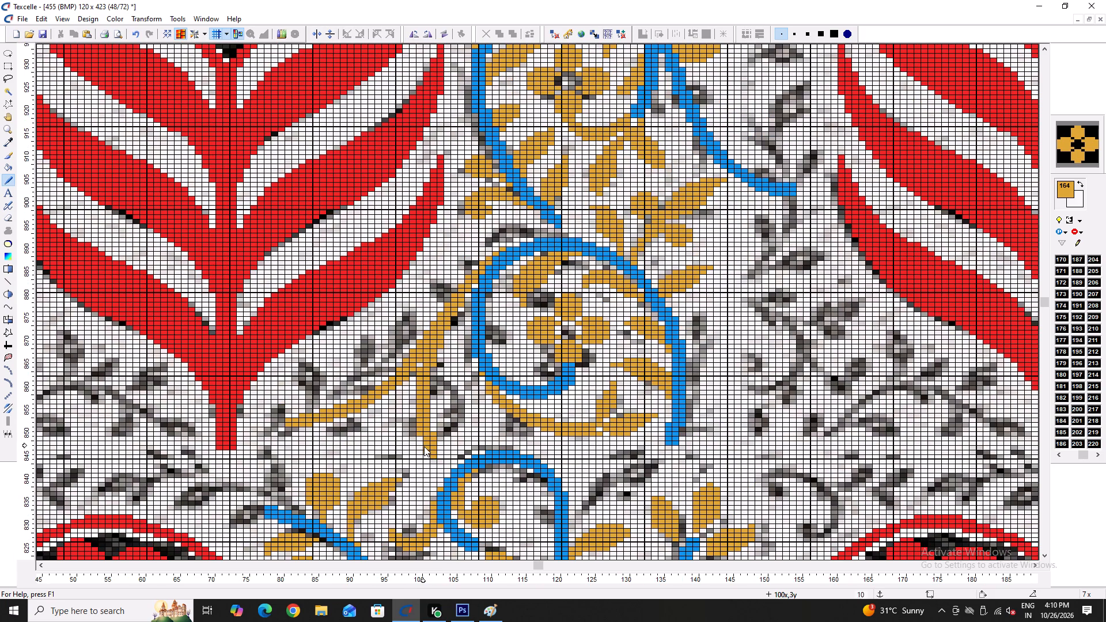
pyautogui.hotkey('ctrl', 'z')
# Widen the new gold stem's lower end to two cells and whiten the extra cell at its tip.
pyautogui.keyDown('ctrl'); pyautogui.scroll(4, 434, 443); pyautogui.keyUp('ctrl')
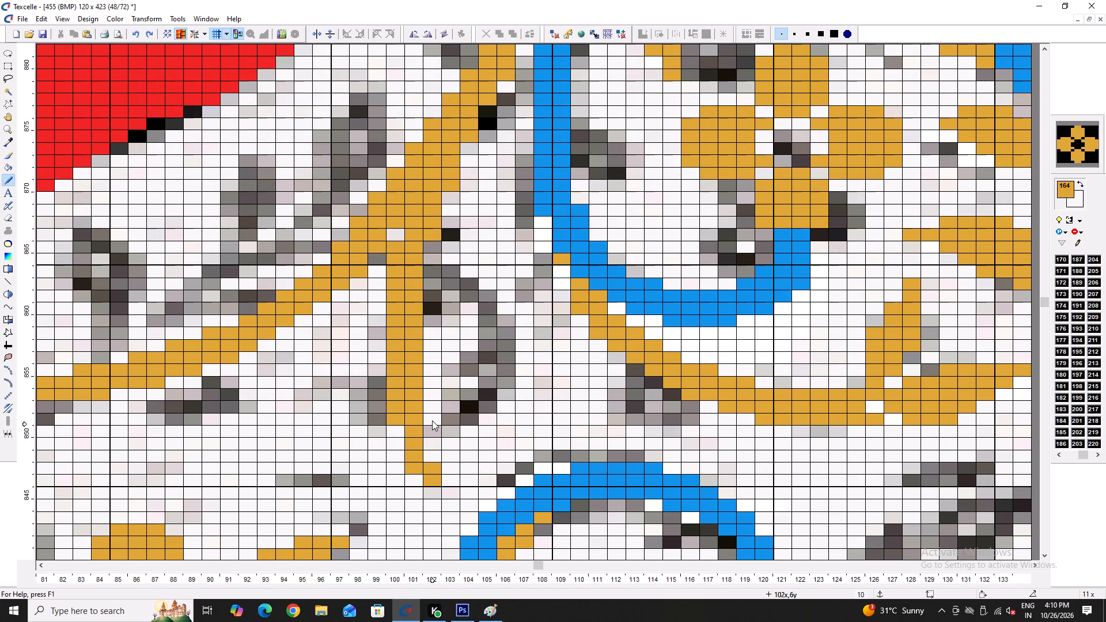
pyautogui.moveTo(431, 419); pyautogui.dragTo(429, 438)
pyautogui.doubleClick(429, 438)
pyautogui.click(430, 449)
pyautogui.doubleClick(431, 454)
pyautogui.rightClick(438, 476)
pyautogui.keyDown('ctrl'); pyautogui.scroll(-6, 434, 476); pyautogui.keyUp('ctrl')
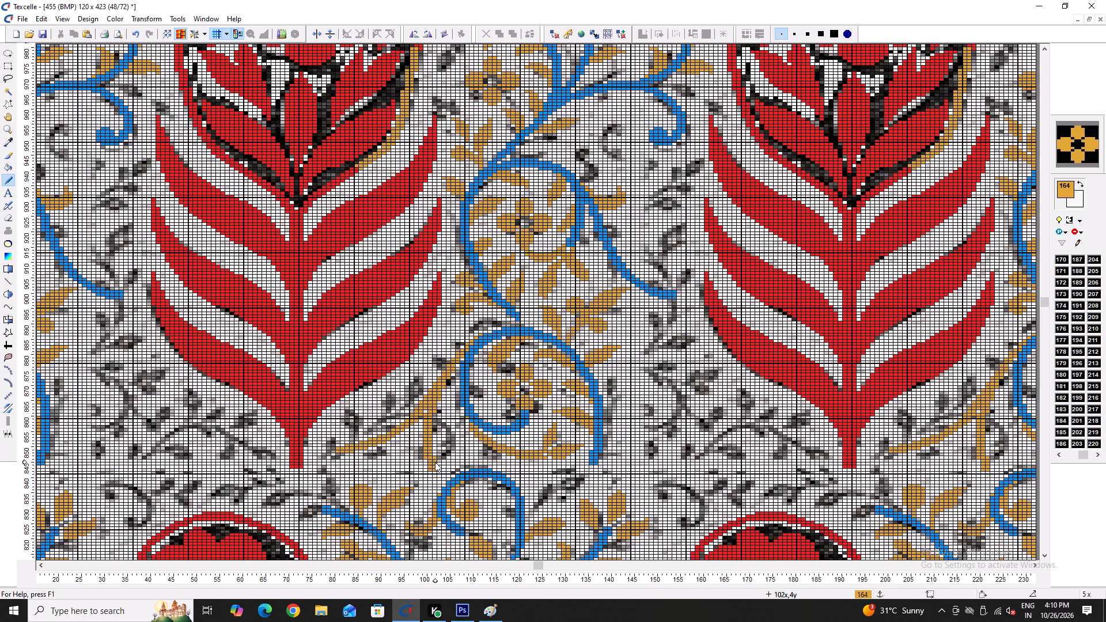
pyautogui.keyDown('ctrl'); pyautogui.scroll(6, 433, 471); pyautogui.keyUp('ctrl')
pyautogui.keyDown('ctrl'); pyautogui.scroll(-6, 404, 441); pyautogui.keyUp('ctrl')
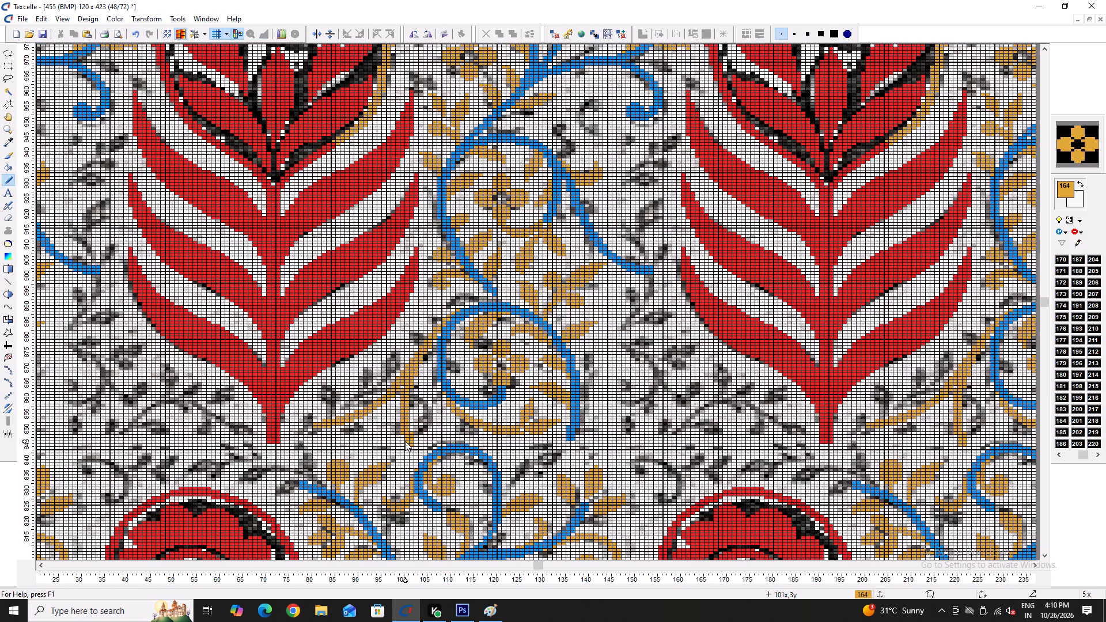
# Whiten protruding cells along the underside of the diagonal gold vine's lower stretch to smooth its edge.
pyautogui.keyDown('ctrl'); pyautogui.scroll(7, 333, 428); pyautogui.keyUp('ctrl')
pyautogui.rightClick(294, 392)
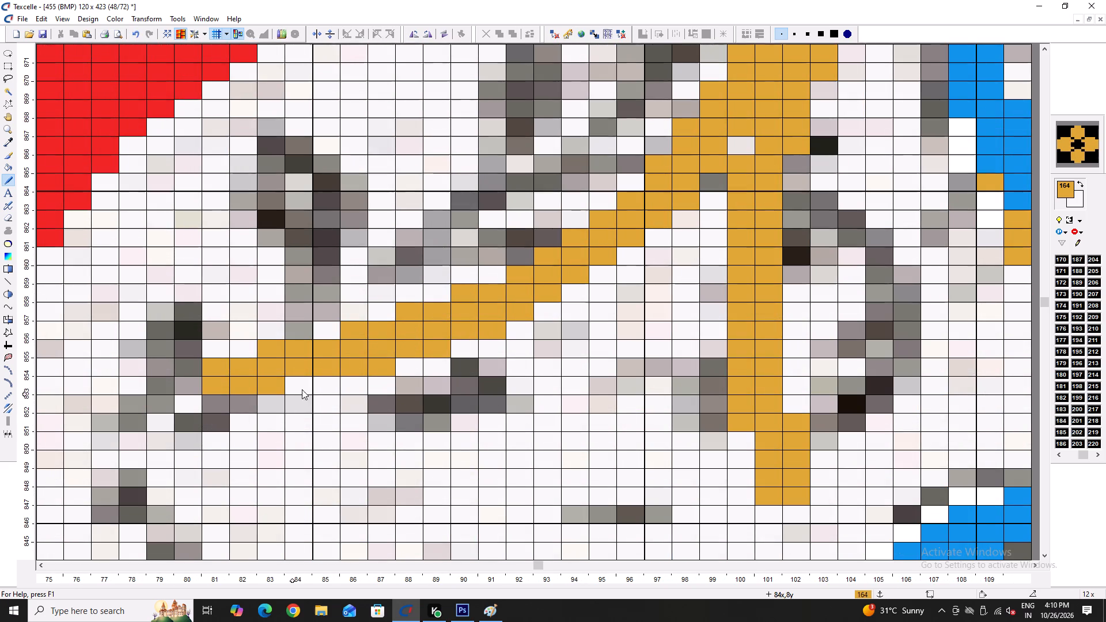
pyautogui.rightClick(377, 367)
pyautogui.rightClick(427, 349)
pyautogui.rightClick(430, 348)
pyautogui.rightClick(487, 331)
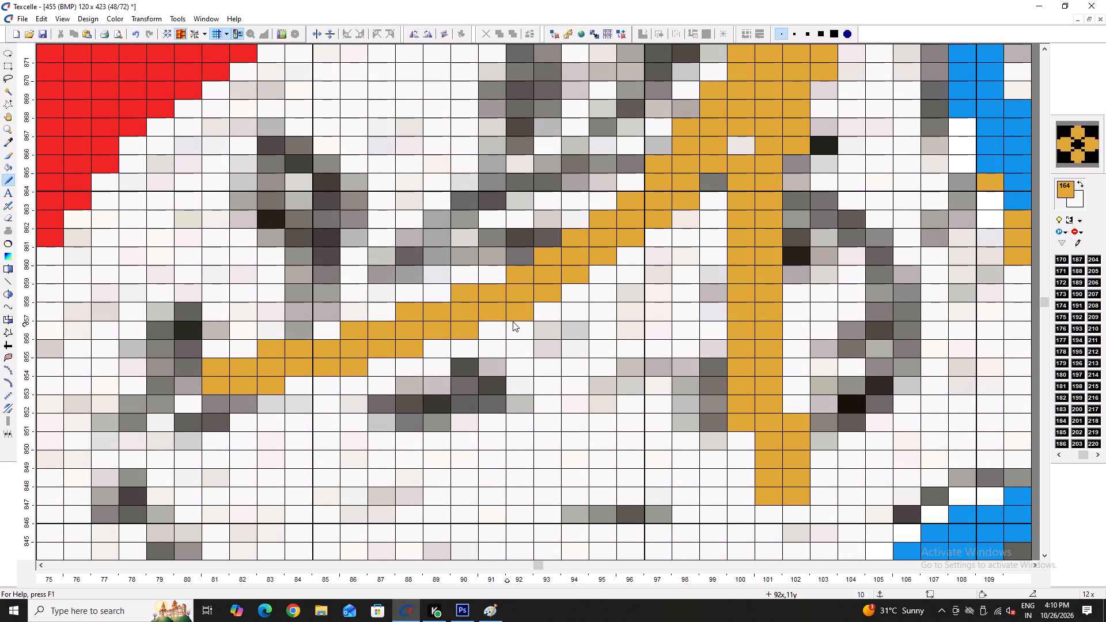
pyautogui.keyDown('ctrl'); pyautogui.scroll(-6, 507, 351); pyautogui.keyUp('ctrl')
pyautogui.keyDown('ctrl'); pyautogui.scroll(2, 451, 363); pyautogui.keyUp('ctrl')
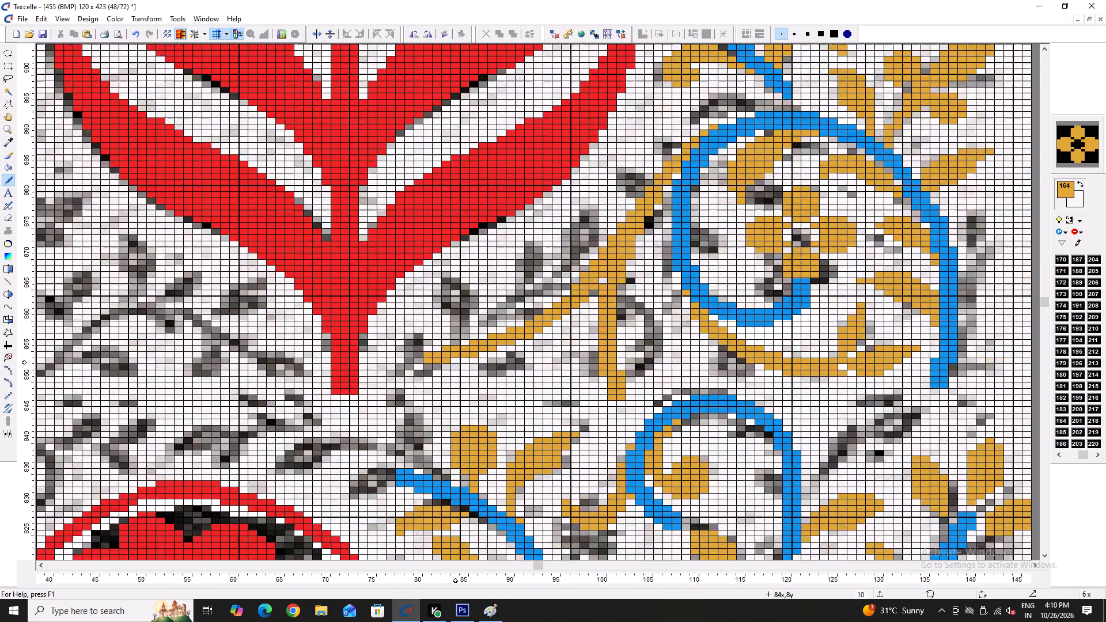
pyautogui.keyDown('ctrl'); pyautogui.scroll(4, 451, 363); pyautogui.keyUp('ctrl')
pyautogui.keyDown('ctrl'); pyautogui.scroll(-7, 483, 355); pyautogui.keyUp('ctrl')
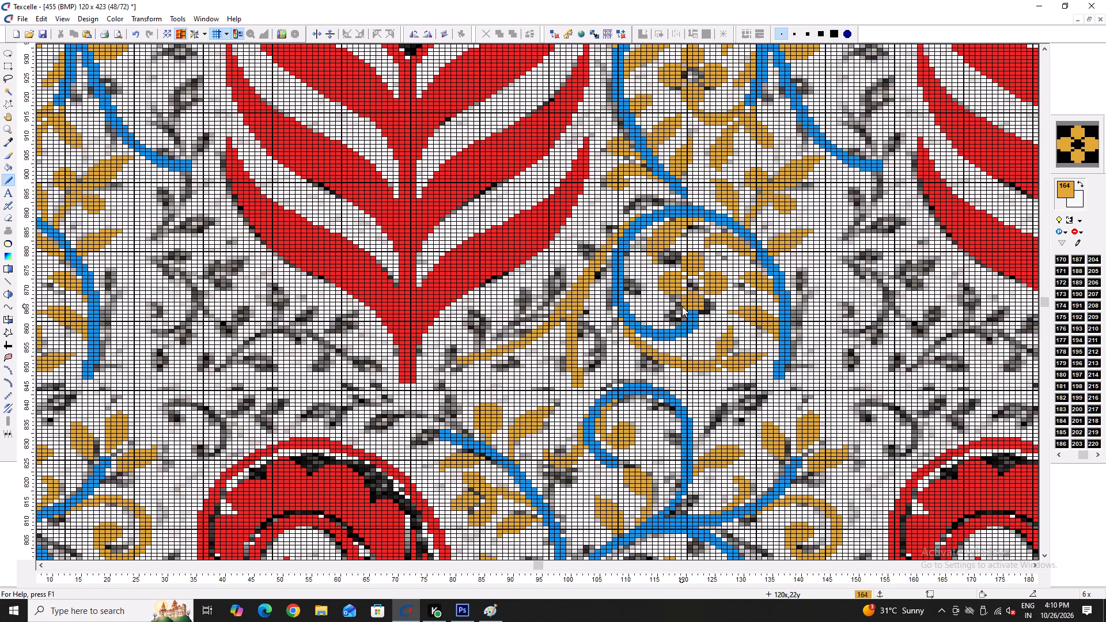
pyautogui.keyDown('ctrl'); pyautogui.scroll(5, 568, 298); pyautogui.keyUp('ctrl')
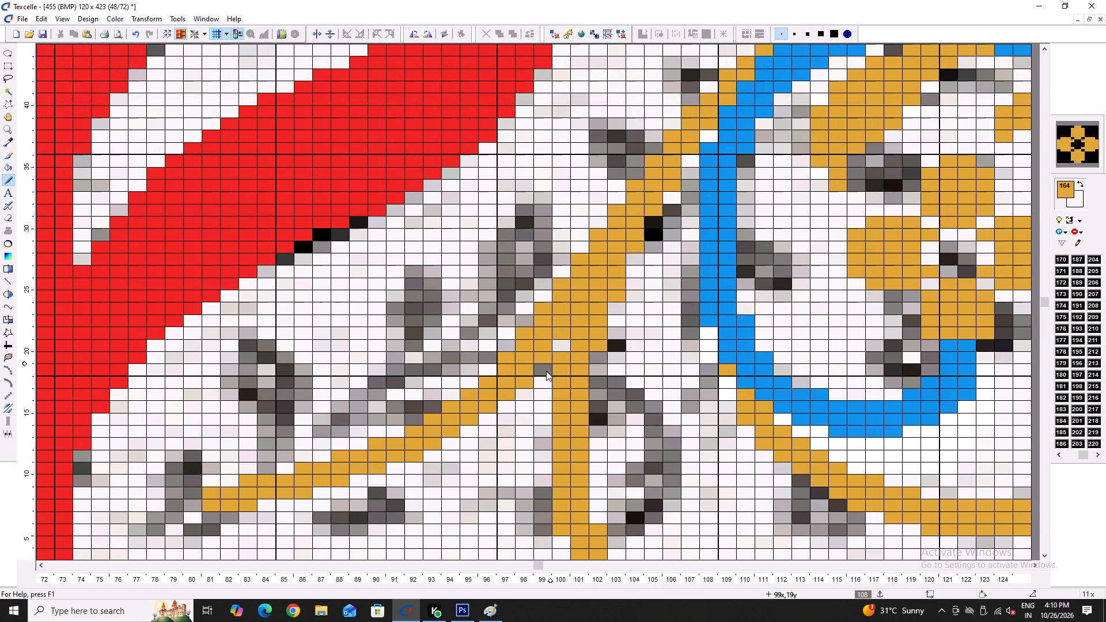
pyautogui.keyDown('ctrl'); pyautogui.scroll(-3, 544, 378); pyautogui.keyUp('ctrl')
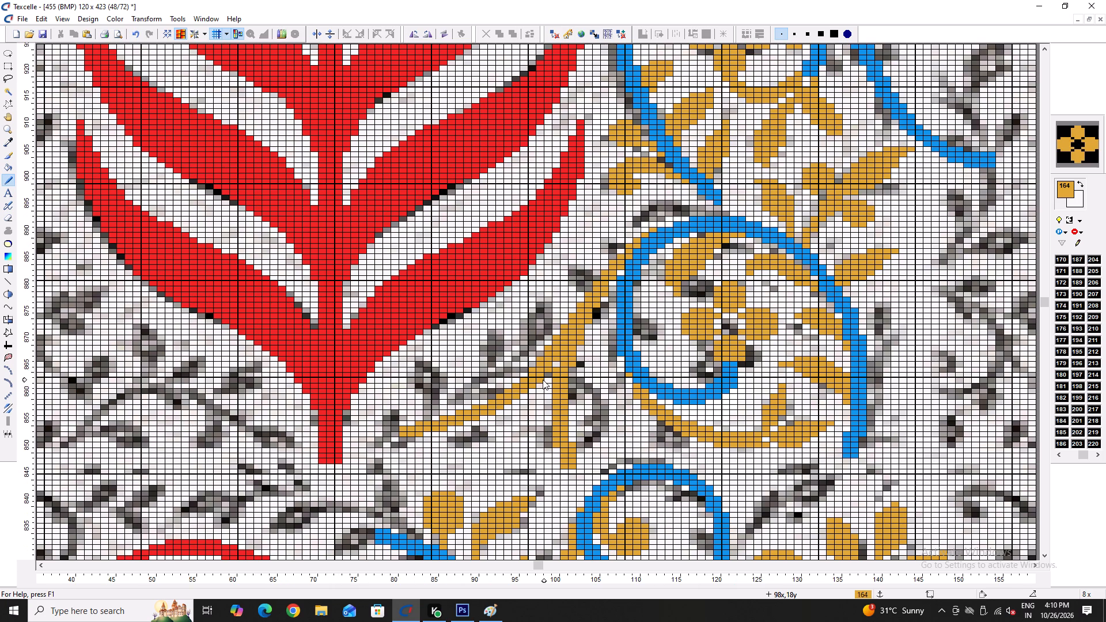
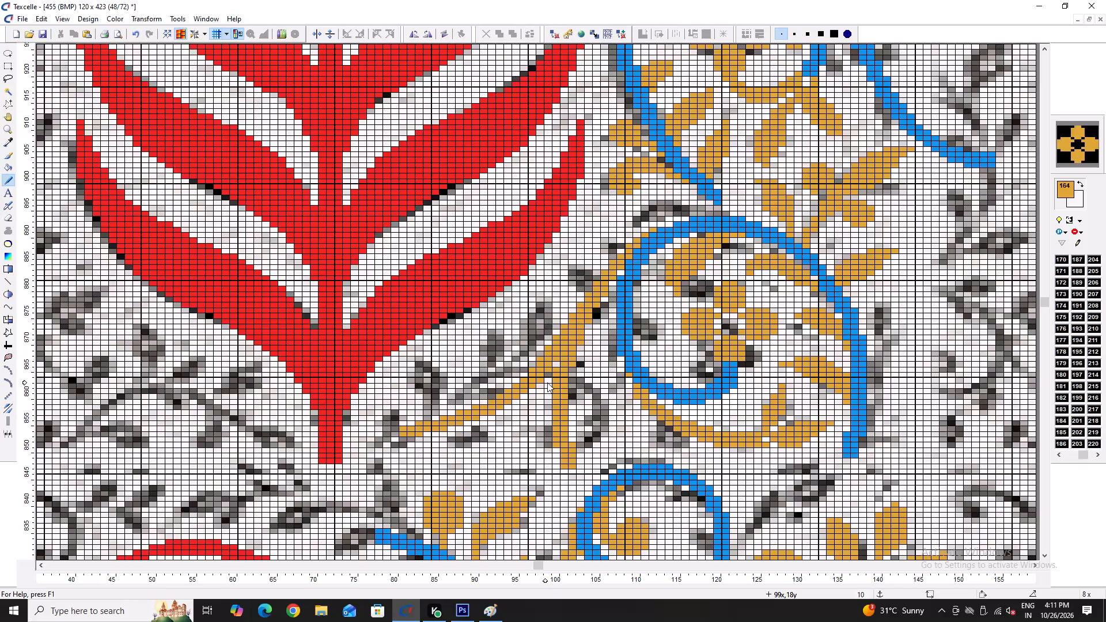
# Save the design.
pyautogui.hotkey('ctrl', 's')
pyautogui.hotkey('ctrl', 's')
# Erase a stray gold pixel from the lower edge of the gold leaf branching off the blue stem.
pyautogui.keyDown('ctrl'); pyautogui.scroll(-4, 580, 404); pyautogui.keyUp('ctrl')
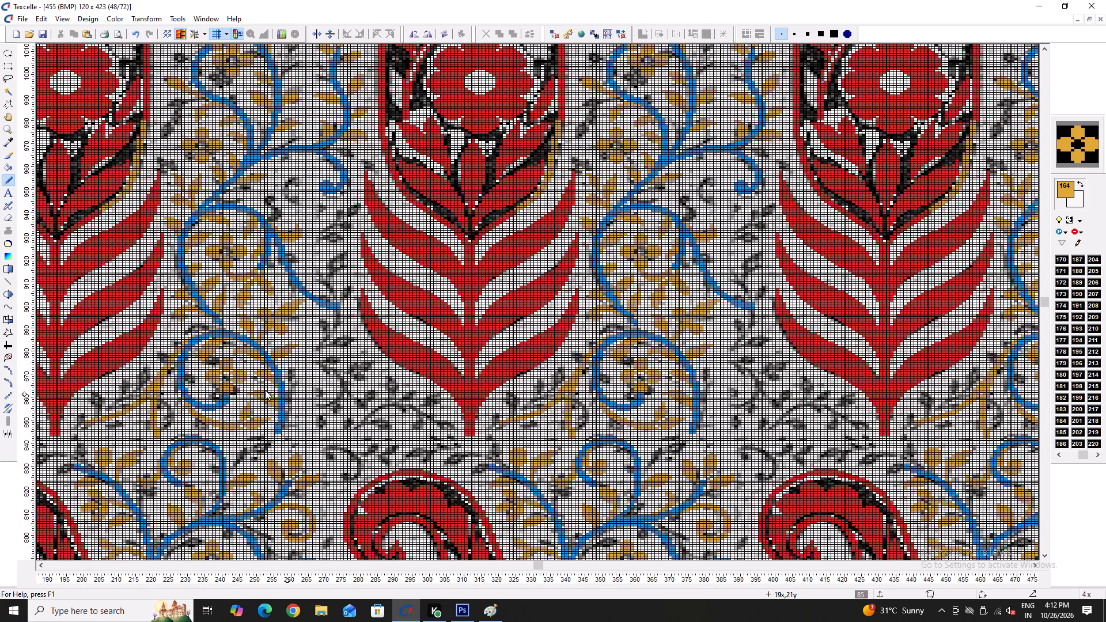
pyautogui.keyDown('ctrl'); pyautogui.scroll(-2, 286, 274); pyautogui.keyUp('ctrl')
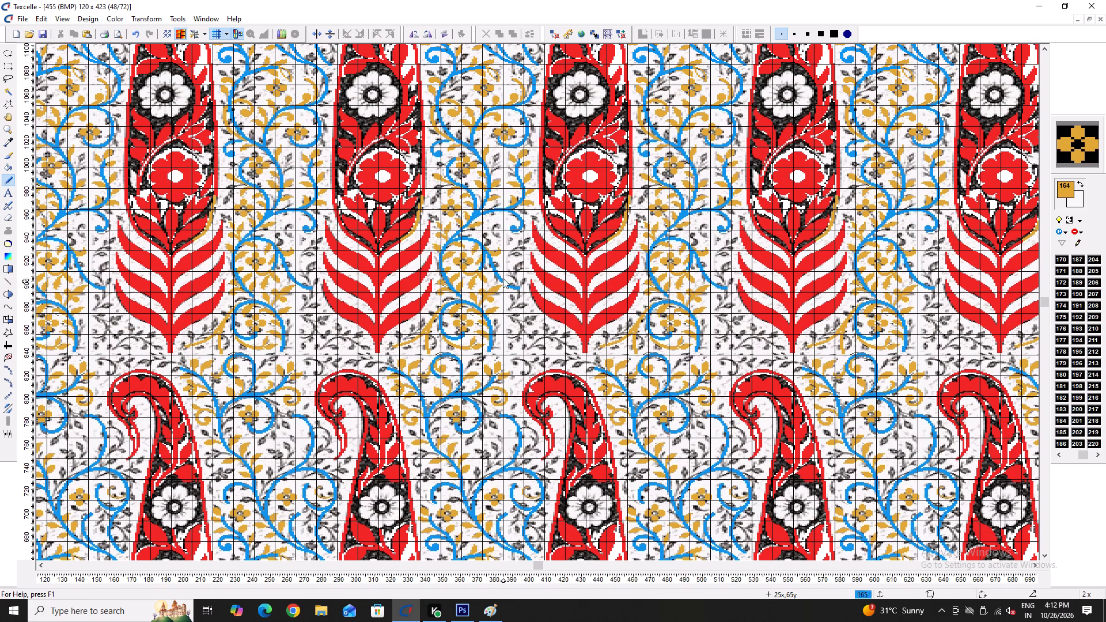
pyautogui.keyDown('ctrl'); pyautogui.scroll(5, 493, 255); pyautogui.keyUp('ctrl')
pyautogui.scroll(1, 475, 225)
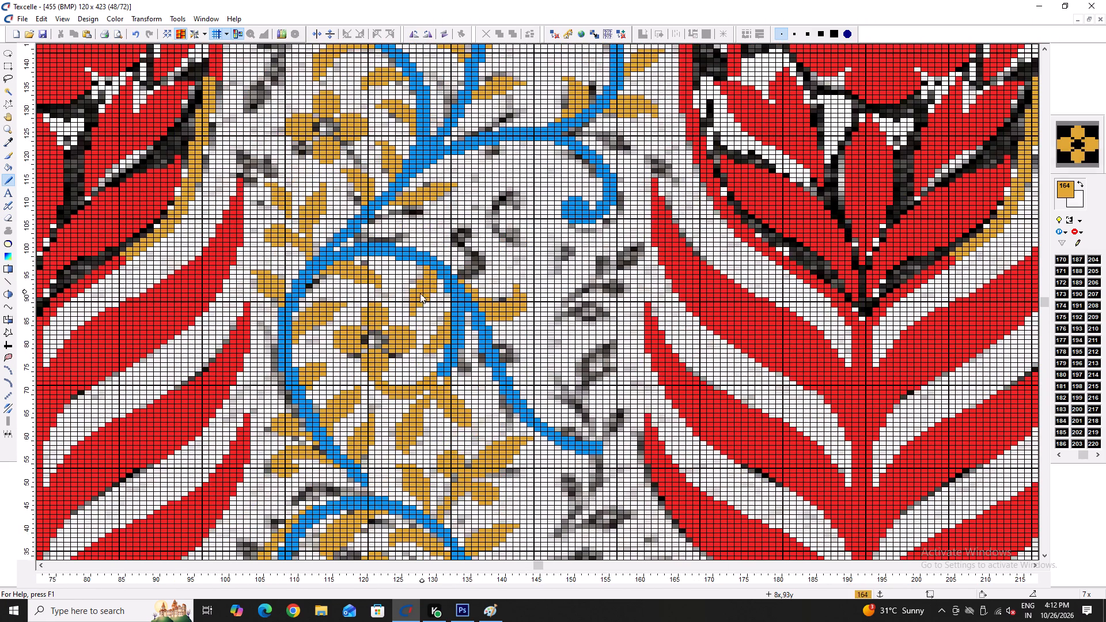
pyautogui.keyDown('ctrl'); pyautogui.scroll(4, 465, 233); pyautogui.keyUp('ctrl')
pyautogui.press('space')
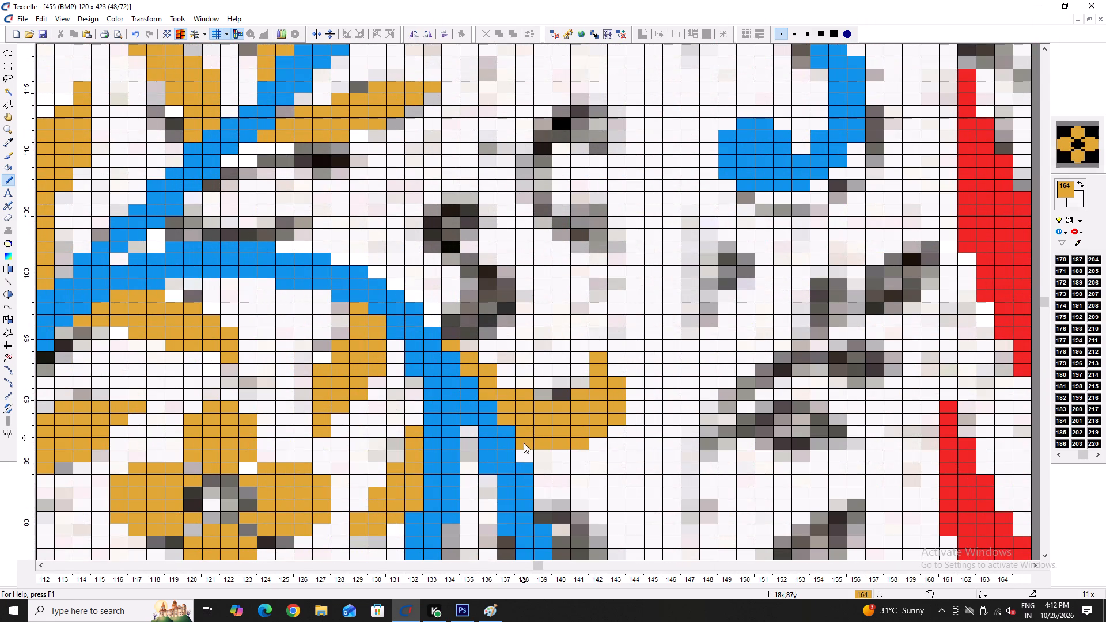
pyautogui.rightClick(524, 443)
# Draw and fill a gold leaf with colour 164 above the bend of the blue stem, over the grey sketch.
pyautogui.scroll(2, 359, 312)
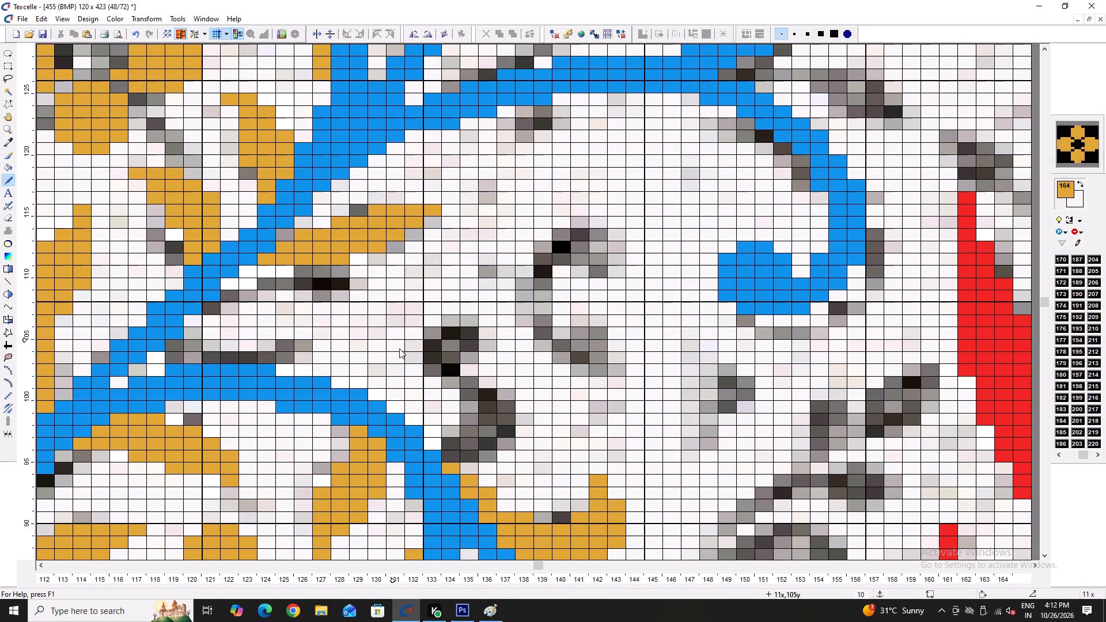
pyautogui.scroll(-2, 429, 431)
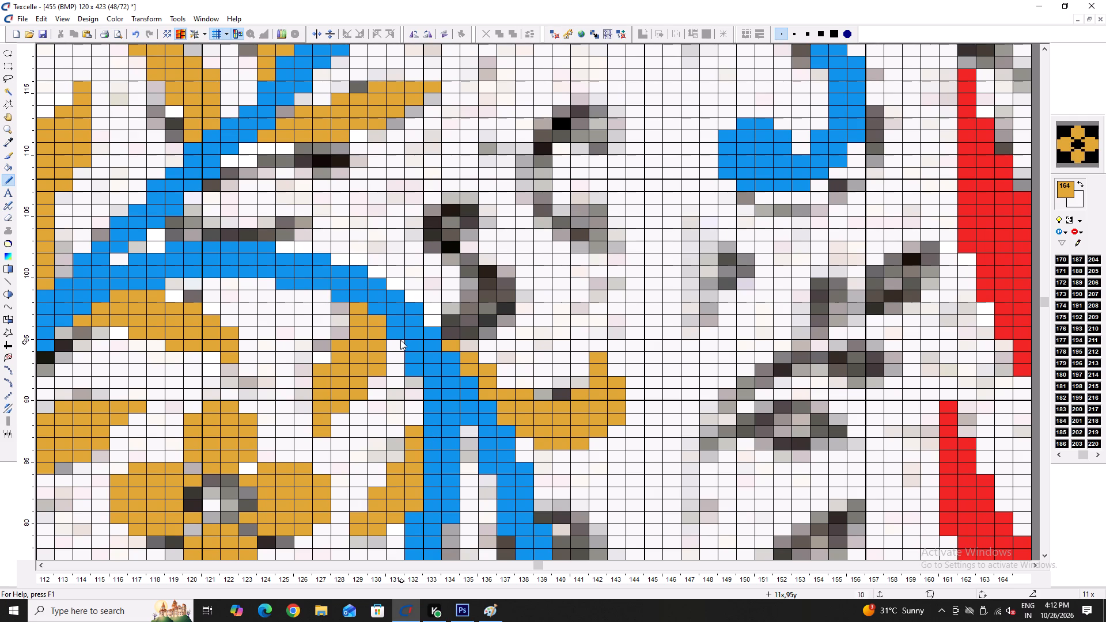
pyautogui.moveTo(372, 272); pyautogui.dragTo(476, 200)
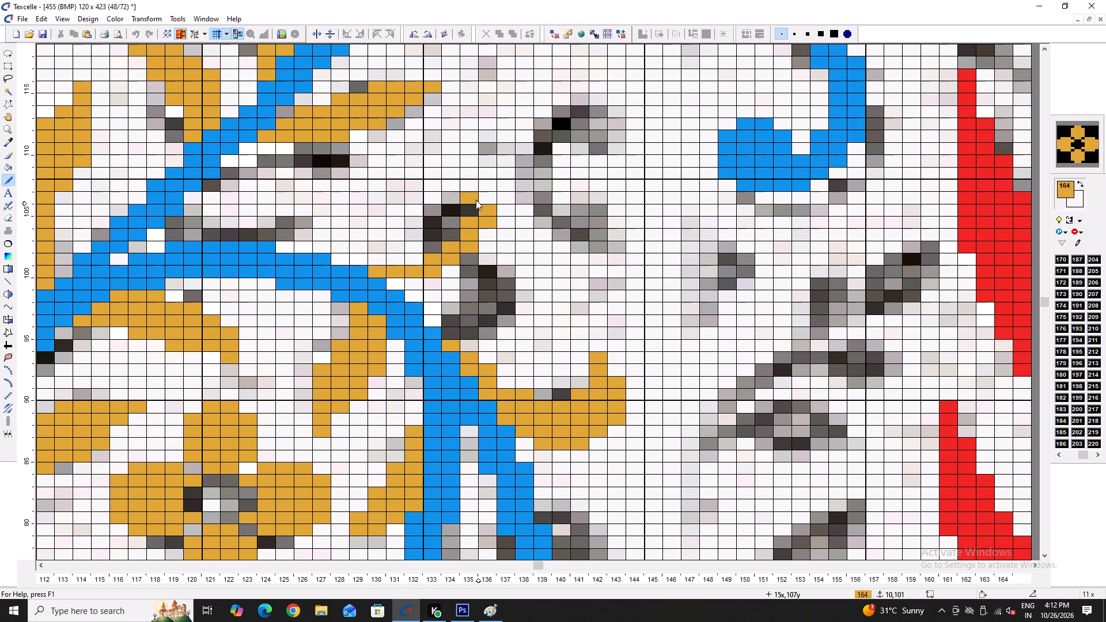
pyautogui.moveTo(476, 200); pyautogui.dragTo(419, 287)
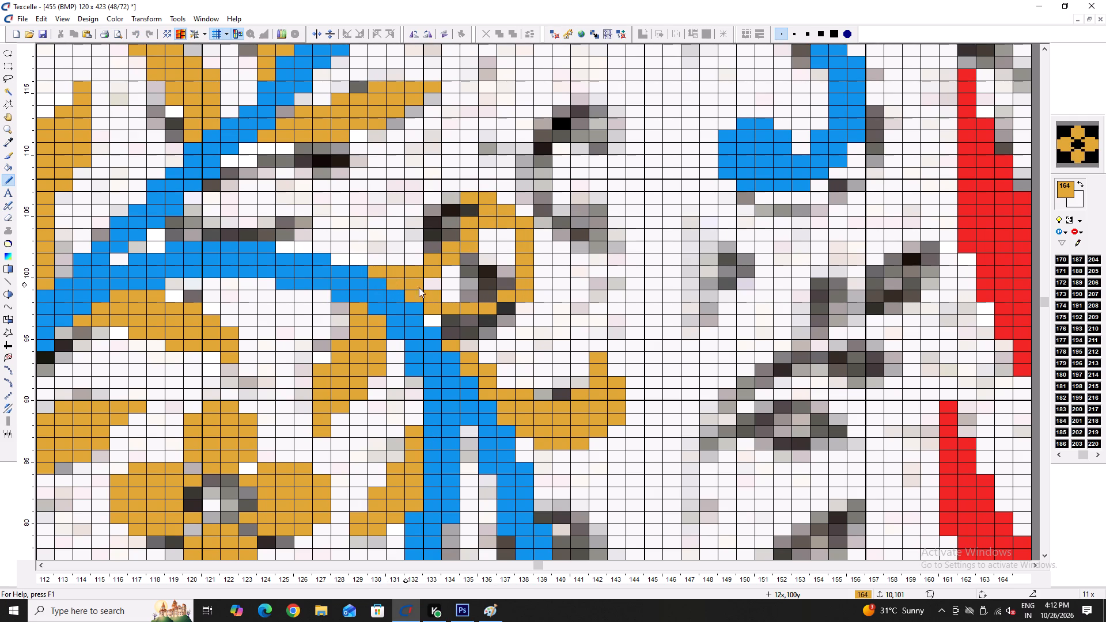
pyautogui.moveTo(419, 287); pyautogui.dragTo(479, 296)
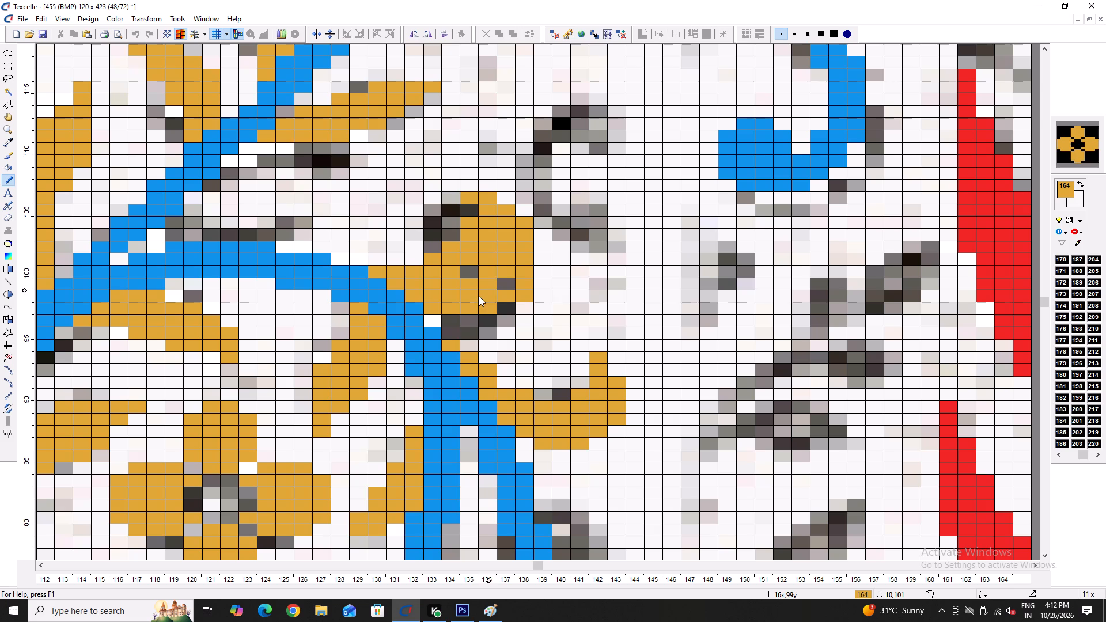
pyautogui.moveTo(479, 296); pyautogui.dragTo(471, 267)
# Trim the new gold leaf's outer and inner edges with white so it forms a narrow curl attached to the blue stem.
pyautogui.rightClick(494, 316)
pyautogui.moveTo(500, 303); pyautogui.dragTo(505, 301, button='right')
pyautogui.moveTo(514, 293); pyautogui.dragTo(515, 293, button='right')
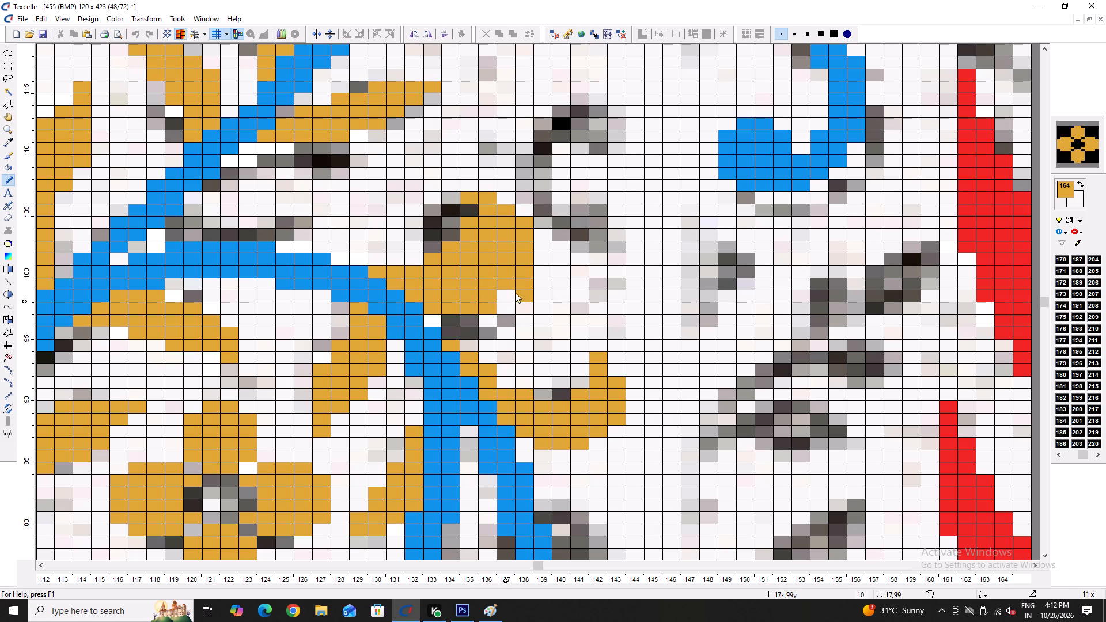
pyautogui.moveTo(515, 293); pyautogui.dragTo(521, 287, button='right')
pyautogui.moveTo(527, 282); pyautogui.dragTo(527, 276, button='right')
pyautogui.rightClick(527, 276)
pyautogui.rightClick(496, 304)
pyautogui.moveTo(517, 262); pyautogui.dragTo(517, 208, button='right')
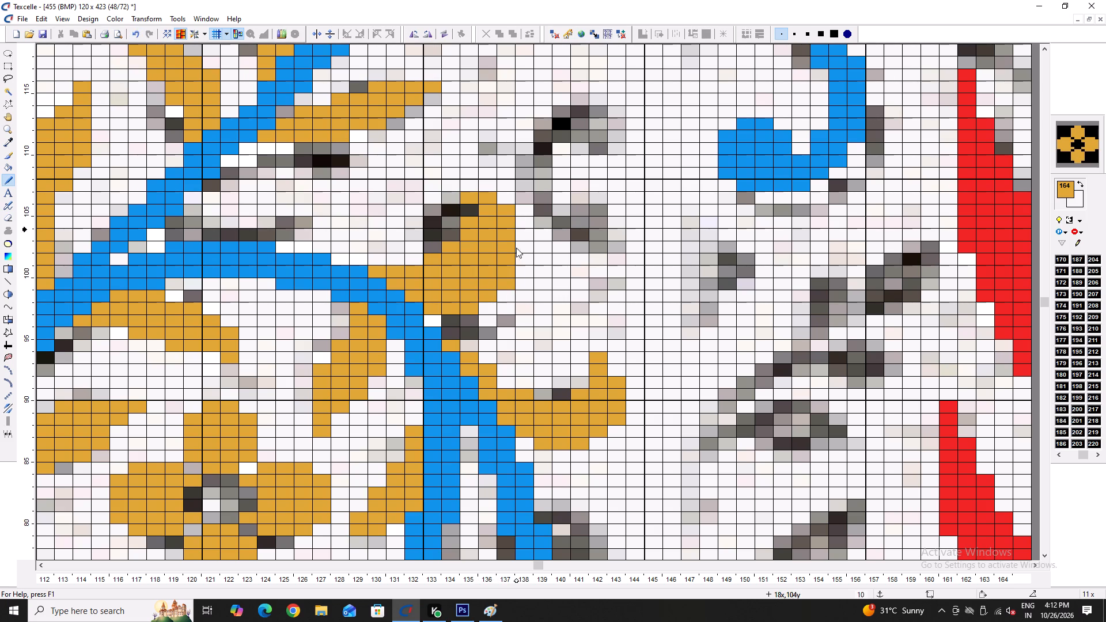
pyautogui.rightClick(513, 286)
pyautogui.rightClick(495, 296)
pyautogui.rightClick(493, 297)
pyautogui.moveTo(486, 304); pyautogui.dragTo(428, 306, button='right')
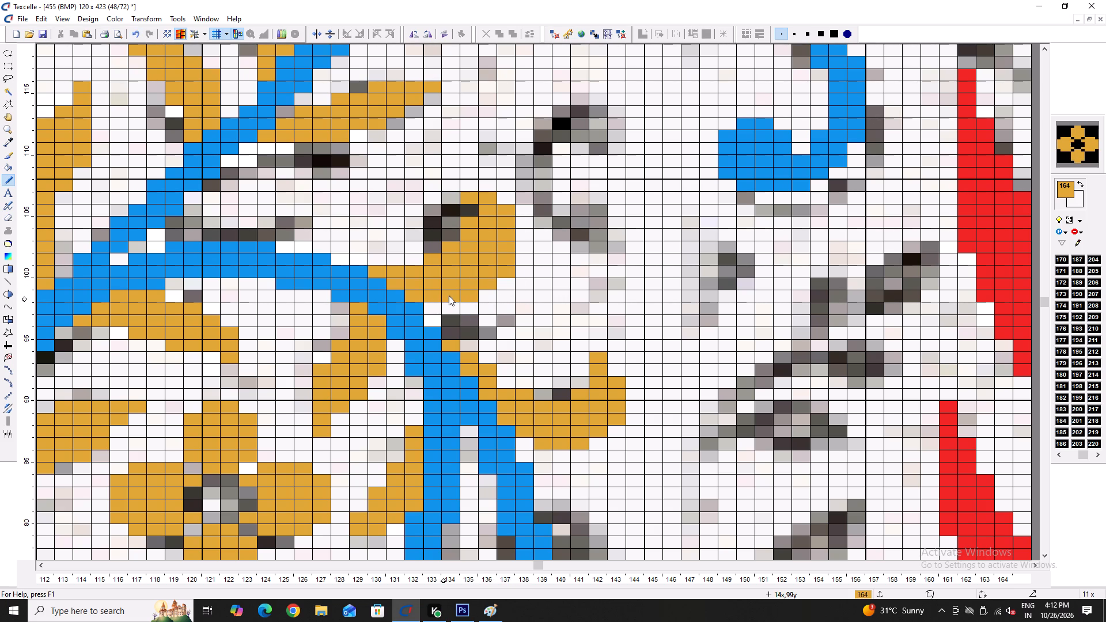
pyautogui.rightClick(461, 295)
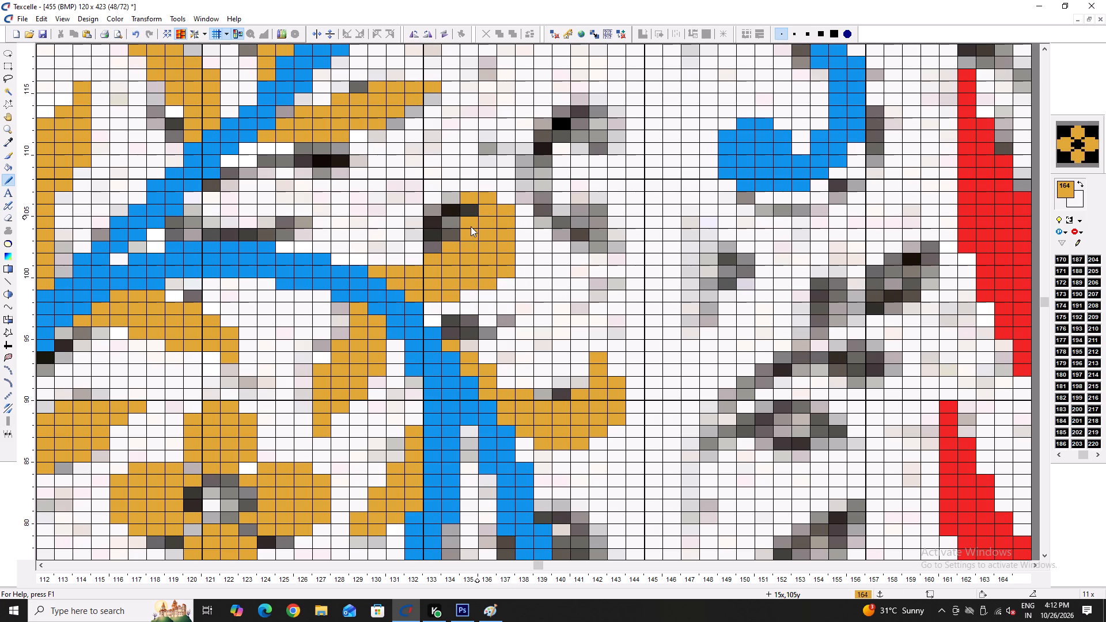
pyautogui.rightClick(469, 226)
pyautogui.rightClick(464, 237)
pyautogui.rightClick(453, 246)
pyautogui.rightClick(440, 256)
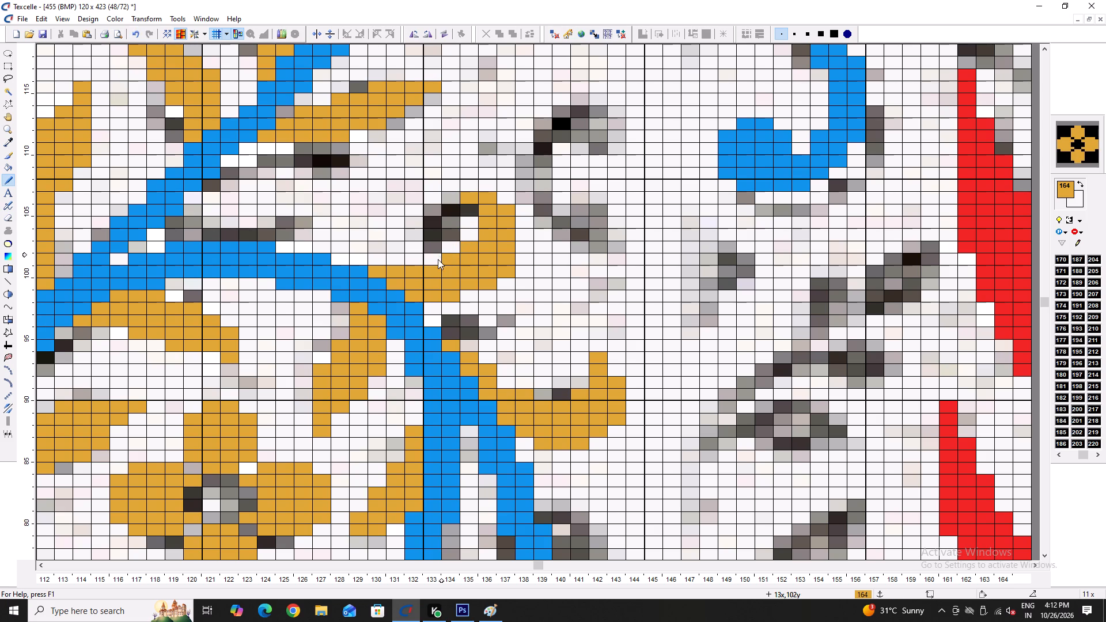
pyautogui.click(438, 259)
# Fill the outlined leaf at the tip of the blue stem, above the gold four-petal flower, with gold.
pyautogui.scroll(1, 503, 299)
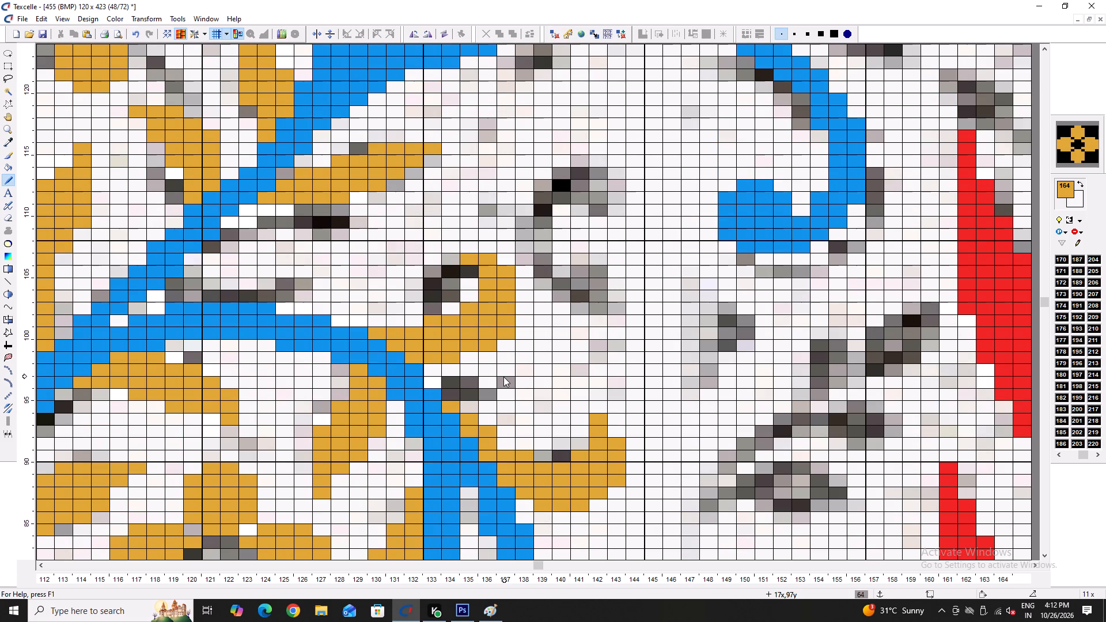
pyautogui.keyDown('ctrl'); pyautogui.scroll(-3, 385, 332); pyautogui.keyUp('ctrl')
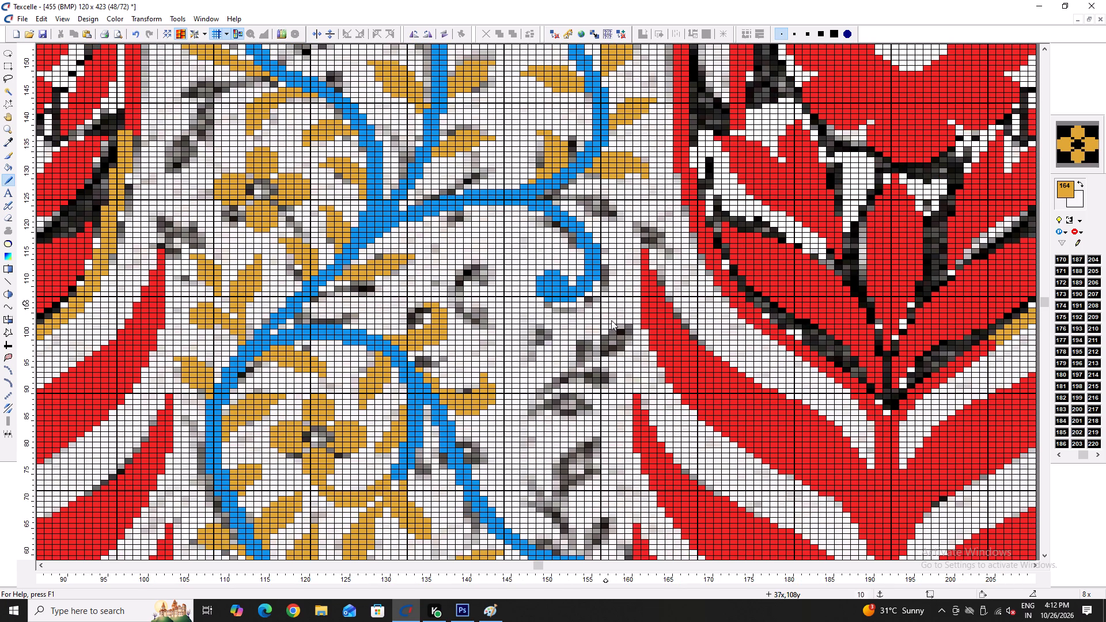
pyautogui.scroll(-1, 515, 384)
pyautogui.keyDown('ctrl'); pyautogui.scroll(-3, 517, 382); pyautogui.keyUp('ctrl')
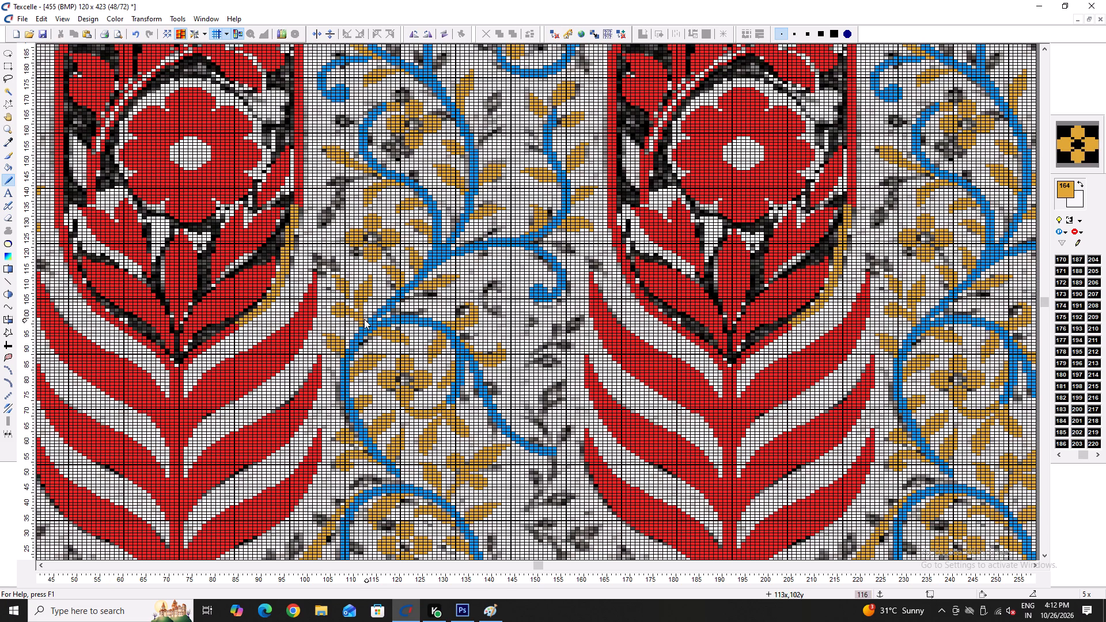
pyautogui.scroll(5, 364, 319)
pyautogui.keyDown('ctrl'); pyautogui.scroll(10, 483, 194); pyautogui.keyUp('ctrl')
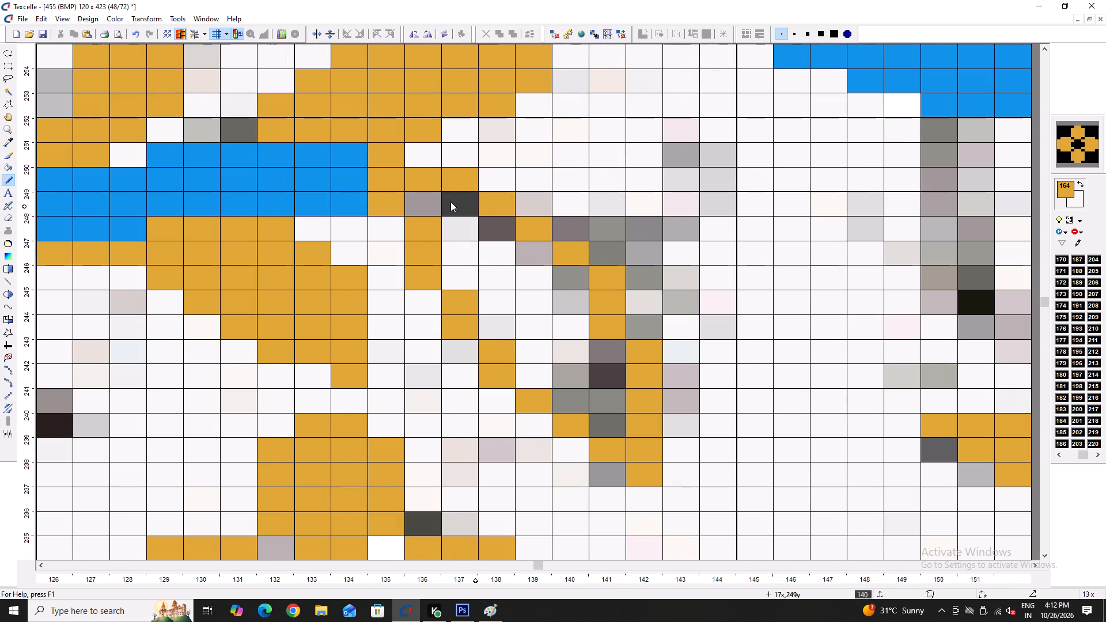
pyautogui.moveTo(437, 195); pyautogui.dragTo(544, 283)
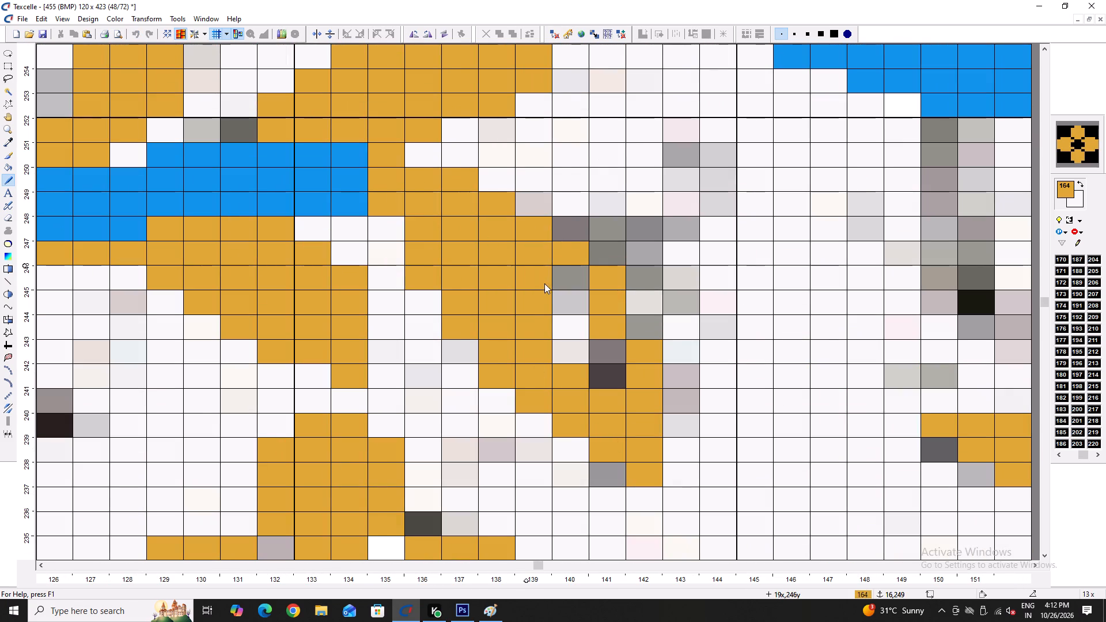
pyautogui.moveTo(544, 283); pyautogui.dragTo(555, 275)
# Save the design.
pyautogui.keyDown('ctrl'); pyautogui.scroll(-7, 566, 313); pyautogui.keyUp('ctrl')
pyautogui.hotkey('ctrl', 's')
pyautogui.hotkey('ctrl', 's')
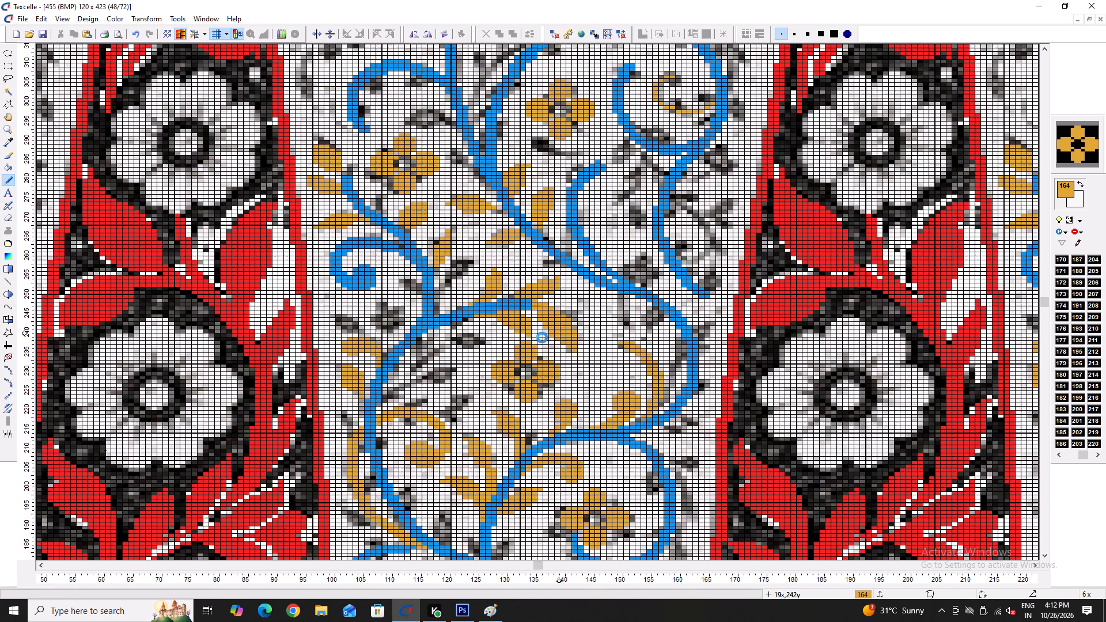
pyautogui.hotkey('ctrl', 's')
pyautogui.hotkey('ctrl', 's')
pyautogui.hotkey('ctrl', 's')
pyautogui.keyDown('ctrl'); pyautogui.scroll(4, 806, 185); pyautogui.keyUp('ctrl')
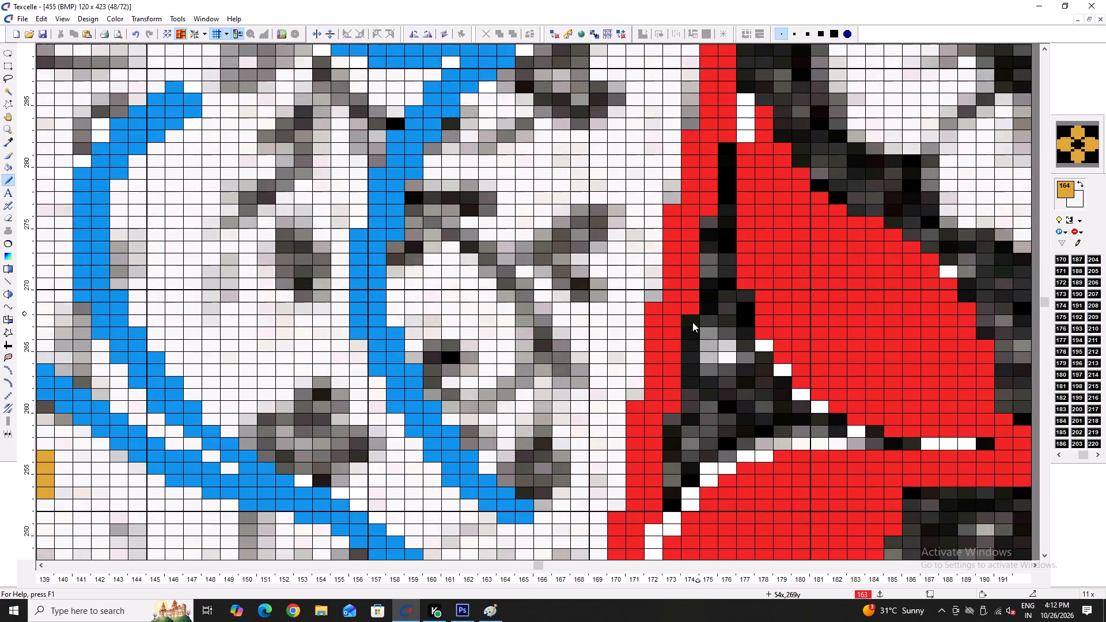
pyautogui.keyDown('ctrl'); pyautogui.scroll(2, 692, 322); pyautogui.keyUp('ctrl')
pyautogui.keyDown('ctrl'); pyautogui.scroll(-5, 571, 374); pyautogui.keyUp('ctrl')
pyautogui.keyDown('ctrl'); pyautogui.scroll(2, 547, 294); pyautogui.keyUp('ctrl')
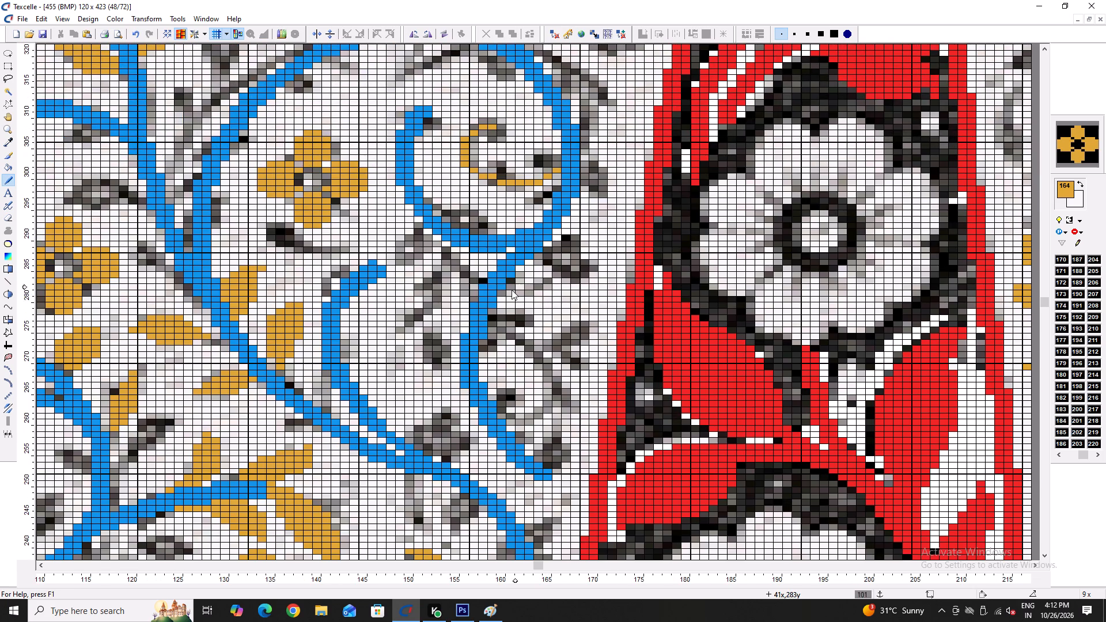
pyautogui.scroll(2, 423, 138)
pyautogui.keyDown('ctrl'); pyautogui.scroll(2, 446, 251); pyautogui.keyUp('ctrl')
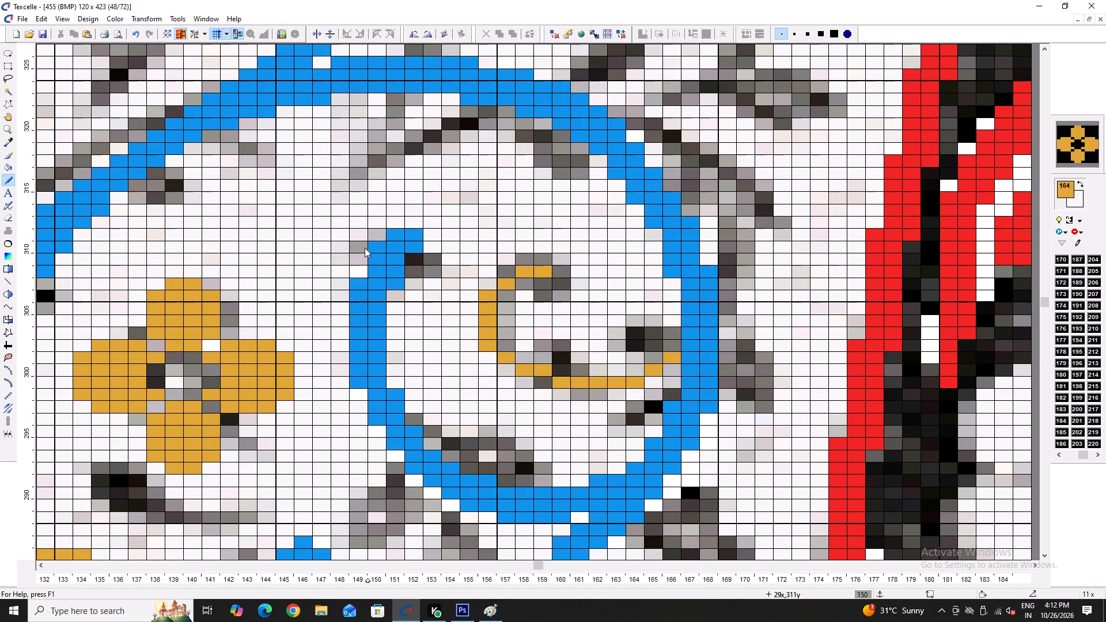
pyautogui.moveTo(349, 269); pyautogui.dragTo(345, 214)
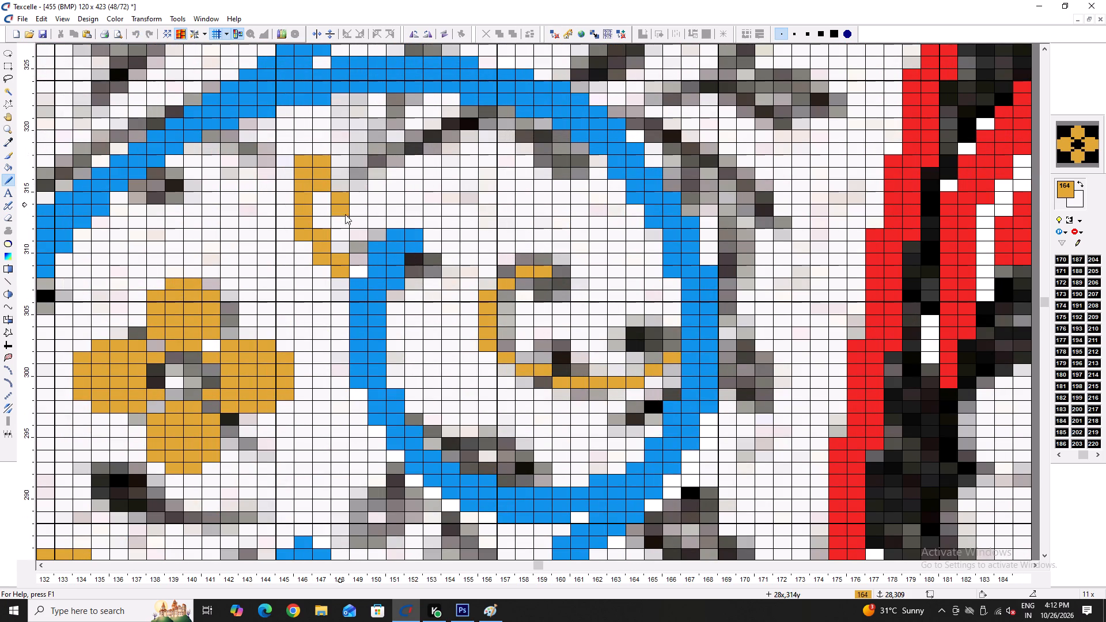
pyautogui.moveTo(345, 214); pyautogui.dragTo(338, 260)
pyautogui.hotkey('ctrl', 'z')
# Draw a filled gold leaf just outside the small blue spiral's tip, near the four-petal flower, and trim its edges.
pyautogui.moveTo(341, 248); pyautogui.dragTo(342, 235)
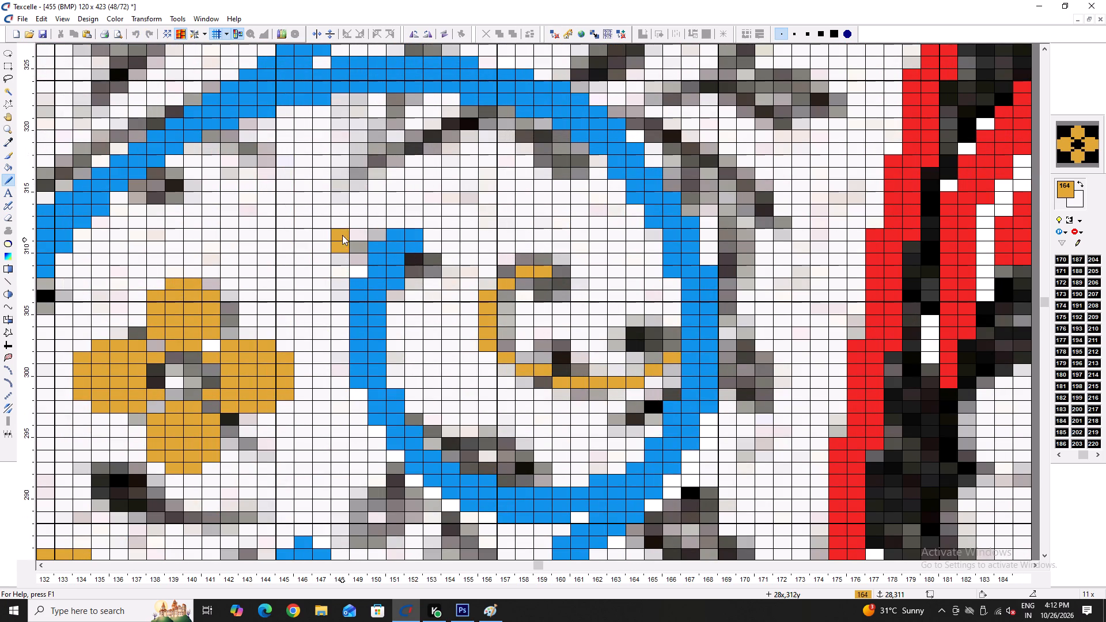
pyautogui.moveTo(342, 235); pyautogui.dragTo(318, 216)
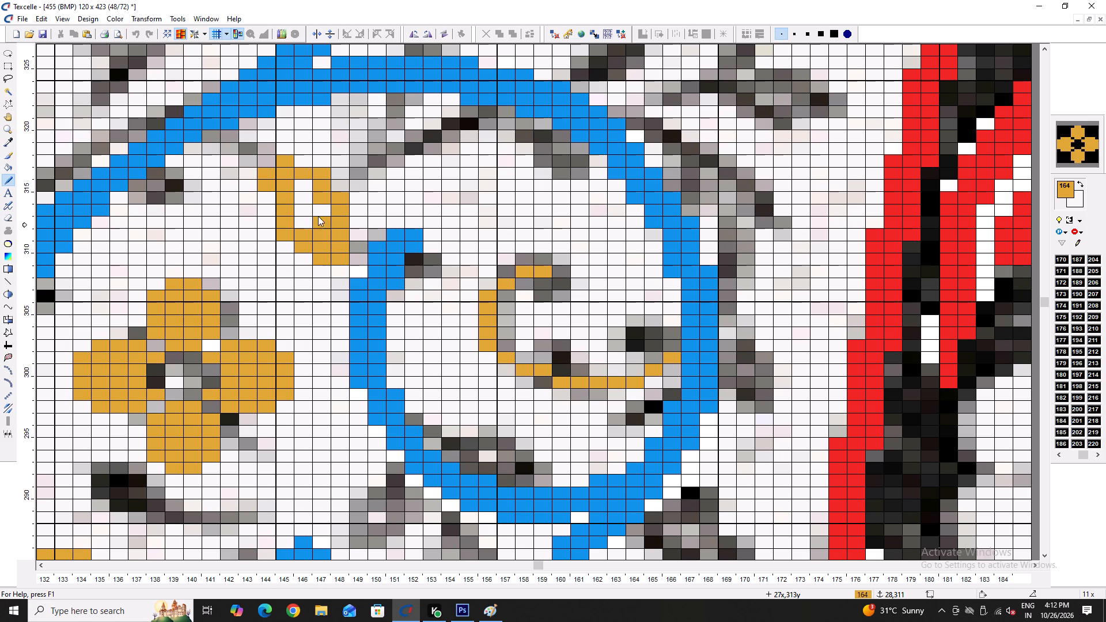
pyautogui.moveTo(318, 216); pyautogui.dragTo(315, 236)
pyautogui.moveTo(264, 174); pyautogui.dragTo(269, 195, button='right')
pyautogui.rightClick(317, 166)
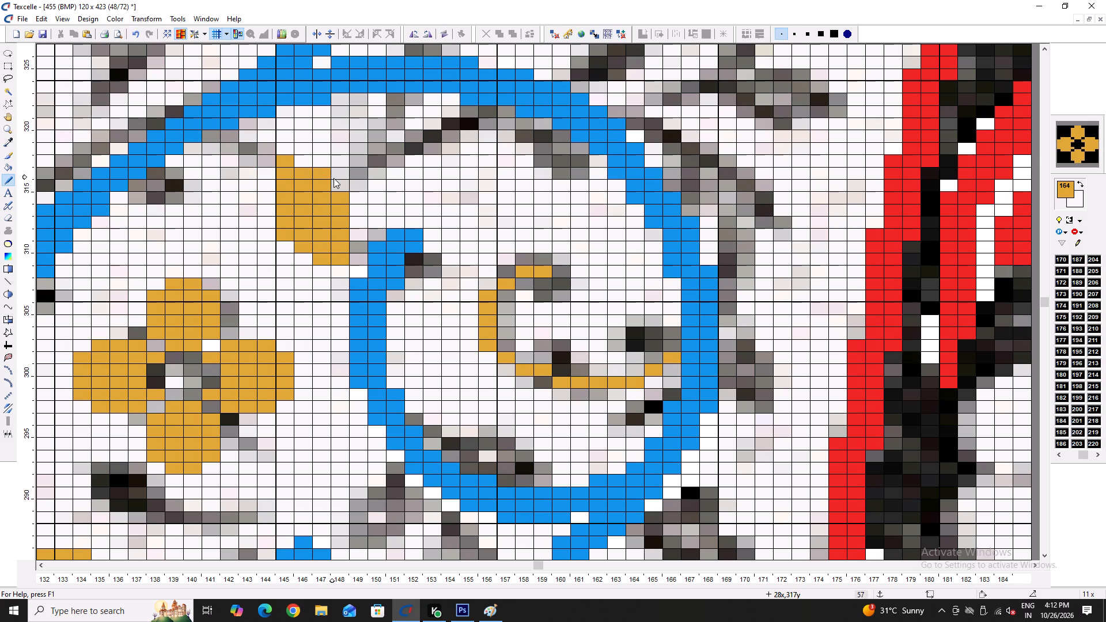
pyautogui.rightClick(323, 172)
# Erase the hooked blue end of the small spiral, leaving a straight stem tip.
pyautogui.moveTo(383, 237); pyautogui.dragTo(395, 264, button='right')
pyautogui.hotkey('shift', 'space')
pyautogui.moveTo(392, 232); pyautogui.dragTo(394, 258, button='right')
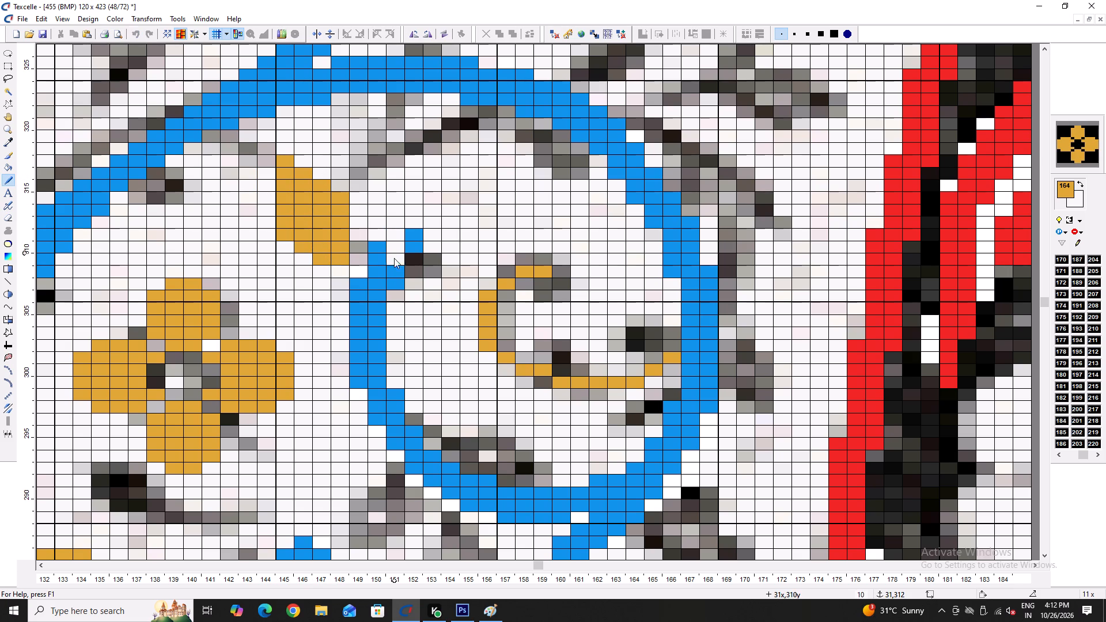
pyautogui.moveTo(394, 258); pyautogui.dragTo(380, 242, button='right')
pyautogui.moveTo(382, 241); pyautogui.dragTo(417, 254, button='right')
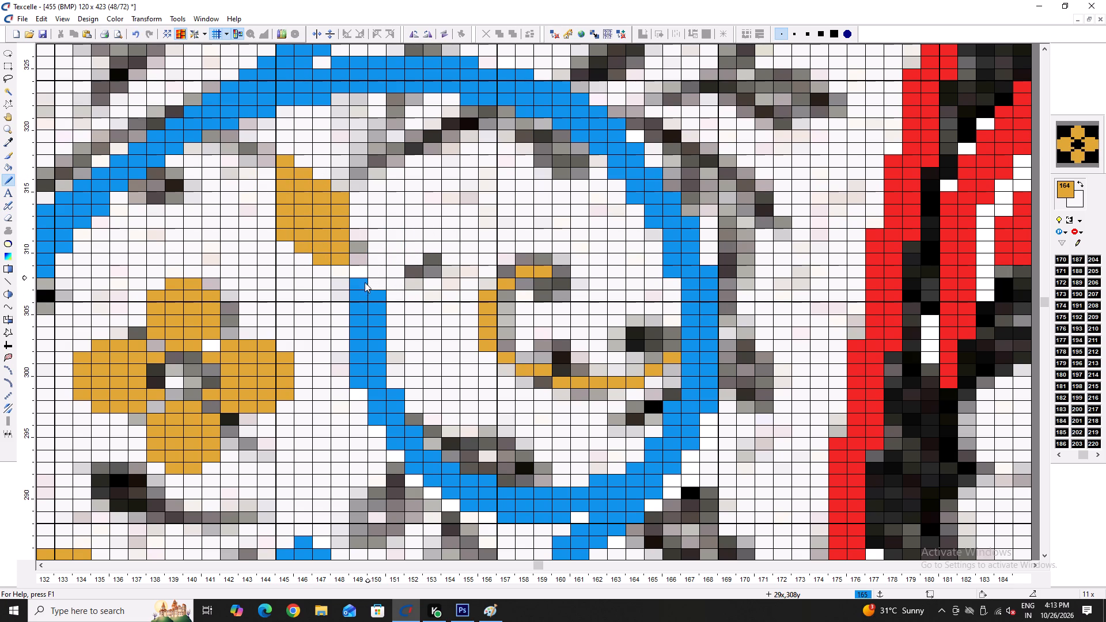
pyautogui.rightClick(364, 283)
# Draw a filled gold leaf inside the blue spiral beside its shortened tip, rounding its upper edge and trimming the point.
pyautogui.moveTo(403, 293); pyautogui.dragTo(434, 250)
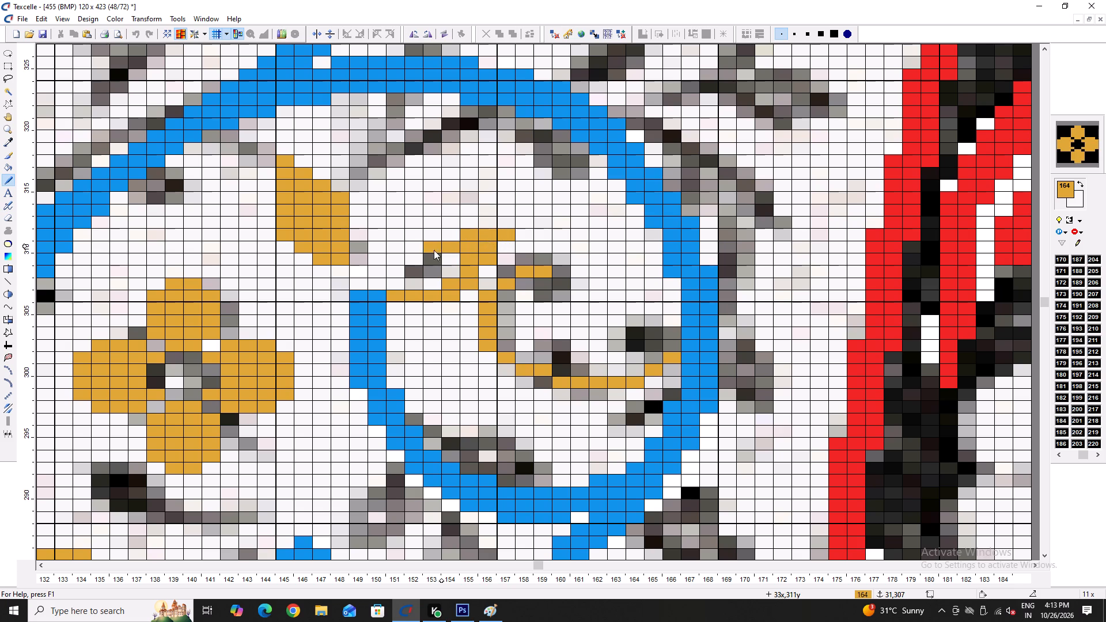
pyautogui.moveTo(434, 250); pyautogui.dragTo(448, 278)
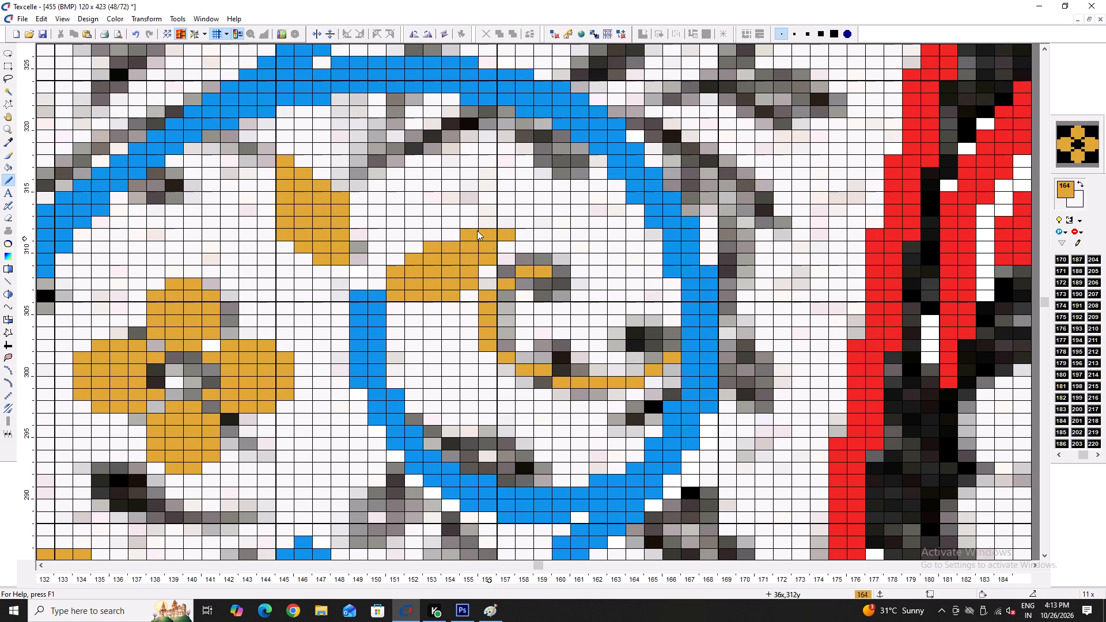
pyautogui.click(453, 229)
pyautogui.click(435, 234)
pyautogui.click(414, 248)
pyautogui.click(396, 263)
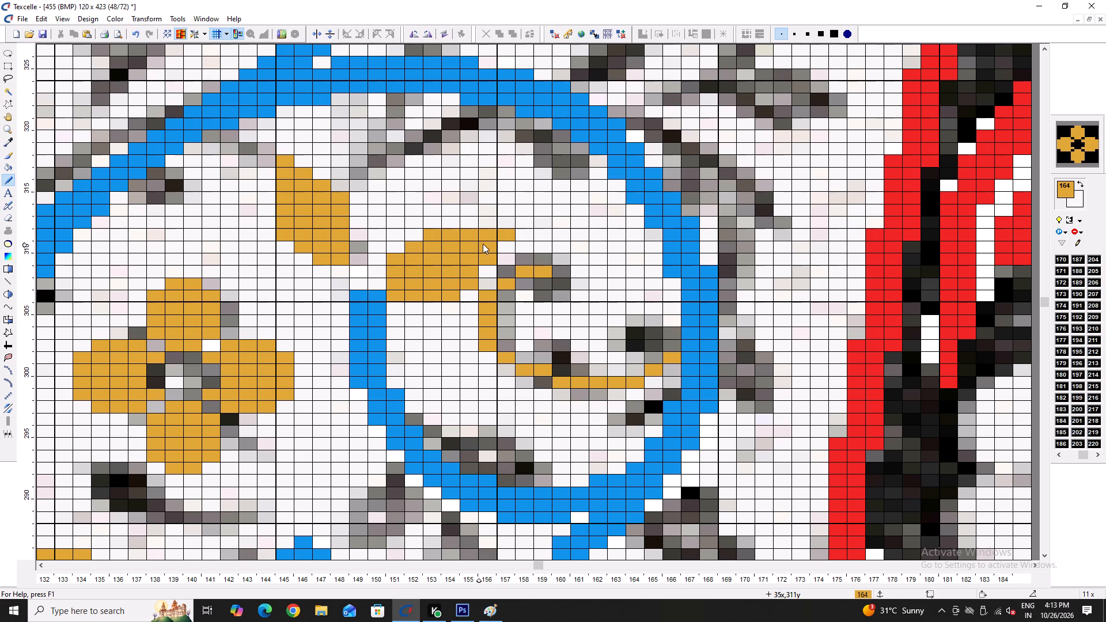
pyautogui.rightClick(500, 234)
# Draw a filled gold leaf above the blue spiral's tip, between the two gold leaves already there, and extend its lower point.
pyautogui.scroll(3, 422, 247)
pyautogui.moveTo(376, 422); pyautogui.dragTo(379, 359)
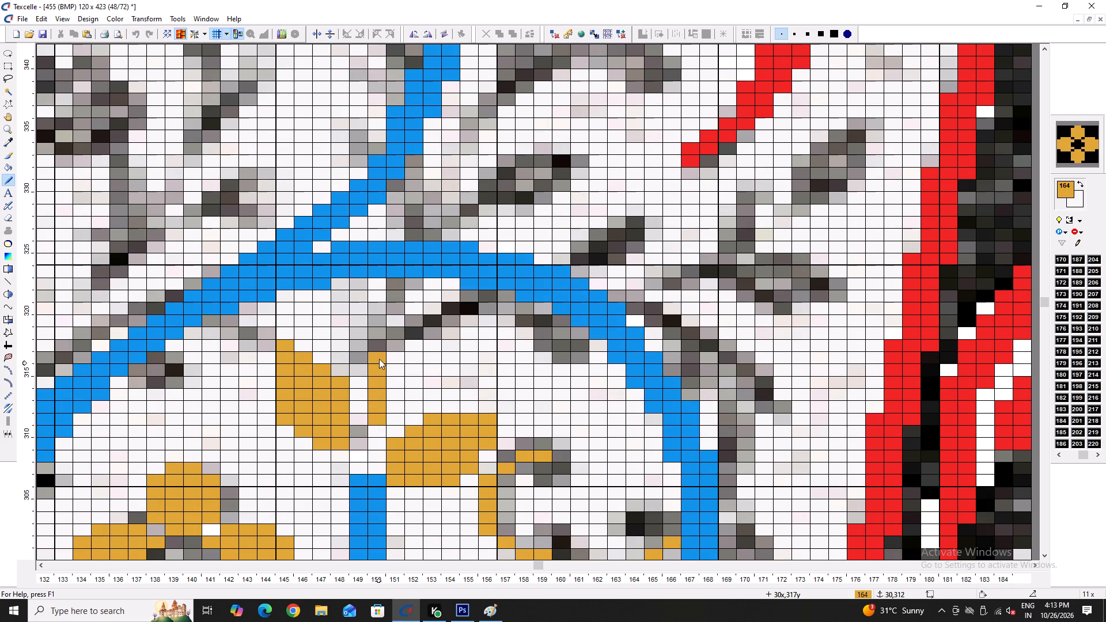
pyautogui.moveTo(379, 359); pyautogui.dragTo(392, 389)
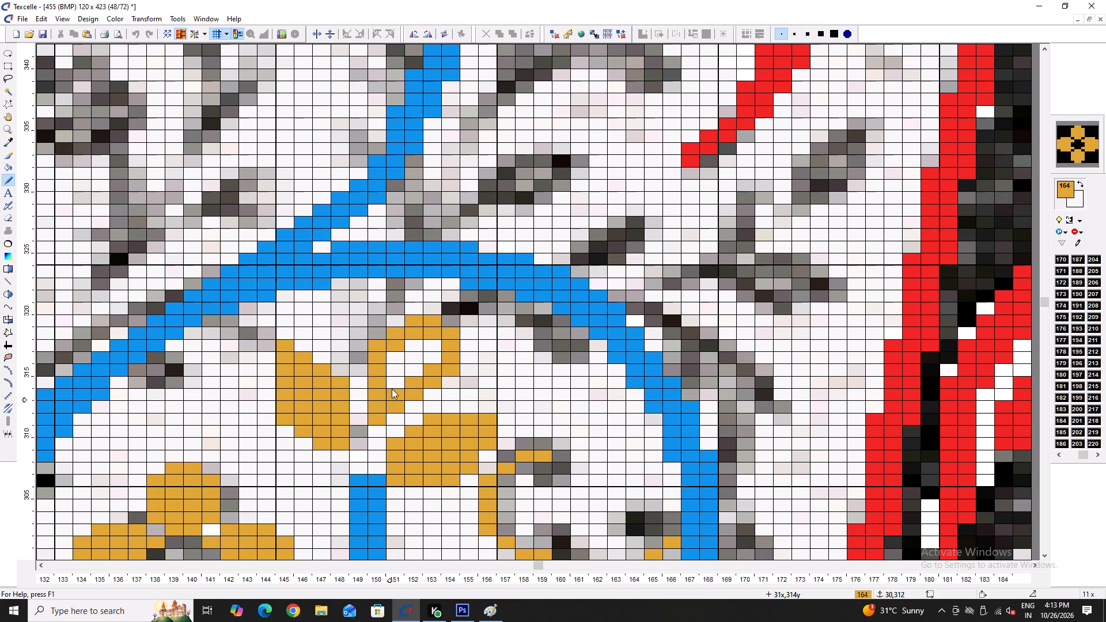
pyautogui.moveTo(392, 389); pyautogui.dragTo(407, 385)
pyautogui.keyDown('ctrl'); pyautogui.scroll(-4, 407, 376); pyautogui.keyUp('ctrl')
pyautogui.keyDown('ctrl'); pyautogui.scroll(5, 396, 378); pyautogui.keyUp('ctrl')
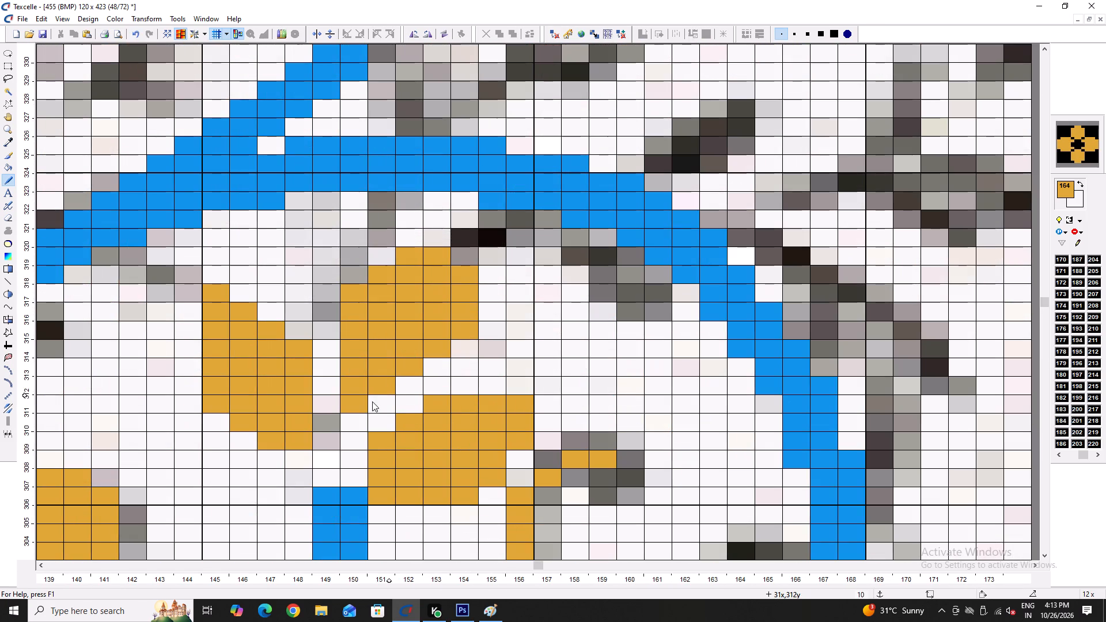
pyautogui.click(360, 420)
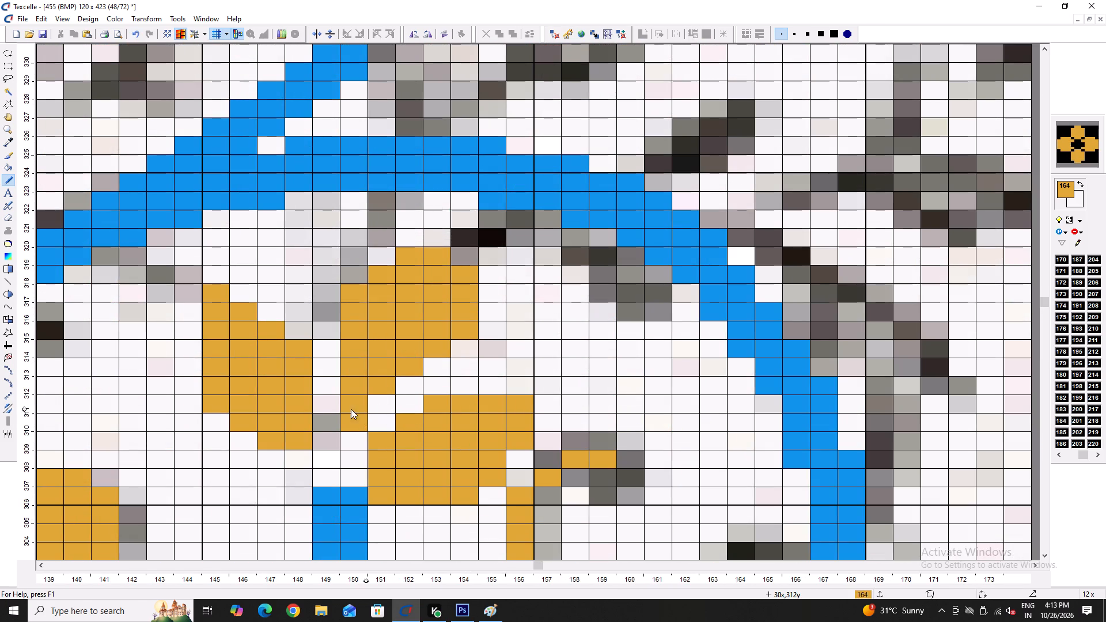
# Erase the thin gold curl line inside the blue spiral, from beside the gold leaves round to the spiral's far side.
pyautogui.keyDown('ctrl'); pyautogui.scroll(-6, 315, 407); pyautogui.keyUp('ctrl')
pyautogui.keyDown('ctrl'); pyautogui.scroll(4, 381, 470); pyautogui.keyUp('ctrl')
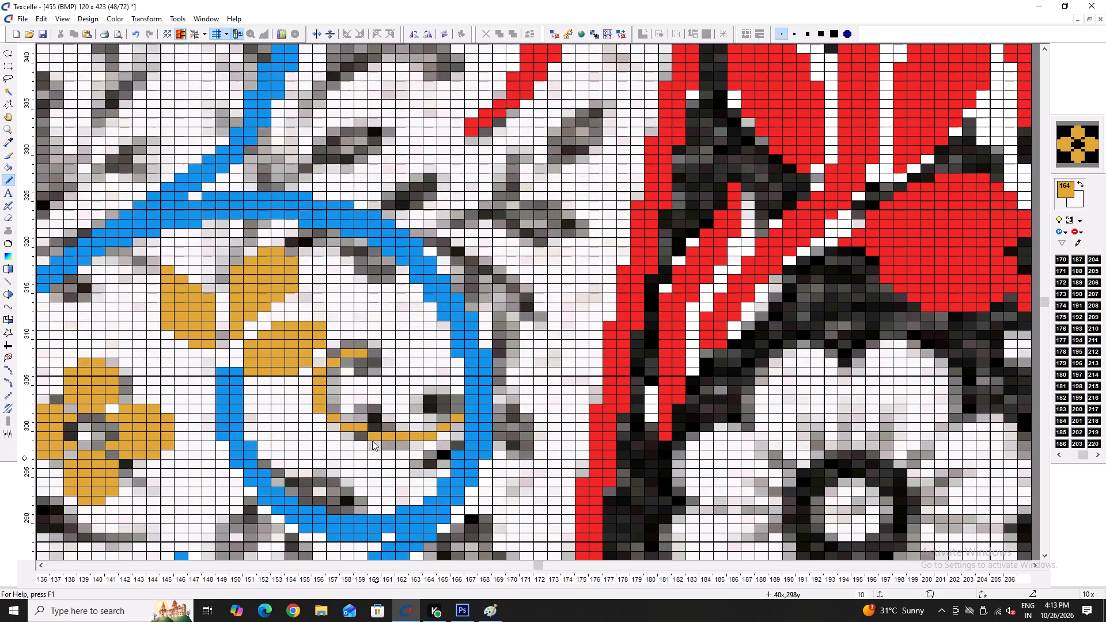
pyautogui.keyDown('ctrl'); pyautogui.scroll(2, 366, 377); pyautogui.keyUp('ctrl')
pyautogui.moveTo(354, 327); pyautogui.dragTo(268, 371, button='right')
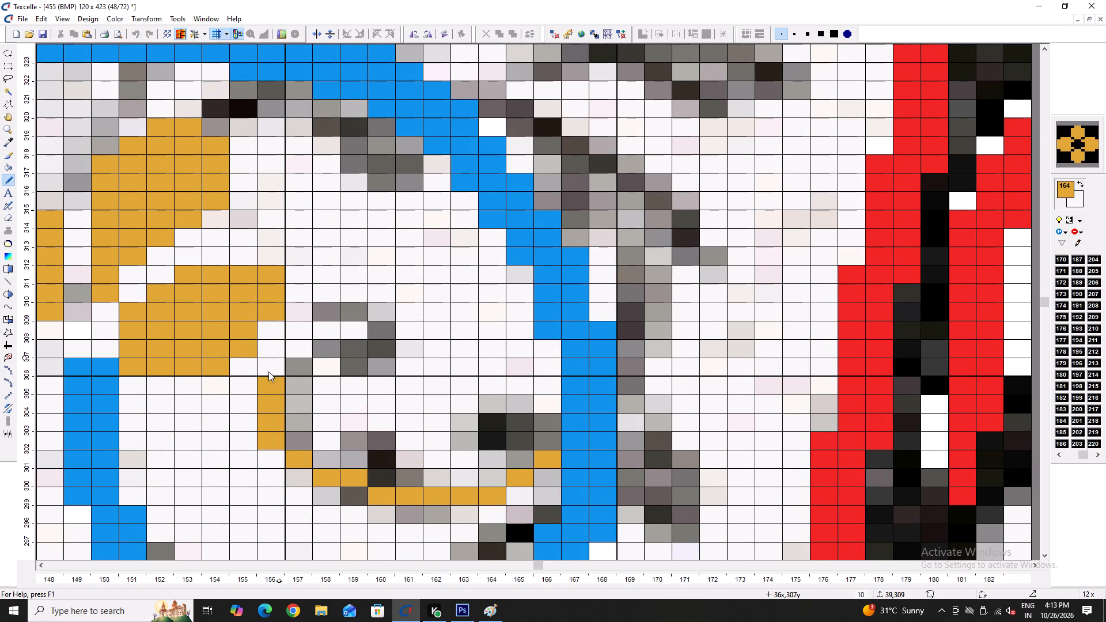
pyautogui.moveTo(268, 371); pyautogui.dragTo(302, 468, button='right')
pyautogui.moveTo(323, 480); pyautogui.dragTo(344, 476, button='right')
pyautogui.rightClick(344, 476)
pyautogui.moveTo(373, 490); pyautogui.dragTo(471, 492, button='right')
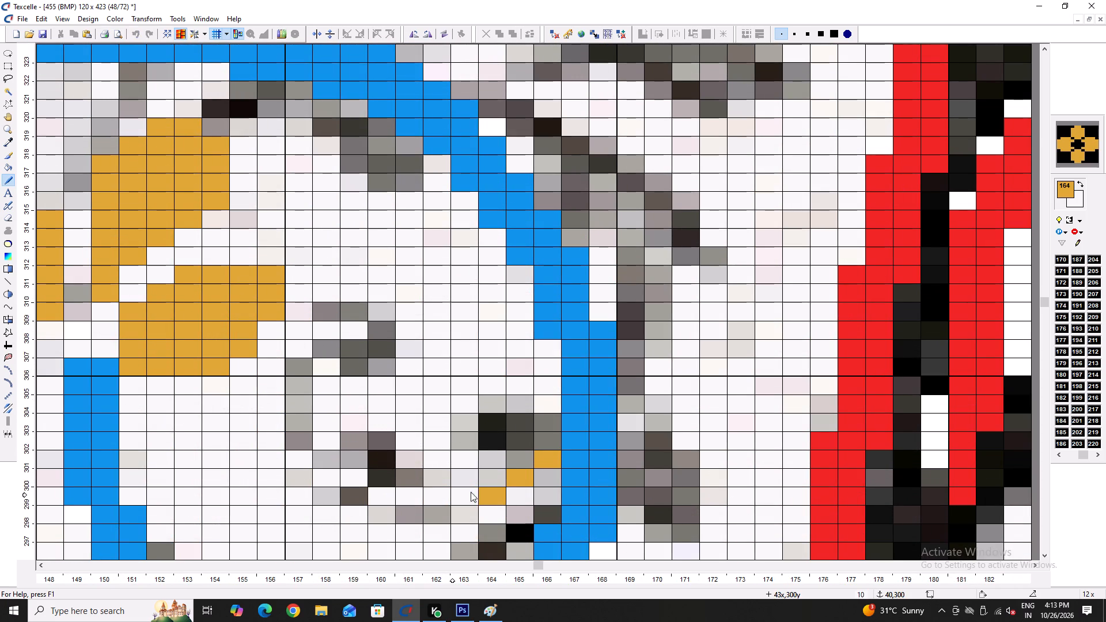
pyautogui.moveTo(471, 492); pyautogui.dragTo(483, 492, button='right')
pyautogui.rightClick(525, 476)
pyautogui.rightClick(540, 462)
pyautogui.keyDown('ctrl'); pyautogui.scroll(-5, 370, 437); pyautogui.keyUp('ctrl')
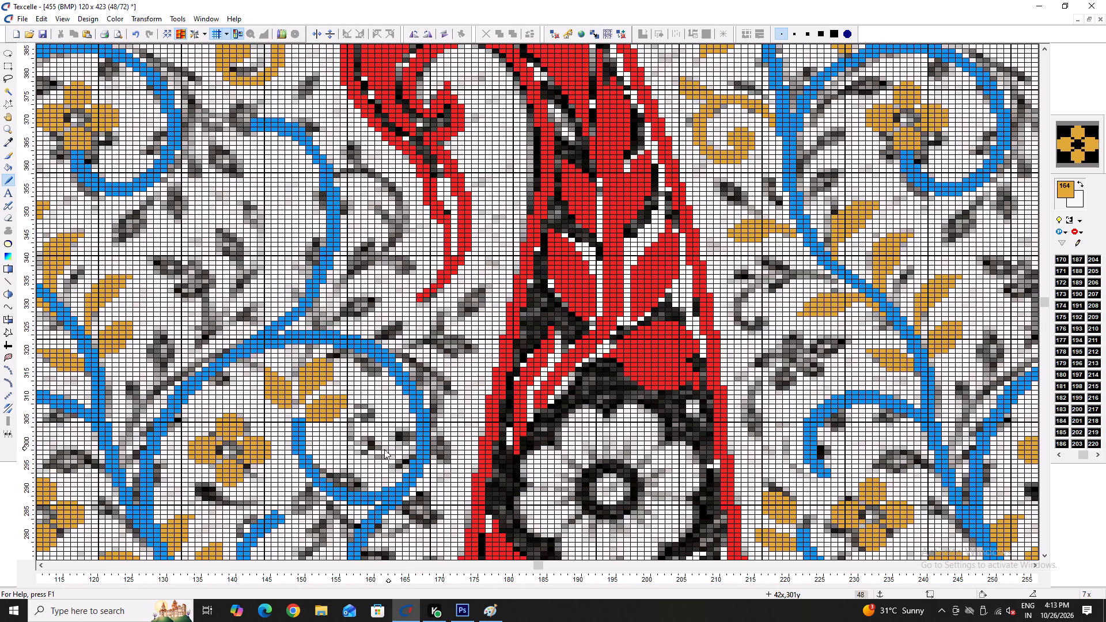
# Fill the stair-step corners on the inner lower-left edge of the blue spiral with blue, and return to the gold colour.
pyautogui.keyDown('ctrl'); pyautogui.scroll(3, 286, 441); pyautogui.keyUp('ctrl')
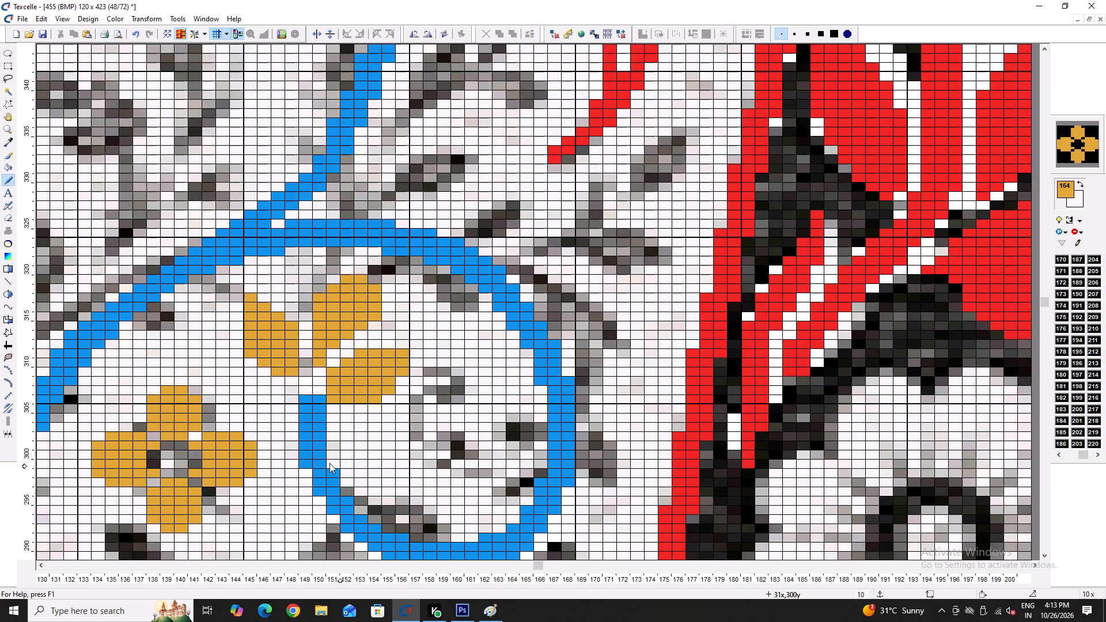
pyautogui.doubleClick(329, 463)
pyautogui.keyDown('ctrl'); pyautogui.scroll(3, 325, 468); pyautogui.keyUp('ctrl')
pyautogui.press('space')
pyautogui.click(343, 465)
pyautogui.scroll(-3, 349, 480)
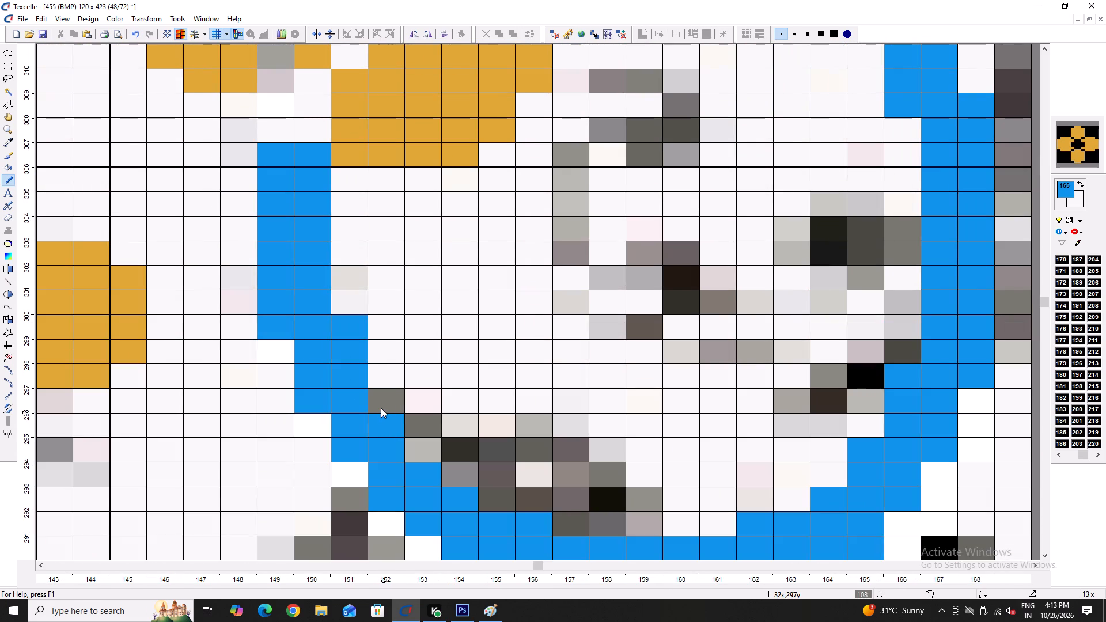
pyautogui.doubleClick(381, 413)
pyautogui.click(384, 407)
pyautogui.click(418, 441)
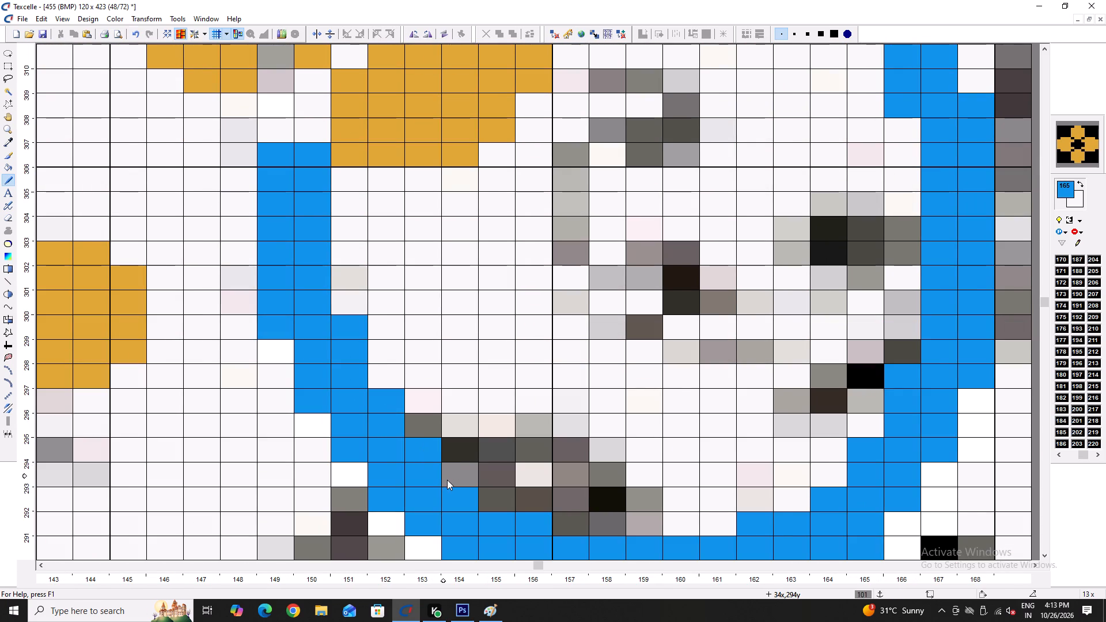
pyautogui.scroll(-4, 447, 480)
pyautogui.scroll(5, 551, 416)
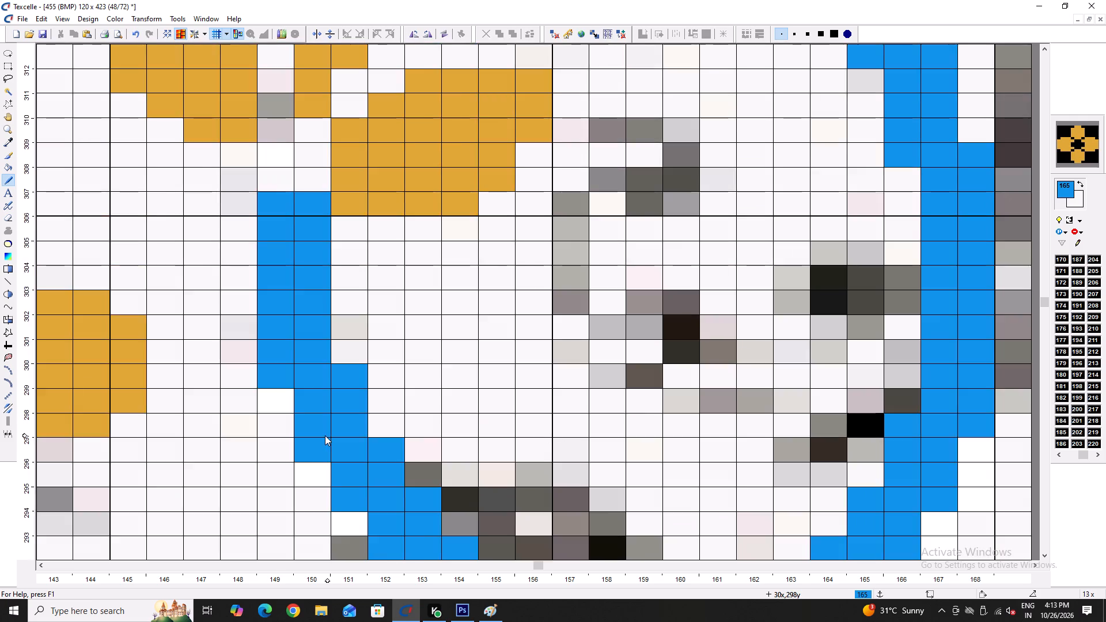
pyautogui.keyDown('ctrl'); pyautogui.scroll(-7, 324, 434); pyautogui.keyUp('ctrl')
pyautogui.keyDown('ctrl'); pyautogui.scroll(4, 418, 437); pyautogui.keyUp('ctrl')
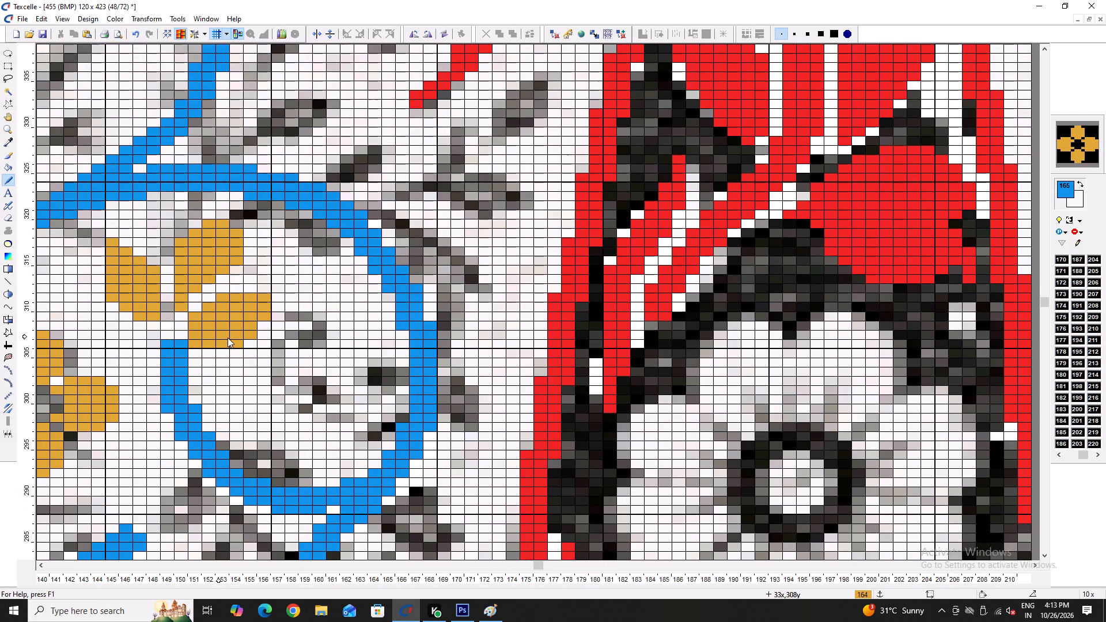
pyautogui.press('space')
pyautogui.press('x')
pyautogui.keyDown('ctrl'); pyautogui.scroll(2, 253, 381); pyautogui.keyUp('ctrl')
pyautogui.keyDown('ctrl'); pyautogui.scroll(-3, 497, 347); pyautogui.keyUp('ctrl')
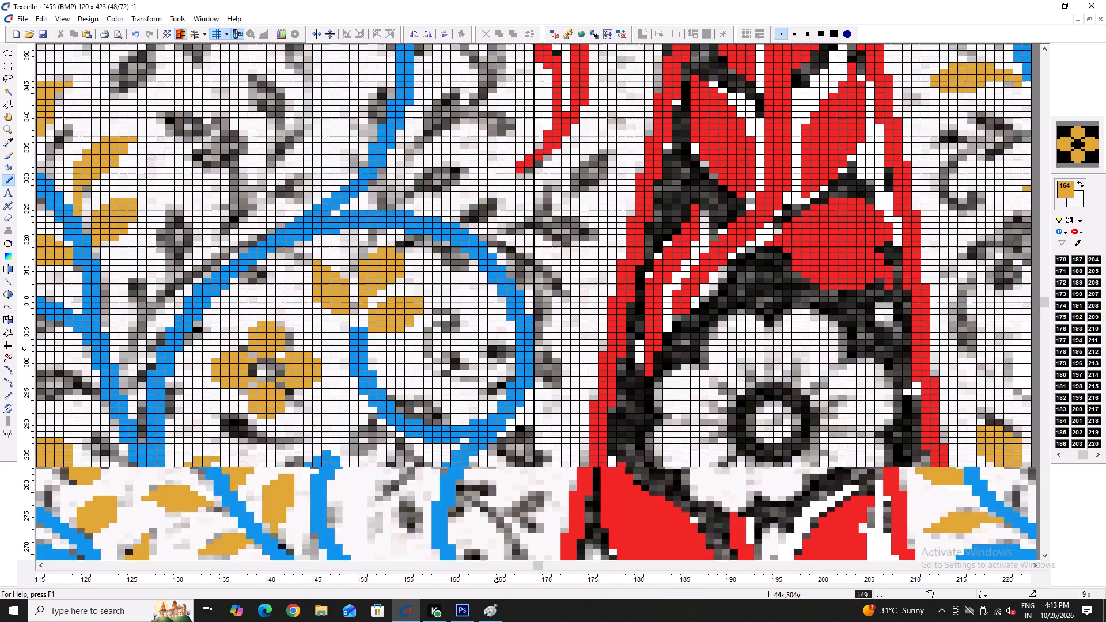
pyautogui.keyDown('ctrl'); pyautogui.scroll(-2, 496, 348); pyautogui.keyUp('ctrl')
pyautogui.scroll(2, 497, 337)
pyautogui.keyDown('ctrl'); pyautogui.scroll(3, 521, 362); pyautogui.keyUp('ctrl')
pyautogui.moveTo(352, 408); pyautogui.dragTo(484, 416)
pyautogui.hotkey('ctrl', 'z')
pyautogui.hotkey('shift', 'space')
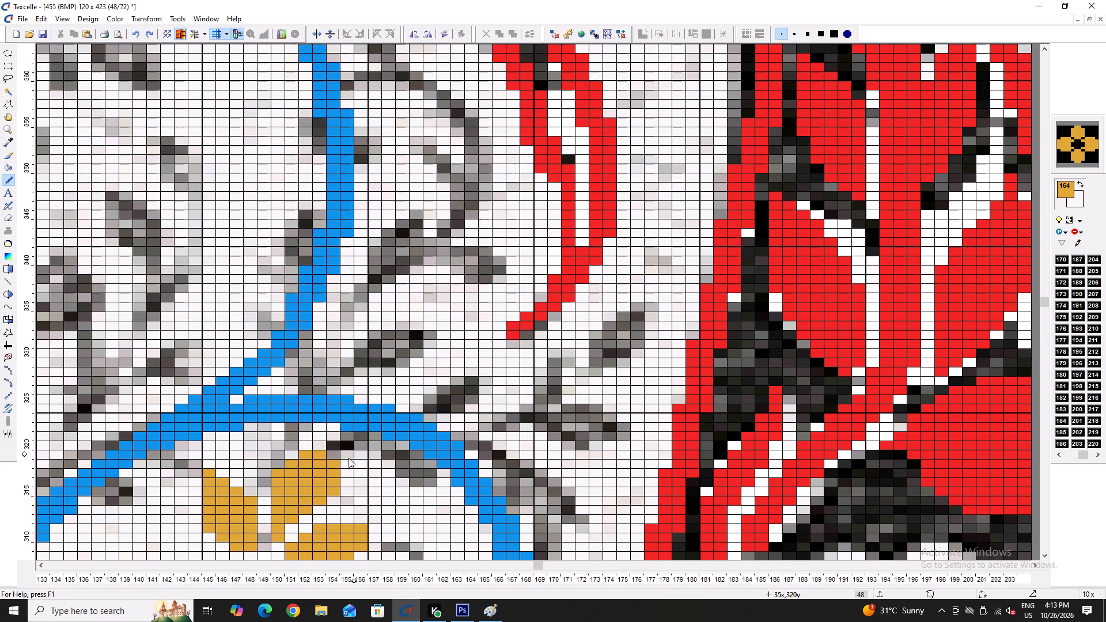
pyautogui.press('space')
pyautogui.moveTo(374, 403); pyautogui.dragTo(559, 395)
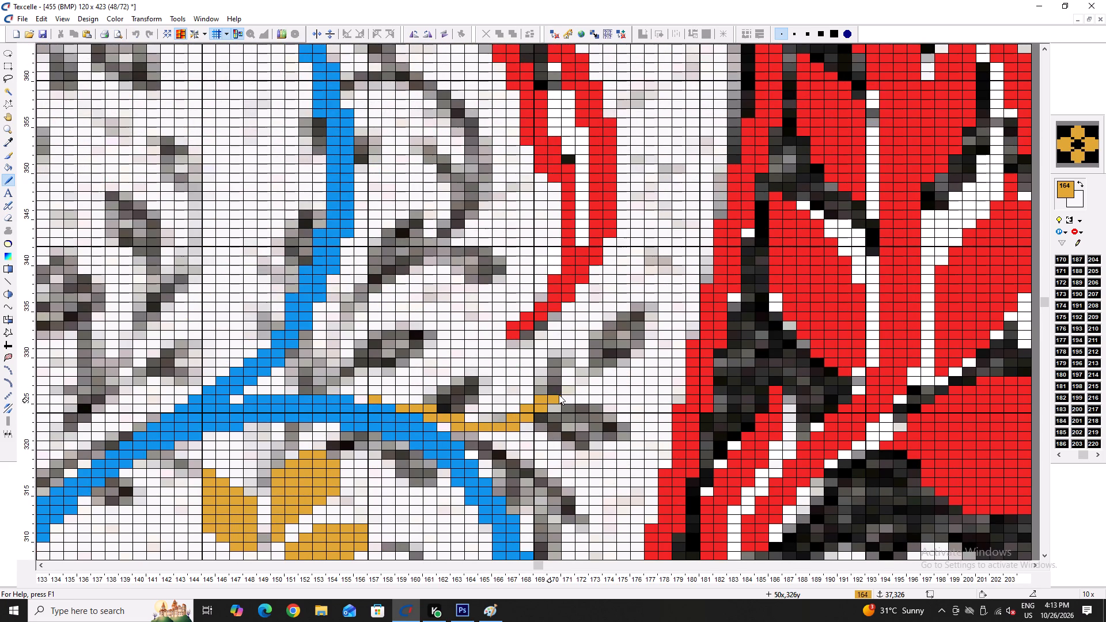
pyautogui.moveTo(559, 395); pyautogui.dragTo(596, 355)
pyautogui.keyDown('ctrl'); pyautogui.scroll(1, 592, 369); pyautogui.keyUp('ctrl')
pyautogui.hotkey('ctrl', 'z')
# Draw a filled gold leaf growing from the outer top edge of the blue spiral, pointing up below the red paisley's tail.
pyautogui.moveTo(307, 419); pyautogui.dragTo(388, 435)
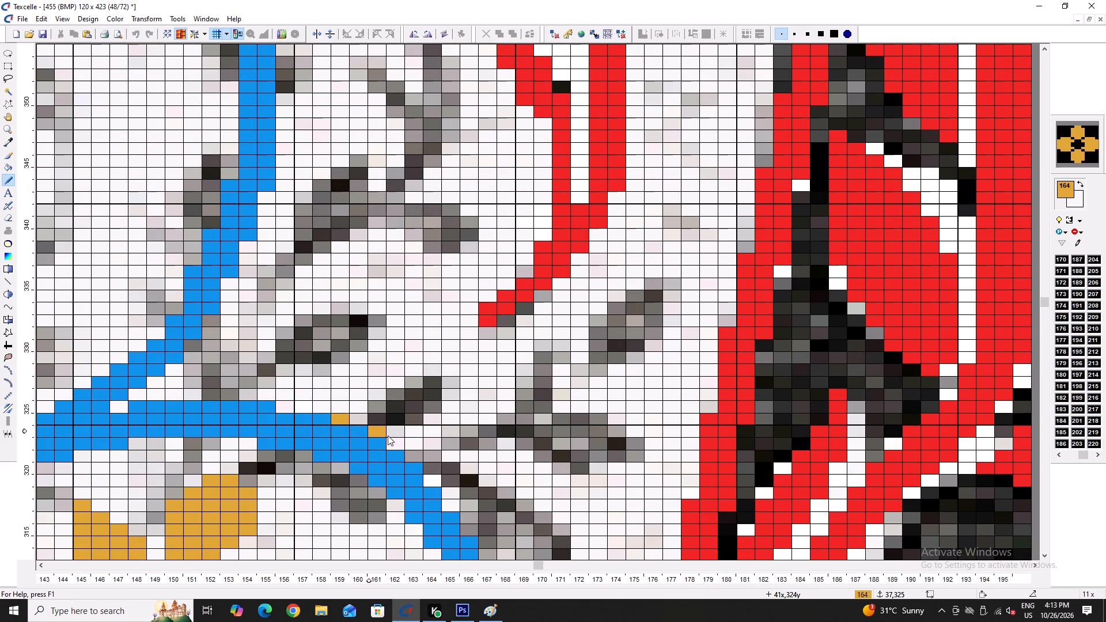
pyautogui.moveTo(388, 435); pyautogui.dragTo(604, 363)
pyautogui.click(604, 363)
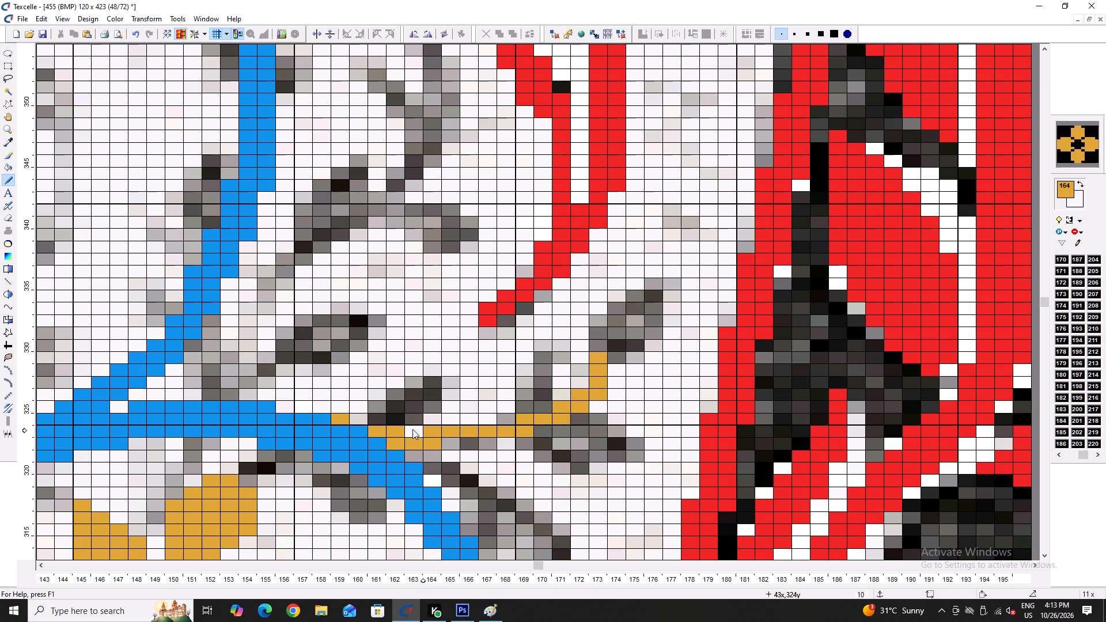
pyautogui.moveTo(374, 426); pyautogui.dragTo(581, 384)
pyautogui.moveTo(592, 359); pyautogui.dragTo(596, 394, button='right')
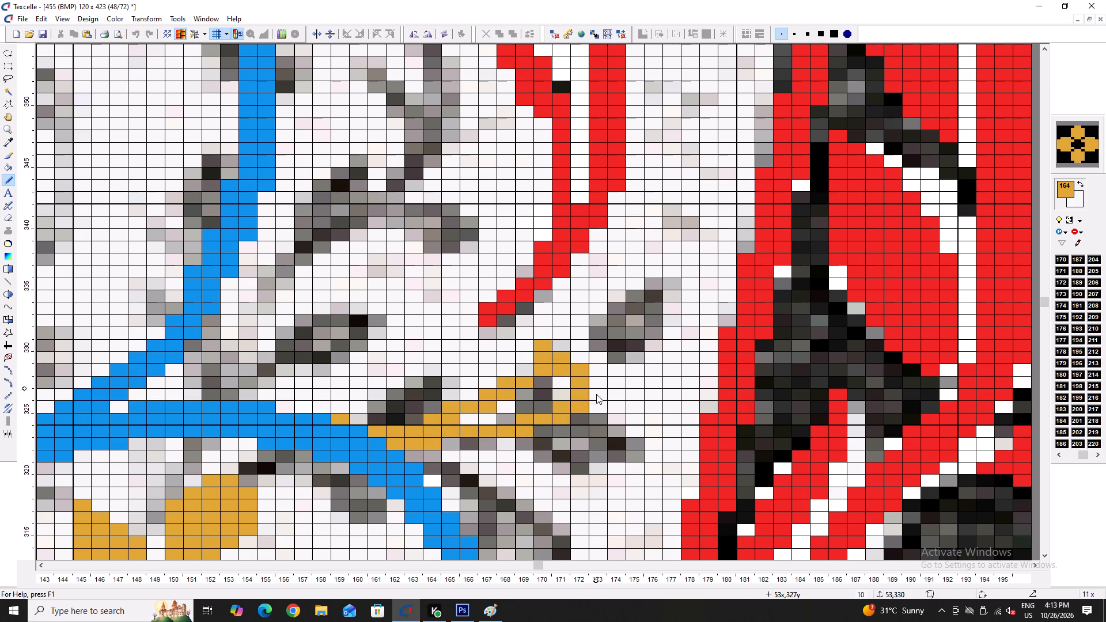
pyautogui.moveTo(596, 394); pyautogui.dragTo(596, 402, button='right')
pyautogui.moveTo(577, 366); pyautogui.dragTo(574, 410, button='right')
pyautogui.moveTo(562, 378); pyautogui.dragTo(562, 406)
pyautogui.rightClick(563, 418)
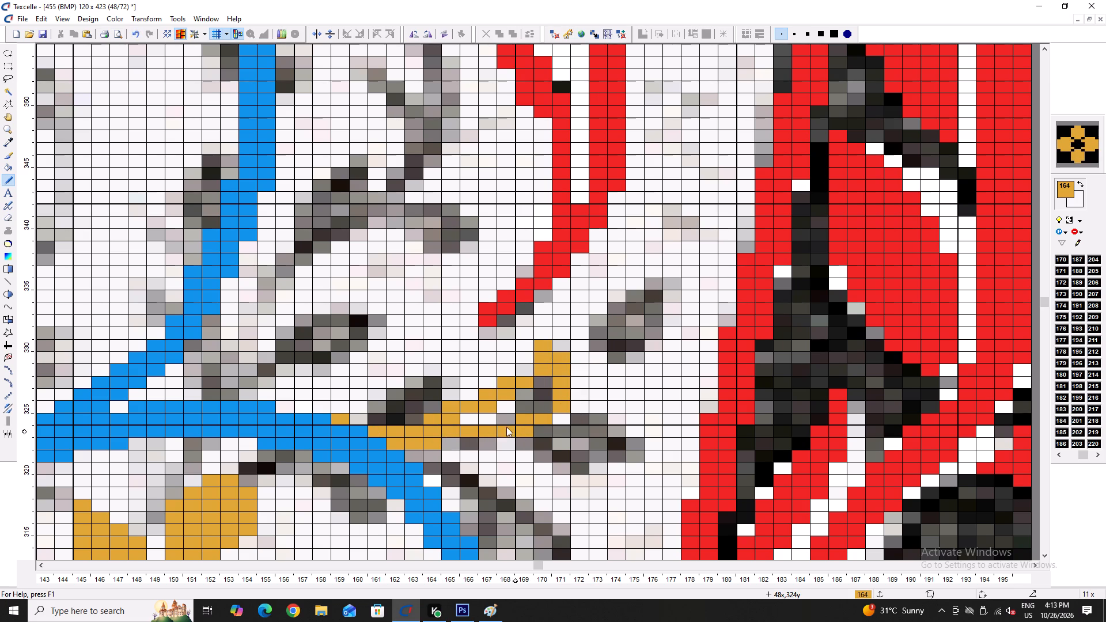
pyautogui.moveTo(445, 428); pyautogui.dragTo(491, 418)
pyautogui.moveTo(472, 441); pyautogui.dragTo(450, 445)
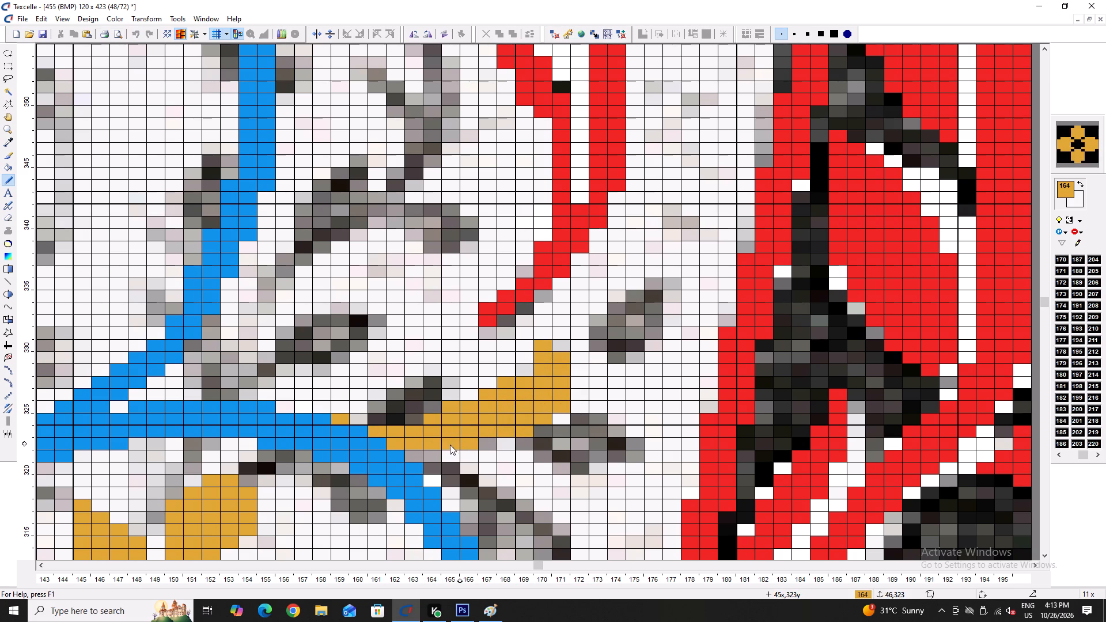
pyautogui.moveTo(450, 445); pyautogui.dragTo(441, 446)
pyautogui.click(441, 446)
# Refine the new gold leaf by trimming its upper and lower edges, filling out its underside and narrowing its tip.
pyautogui.rightClick(446, 405)
pyautogui.rightClick(476, 398)
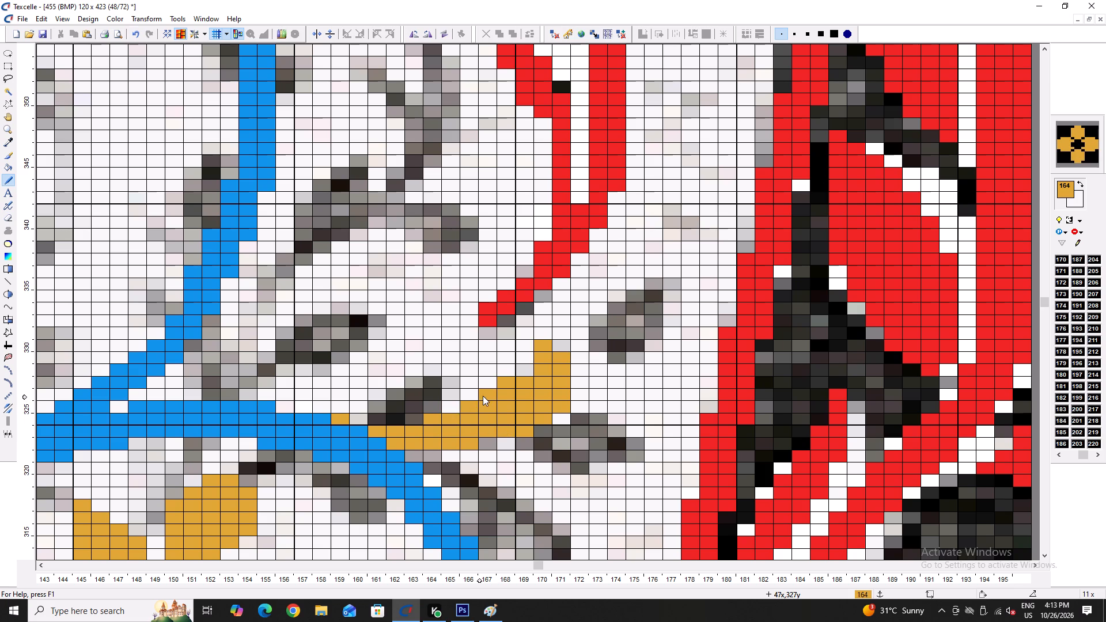
pyautogui.rightClick(483, 395)
pyautogui.rightClick(508, 378)
pyautogui.rightClick(522, 433)
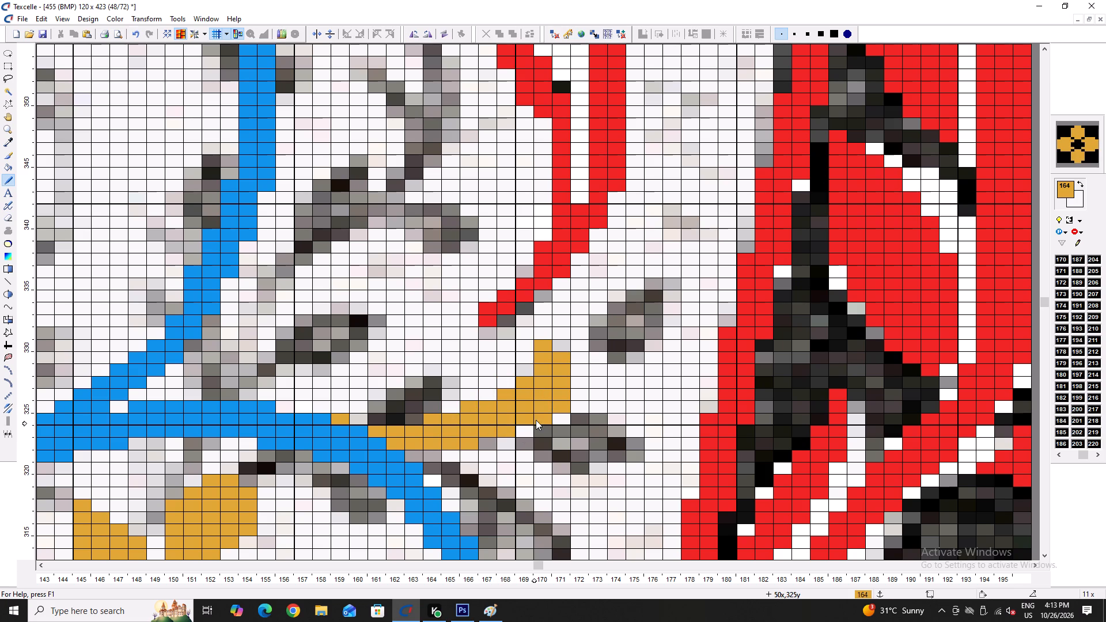
pyautogui.rightClick(536, 420)
pyautogui.rightClick(560, 407)
pyautogui.rightClick(544, 346)
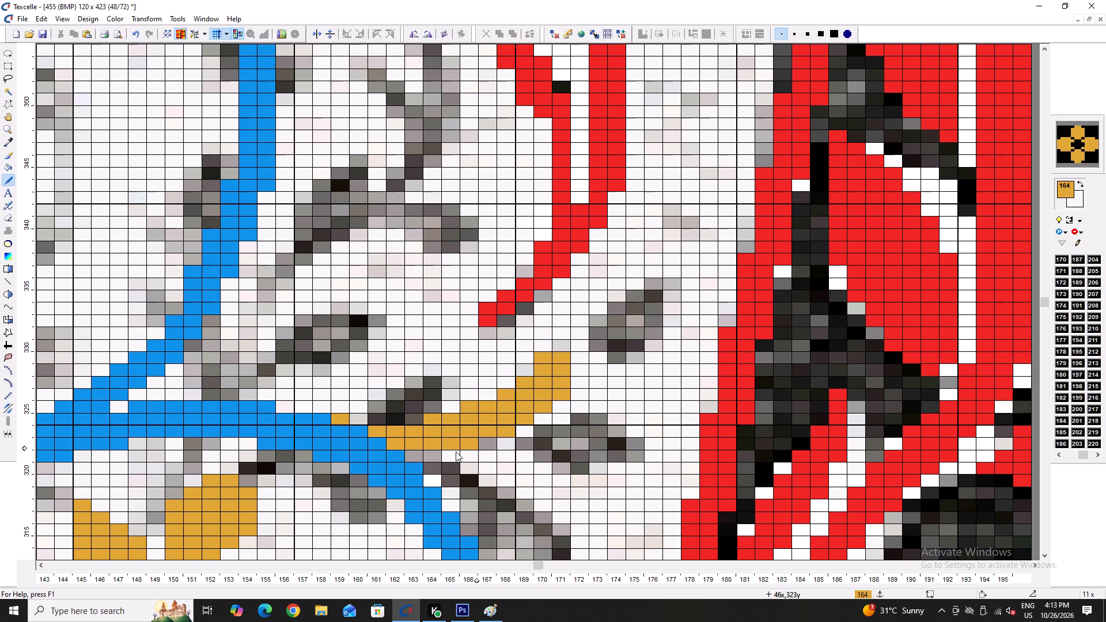
pyautogui.moveTo(411, 456); pyautogui.dragTo(538, 358)
pyautogui.moveTo(535, 354); pyautogui.dragTo(528, 347)
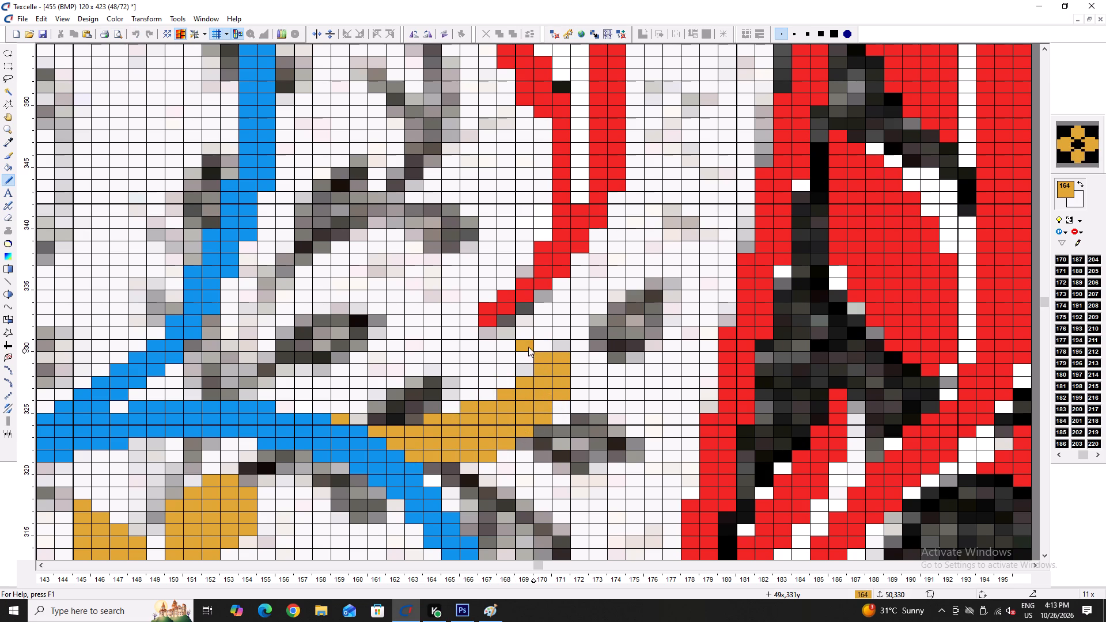
pyautogui.moveTo(528, 347); pyautogui.dragTo(527, 346)
pyautogui.moveTo(539, 352); pyautogui.dragTo(550, 361)
pyautogui.click(551, 362)
pyautogui.moveTo(559, 361); pyautogui.dragTo(571, 403, button='right')
pyautogui.rightClick(521, 351)
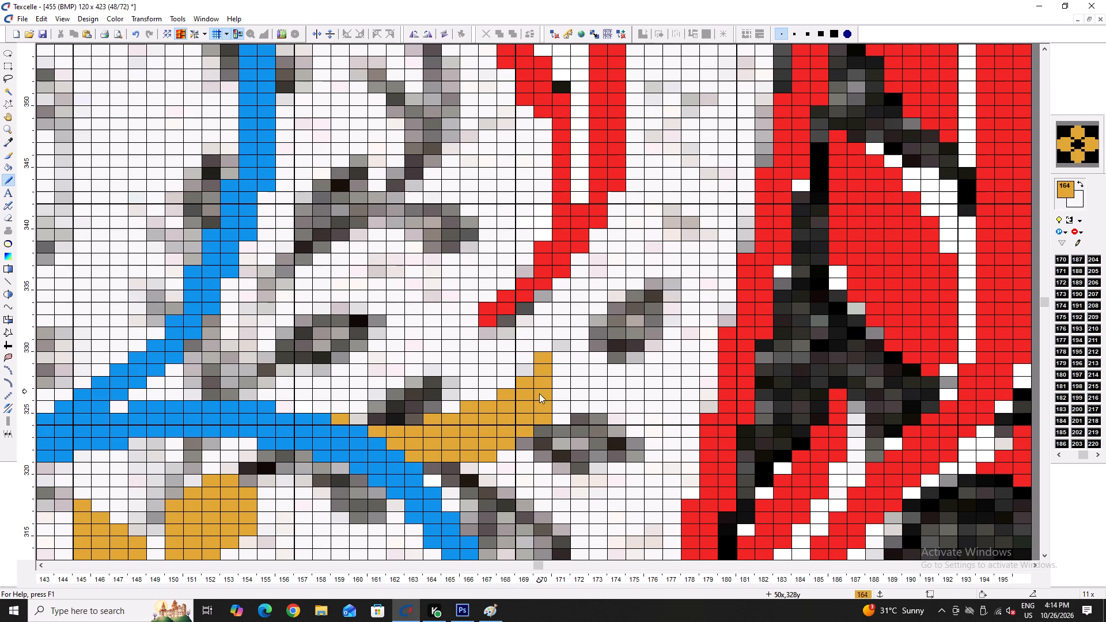
pyautogui.rightClick(492, 454)
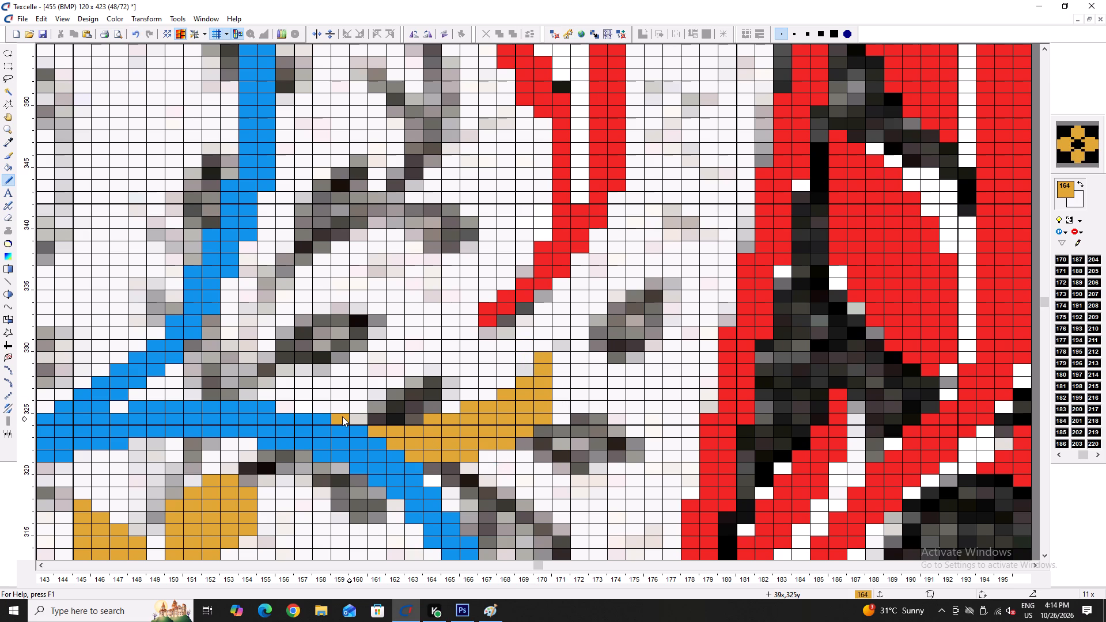
# Trace the grey curl branching from the main blue vine toward the red paisley border in gold, ending in a filled rounded tip.
pyautogui.keyDown('ctrl'); pyautogui.scroll(-6, 383, 430); pyautogui.keyUp('ctrl')
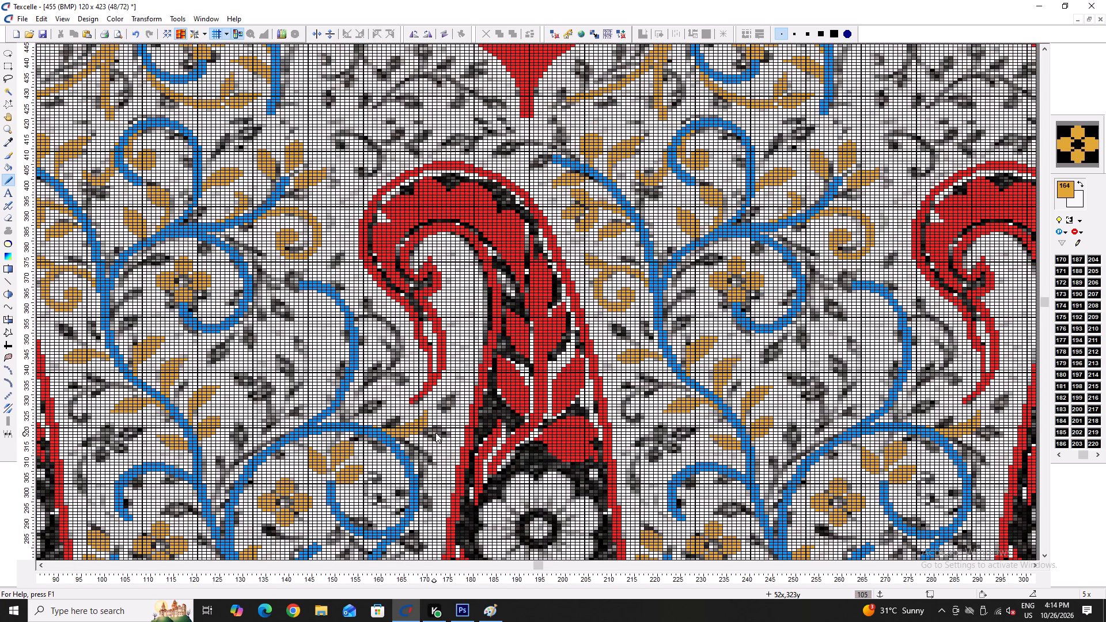
pyautogui.scroll(-1, 285, 461)
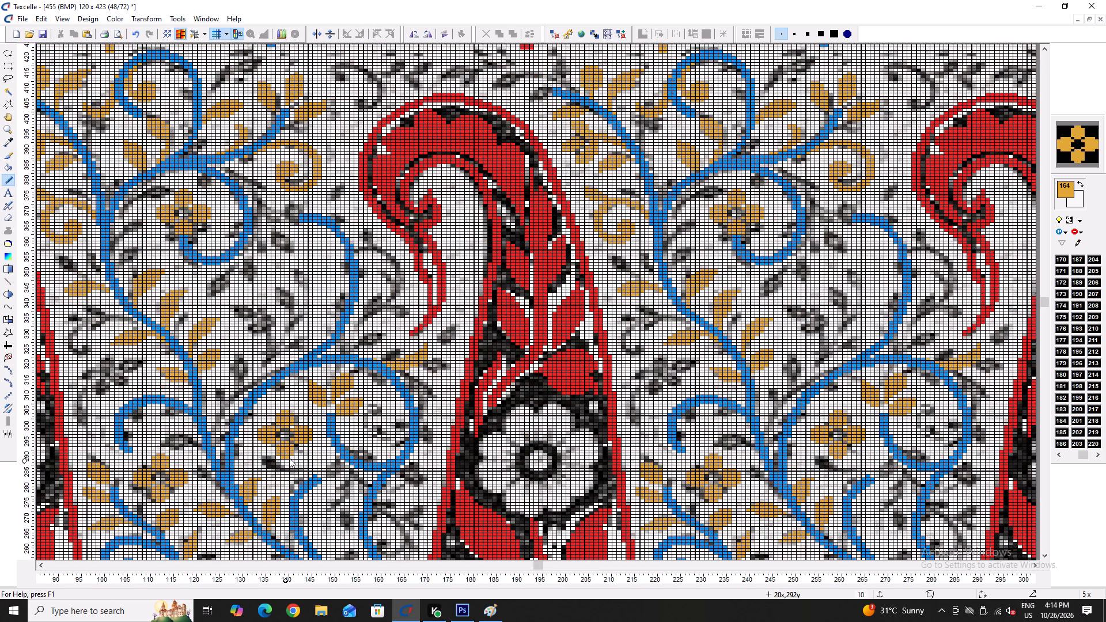
pyautogui.press('Left')
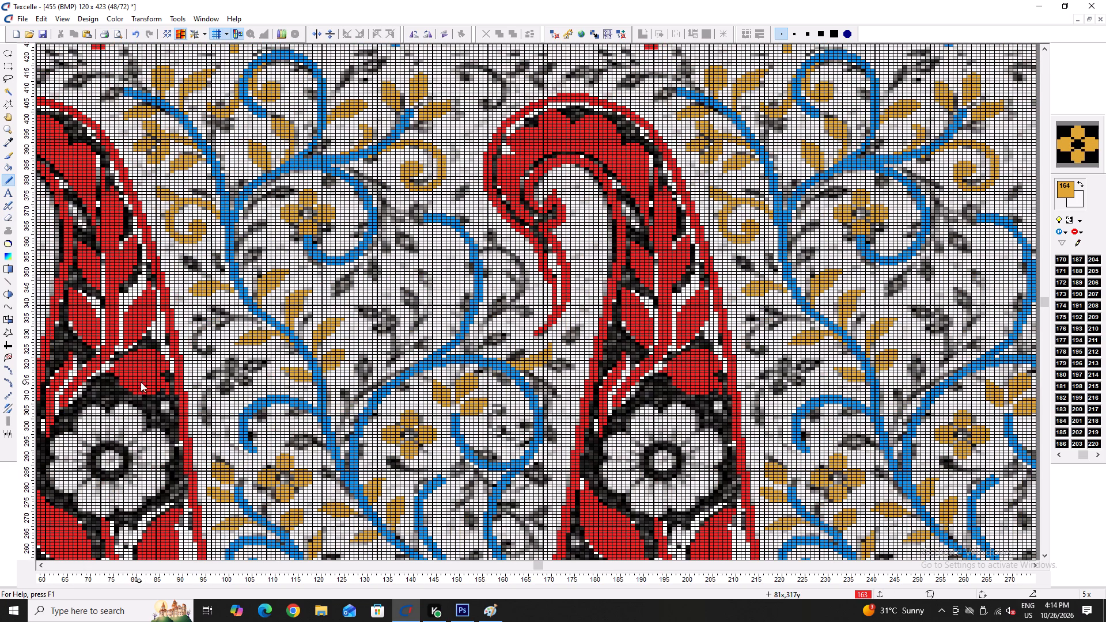
pyautogui.keyDown('ctrl'); pyautogui.scroll(4, 146, 339); pyautogui.keyUp('ctrl')
pyautogui.keyDown('ctrl'); pyautogui.scroll(2, 298, 276); pyautogui.keyUp('ctrl')
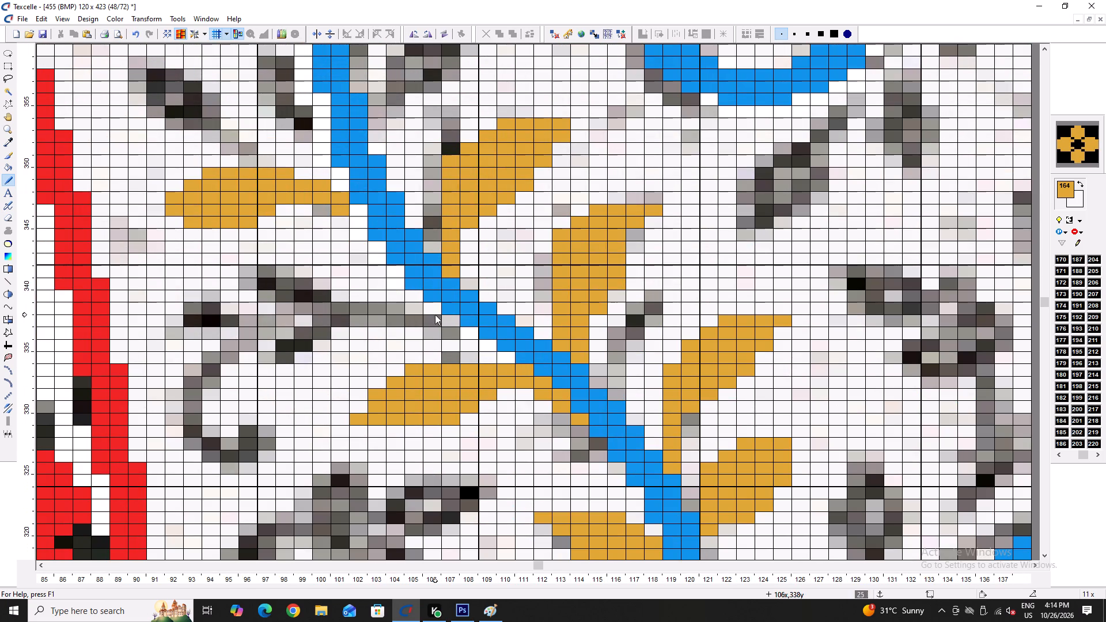
pyautogui.moveTo(498, 349); pyautogui.dragTo(211, 373)
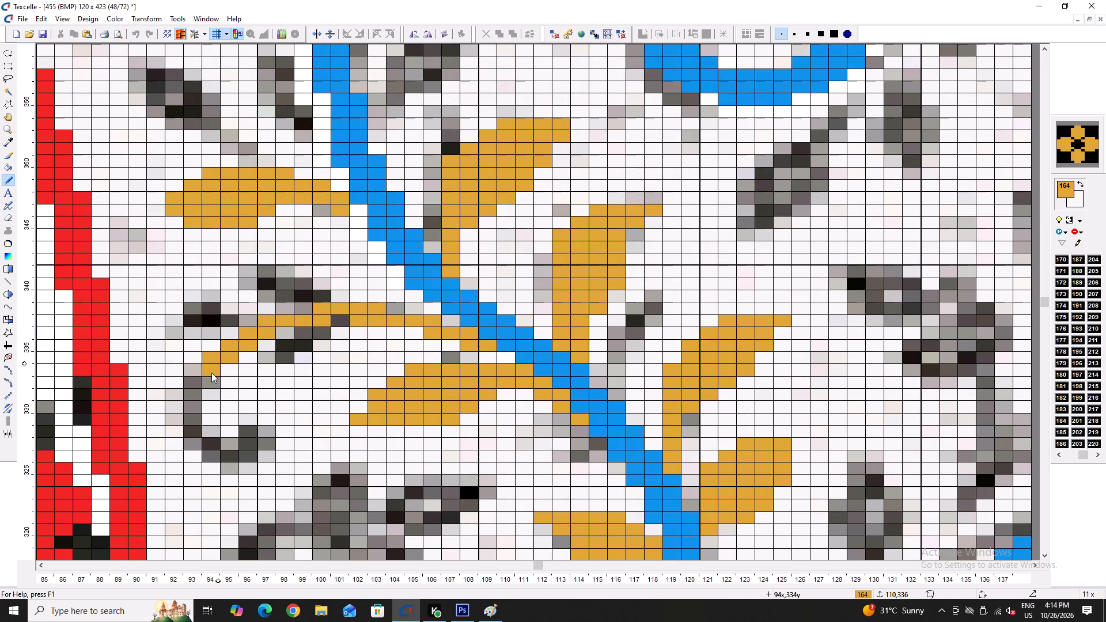
pyautogui.moveTo(211, 373); pyautogui.dragTo(253, 457)
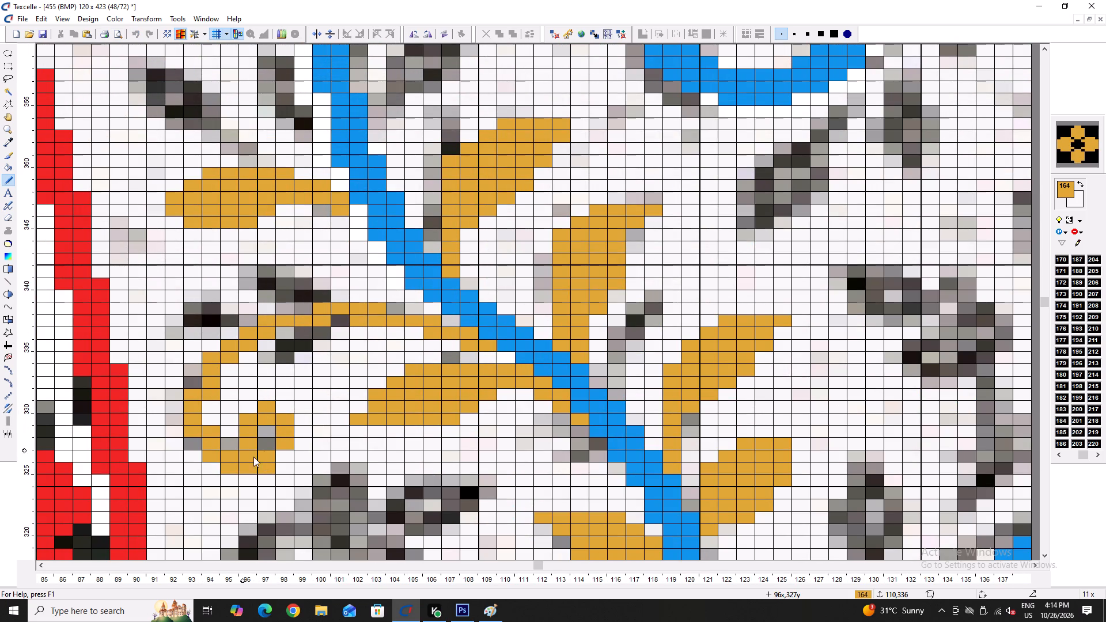
pyautogui.moveTo(253, 457); pyautogui.dragTo(262, 447)
pyautogui.click(282, 451)
pyautogui.click(285, 456)
# Thicken the outer bend of the gold curl nearest the red border.
pyautogui.moveTo(209, 403); pyautogui.dragTo(209, 432)
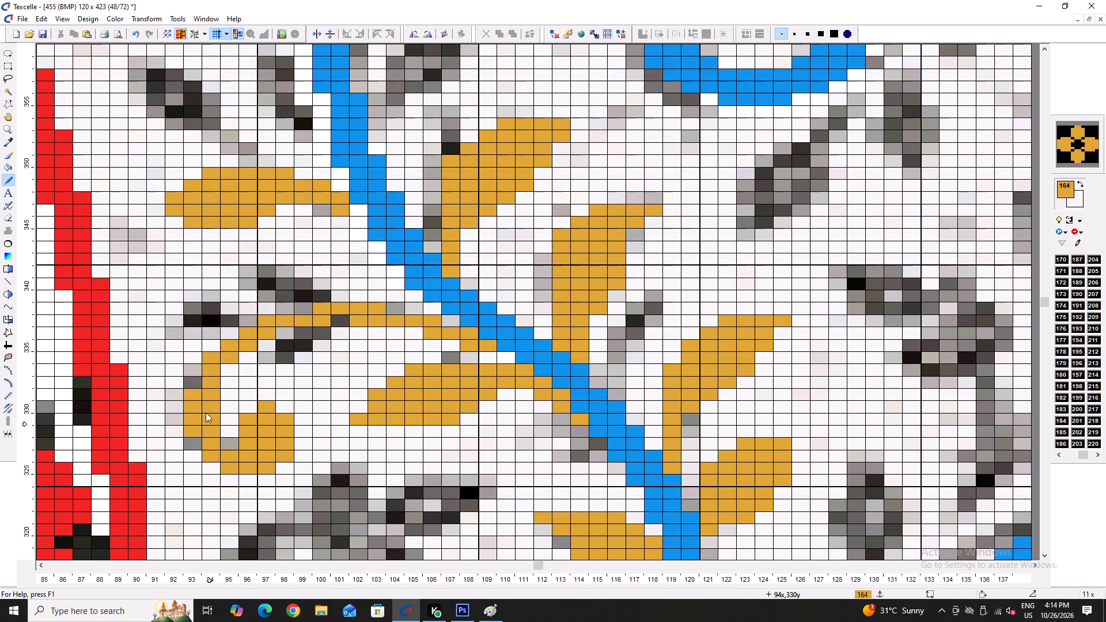
pyautogui.moveTo(199, 376); pyautogui.dragTo(202, 401)
pyautogui.click(202, 401)
pyautogui.click(200, 438)
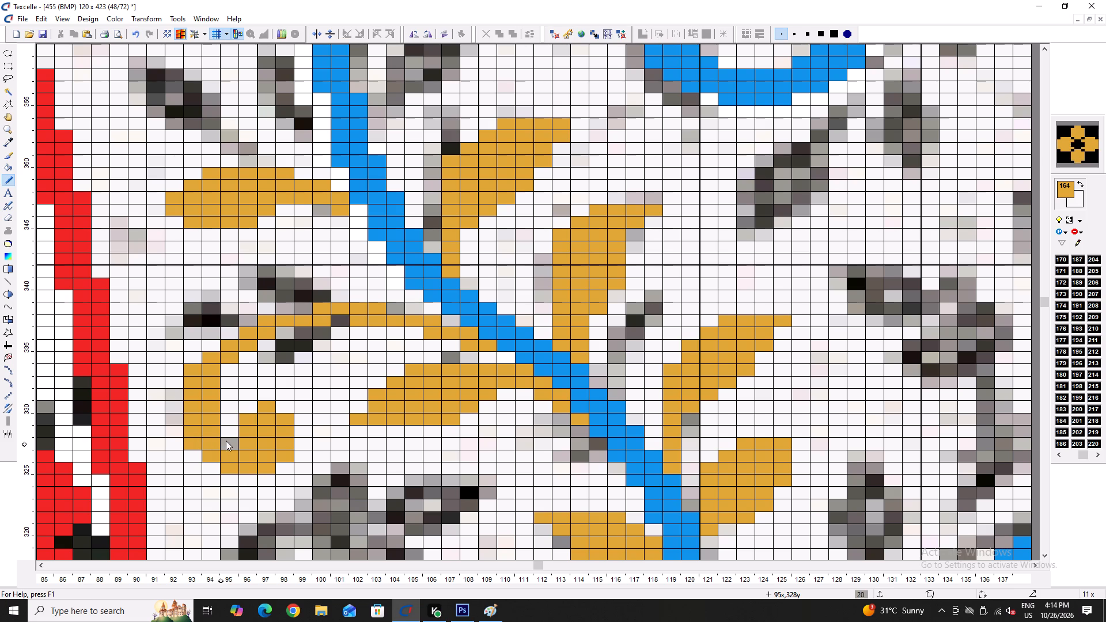
# Fill the notch beside the gold curl's rounded tip and trim the tip's upper corners.
pyautogui.doubleClick(229, 440)
pyautogui.click(234, 435)
pyautogui.doubleClick(245, 409)
pyautogui.click(273, 401)
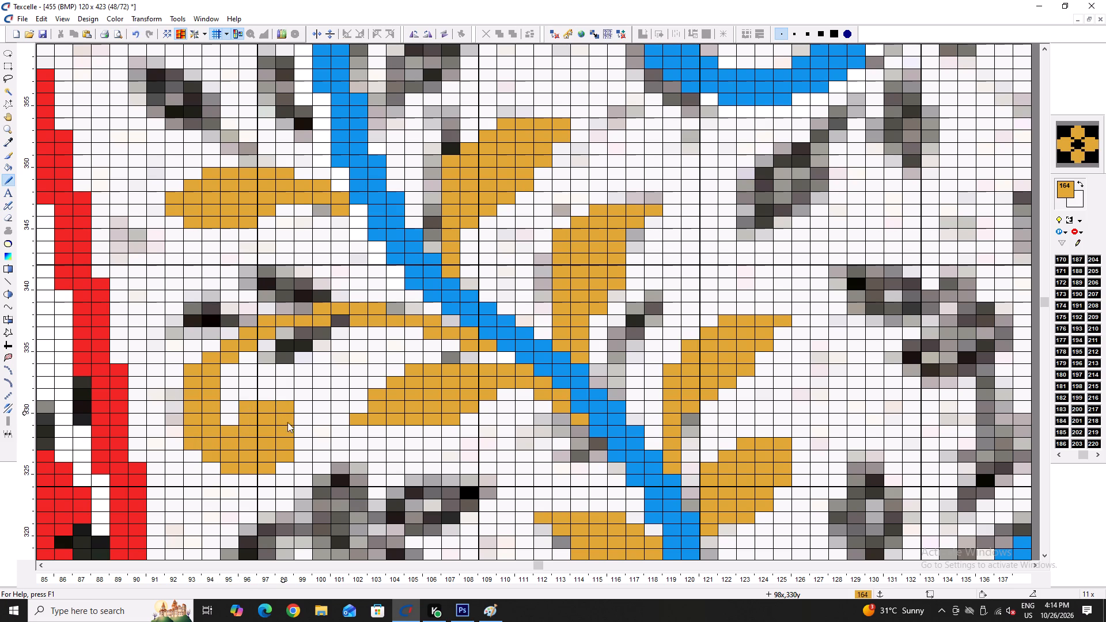
pyautogui.rightClick(282, 404)
pyautogui.rightClick(240, 407)
# Thicken the gold curl's upper arc and its underside where it joins the blue vine, covering the grey remnants there.
pyautogui.scroll(2, 250, 396)
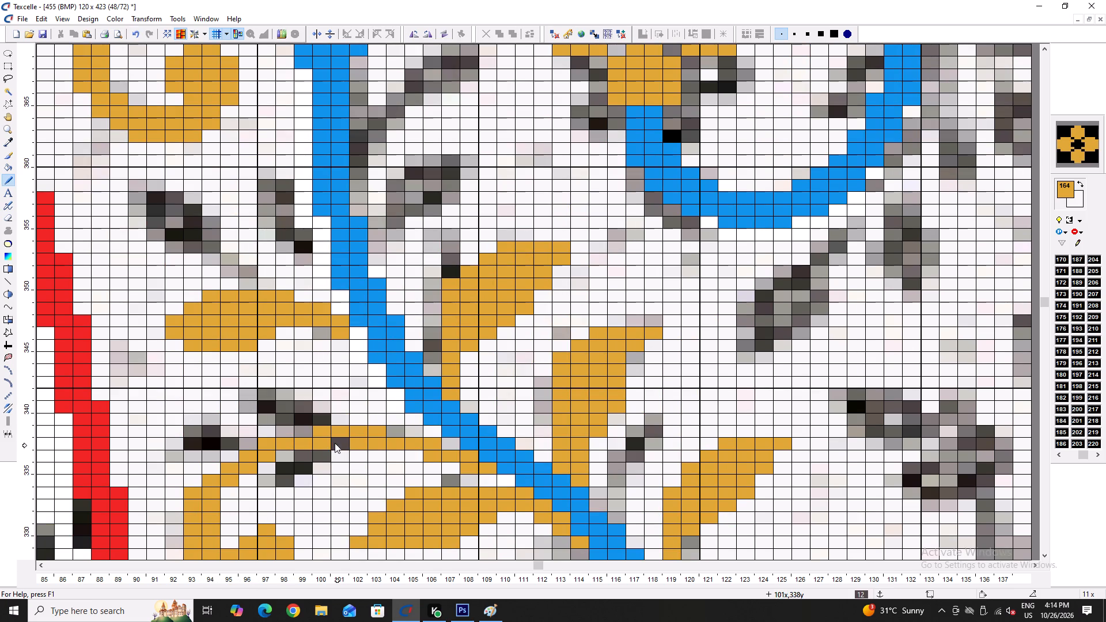
pyautogui.moveTo(331, 441); pyautogui.dragTo(358, 436)
pyautogui.click(358, 436)
pyautogui.moveTo(312, 429); pyautogui.dragTo(290, 430)
pyautogui.click(290, 430)
pyautogui.doubleClick(395, 426)
pyautogui.click(442, 440)
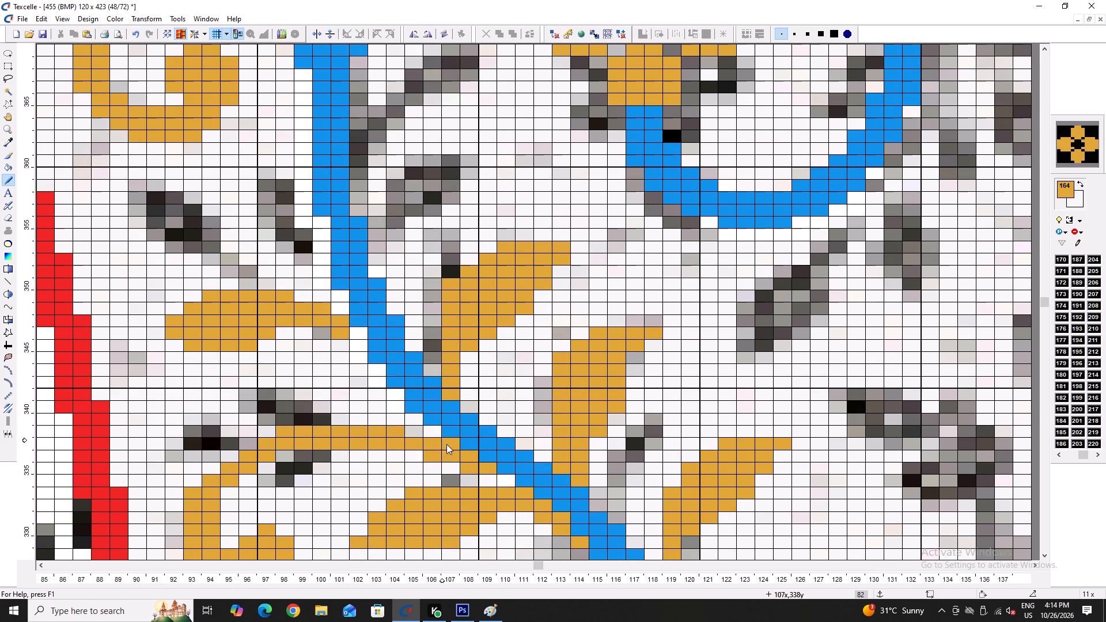
pyautogui.click(407, 458)
pyautogui.click(403, 458)
pyautogui.click(447, 463)
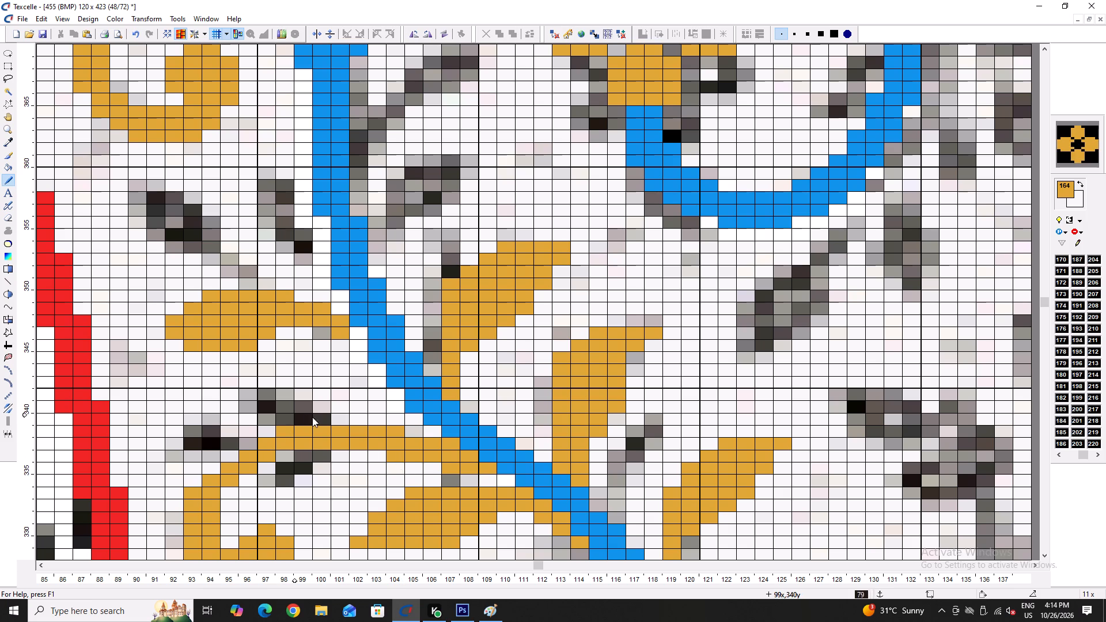
# Thicken the shoulder of the gold curl where the arc bends downward, smoothing its inner and outer edges.
pyautogui.scroll(1, 281, 367)
pyautogui.keyDown('ctrl'); pyautogui.scroll(-3, 373, 361); pyautogui.keyUp('ctrl')
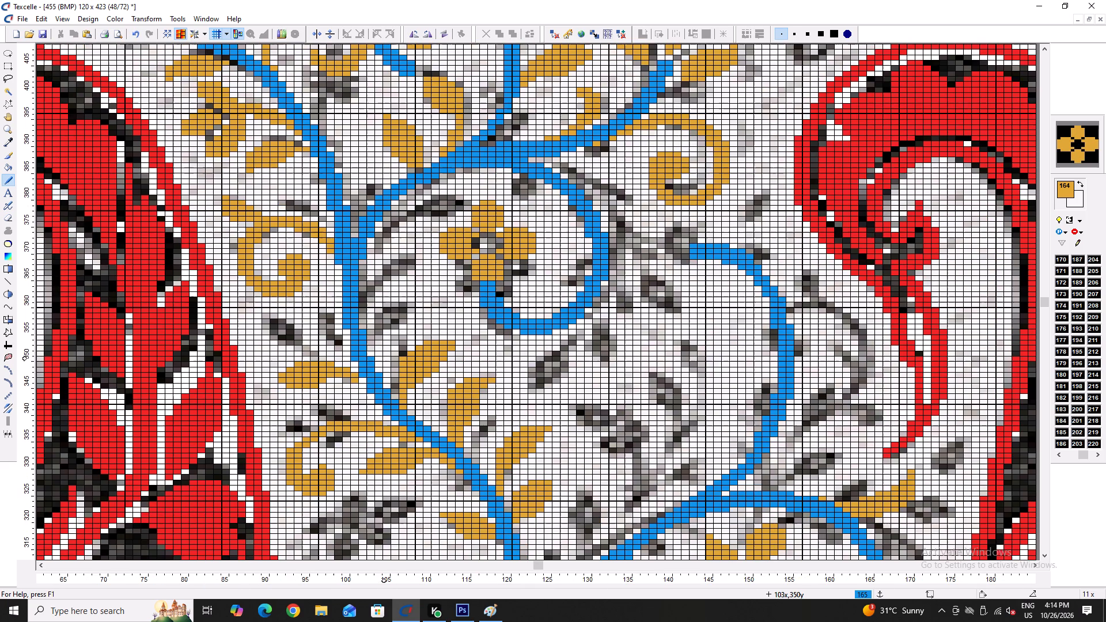
pyautogui.scroll(6, 241, 216)
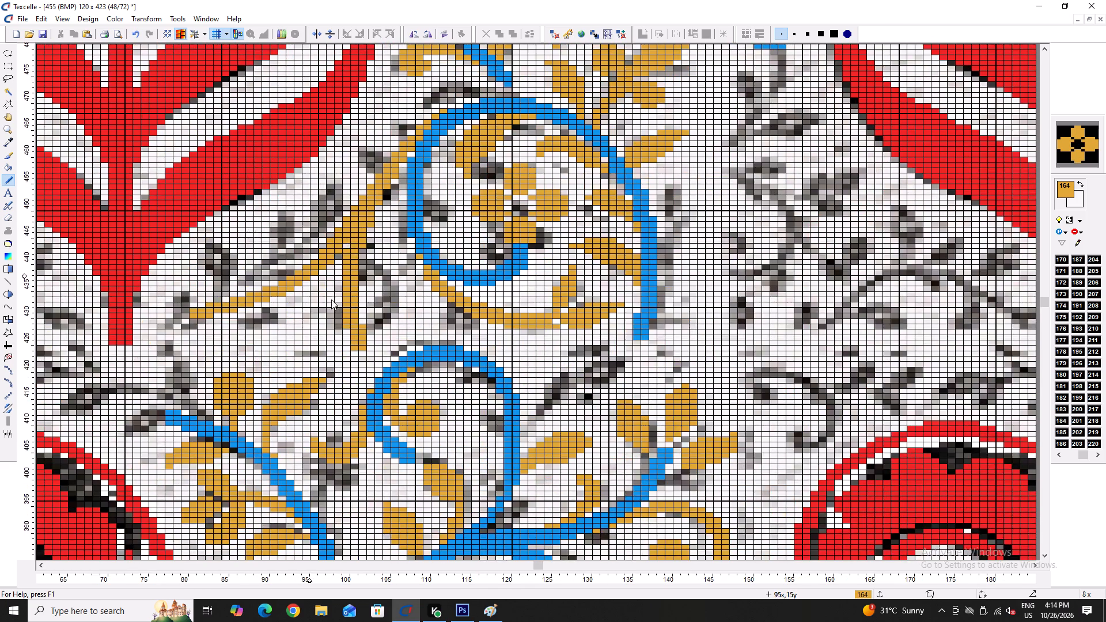
pyautogui.keyDown('ctrl'); pyautogui.scroll(-2, 335, 307); pyautogui.keyUp('ctrl')
pyautogui.scroll(-3, 437, 363)
pyautogui.keyDown('ctrl'); pyautogui.scroll(6, 300, 496); pyautogui.keyUp('ctrl')
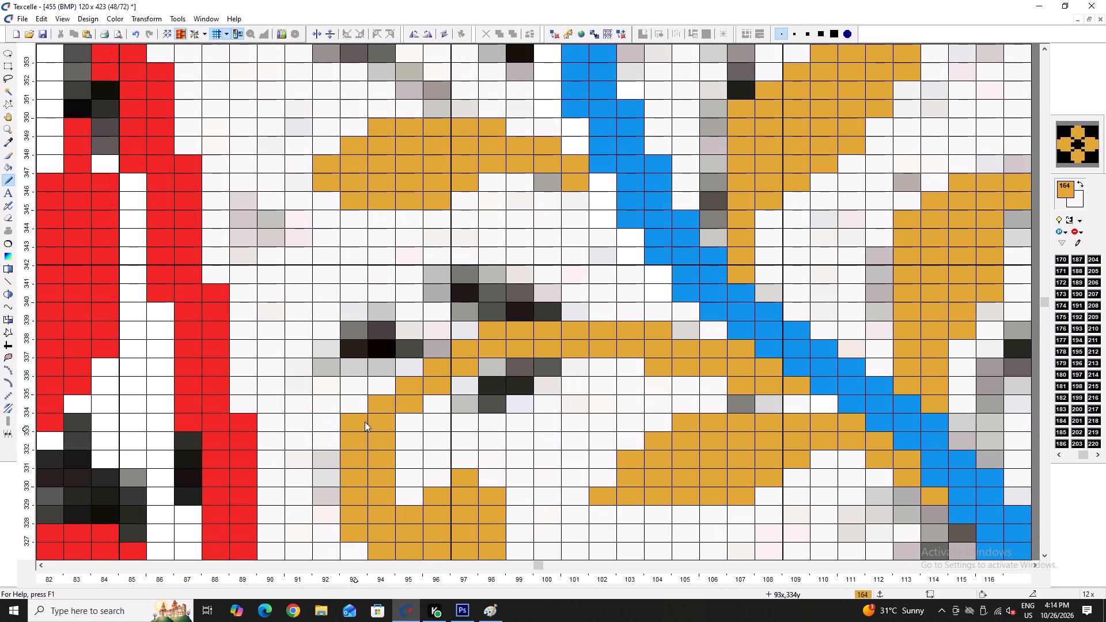
pyautogui.click(407, 424)
pyautogui.click(388, 393)
pyautogui.click(403, 374)
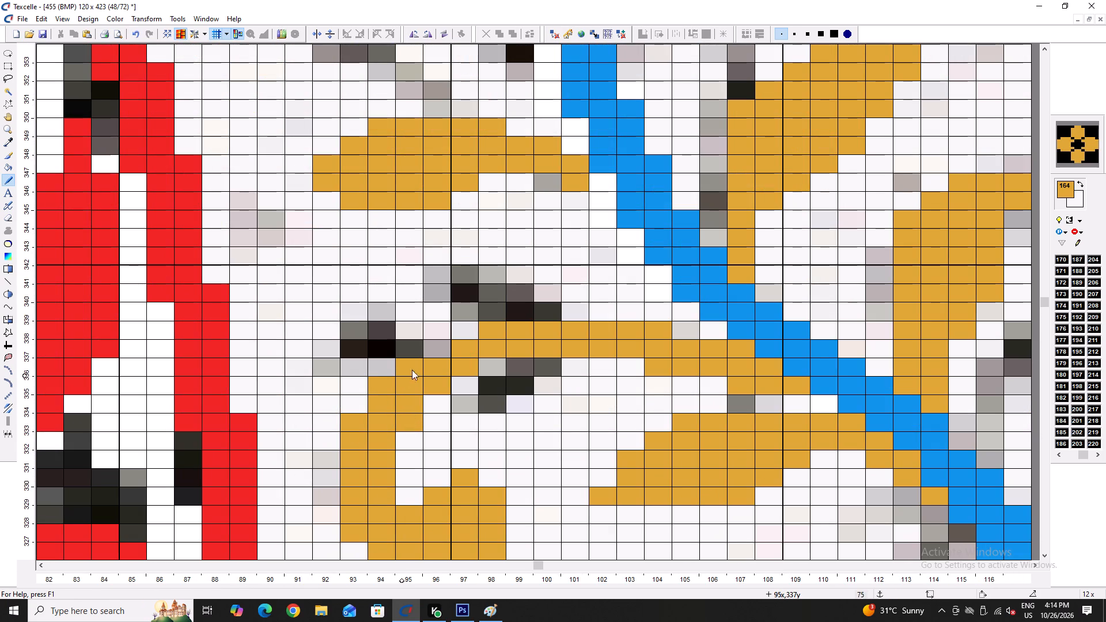
pyautogui.click(431, 358)
pyautogui.click(461, 335)
pyautogui.click(442, 351)
pyautogui.doubleClick(485, 358)
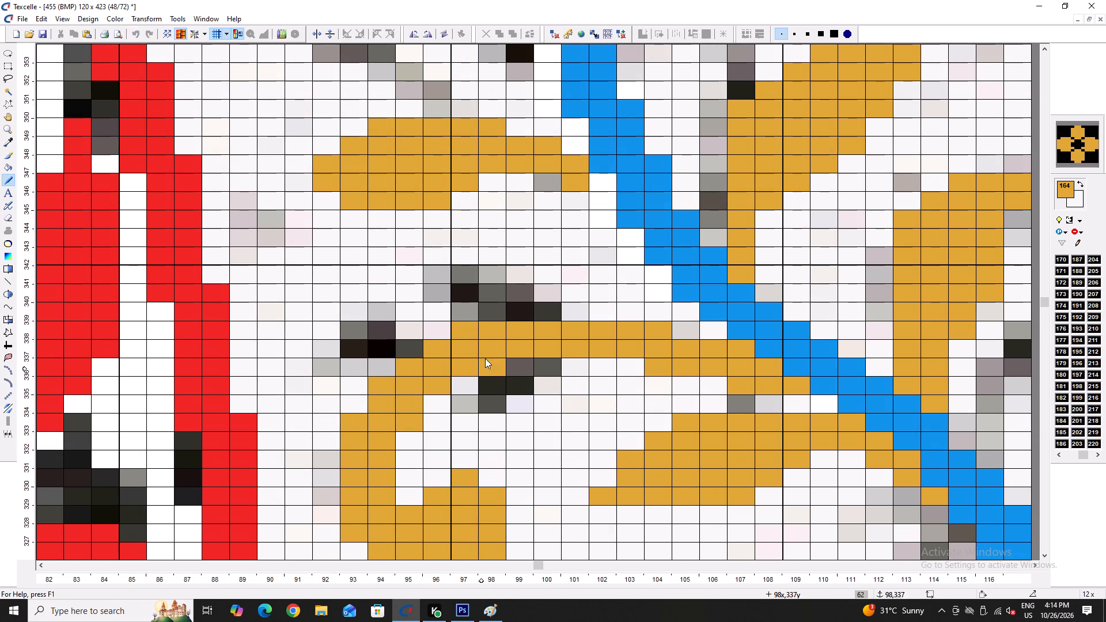
pyautogui.moveTo(464, 331); pyautogui.dragTo(461, 324, button='right')
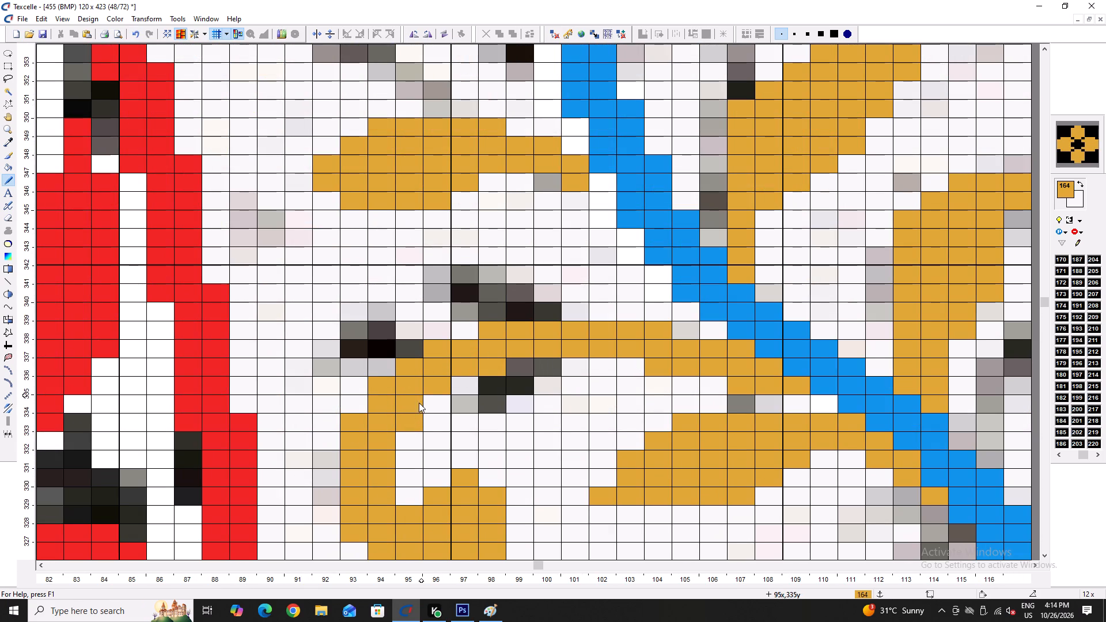
# Draw a filled gold leaf on the red-paisley side of the vertical blue vine, around columns 93–99 and rows 356–360.
pyautogui.keyDown('ctrl'); pyautogui.scroll(-5, 414, 427); pyautogui.keyUp('ctrl')
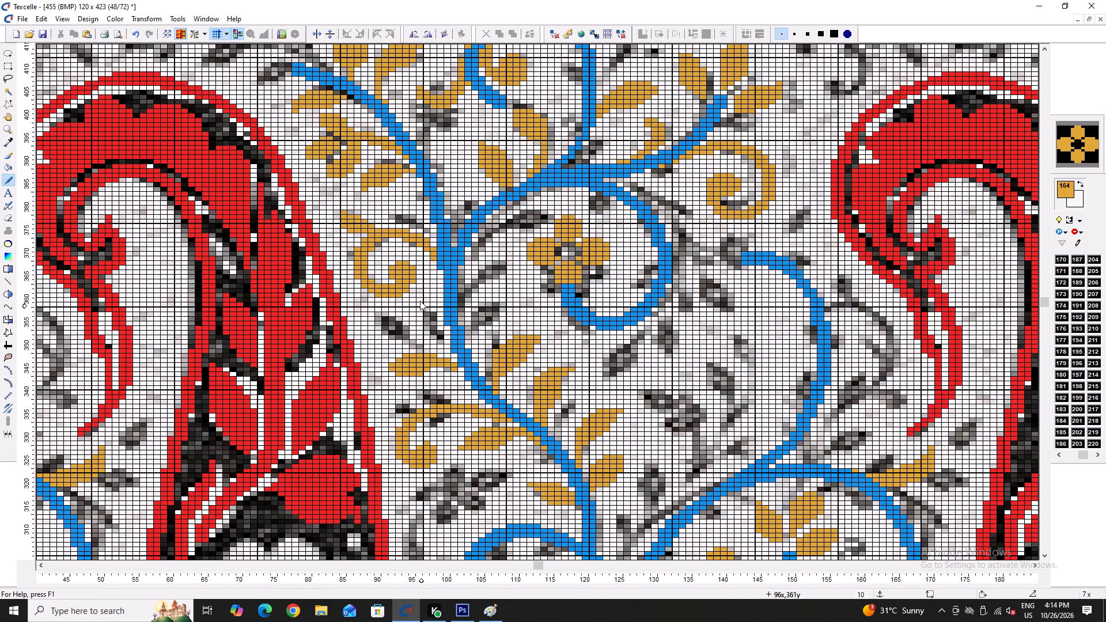
pyautogui.scroll(1, 418, 301)
pyautogui.keyDown('ctrl'); pyautogui.scroll(6, 437, 393); pyautogui.keyUp('ctrl')
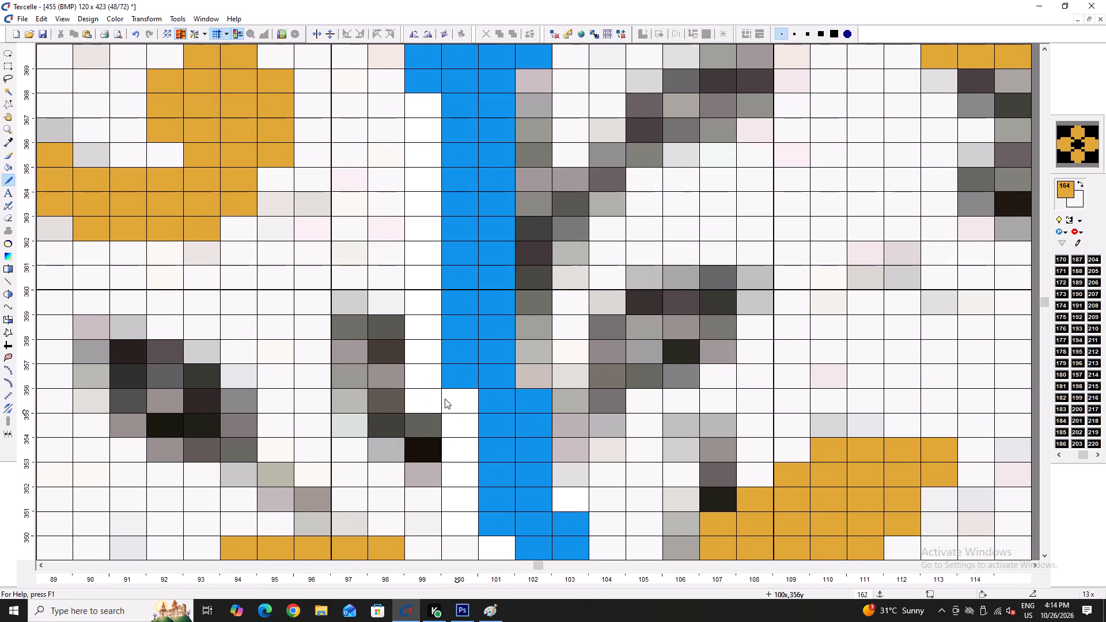
pyautogui.moveTo(427, 400); pyautogui.dragTo(238, 314)
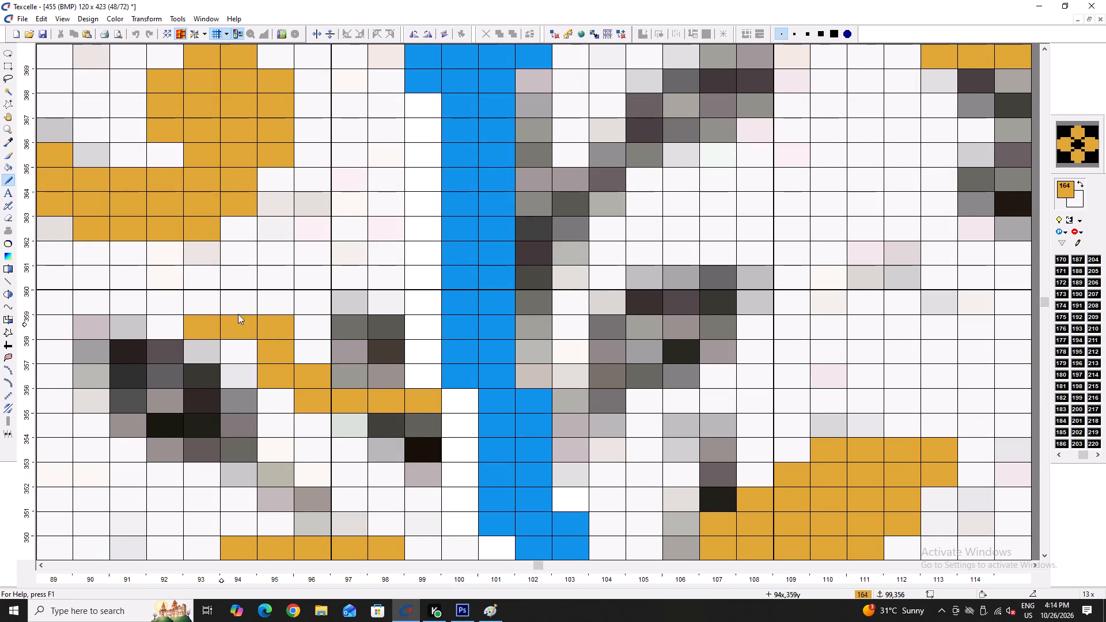
pyautogui.moveTo(238, 314); pyautogui.dragTo(346, 380)
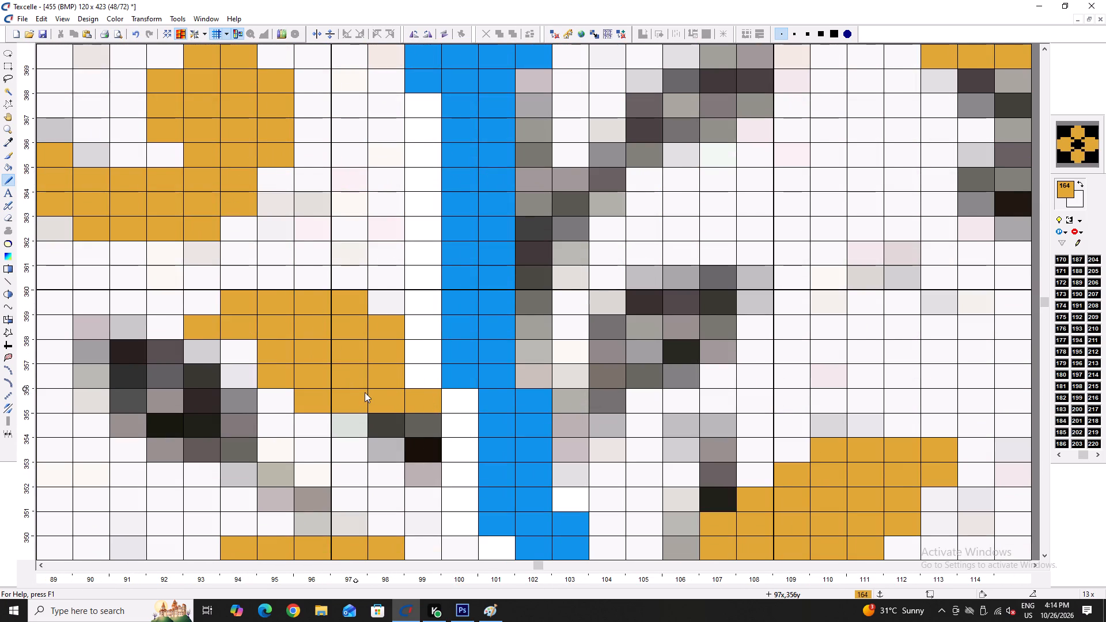
# Refine the new gold leaf by trimming its tip, upper edge and underside into a slimmer, tapered shape.
pyautogui.keyDown('ctrl'); pyautogui.scroll(-4, 365, 394); pyautogui.keyUp('ctrl')
pyautogui.keyDown('ctrl'); pyautogui.scroll(4, 363, 393); pyautogui.keyUp('ctrl')
pyautogui.click(257, 354)
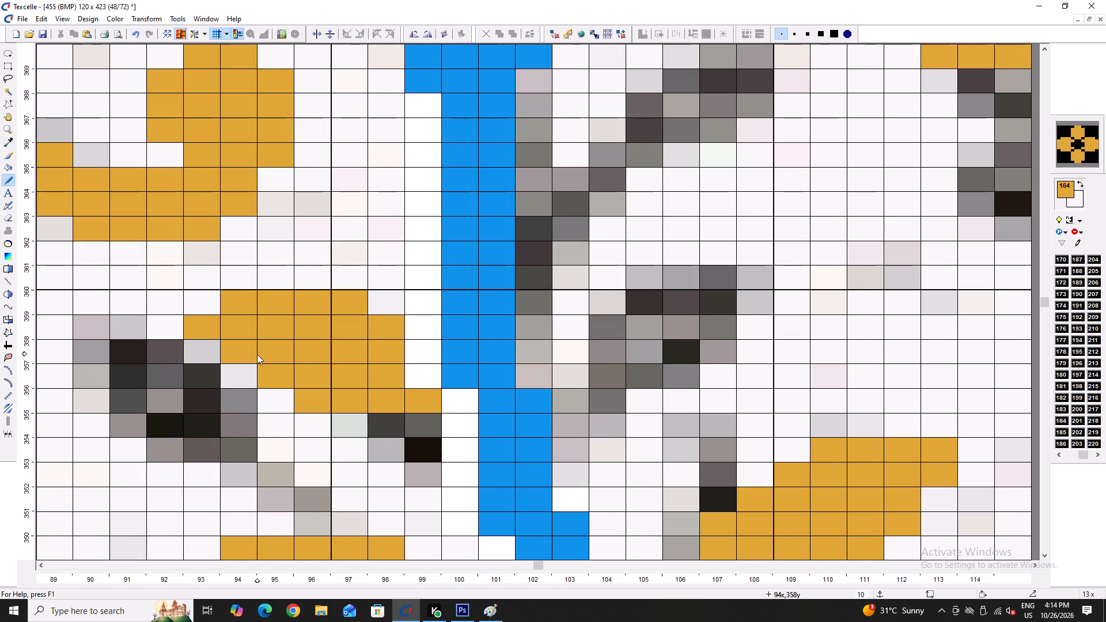
pyautogui.moveTo(202, 335); pyautogui.dragTo(207, 337, button='right')
pyautogui.rightClick(246, 352)
pyautogui.moveTo(347, 303); pyautogui.dragTo(355, 312, button='right')
pyautogui.moveTo(383, 325); pyautogui.dragTo(388, 336, button='right')
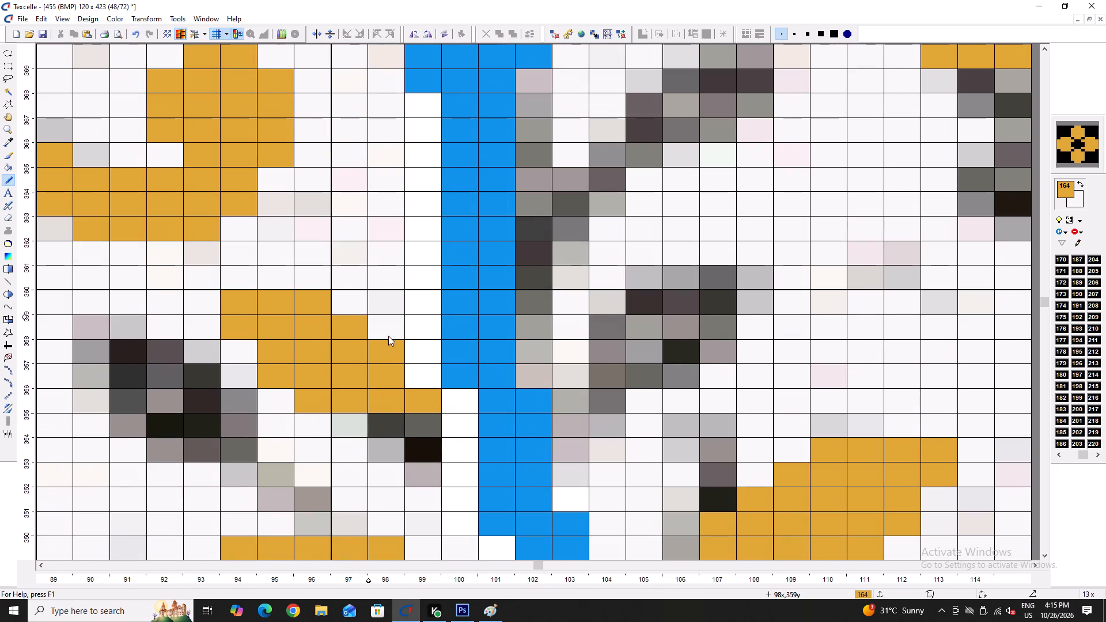
pyautogui.moveTo(388, 336); pyautogui.dragTo(387, 333, button='right')
pyautogui.rightClick(232, 327)
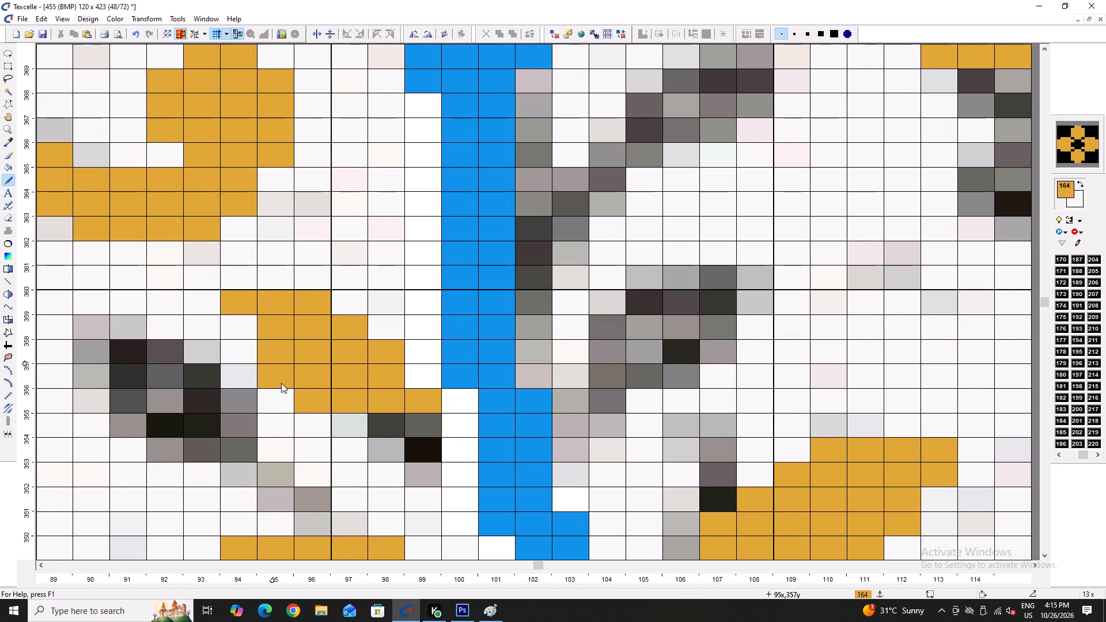
pyautogui.rightClick(282, 385)
pyautogui.rightClick(312, 408)
# Draw a filled gold leaf over the grey one on the spiral side of the blue vine, around columns 103–109 and rows 357–361.
pyautogui.keyDown('ctrl'); pyautogui.scroll(-4, 354, 398); pyautogui.keyUp('ctrl')
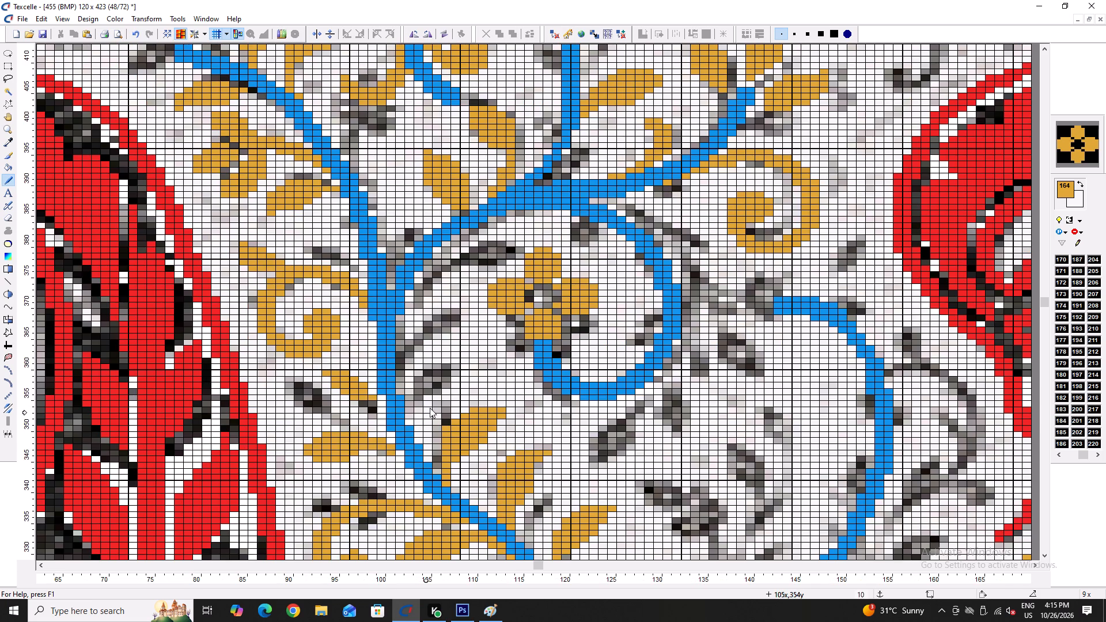
pyautogui.keyDown('ctrl'); pyautogui.scroll(5, 436, 378); pyautogui.keyUp('ctrl')
pyautogui.moveTo(315, 424); pyautogui.dragTo(349, 424)
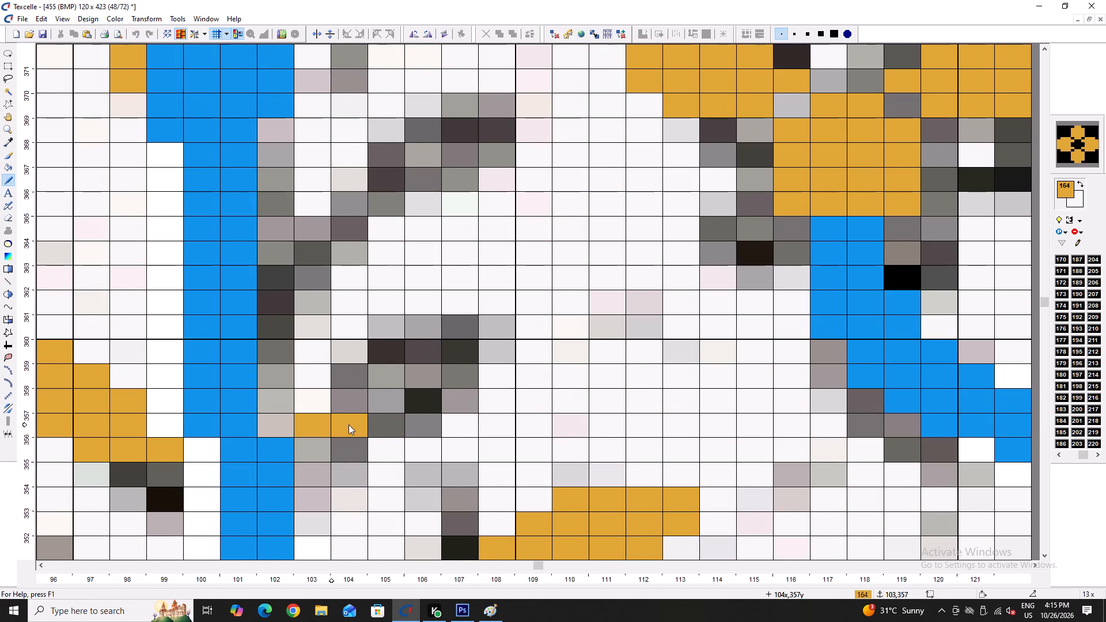
pyautogui.moveTo(349, 424); pyautogui.dragTo(372, 347)
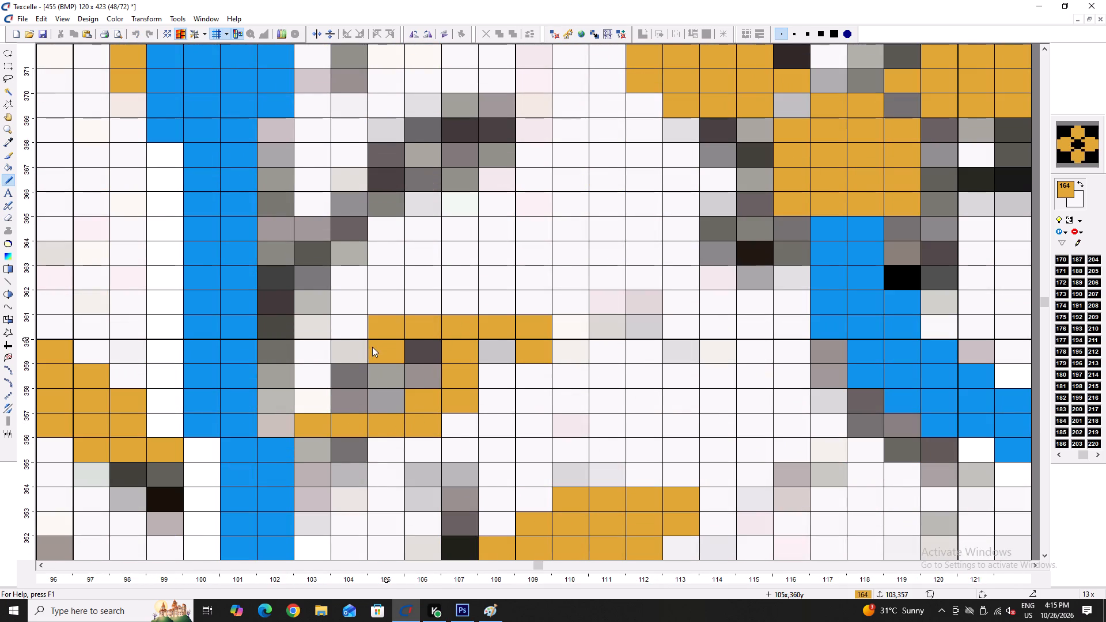
pyautogui.moveTo(372, 347); pyautogui.dragTo(405, 413)
# Trim the lower edge, upper edge and tip of this gold leaf to give it a slim slanted shape.
pyautogui.rightClick(524, 354)
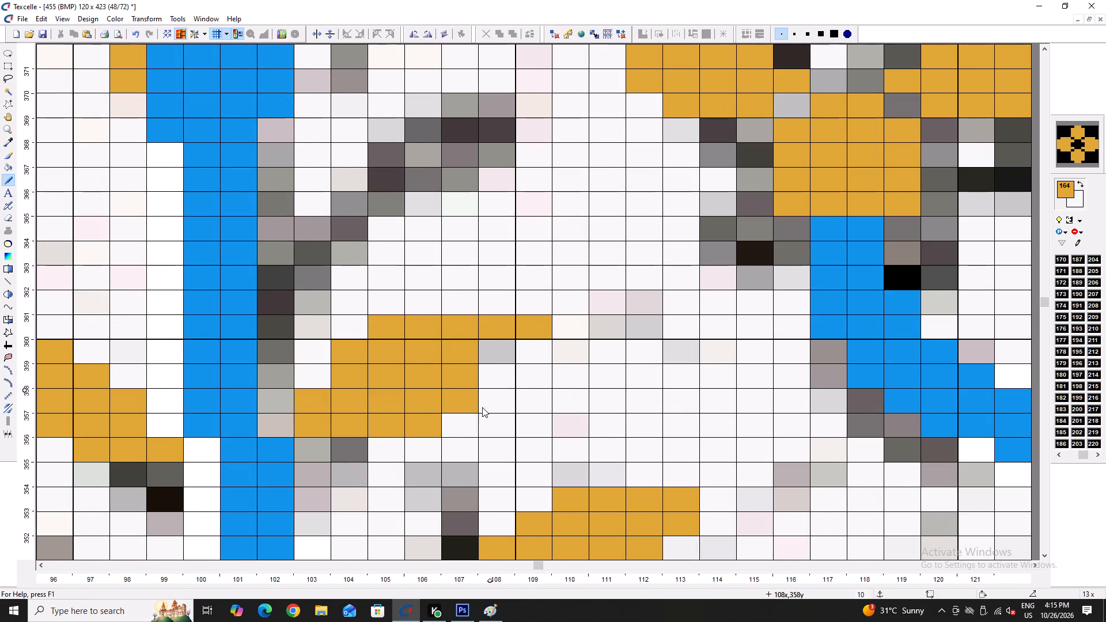
pyautogui.rightClick(482, 407)
pyautogui.rightClick(471, 411)
pyautogui.moveTo(434, 428); pyautogui.dragTo(424, 431, button='right')
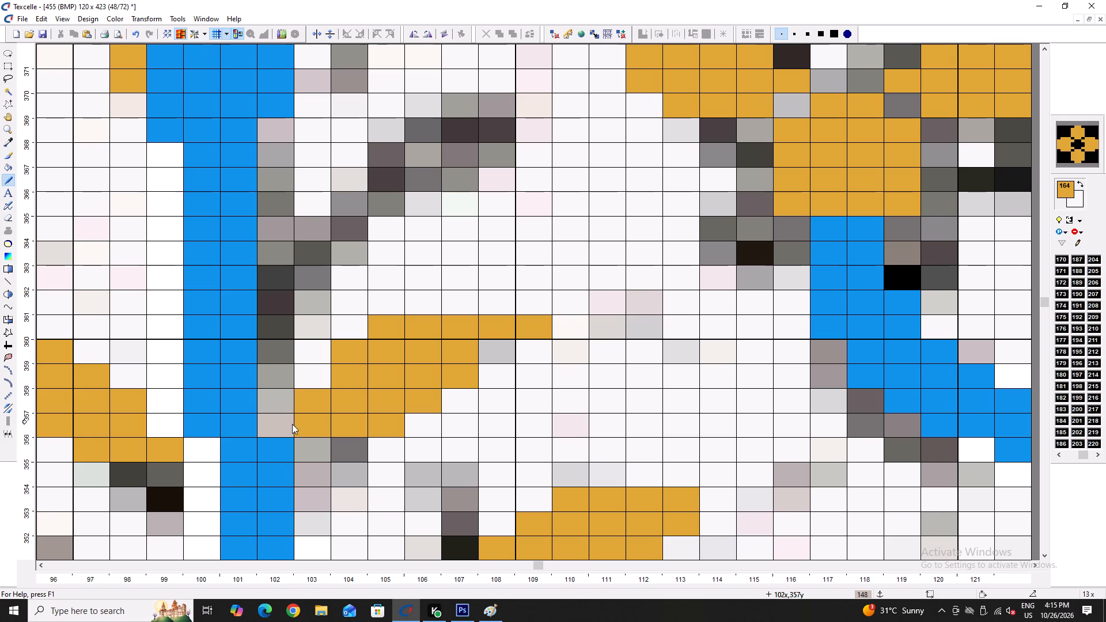
pyautogui.rightClick(303, 400)
pyautogui.moveTo(336, 339); pyautogui.dragTo(343, 335, button='right')
pyautogui.rightClick(386, 308)
pyautogui.rightClick(380, 317)
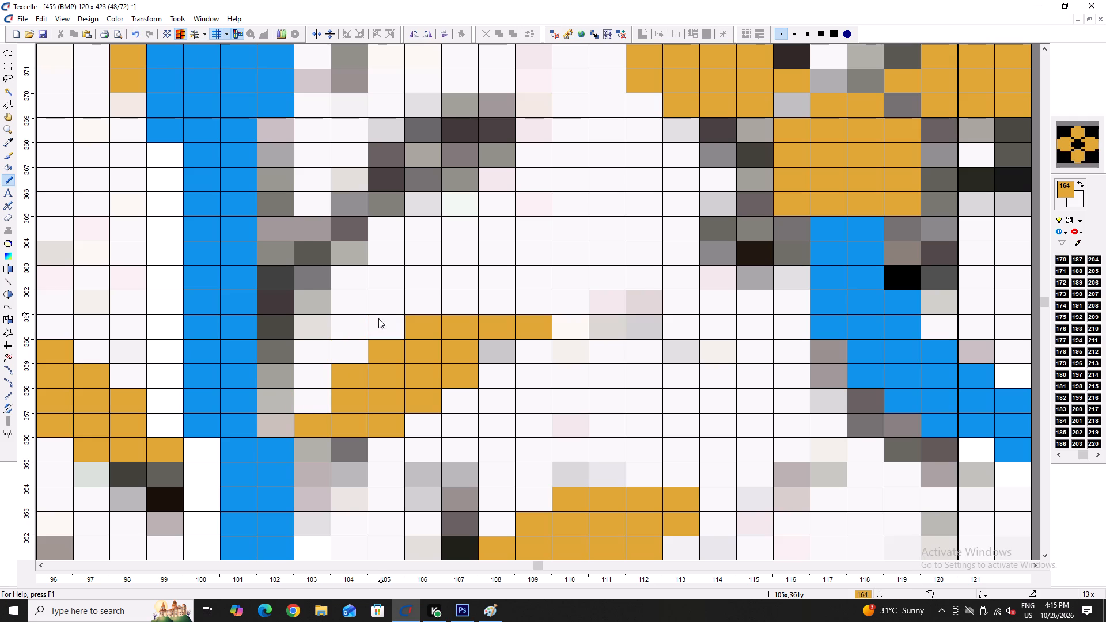
pyautogui.rightClick(520, 333)
# Trace the larger grey leaf just above it in filled gold, with its stem on the blue vine, columns 102–108, rows 360–369.
pyautogui.keyDown('ctrl'); pyautogui.scroll(-5, 408, 358); pyautogui.keyUp('ctrl')
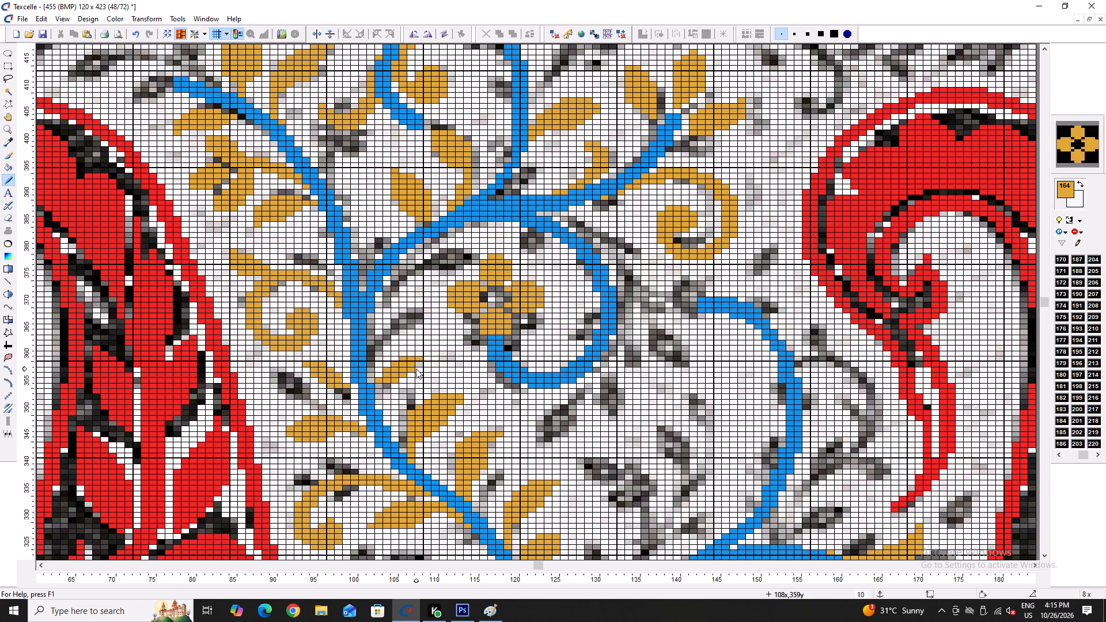
pyautogui.keyDown('ctrl'); pyautogui.scroll(5, 393, 331); pyautogui.keyUp('ctrl')
pyautogui.moveTo(278, 473); pyautogui.dragTo(376, 357)
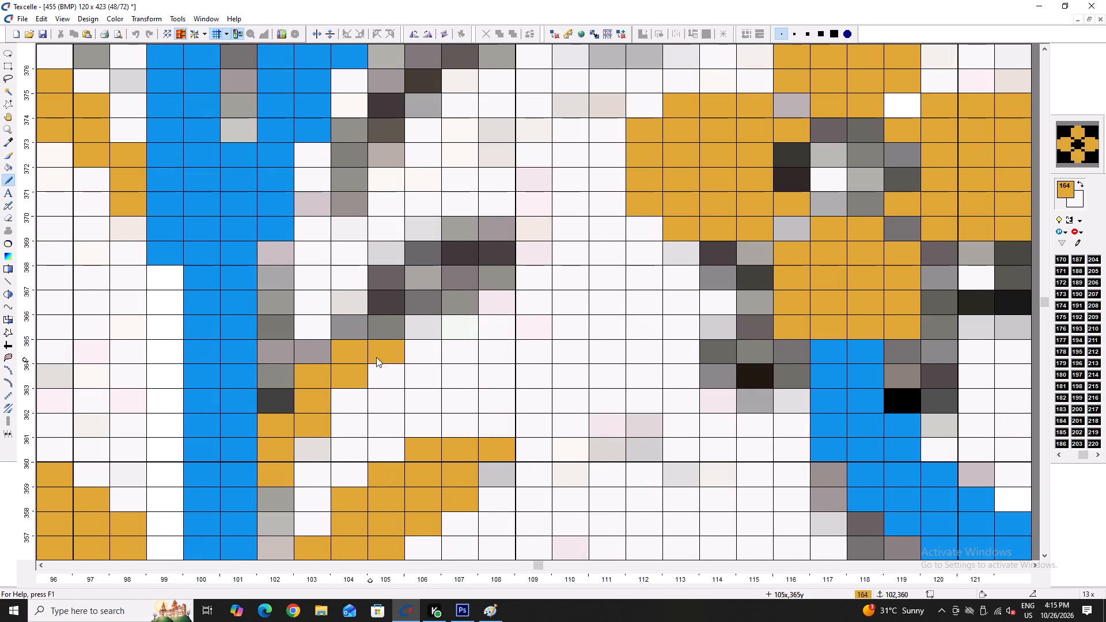
pyautogui.moveTo(376, 357); pyautogui.dragTo(346, 334)
pyautogui.middleClick(346, 334)
pyautogui.moveTo(345, 336); pyautogui.dragTo(315, 367)
pyautogui.moveTo(315, 370); pyautogui.dragTo(331, 385)
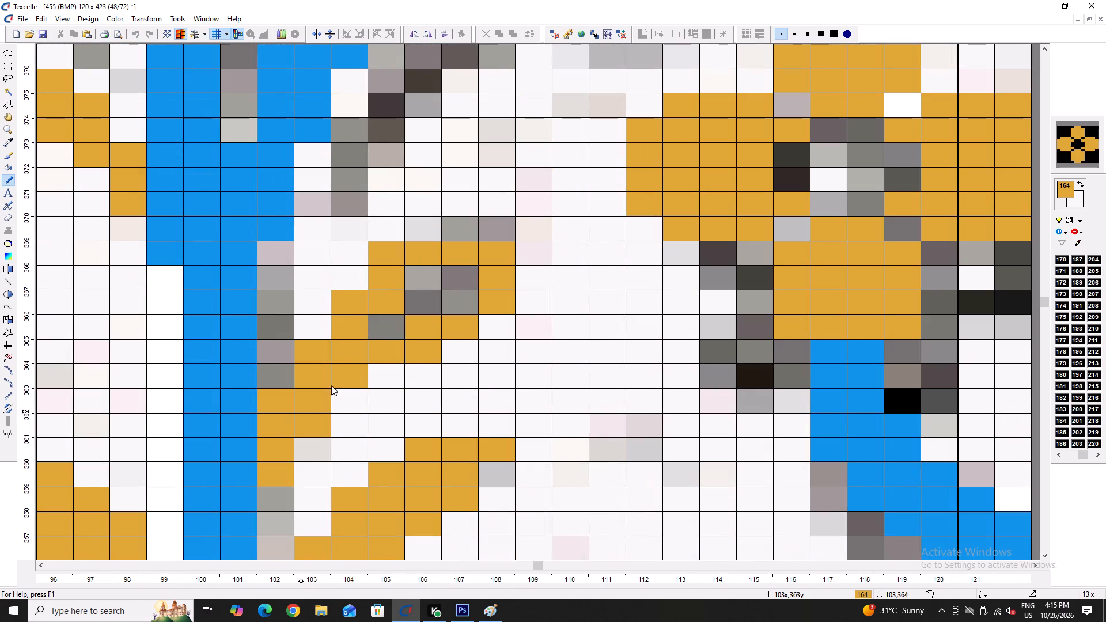
pyautogui.moveTo(331, 385); pyautogui.dragTo(414, 291)
# Refine the larger gold leaf by trimming its upper corner, thickening its stem and underside, and squaring out its tip.
pyautogui.rightClick(390, 252)
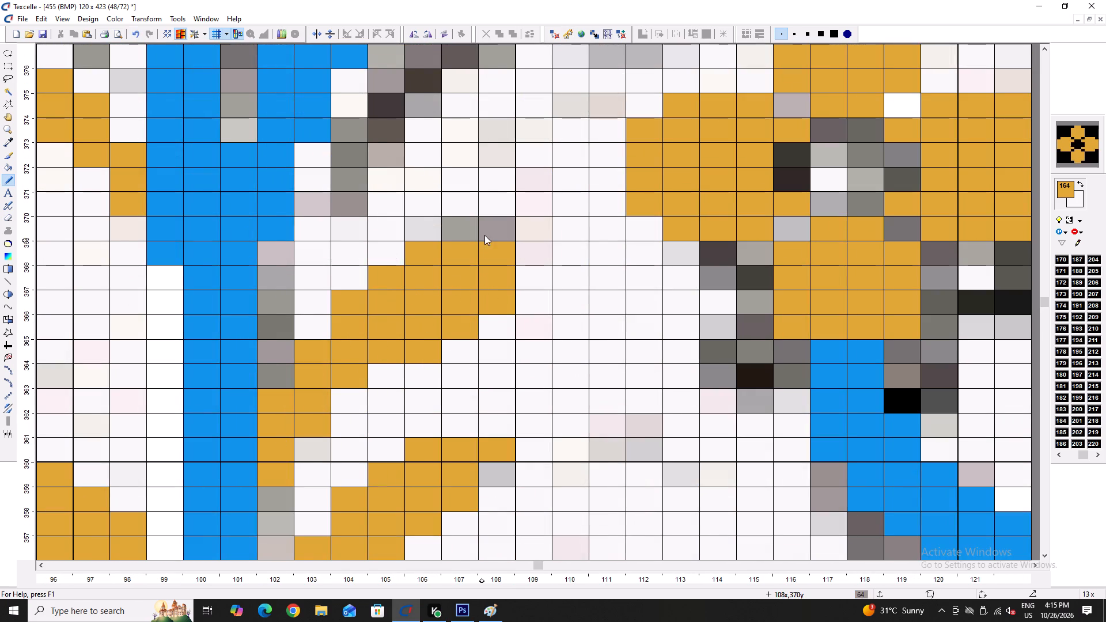
pyautogui.moveTo(485, 235); pyautogui.dragTo(493, 313, button='right')
pyautogui.doubleClick(386, 369)
pyautogui.click(357, 392)
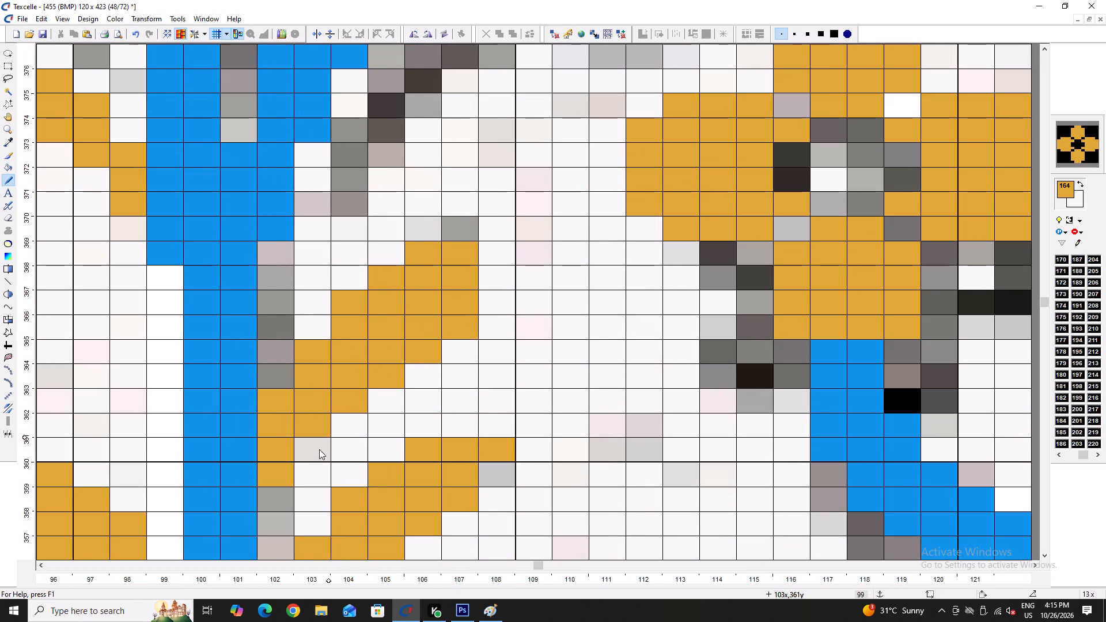
pyautogui.click(319, 449)
pyautogui.click(393, 380)
pyautogui.click(414, 377)
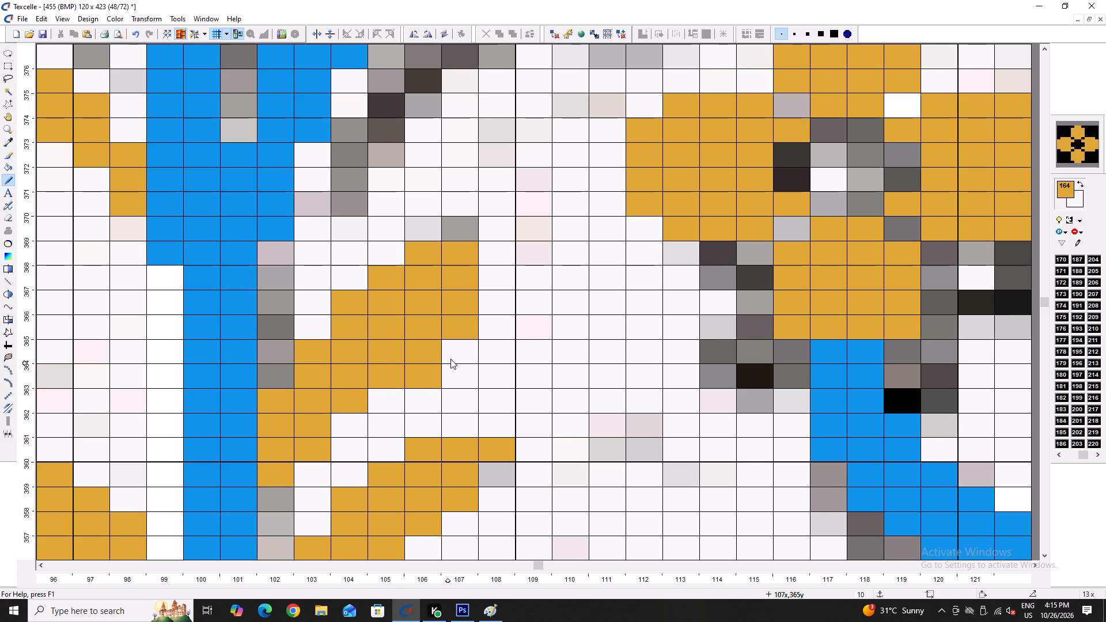
pyautogui.click(451, 356)
pyautogui.doubleClick(378, 404)
pyautogui.moveTo(494, 335); pyautogui.dragTo(488, 249)
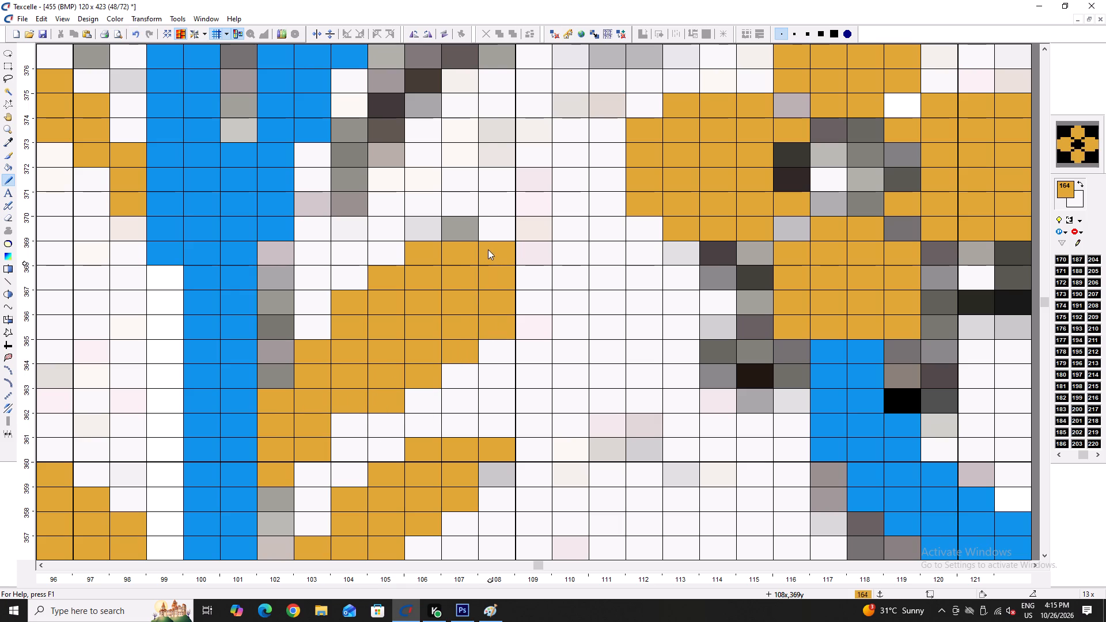
# Save the pattern file.
pyautogui.keyDown('ctrl'); pyautogui.scroll(-4, 440, 385); pyautogui.keyUp('ctrl')
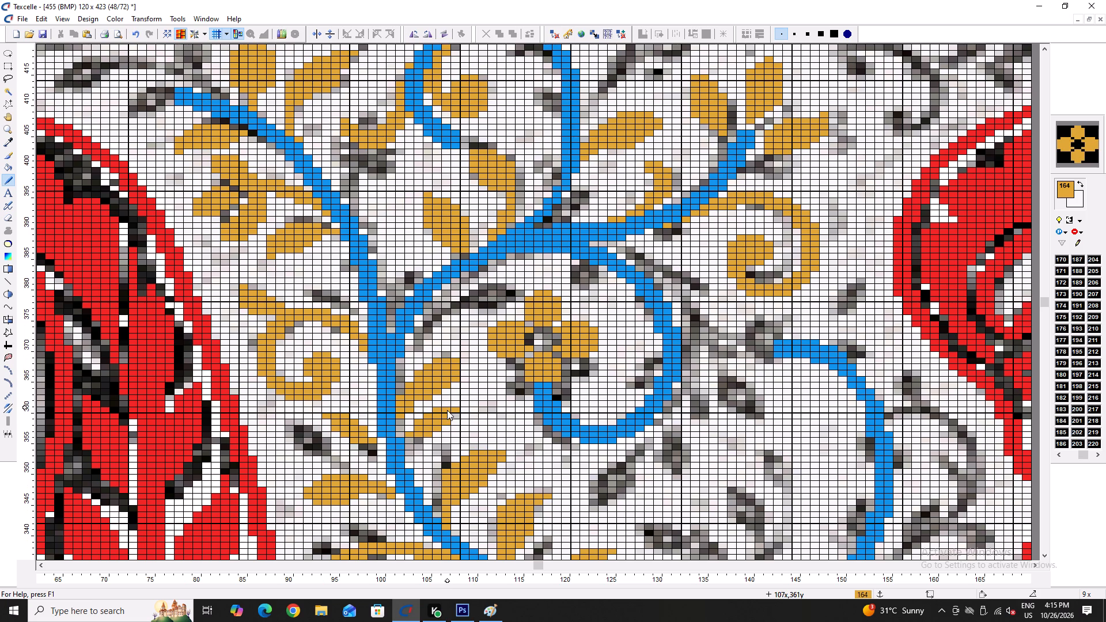
pyautogui.hotkey('ctrl', 's')
pyautogui.hotkey('ctrl', 's')
pyautogui.hotkey('ctrl', 's')
pyautogui.hotkey('ctrl', 's')
pyautogui.hotkey('ctrl', 's')
pyautogui.hotkey('ctrl', 's')
pyautogui.hotkey('ctrl', 's')
pyautogui.hotkey('ctrl', 's')
pyautogui.hotkey('ctrl', 's')
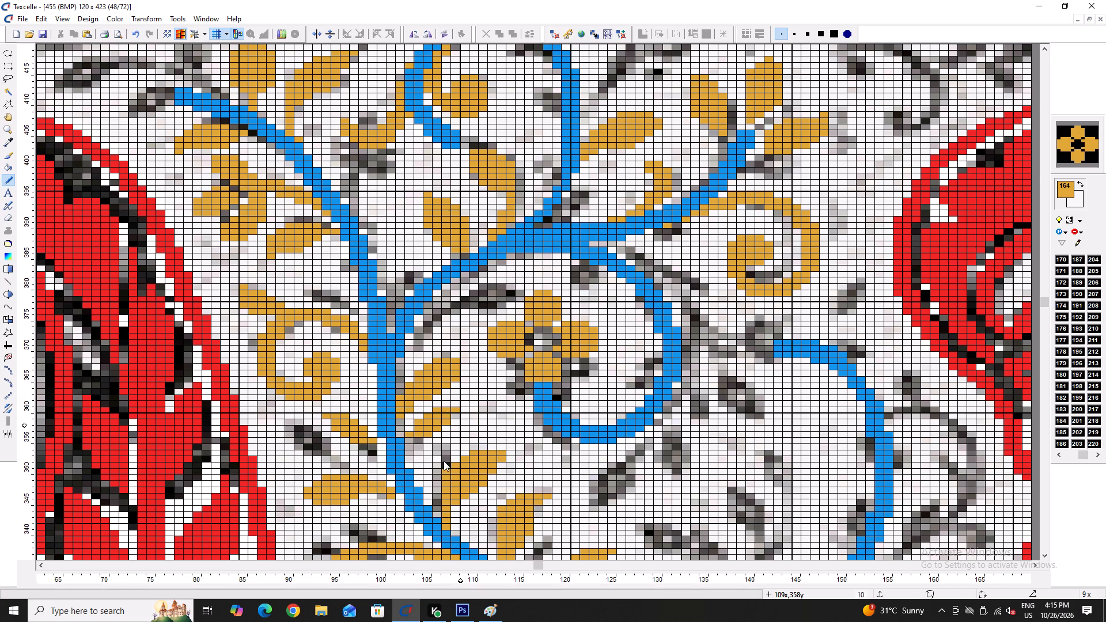
pyautogui.keyDown('ctrl'); pyautogui.scroll(-6, 444, 461); pyautogui.keyUp('ctrl')
pyautogui.scroll(-2, 512, 262)
pyautogui.scroll(-1, 589, 306)
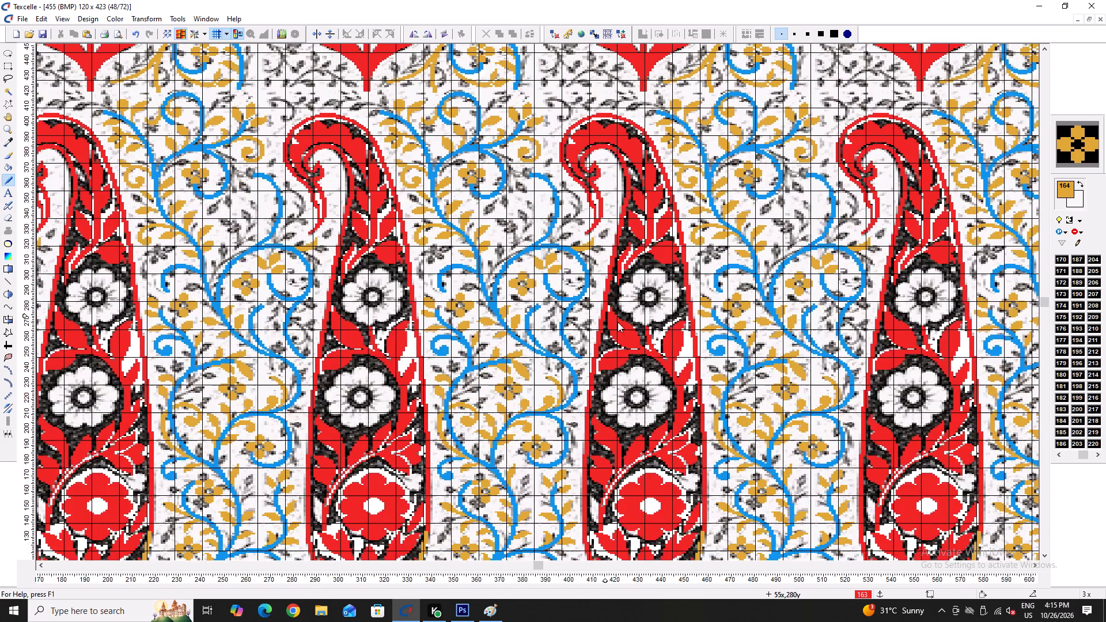
pyautogui.scroll(-4, 630, 333)
pyautogui.hotkey('ctrl', 's')
pyautogui.hotkey('ctrl', 's')
pyautogui.hotkey('ctrl', 's')
pyautogui.hotkey('ctrl', 's')
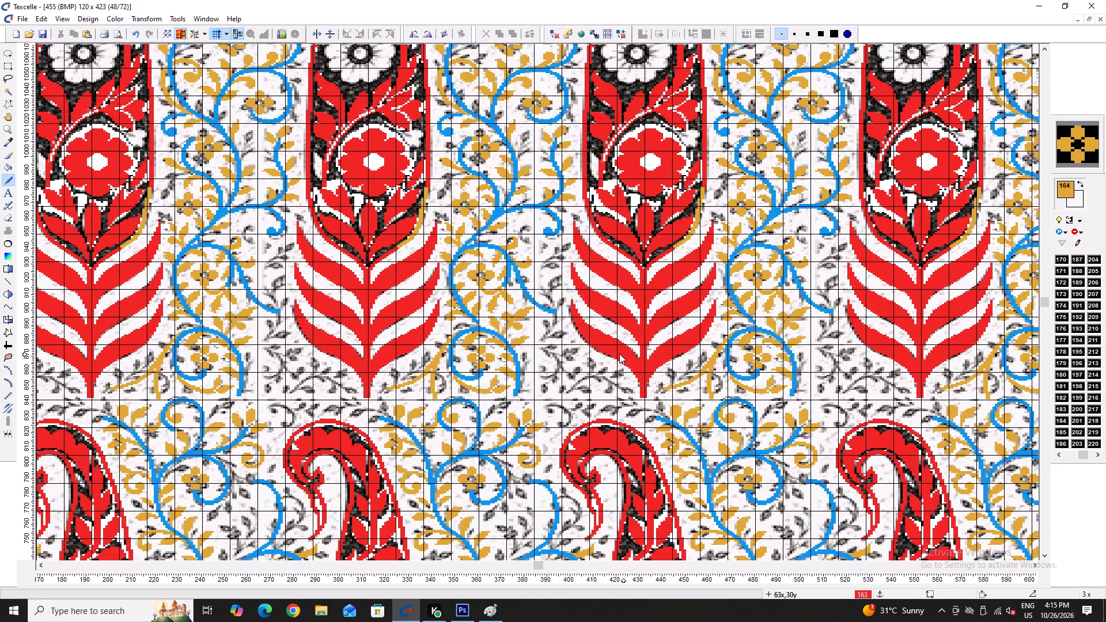
pyautogui.hotkey('ctrl', 's')
pyautogui.hotkey('ctrl', 's')
pyautogui.hotkey('ctrl', 's')
pyautogui.hotkey('ctrl', 's')
pyautogui.hotkey('ctrl', 's')
pyautogui.hotkey('ctrl', 's')
pyautogui.hotkey('ctrl', 's')
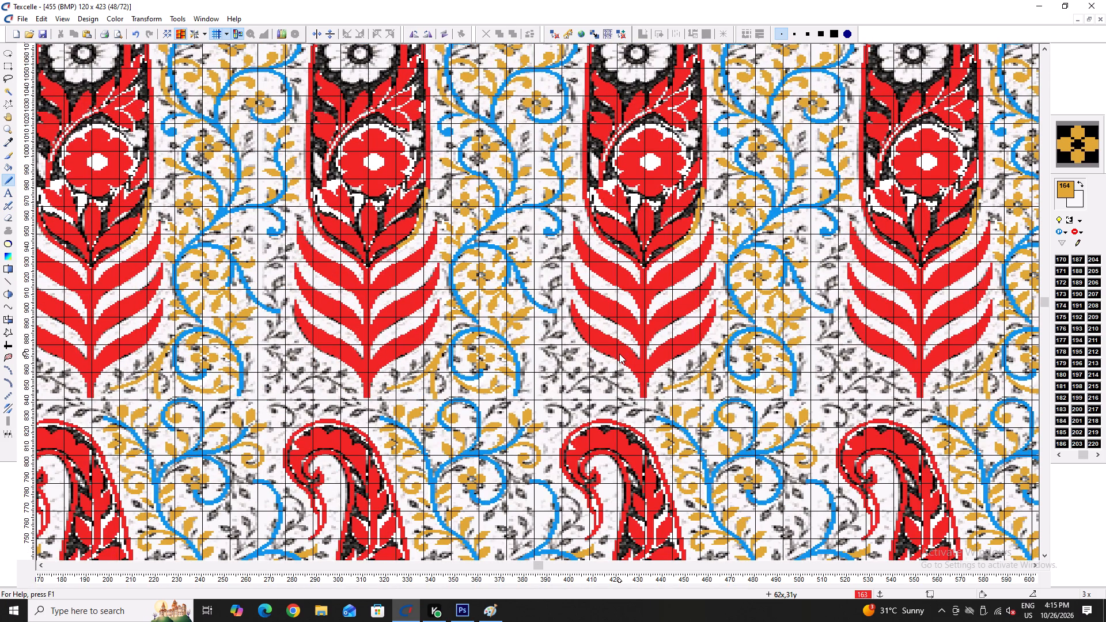
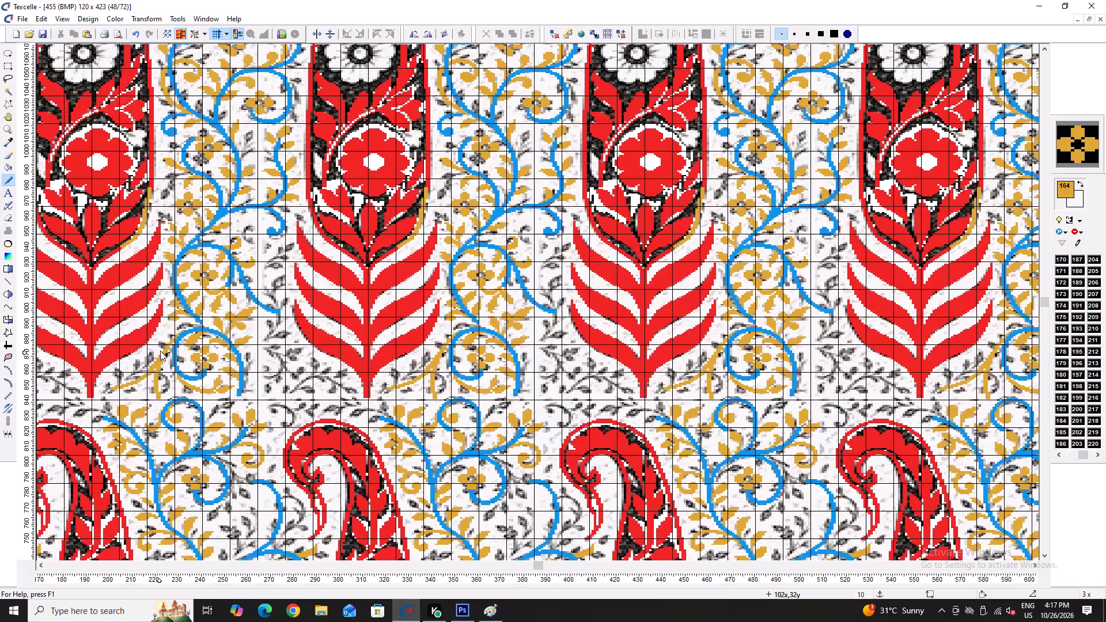
# Trace the wavy grey stem in gold from the blue spiral's lower end to beneath the red plume, including its upward side branch.
pyautogui.keyDown('ctrl'); pyautogui.scroll(4, 254, 372); pyautogui.keyUp('ctrl')
pyautogui.keyDown('ctrl'); pyautogui.scroll(-3, 239, 383); pyautogui.keyUp('ctrl')
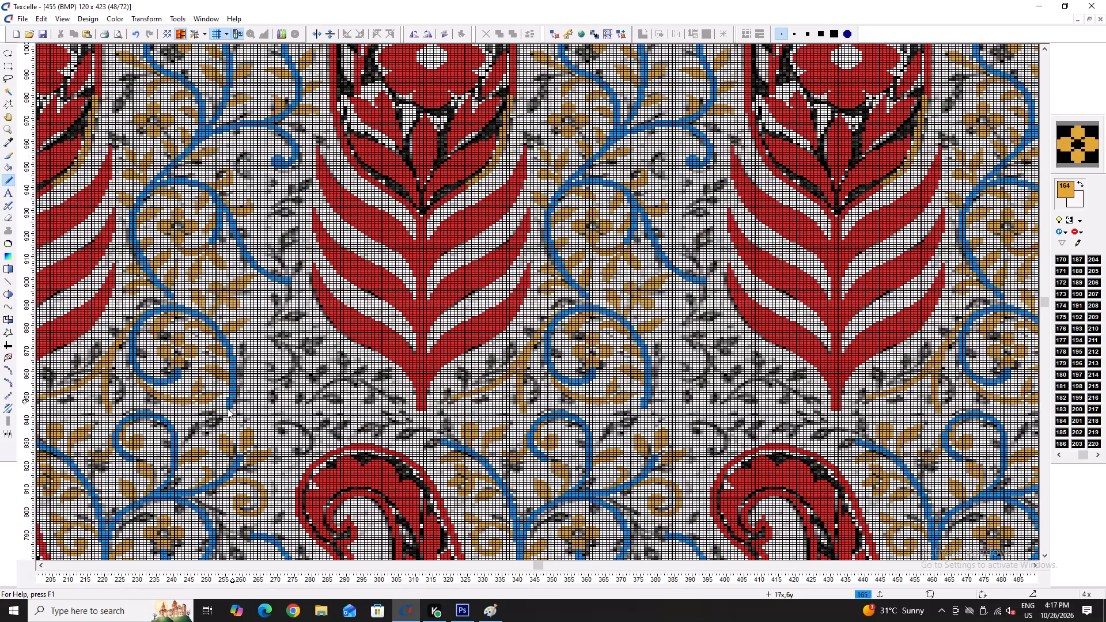
pyautogui.press('x')
pyautogui.keyDown('ctrl'); pyautogui.scroll(1, 231, 396); pyautogui.keyUp('ctrl')
pyautogui.moveTo(235, 403); pyautogui.dragTo(243, 381)
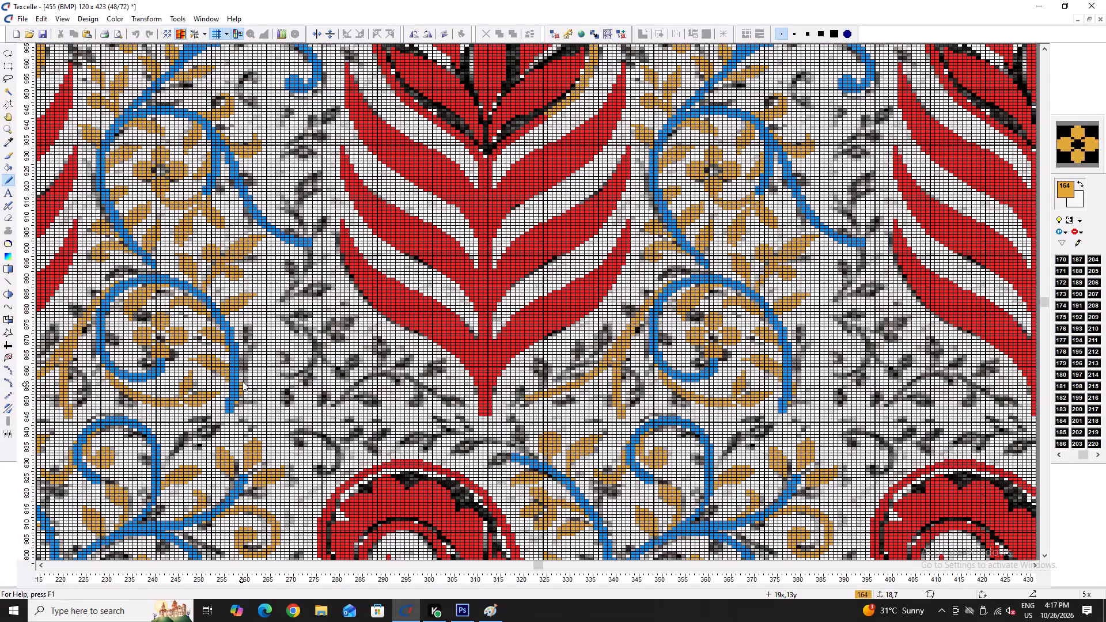
pyautogui.moveTo(243, 381); pyautogui.dragTo(363, 381)
pyautogui.moveTo(365, 381); pyautogui.dragTo(423, 404)
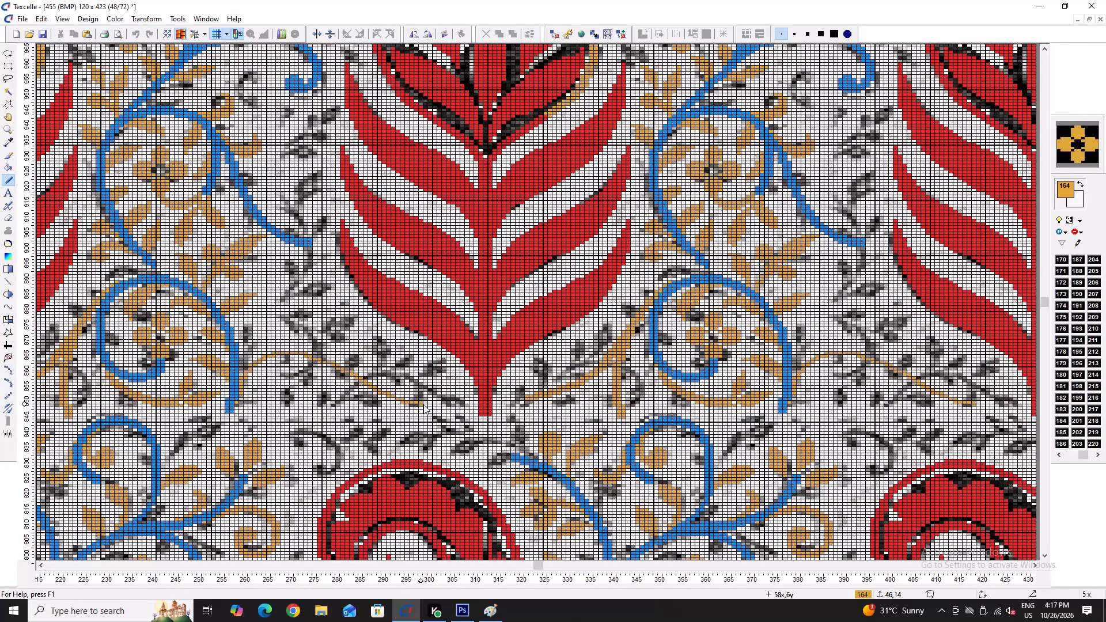
pyautogui.moveTo(423, 404); pyautogui.dragTo(452, 390)
pyautogui.moveTo(263, 359); pyautogui.dragTo(264, 359)
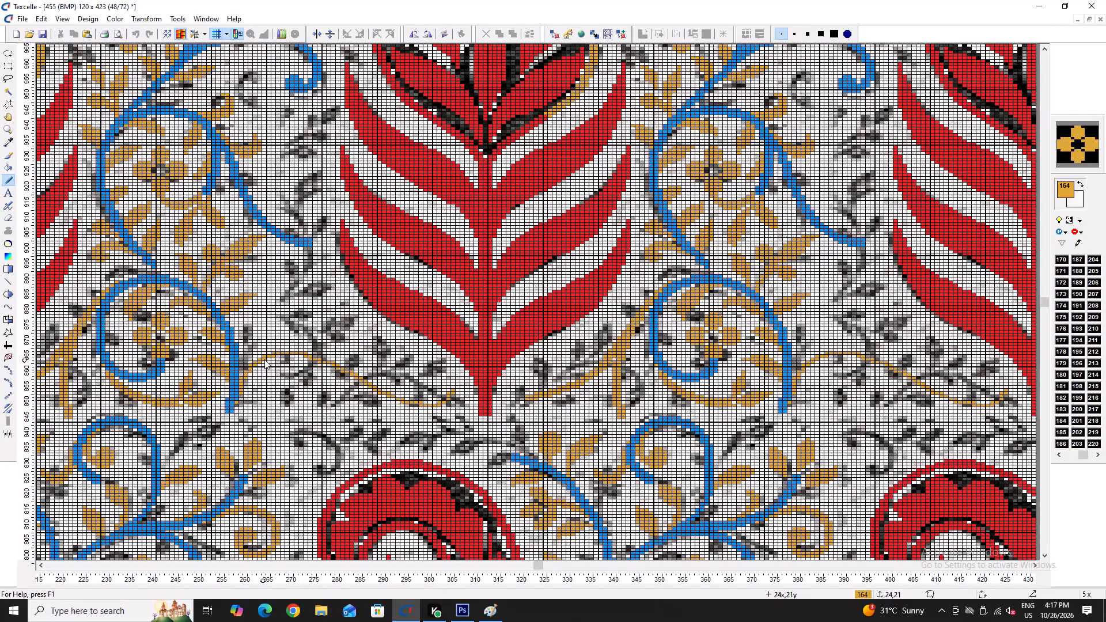
pyautogui.moveTo(264, 359); pyautogui.dragTo(324, 277)
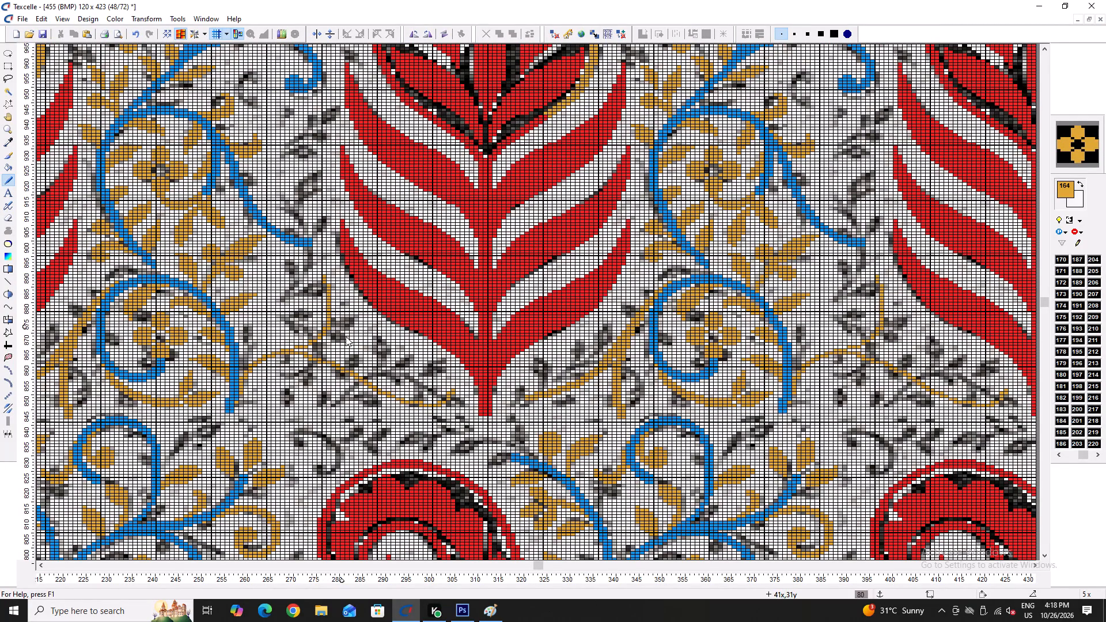
# Trace the grey stem above the red paisley in gold from the gold leaf cluster, with its short lower fork and long upper fork.
pyautogui.scroll(-1, 217, 395)
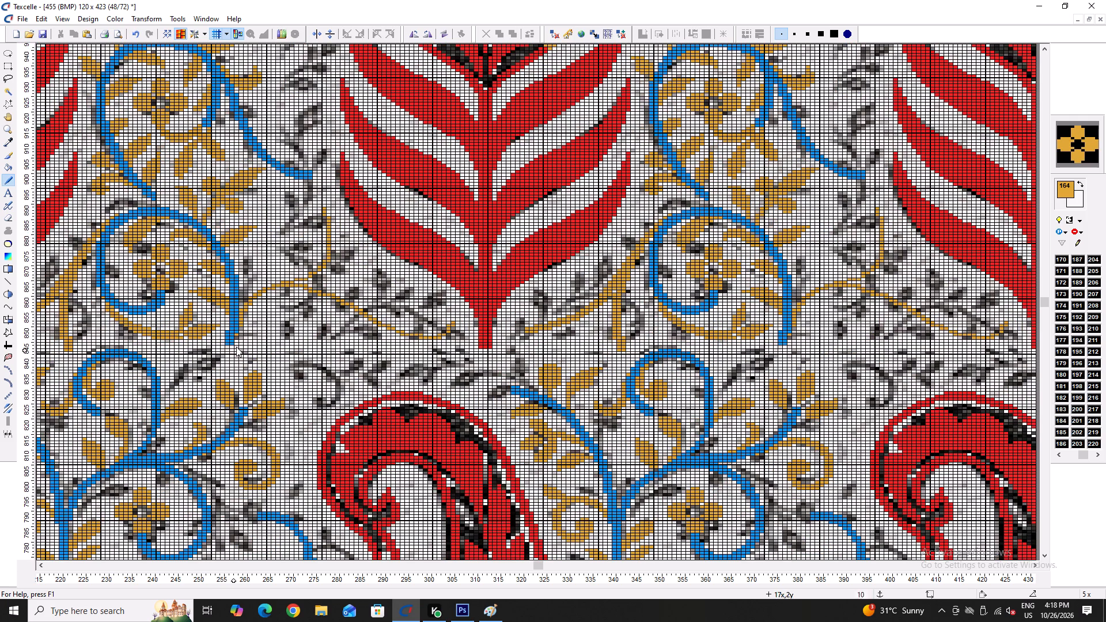
pyautogui.moveTo(257, 399); pyautogui.dragTo(287, 365)
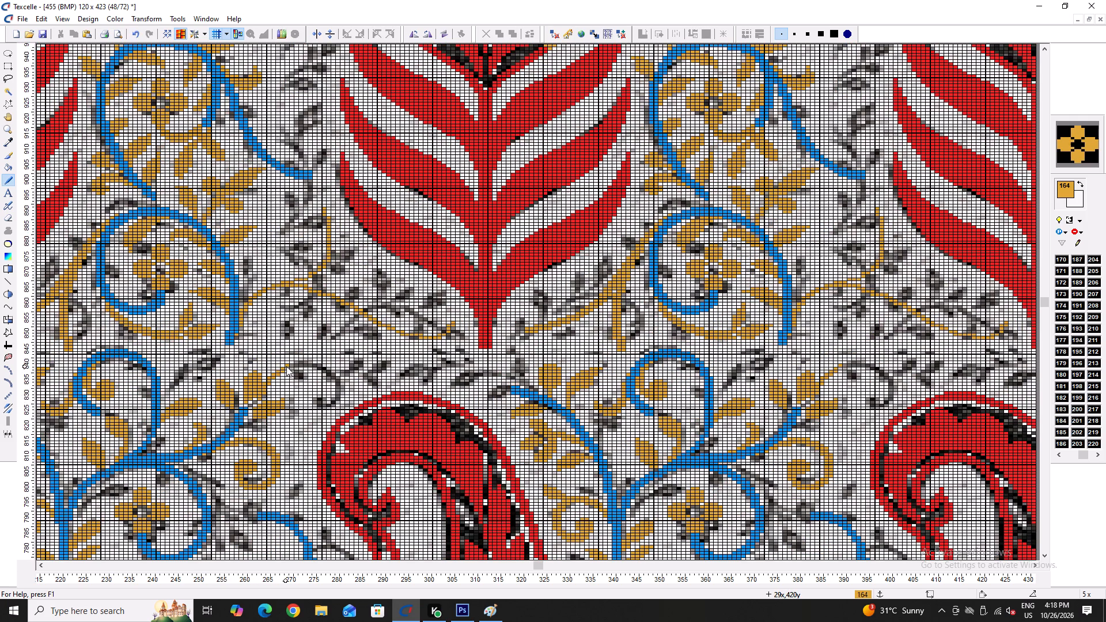
pyautogui.hotkey('ctrl', 'z')
pyautogui.moveTo(268, 392); pyautogui.dragTo(309, 358)
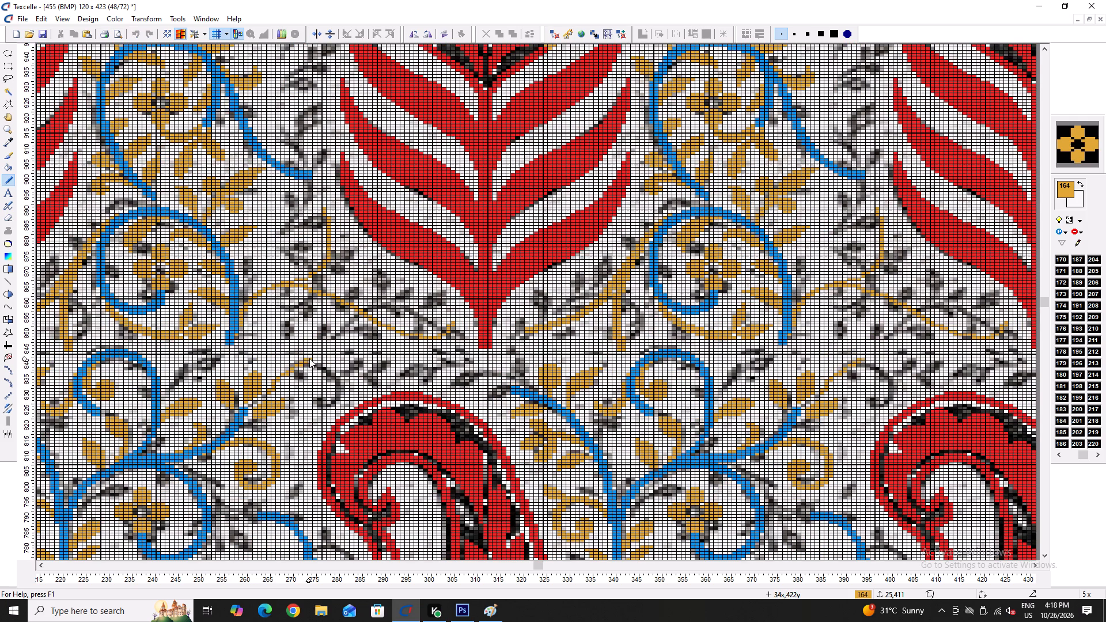
pyautogui.moveTo(309, 358); pyautogui.dragTo(377, 383)
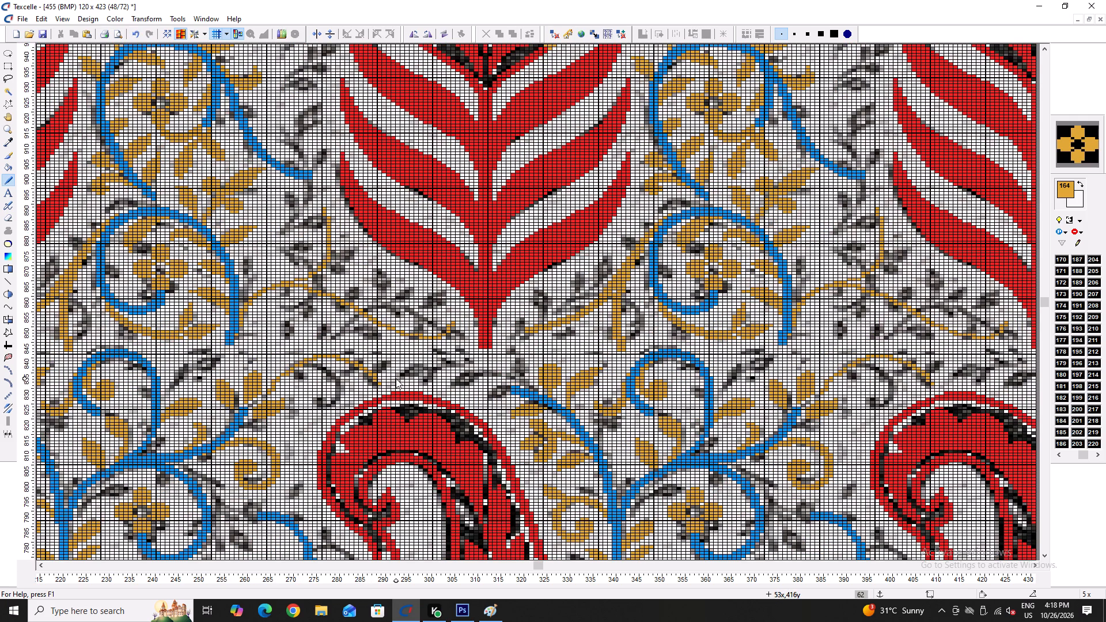
pyautogui.moveTo(334, 355); pyautogui.dragTo(391, 355)
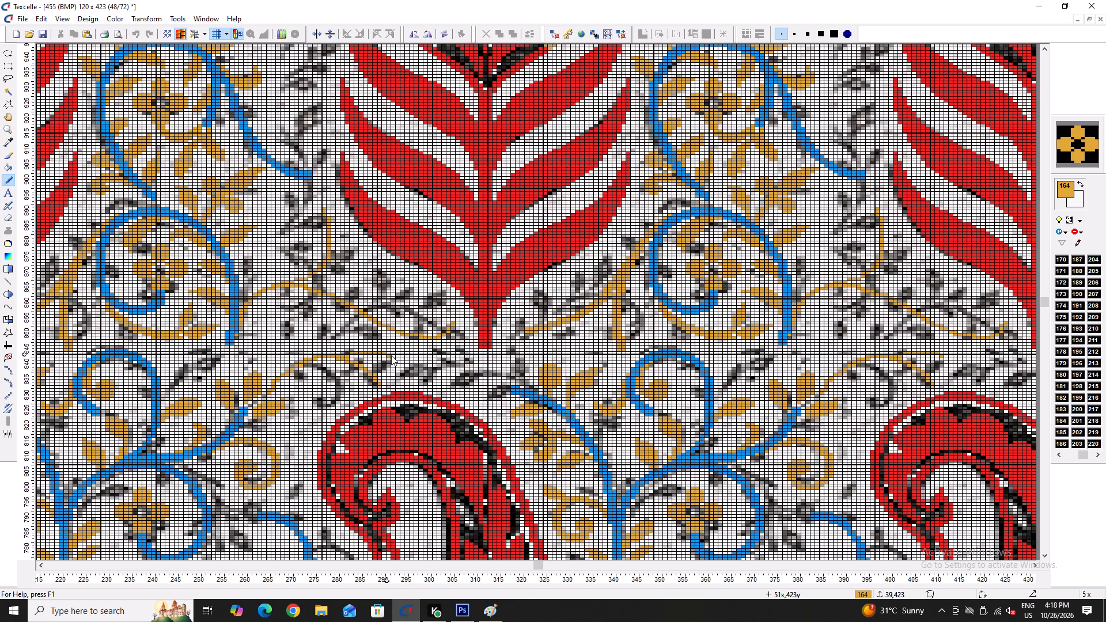
pyautogui.moveTo(391, 355); pyautogui.dragTo(483, 362)
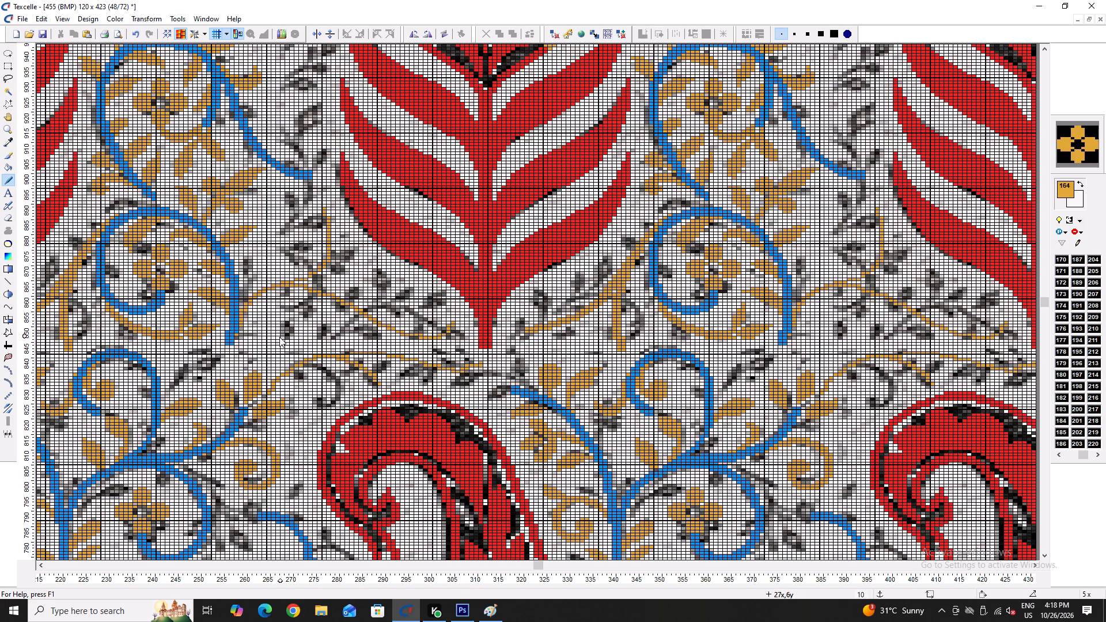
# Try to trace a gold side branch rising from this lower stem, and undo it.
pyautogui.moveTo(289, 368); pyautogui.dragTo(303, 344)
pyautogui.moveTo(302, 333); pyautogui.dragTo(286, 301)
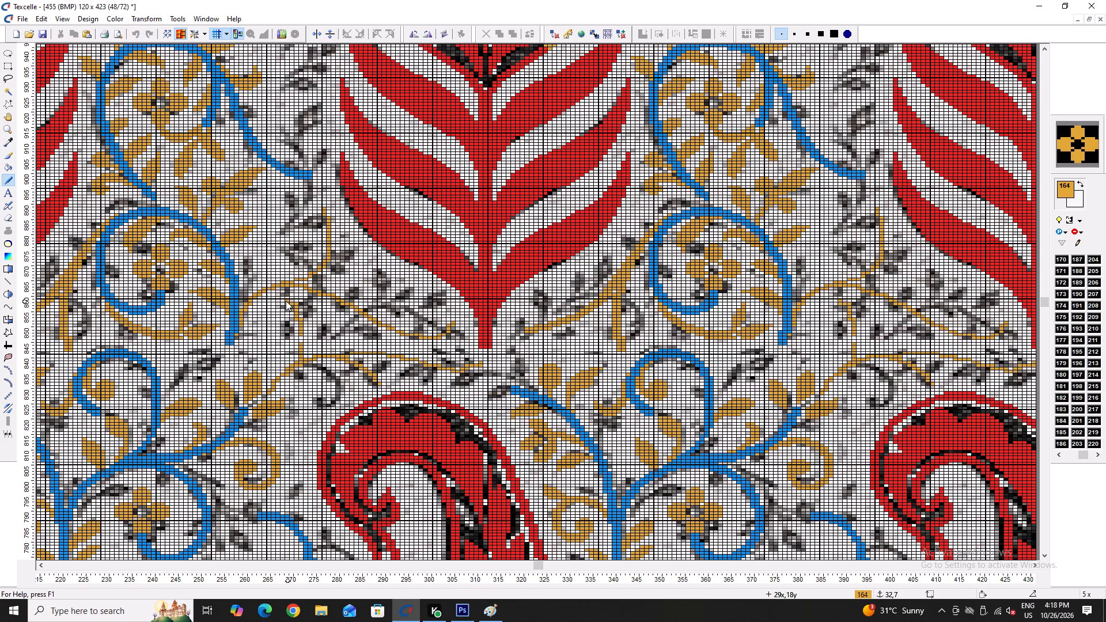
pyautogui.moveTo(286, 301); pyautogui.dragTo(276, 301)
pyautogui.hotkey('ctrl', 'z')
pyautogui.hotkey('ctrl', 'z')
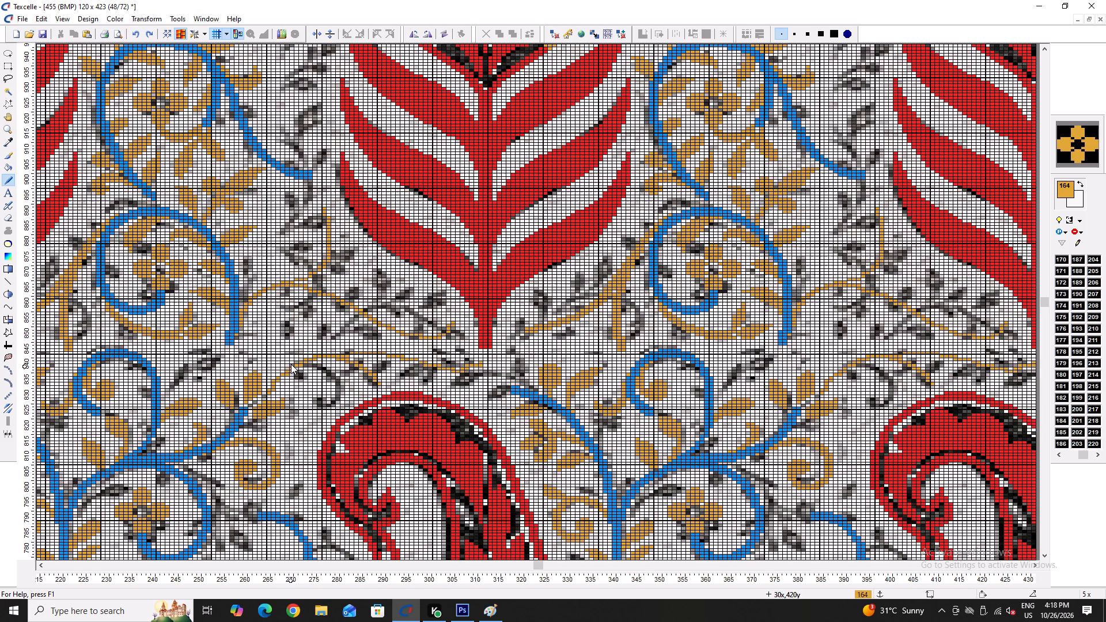
# Trace the side branch in gold from the lower stem at column 28, row 418, upward toward the stem above.
pyautogui.moveTo(283, 371); pyautogui.dragTo(290, 313)
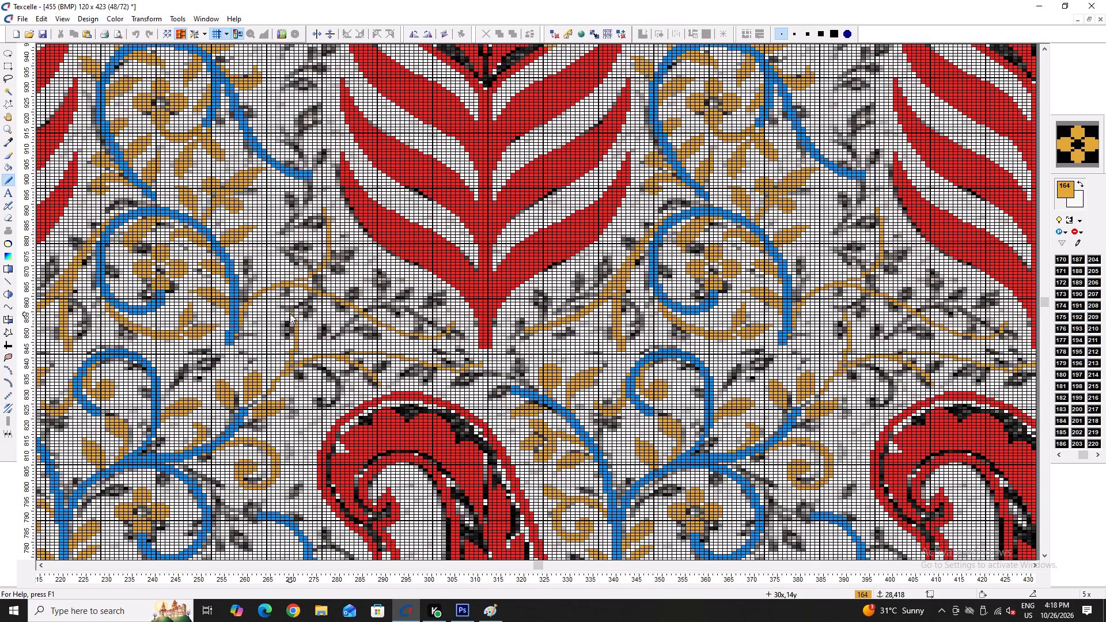
pyautogui.moveTo(290, 313); pyautogui.dragTo(283, 306)
pyautogui.click(283, 306)
# Trace two grey stems in gold on the blue vine beside the red plume: one hanging near its tip, one reaching toward the plume.
pyautogui.scroll(2, 324, 345)
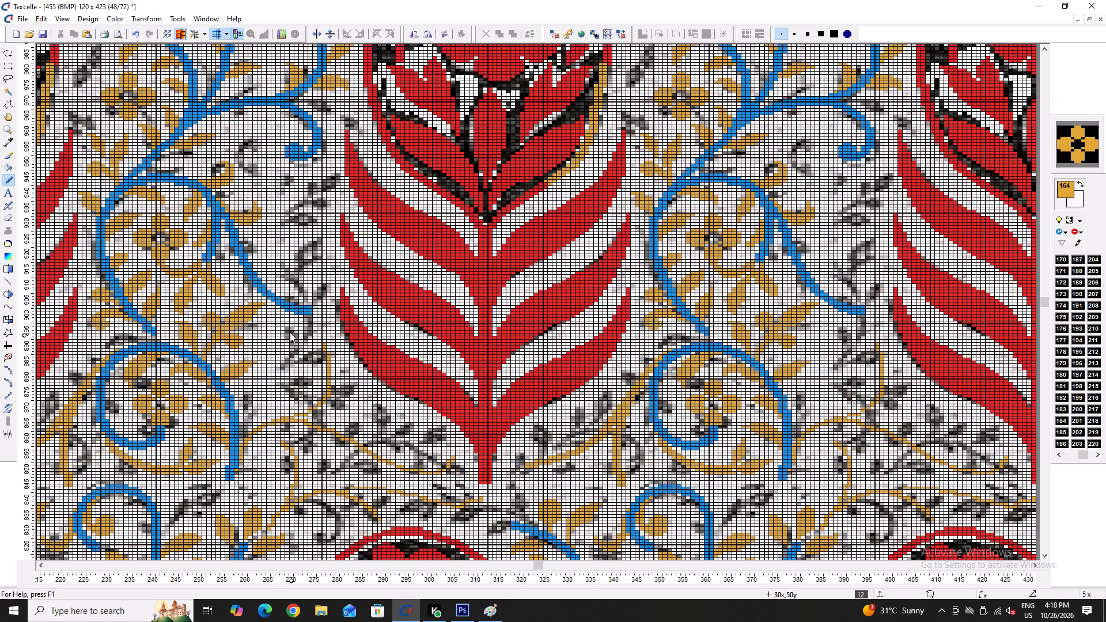
pyautogui.moveTo(270, 299); pyautogui.dragTo(283, 378)
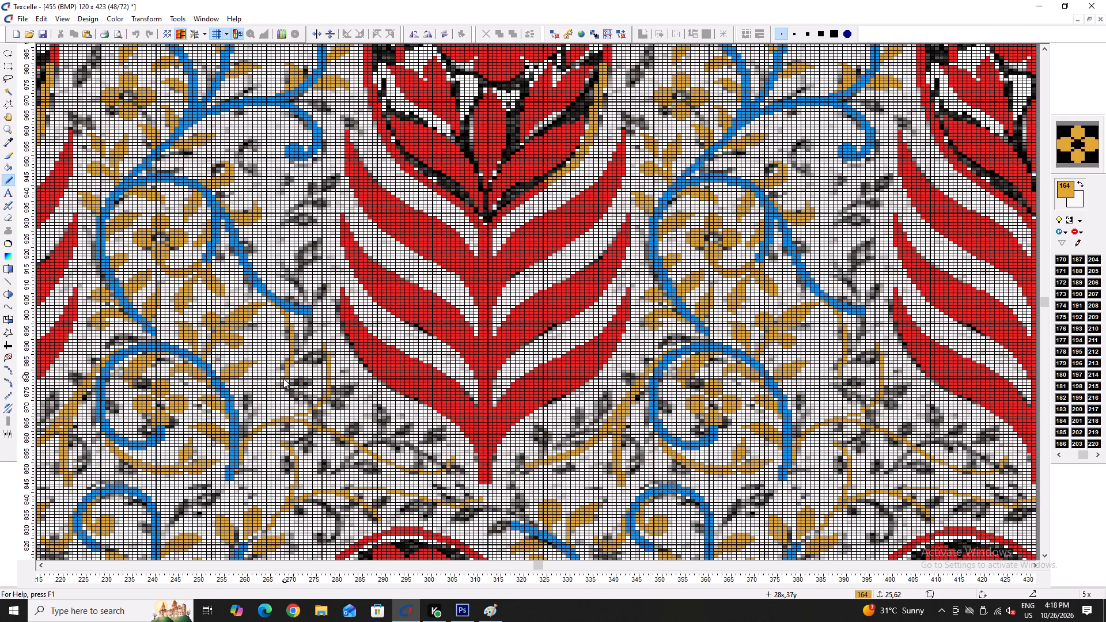
pyautogui.moveTo(283, 378); pyautogui.dragTo(266, 390)
pyautogui.moveTo(235, 233); pyautogui.dragTo(257, 255)
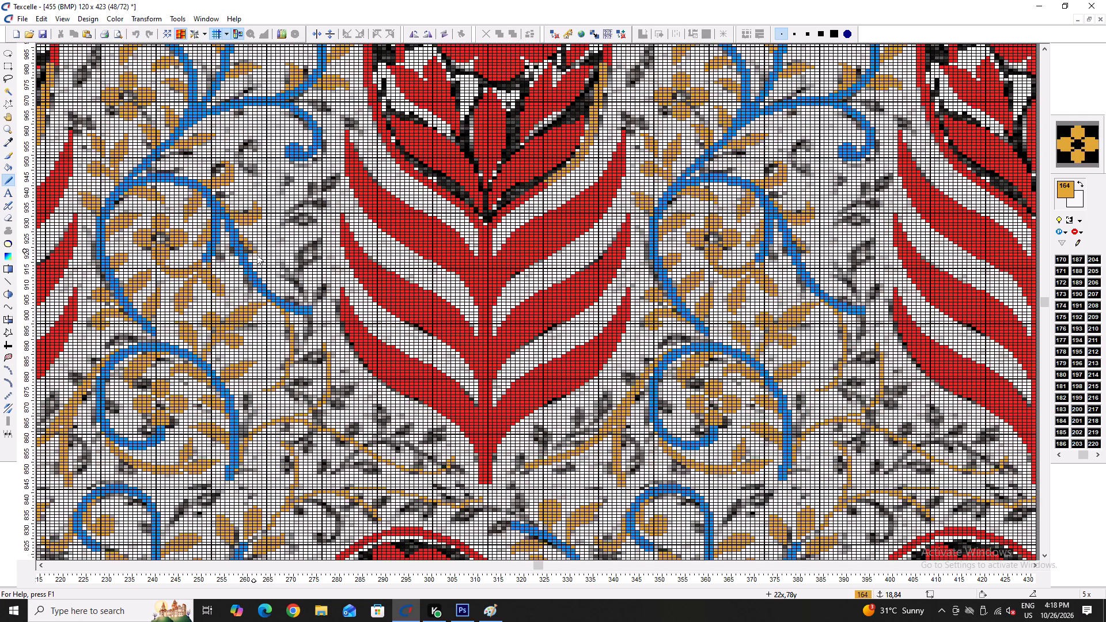
pyautogui.moveTo(257, 255); pyautogui.dragTo(310, 249)
# Trace the curved grey stem rising from the top of the blue arch in gold, with its side branch toward the red plume.
pyautogui.scroll(2, 309, 253)
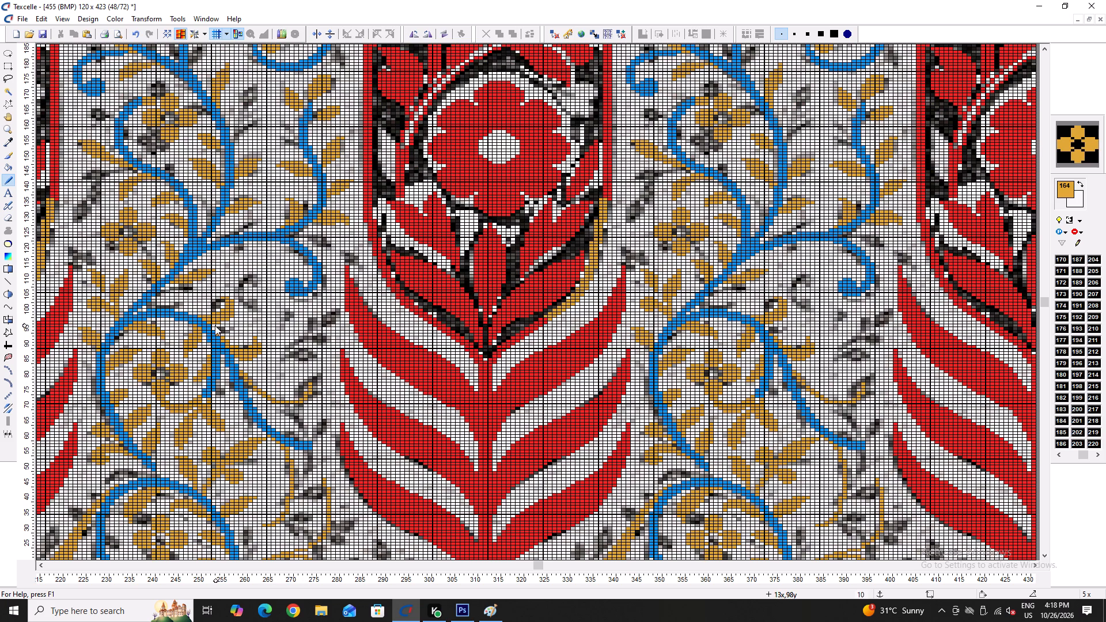
pyautogui.moveTo(215, 325); pyautogui.dragTo(262, 266)
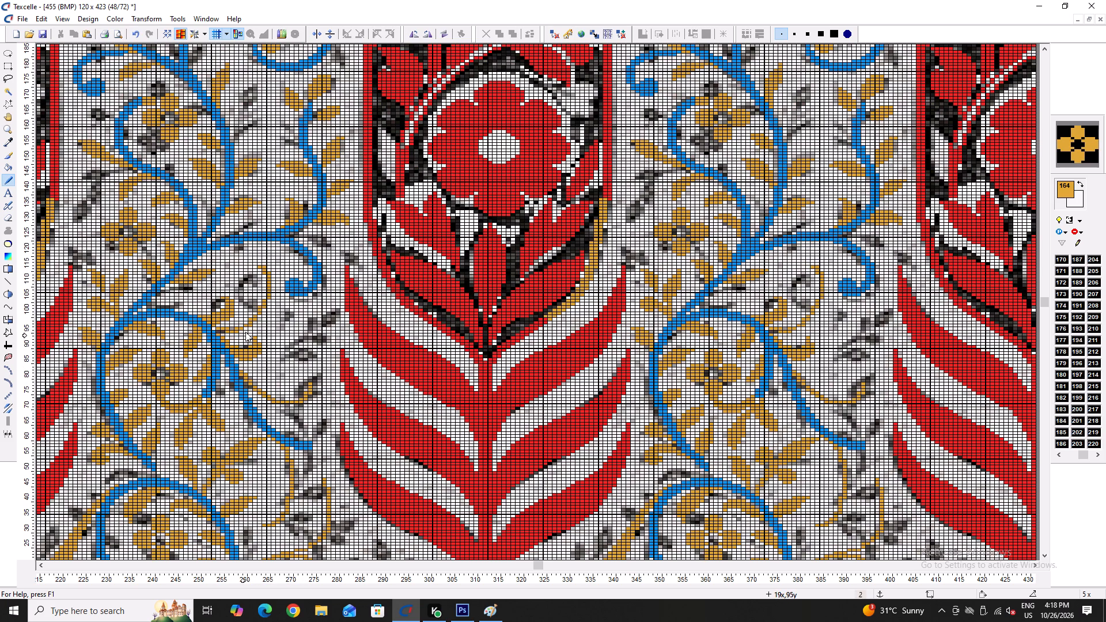
pyautogui.moveTo(258, 319); pyautogui.dragTo(320, 336)
pyautogui.click(320, 336)
# Trace the arched grey stem in gold inside the blue loop around the gold flower, starting at column 22, row 214.
pyautogui.scroll(4, 319, 337)
pyautogui.moveTo(255, 238); pyautogui.dragTo(309, 278)
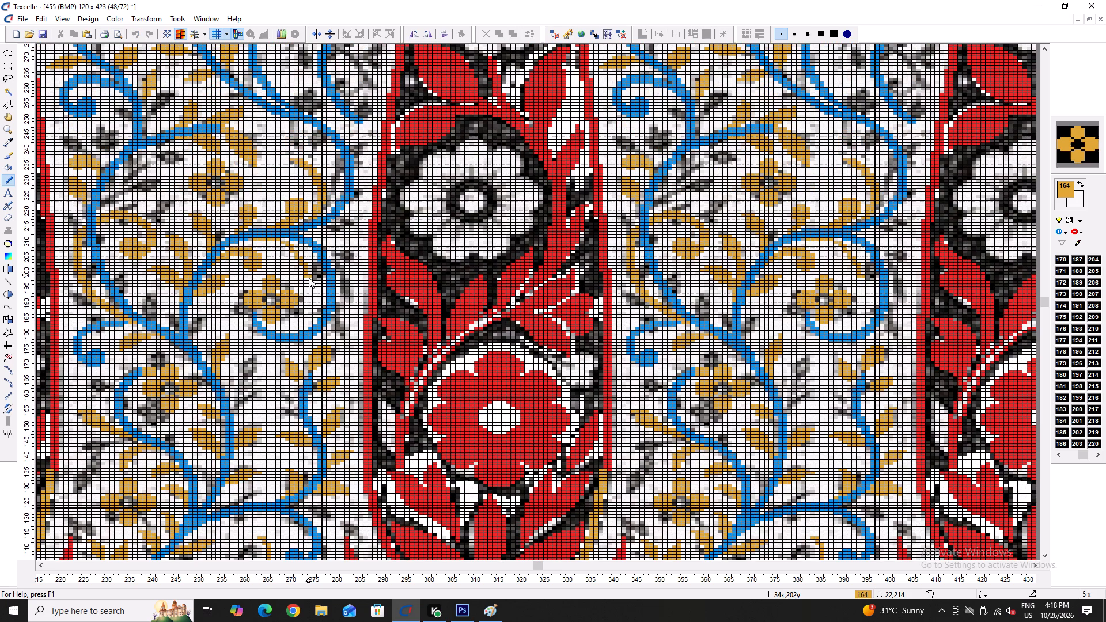
pyautogui.moveTo(309, 278); pyautogui.dragTo(308, 295)
# Extend the gold stem above this loop from column 36, row 234, into a small thickened spiral curl.
pyautogui.scroll(2, 308, 295)
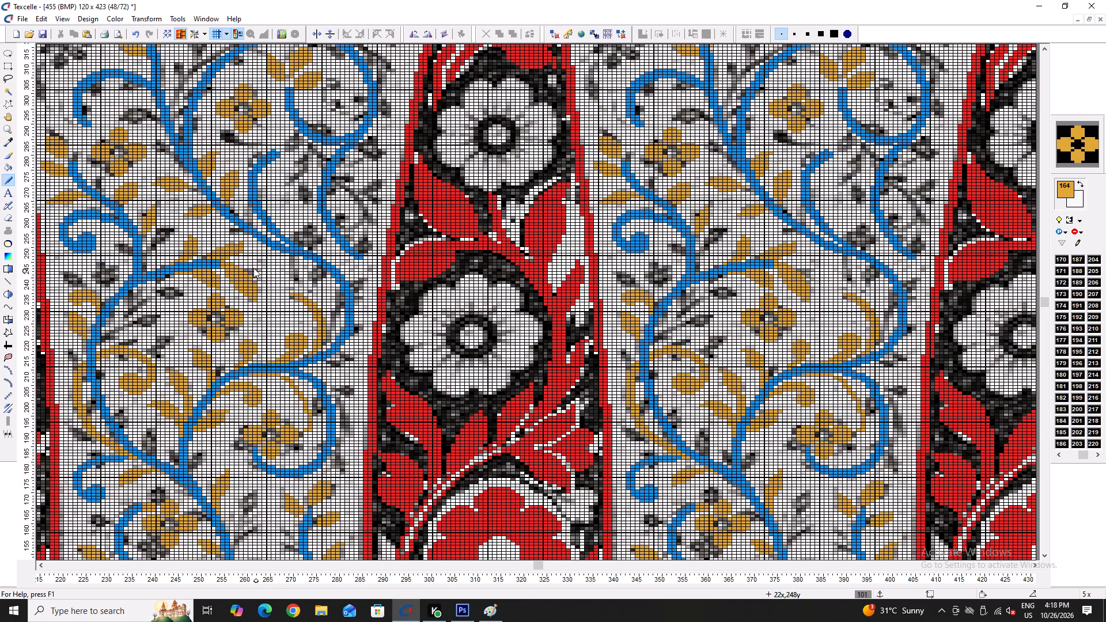
pyautogui.moveTo(317, 314); pyautogui.dragTo(294, 293)
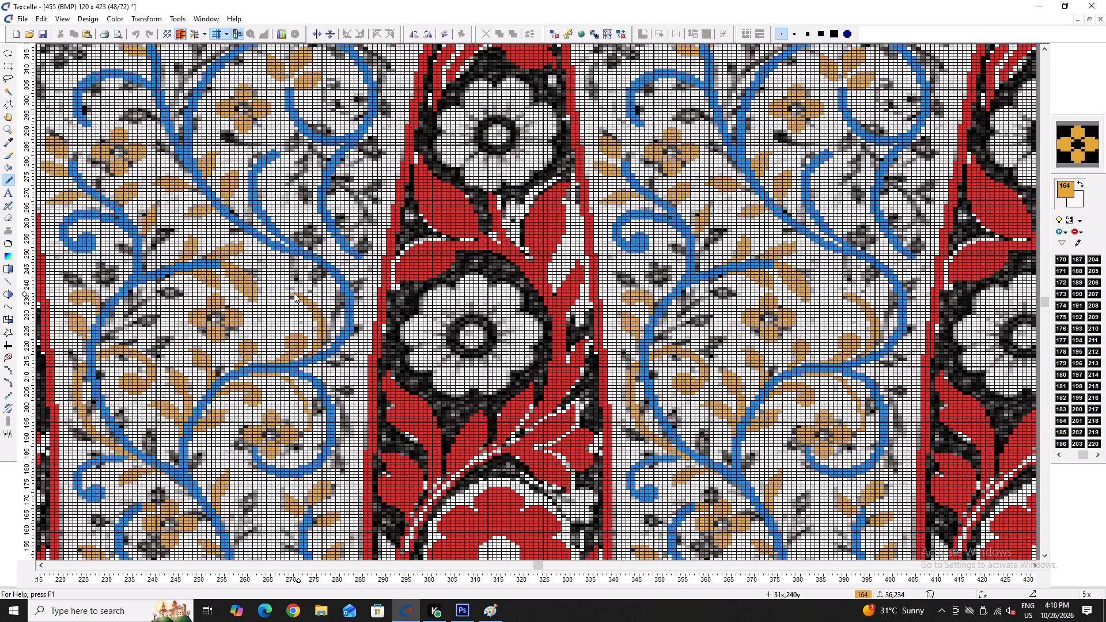
pyautogui.moveTo(294, 293); pyautogui.dragTo(300, 300)
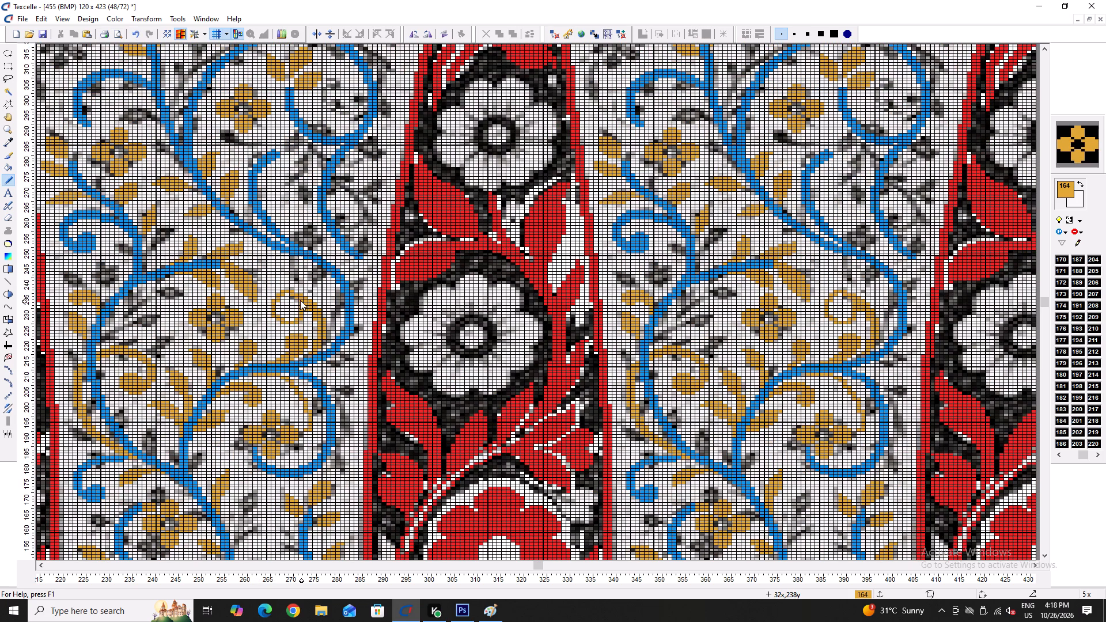
pyautogui.hotkey('ctrl', 'z')
pyautogui.moveTo(299, 301); pyautogui.dragTo(300, 304)
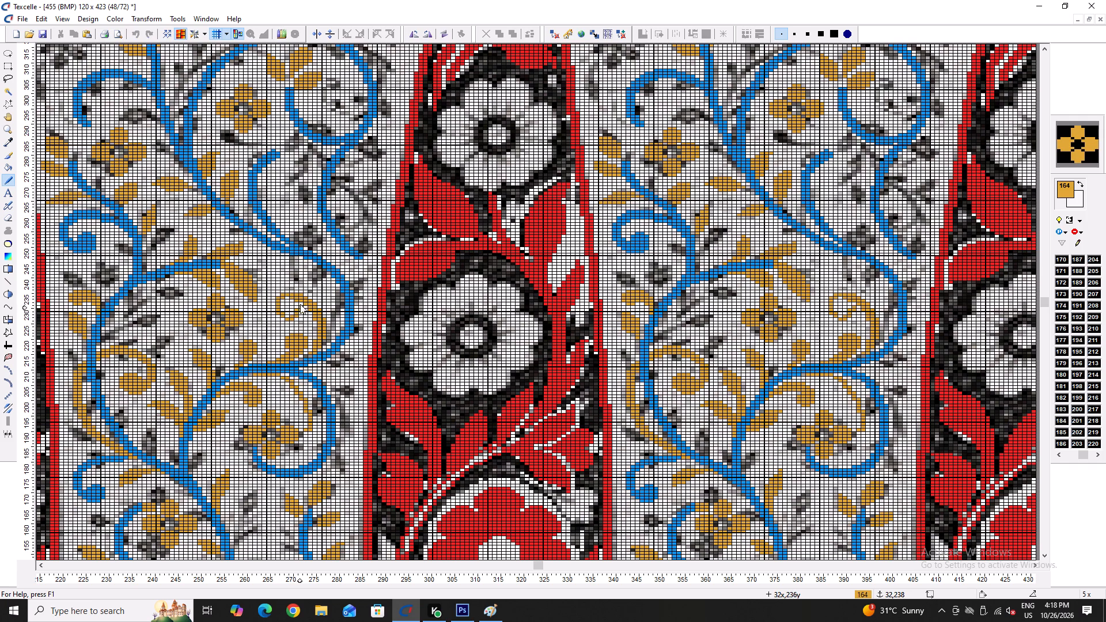
pyautogui.moveTo(300, 304); pyautogui.dragTo(290, 312)
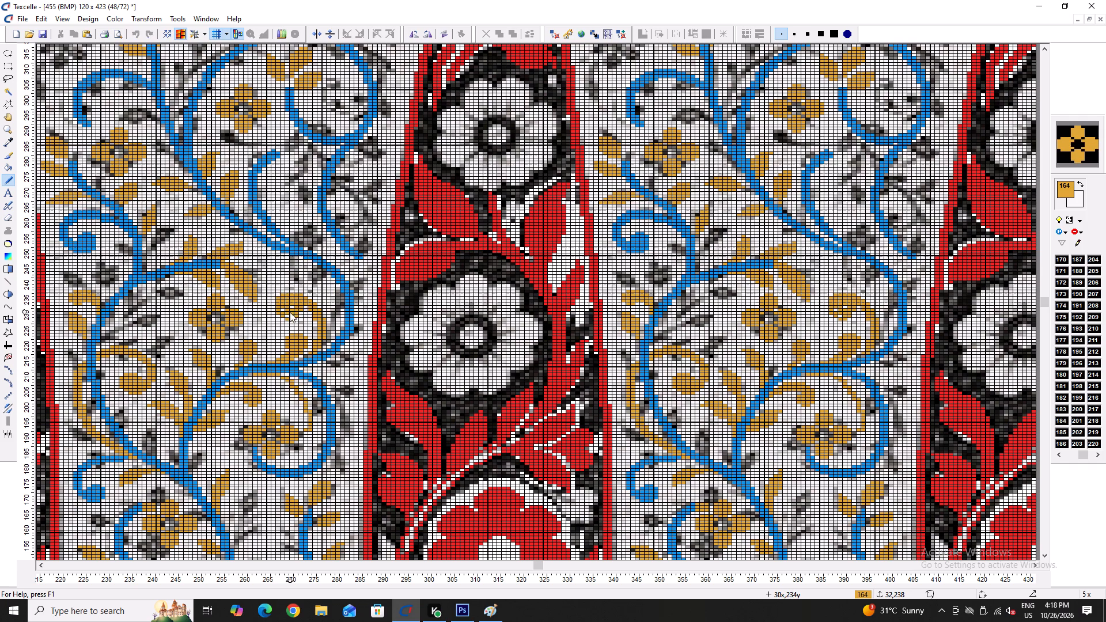
pyautogui.moveTo(290, 312); pyautogui.dragTo(289, 316)
# Trace two slender grey stems in gold: one rising from the blue vine at column 8, row 303, one descending from column 9, row 381.
pyautogui.scroll(2, 291, 305)
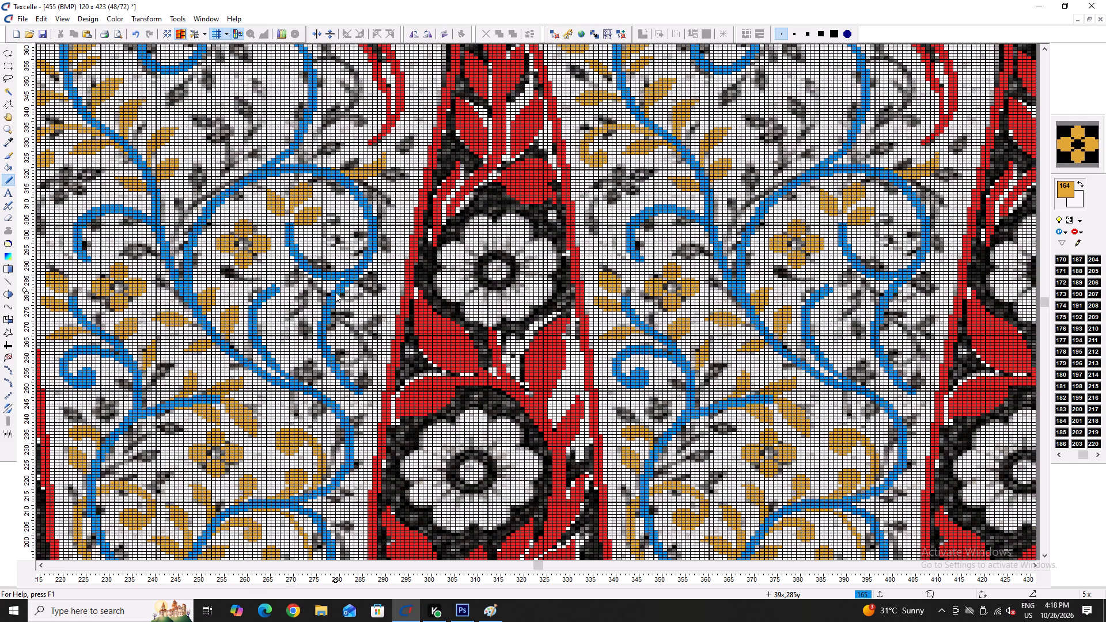
pyautogui.scroll(3, 329, 291)
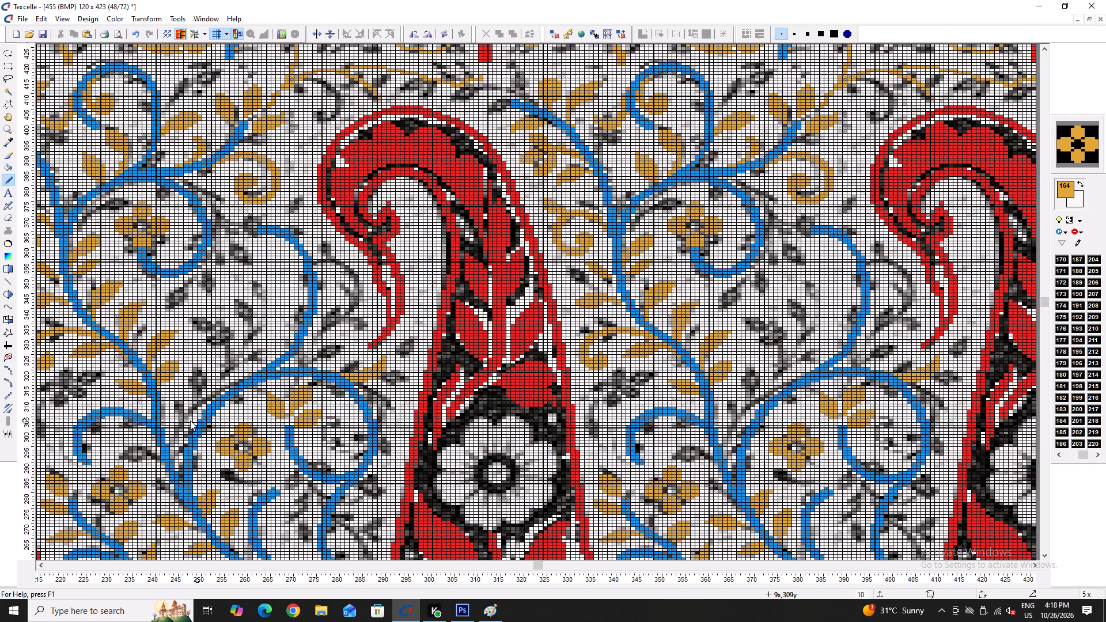
pyautogui.moveTo(192, 438); pyautogui.dragTo(253, 321)
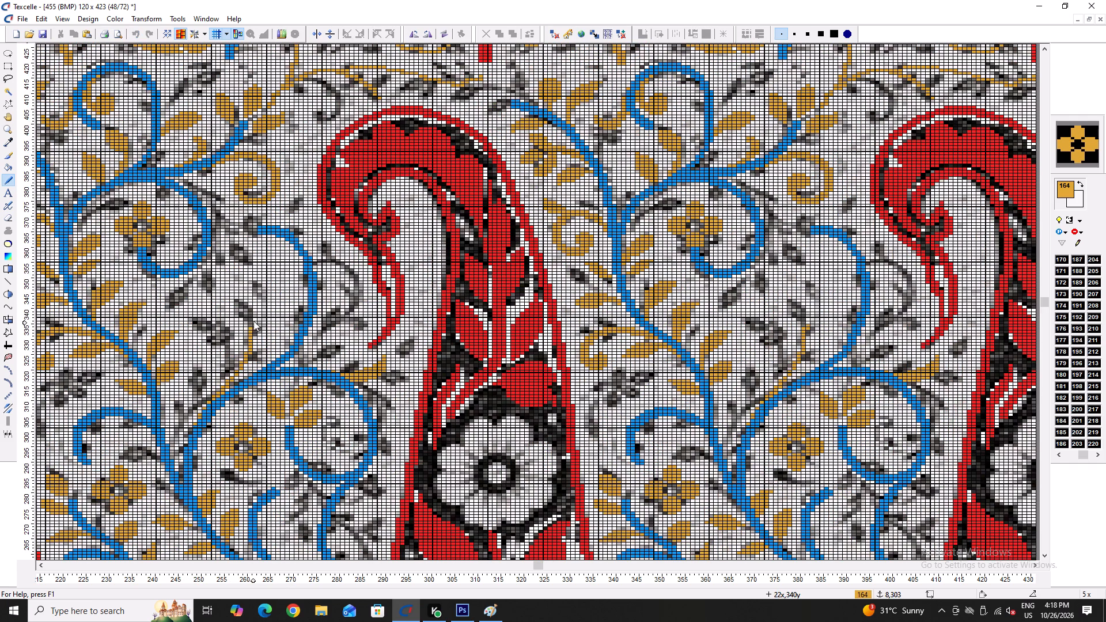
pyautogui.moveTo(253, 321); pyautogui.dragTo(245, 282)
pyautogui.moveTo(194, 198); pyautogui.dragTo(206, 362)
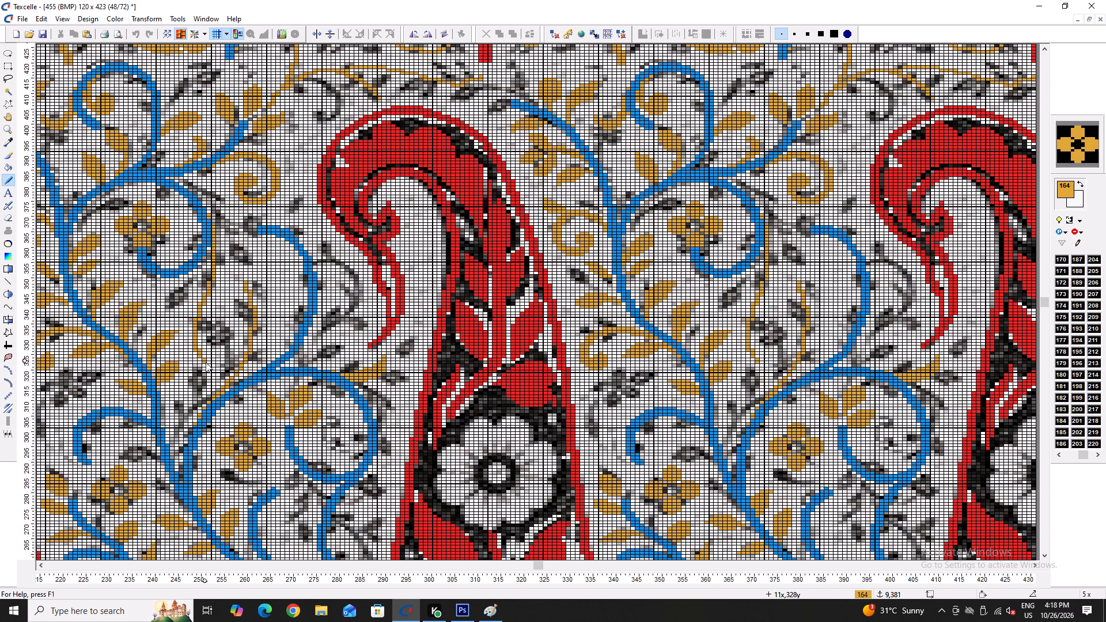
pyautogui.moveTo(206, 362); pyautogui.dragTo(208, 365)
# Trace the grey stem in gold from the blue vine at column 32, row 333, curving toward the red paisley's tail.
pyautogui.scroll(1, 250, 294)
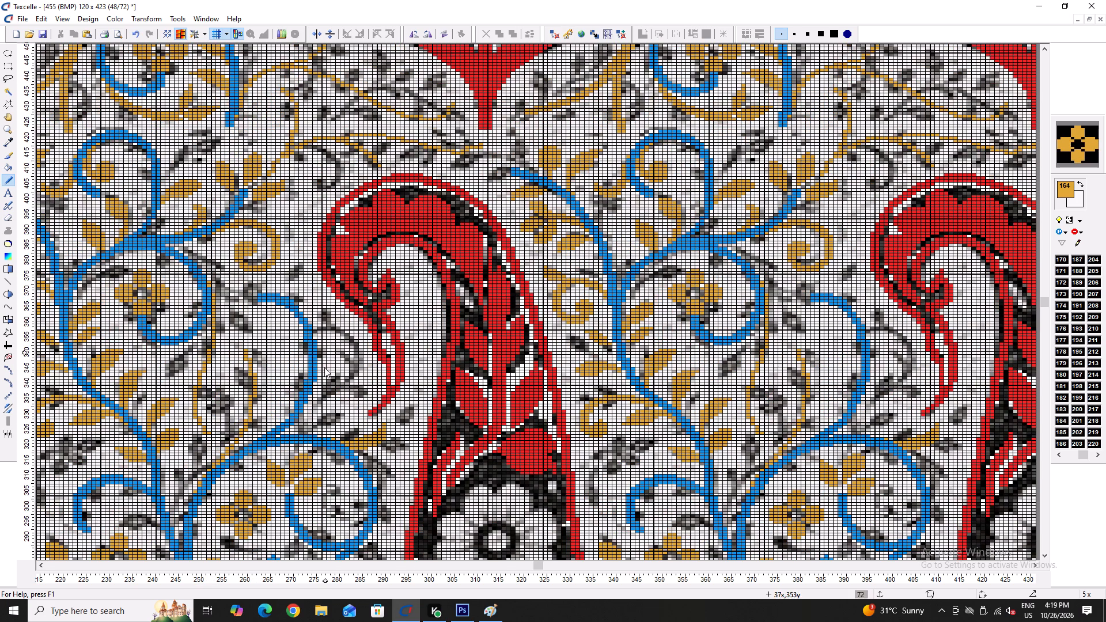
pyautogui.moveTo(300, 413); pyautogui.dragTo(361, 361)
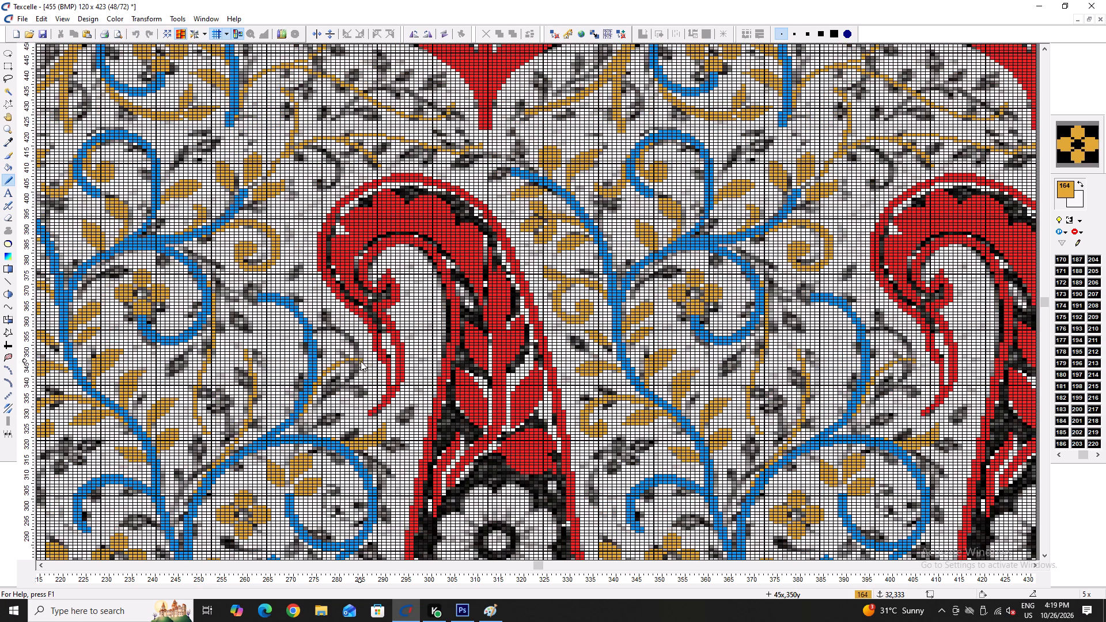
pyautogui.moveTo(361, 361); pyautogui.dragTo(366, 365)
# Trace the grey stem in gold from above the gold curl at column 20, row 397, turning upward near column 33, and tidy its bend.
pyautogui.scroll(1, 347, 360)
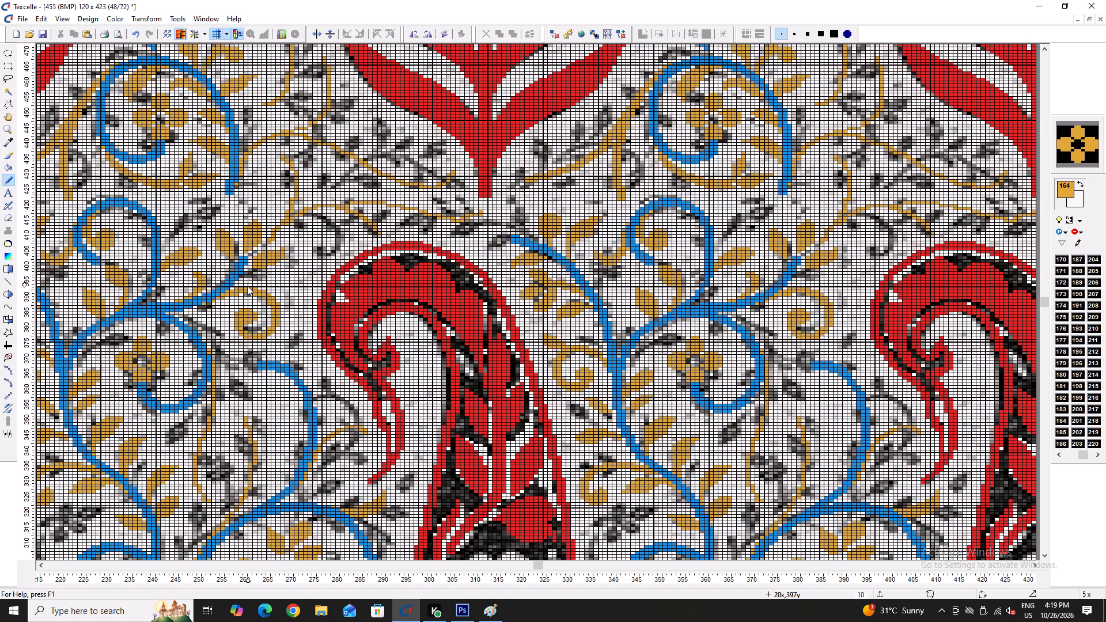
pyautogui.moveTo(248, 288); pyautogui.dragTo(308, 269)
pyautogui.click(308, 264)
pyautogui.moveTo(306, 260); pyautogui.dragTo(304, 251)
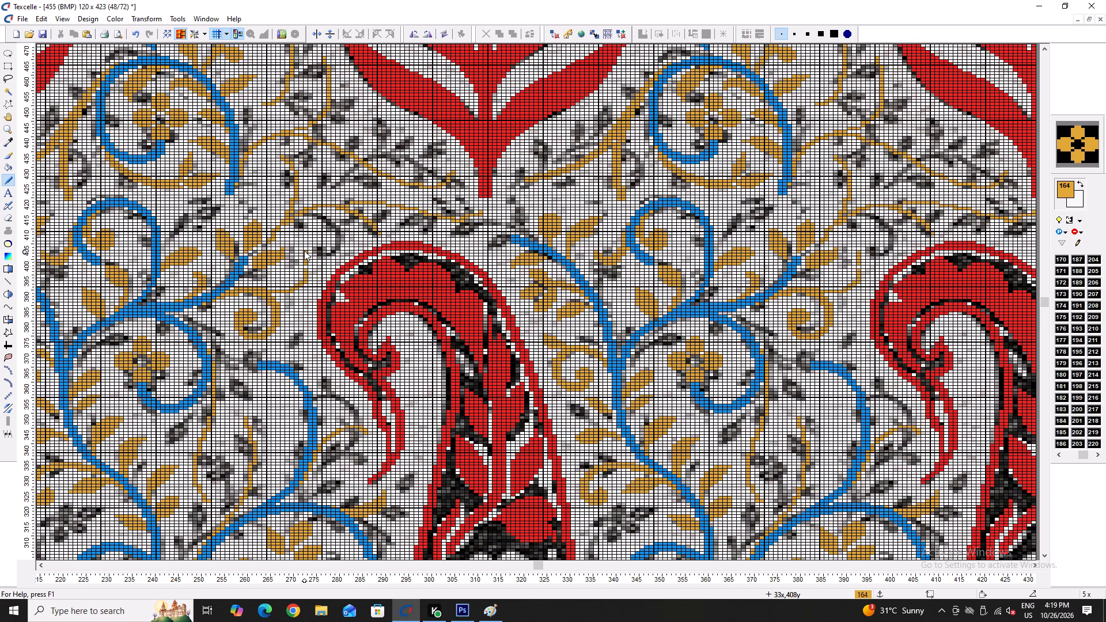
pyautogui.moveTo(305, 256); pyautogui.dragTo(306, 272)
pyautogui.click(306, 272)
pyautogui.rightClick(305, 282)
pyautogui.doubleClick(303, 275)
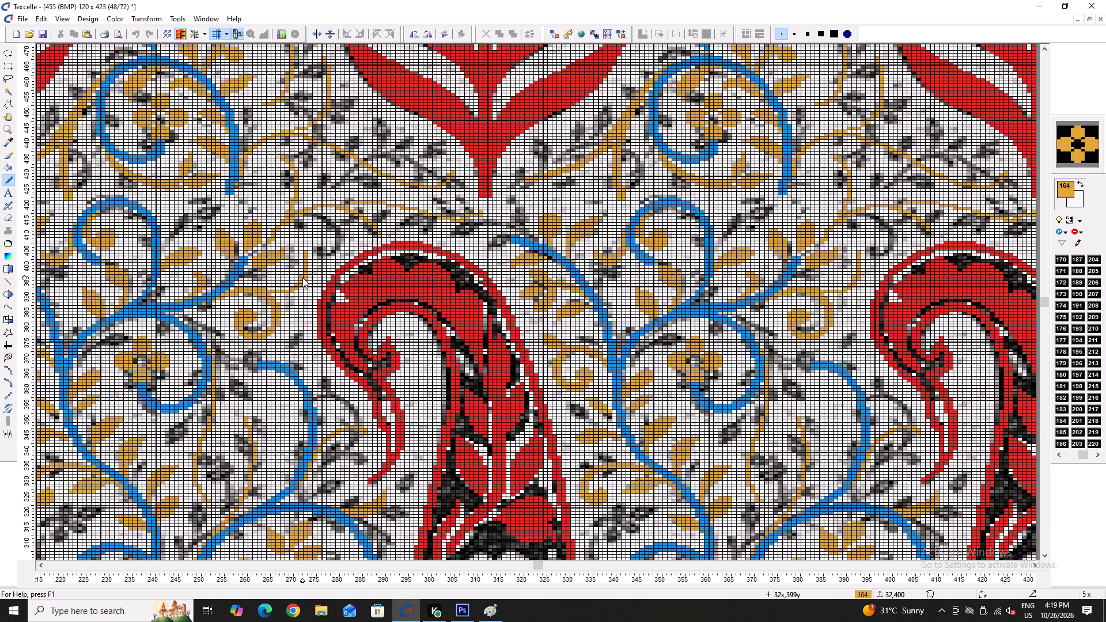
# Switch to the 464 peacock design, save it and close it, returning to the 455 paisley design.
pyautogui.rightClick(302, 277)
pyautogui.keyDown('ctrl'); pyautogui.scroll(-4, 325, 293); pyautogui.keyUp('ctrl')
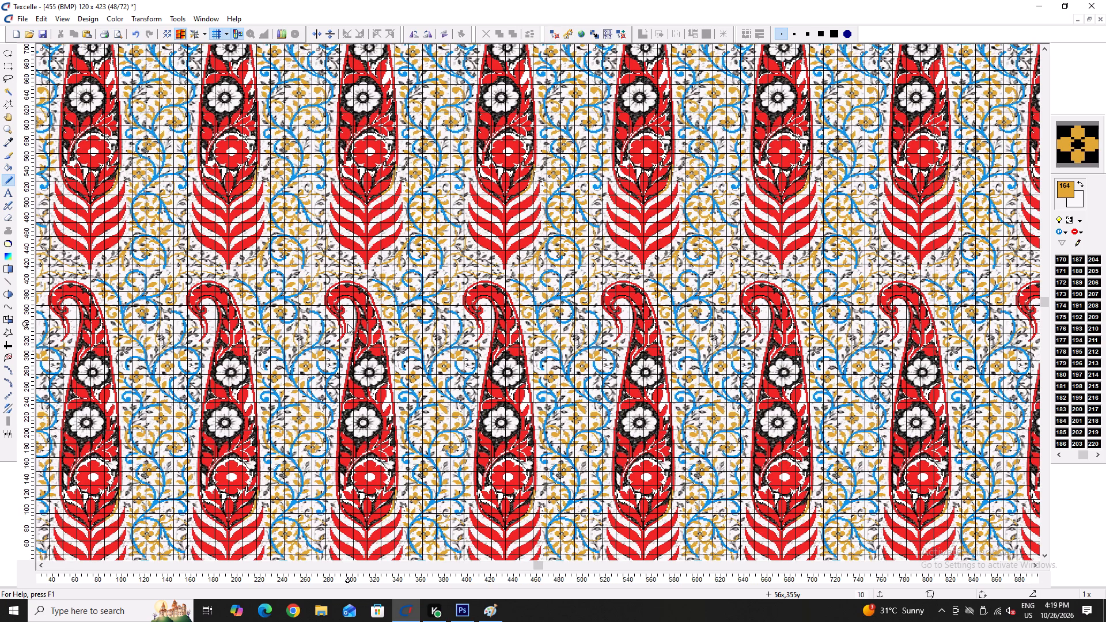
pyautogui.hotkey('ctrl', 'Tab')
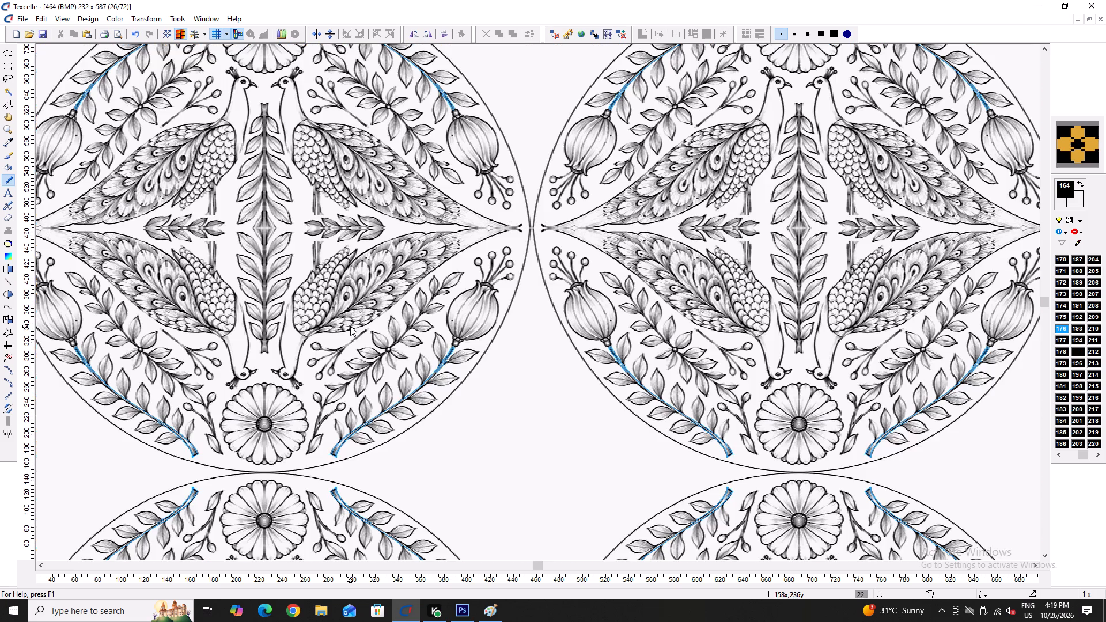
pyautogui.hotkey('ctrl', 's')
pyautogui.hotkey('ctrl', 's')
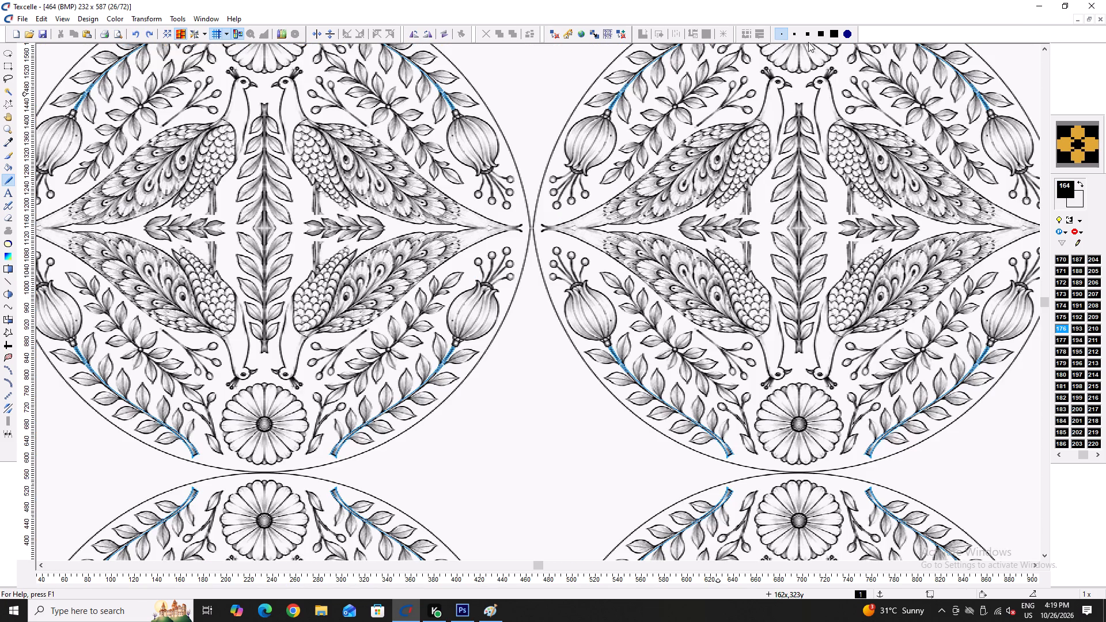
pyautogui.click(1101, 18)
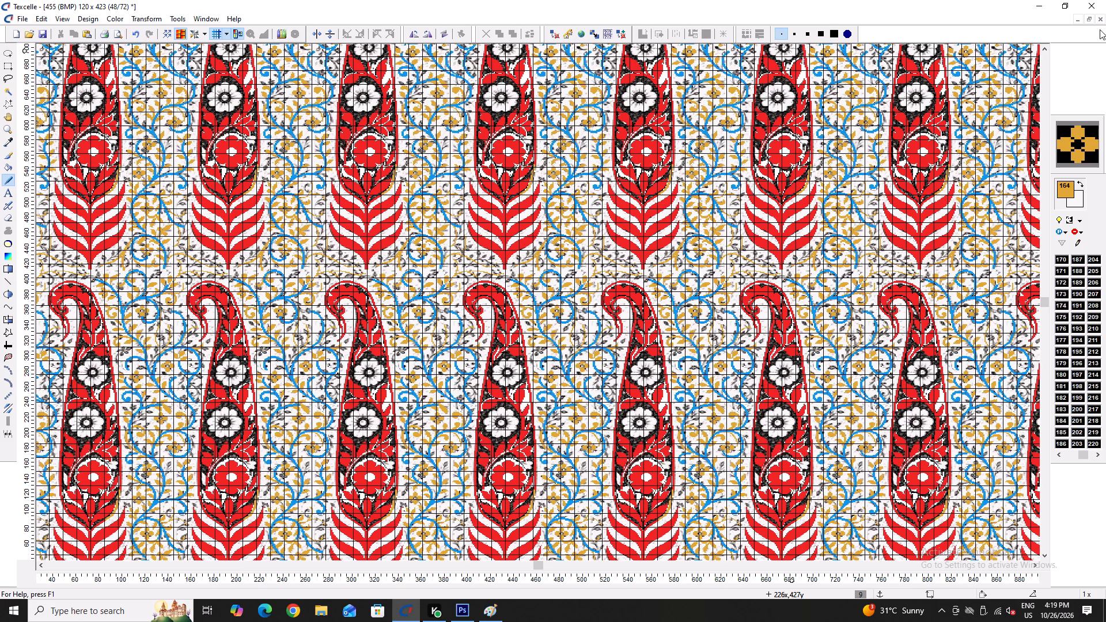
pyautogui.hotkey('ctrl', 'Tab')
pyautogui.hotkey('ctrl', 'Tab')
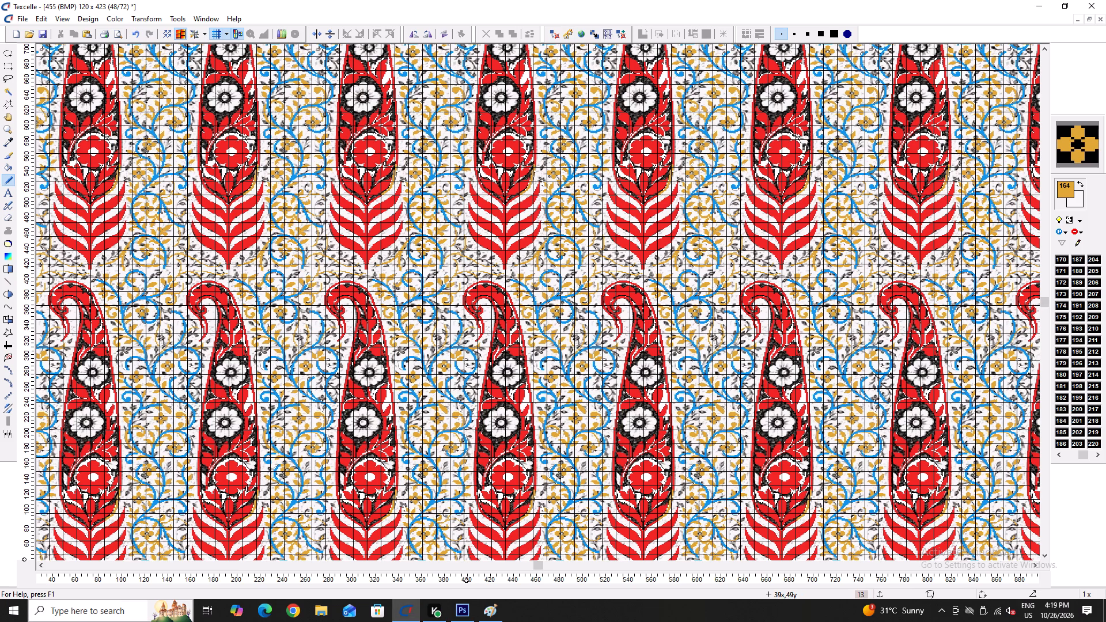
# Open Windows search to launch another app.
pyautogui.click(73, 621)
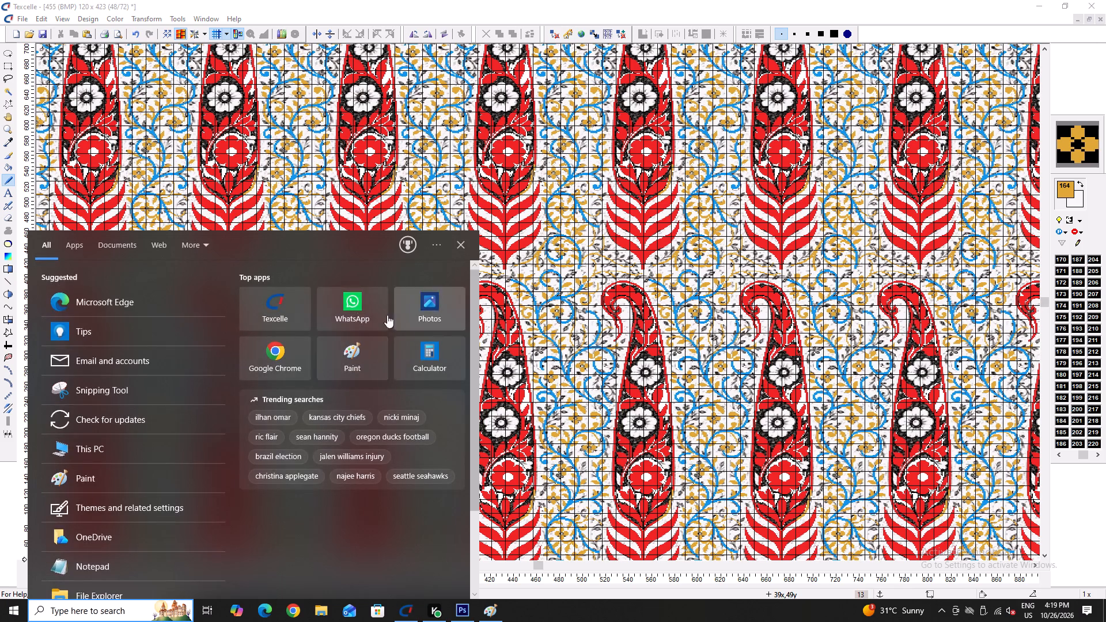
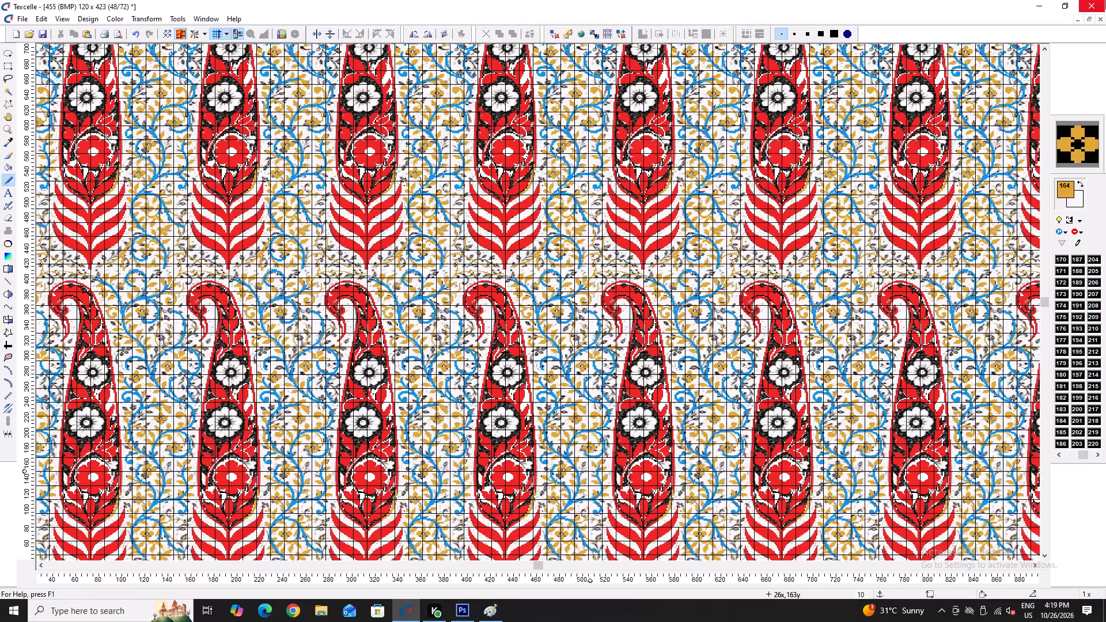
# Inspect the blue vine loops and gold flowers beside the red paisley's base for grey stems and leaves still uncoloured.
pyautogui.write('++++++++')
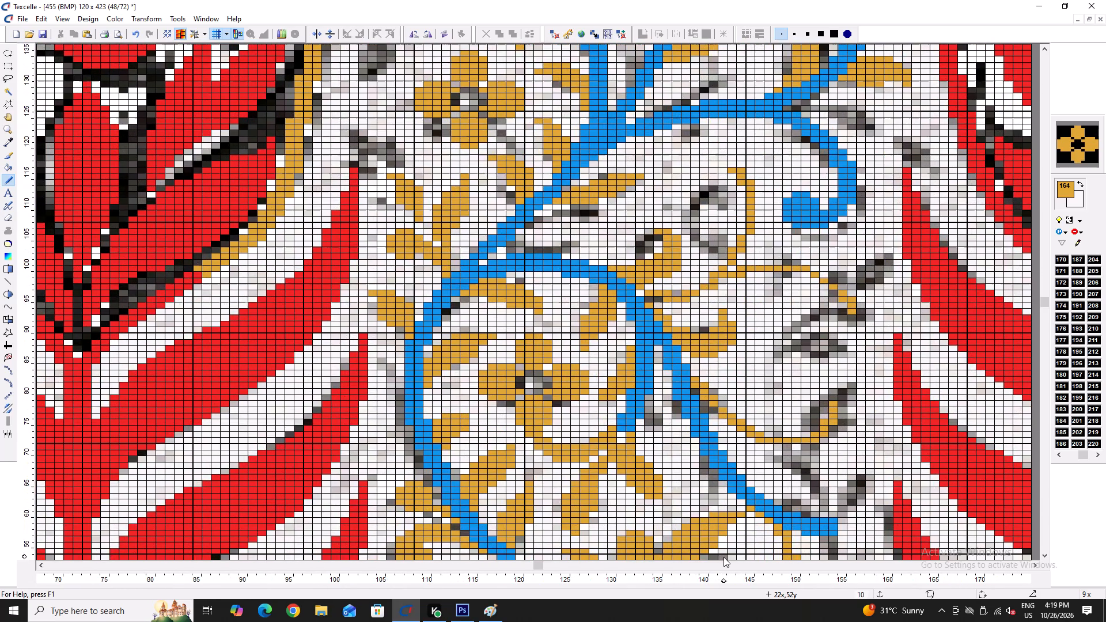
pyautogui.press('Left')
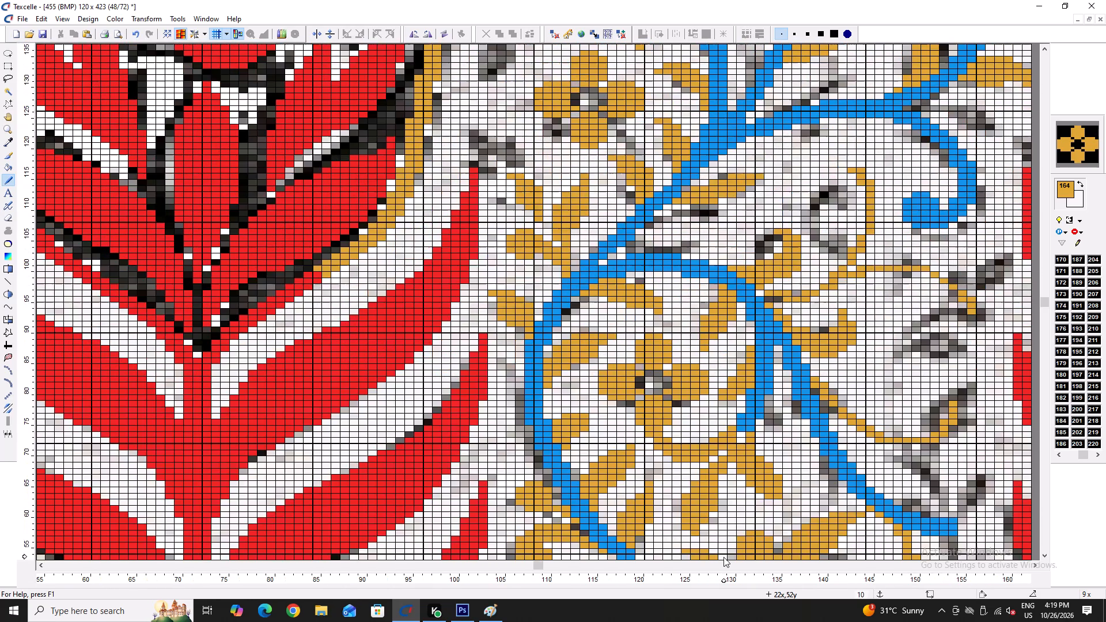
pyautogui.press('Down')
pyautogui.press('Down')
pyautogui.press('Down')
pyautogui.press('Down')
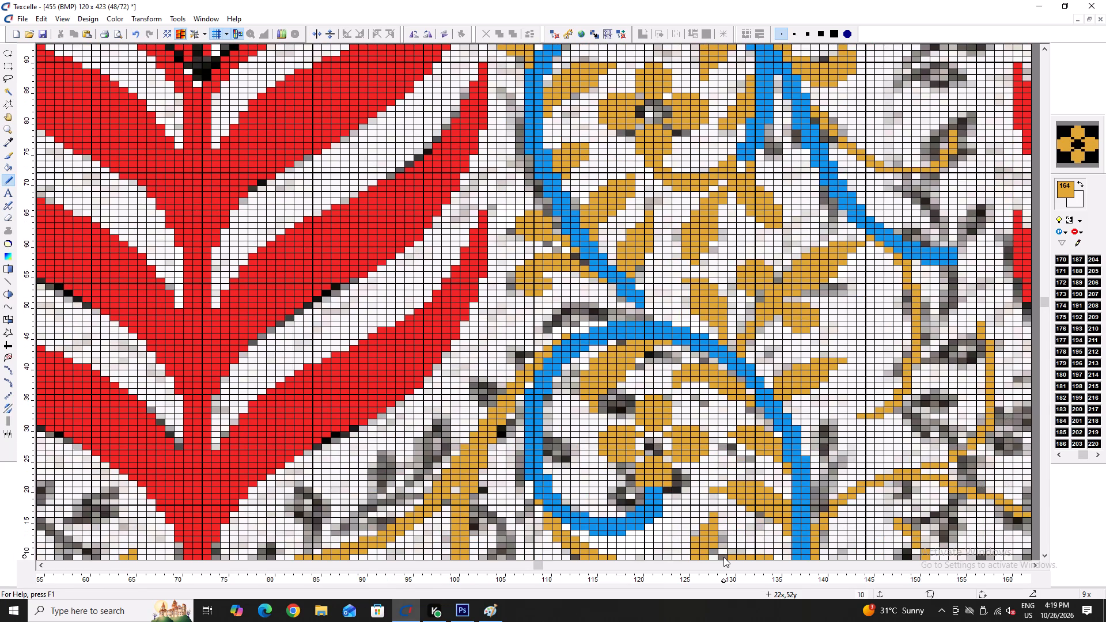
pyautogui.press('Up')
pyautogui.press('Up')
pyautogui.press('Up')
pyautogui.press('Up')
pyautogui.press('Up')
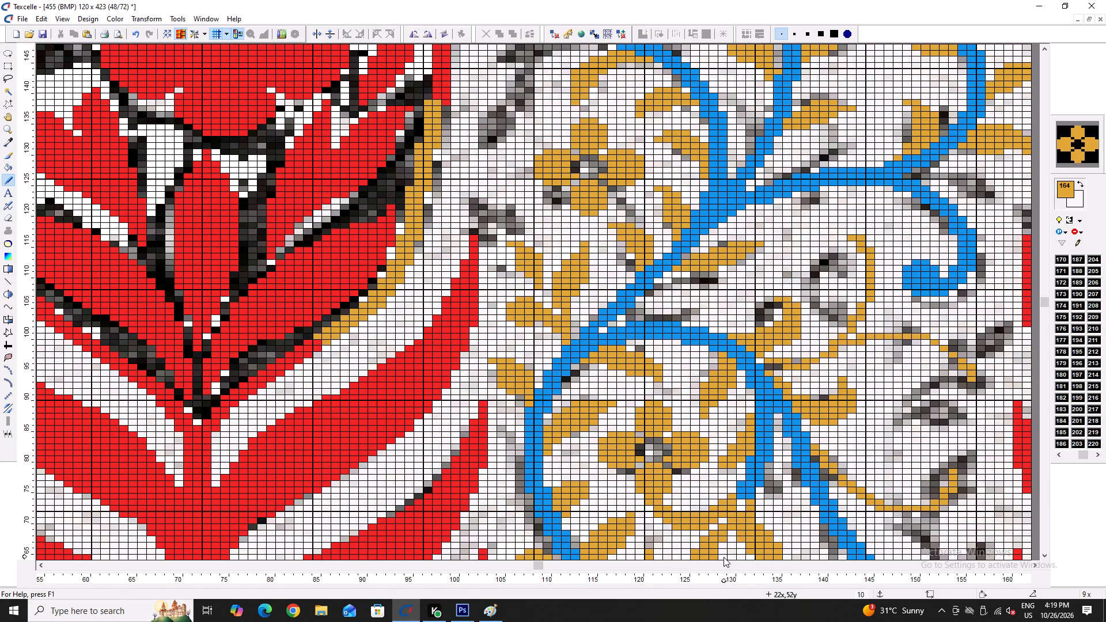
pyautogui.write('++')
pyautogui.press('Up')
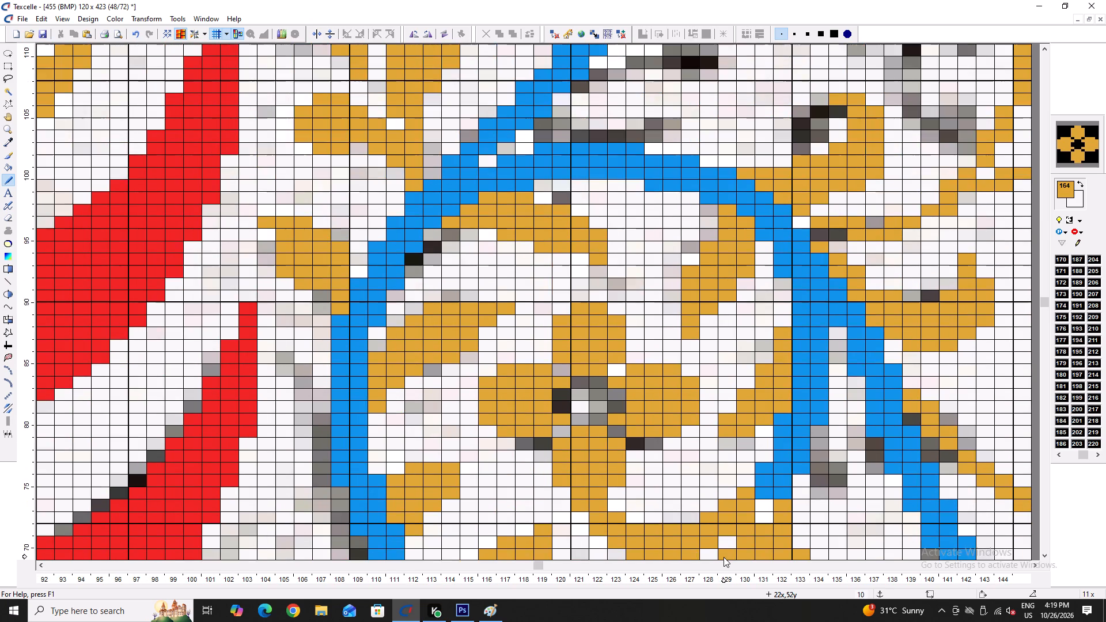
# Fill the large red flower inside the paisley, centred around column 75, row 155, with white.
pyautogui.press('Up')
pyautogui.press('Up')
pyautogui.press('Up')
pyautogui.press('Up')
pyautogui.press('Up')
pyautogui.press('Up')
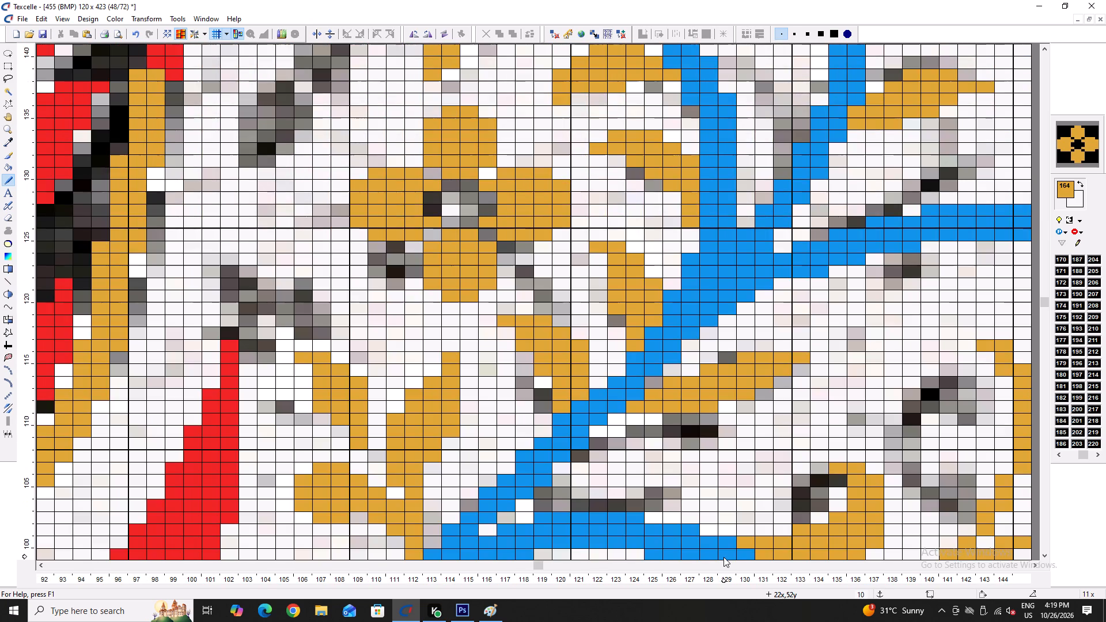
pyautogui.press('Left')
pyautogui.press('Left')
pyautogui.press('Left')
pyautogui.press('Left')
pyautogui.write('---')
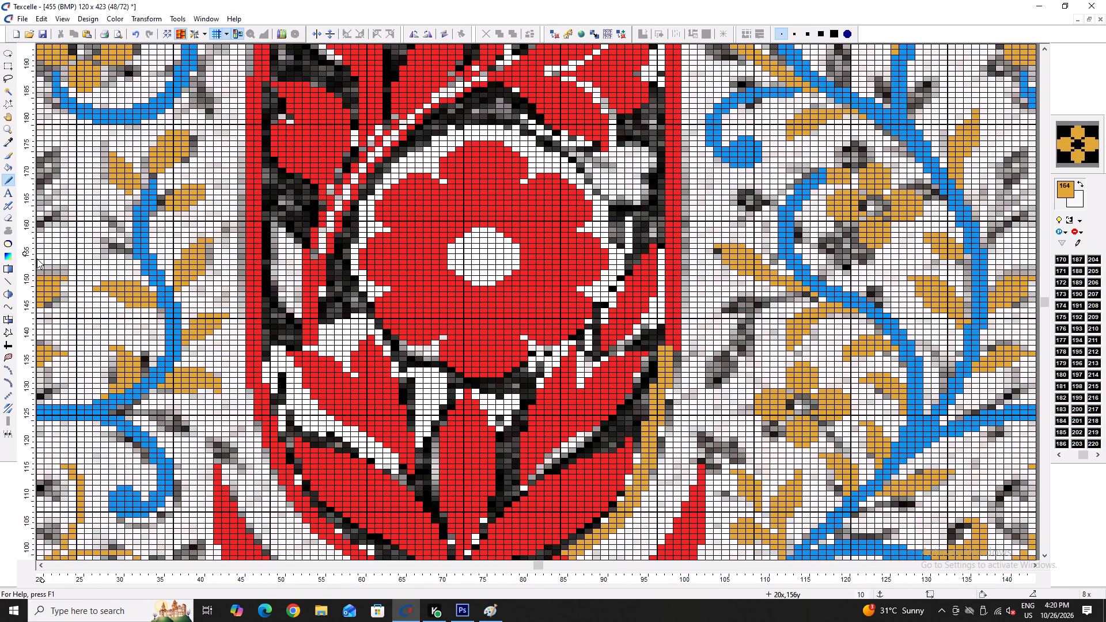
pyautogui.doubleClick(5, 170)
pyautogui.rightClick(371, 291)
pyautogui.rightClick(426, 304)
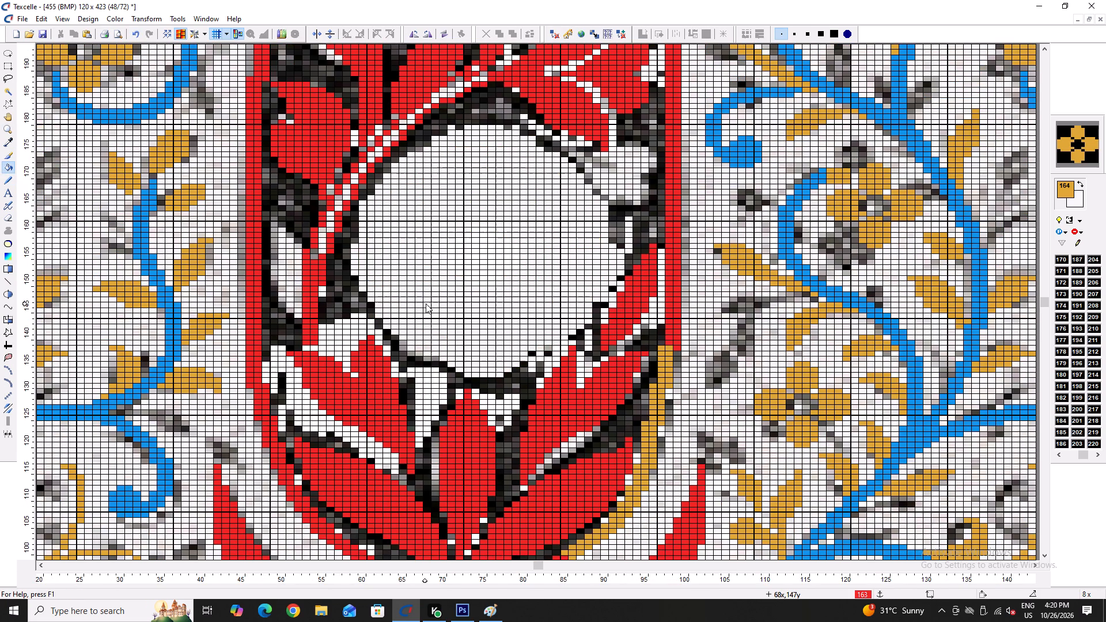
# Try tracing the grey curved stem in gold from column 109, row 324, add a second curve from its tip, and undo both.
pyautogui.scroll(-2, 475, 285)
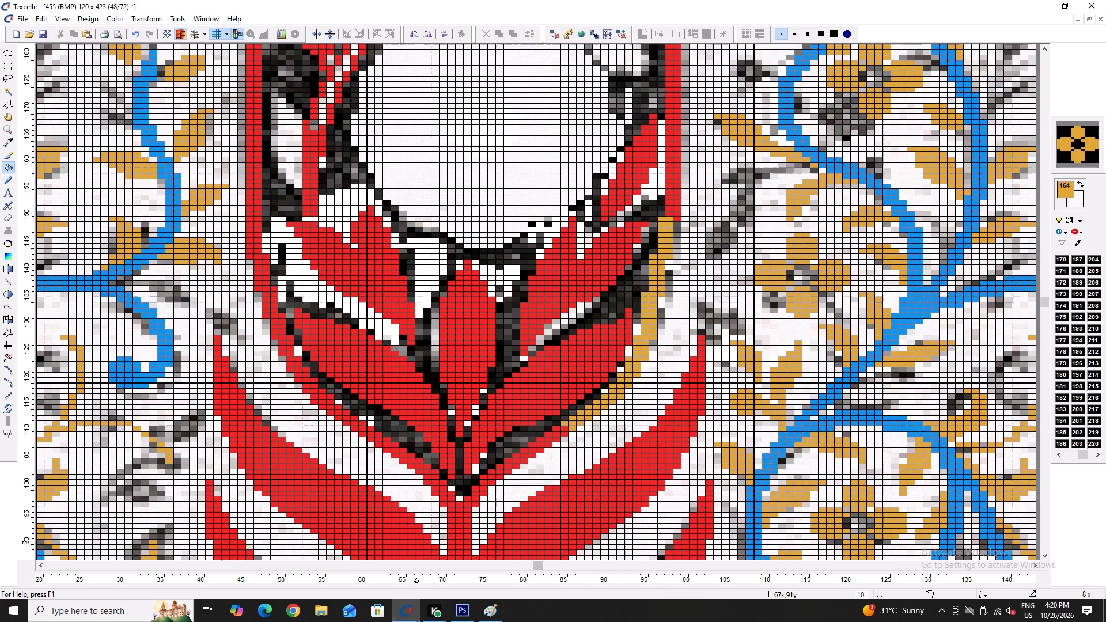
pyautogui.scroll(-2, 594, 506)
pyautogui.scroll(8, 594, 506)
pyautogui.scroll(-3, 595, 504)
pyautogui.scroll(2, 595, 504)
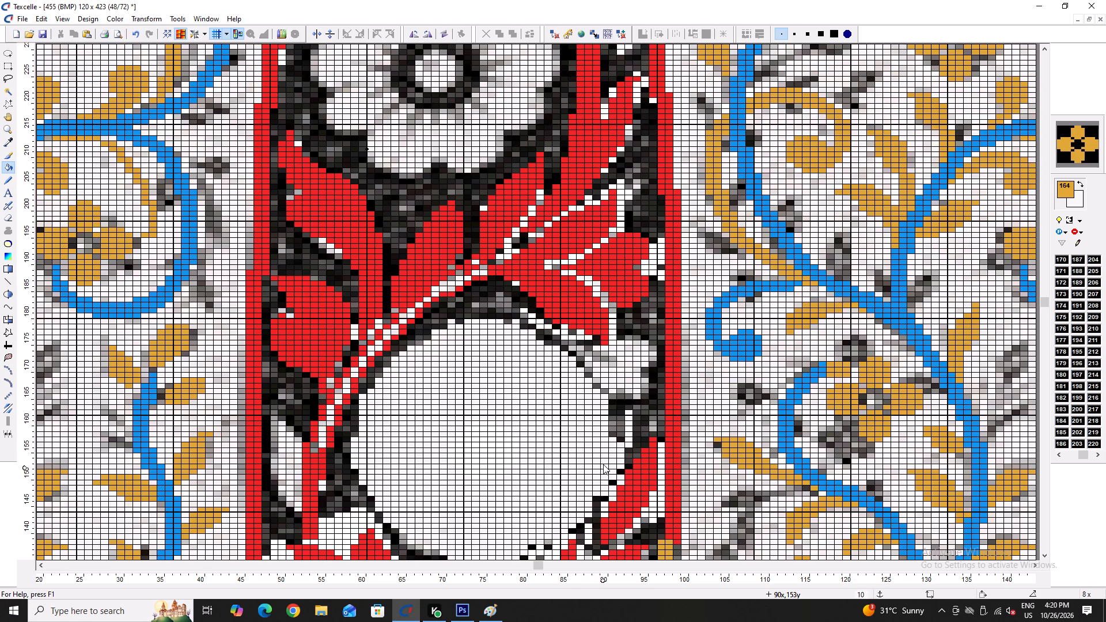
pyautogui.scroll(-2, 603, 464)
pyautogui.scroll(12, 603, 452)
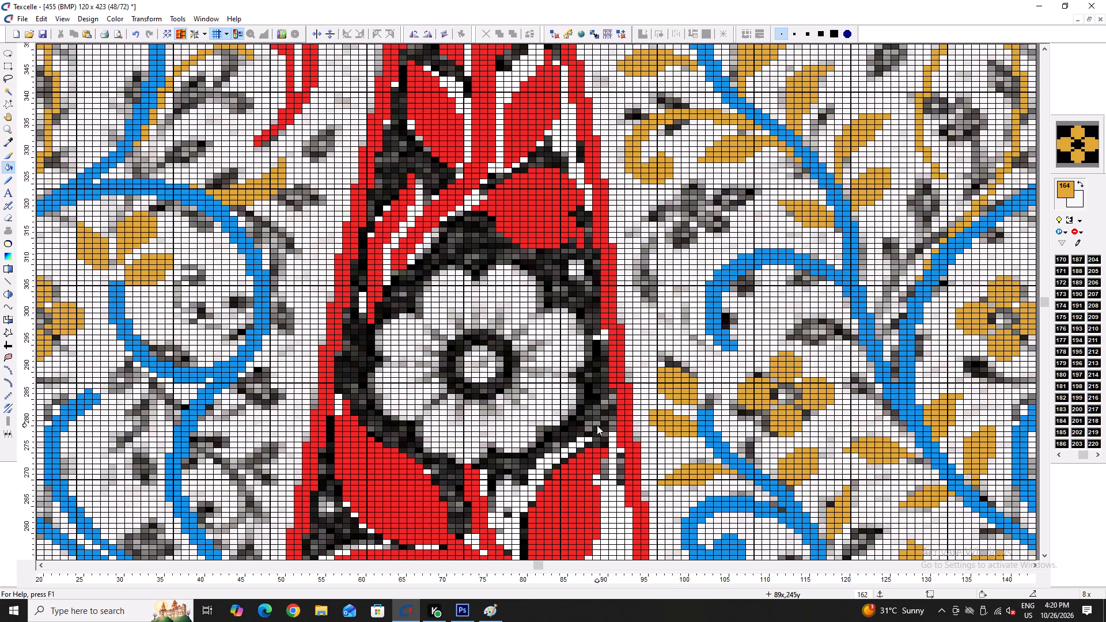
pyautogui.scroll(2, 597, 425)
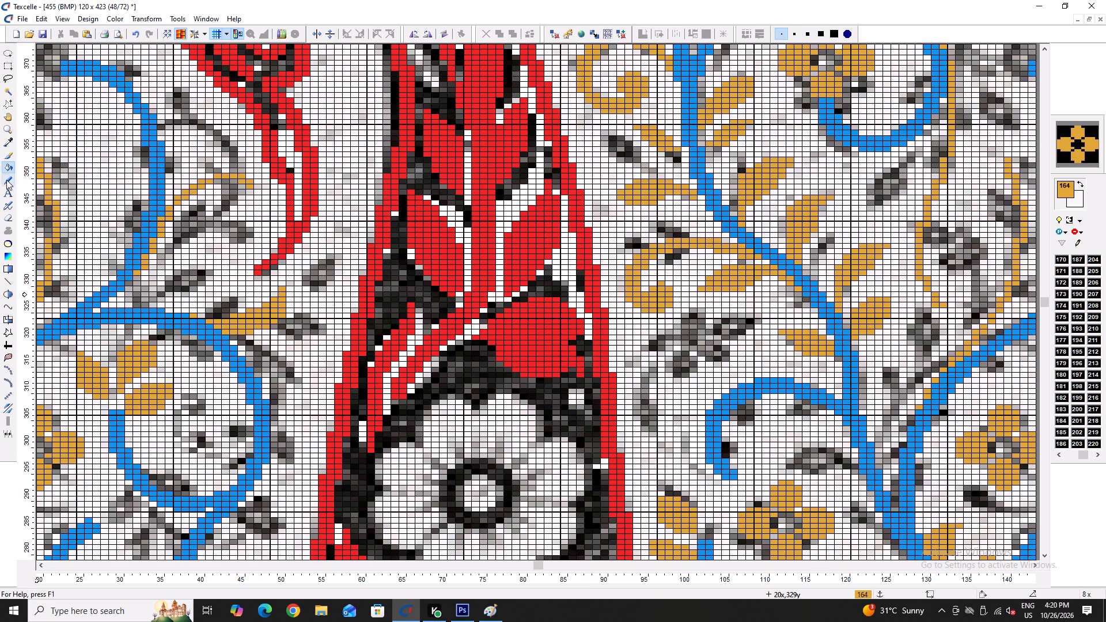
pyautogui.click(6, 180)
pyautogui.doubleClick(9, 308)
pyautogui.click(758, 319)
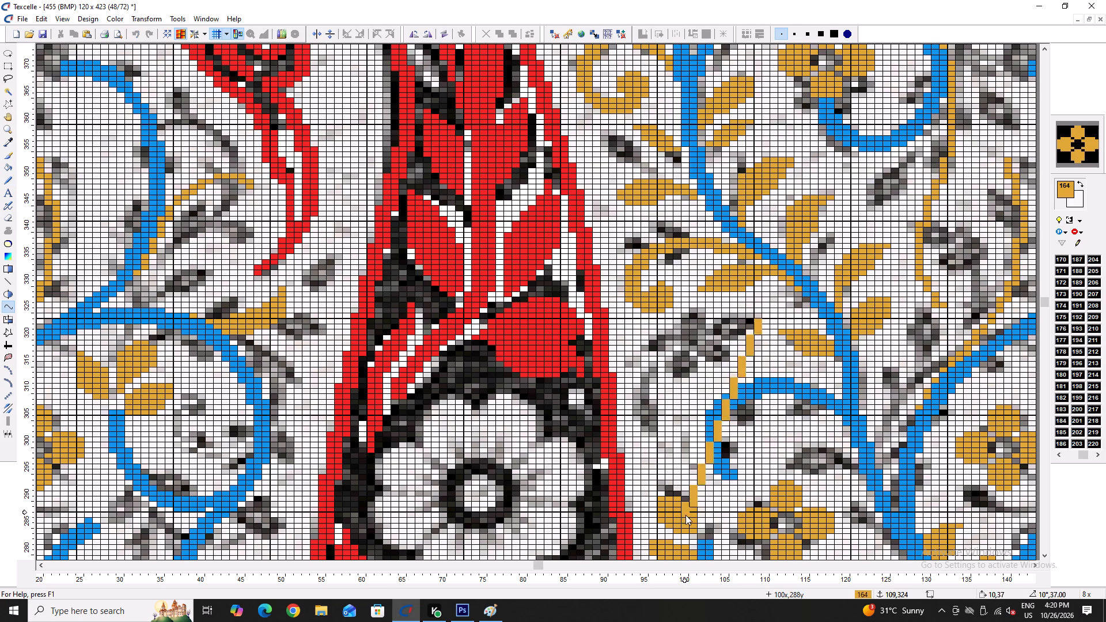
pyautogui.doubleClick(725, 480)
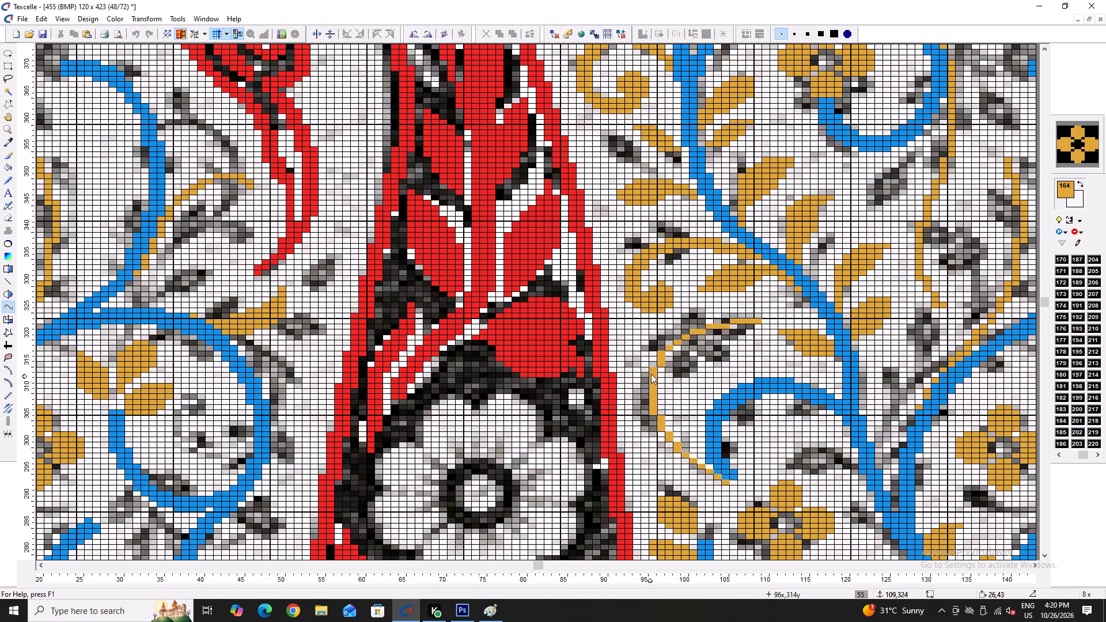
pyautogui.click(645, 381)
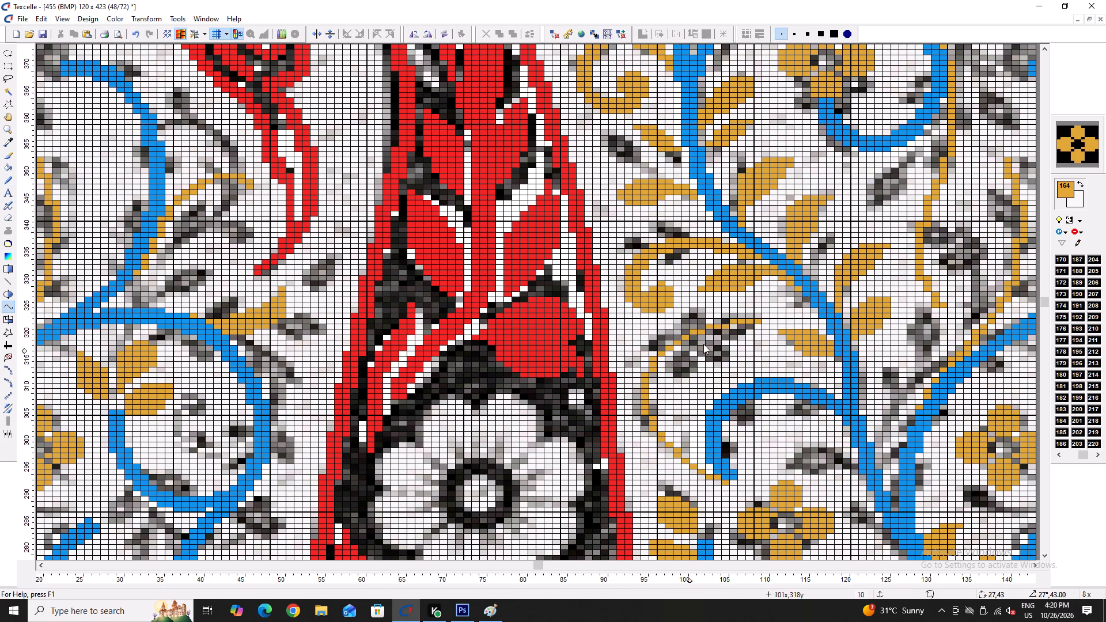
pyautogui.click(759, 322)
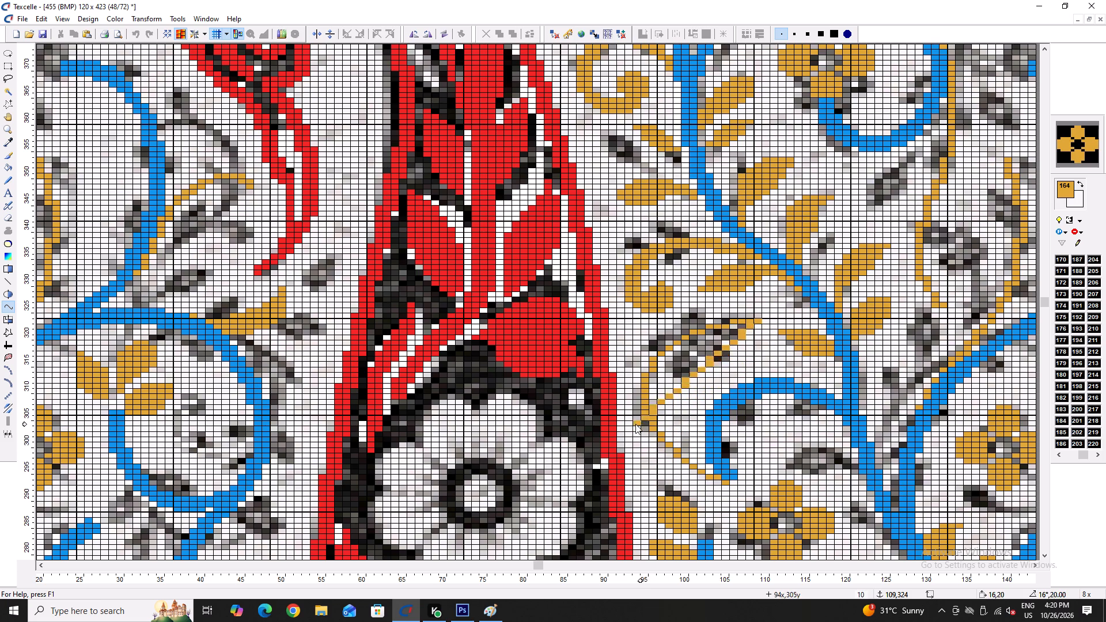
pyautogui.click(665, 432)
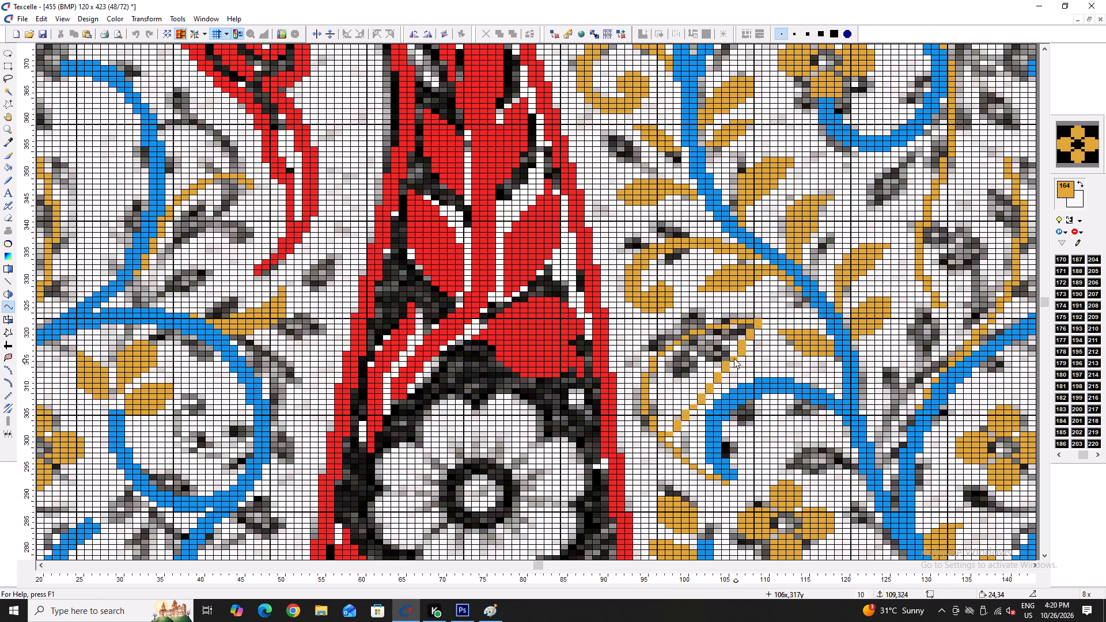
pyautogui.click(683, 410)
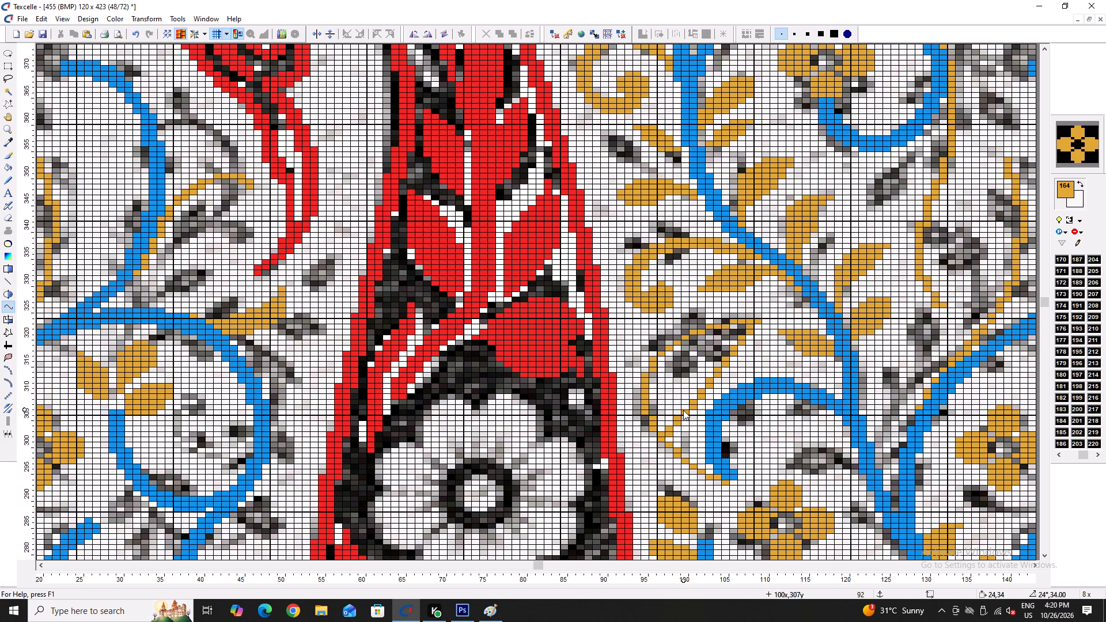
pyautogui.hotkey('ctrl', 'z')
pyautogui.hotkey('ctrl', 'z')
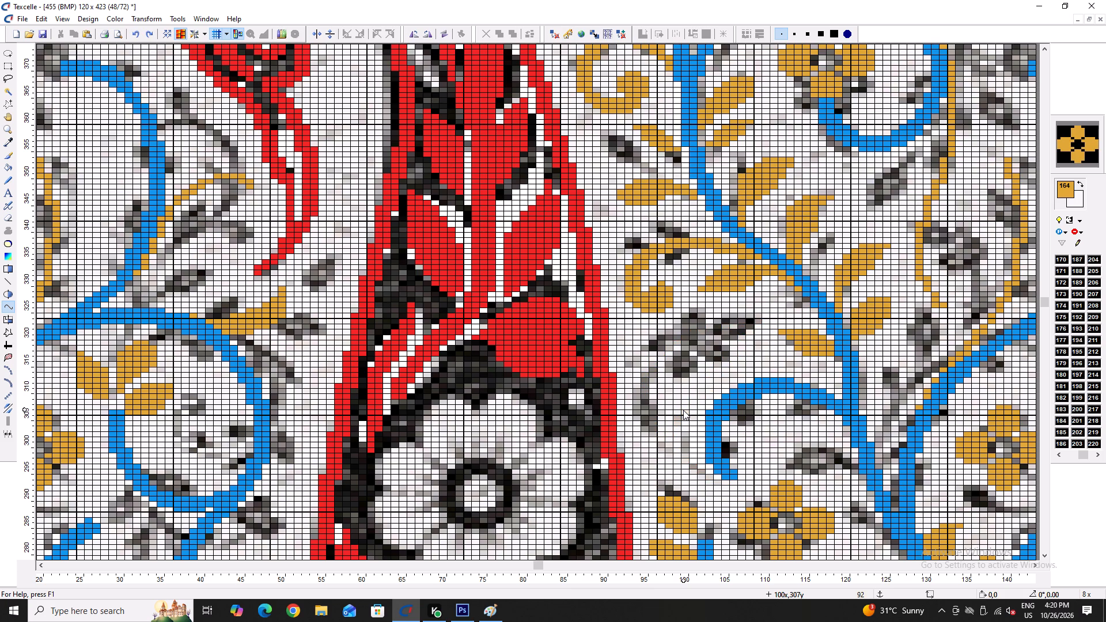
# Trace the grey stem in gold from column 108, row 324, bowing around column 95 to the blue curl's end near column 106, row 294.
pyautogui.click(749, 319)
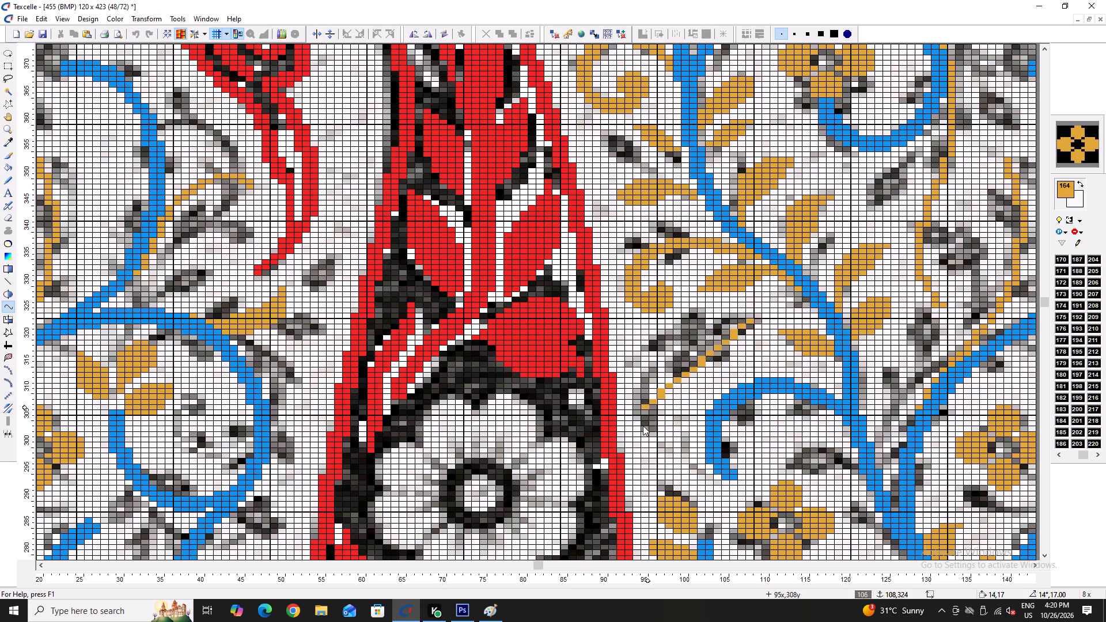
pyautogui.click(731, 480)
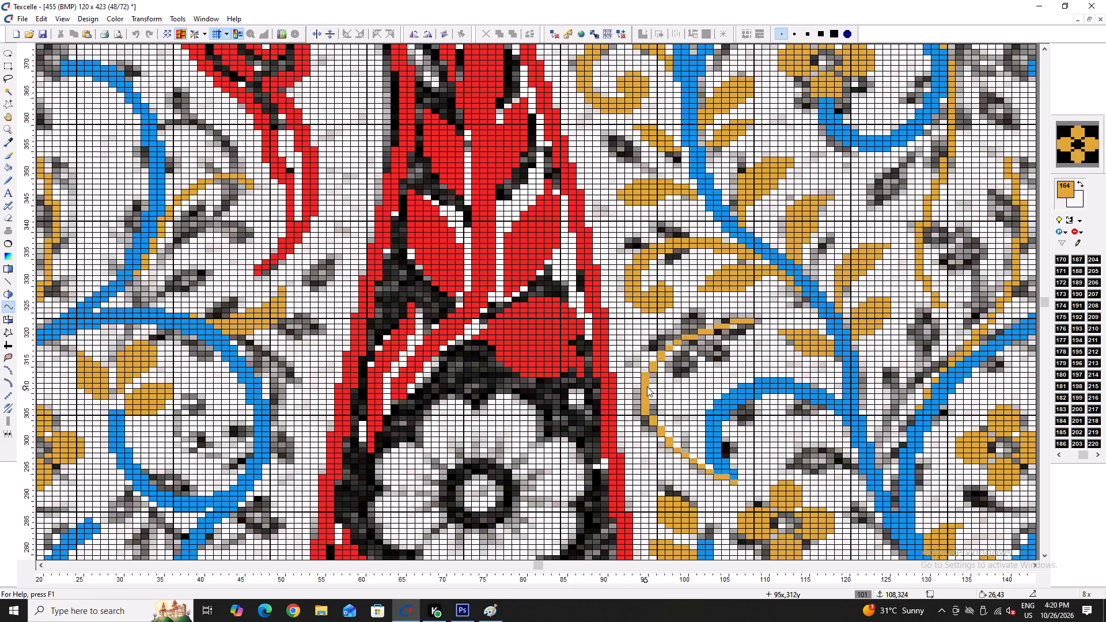
pyautogui.doubleClick(648, 395)
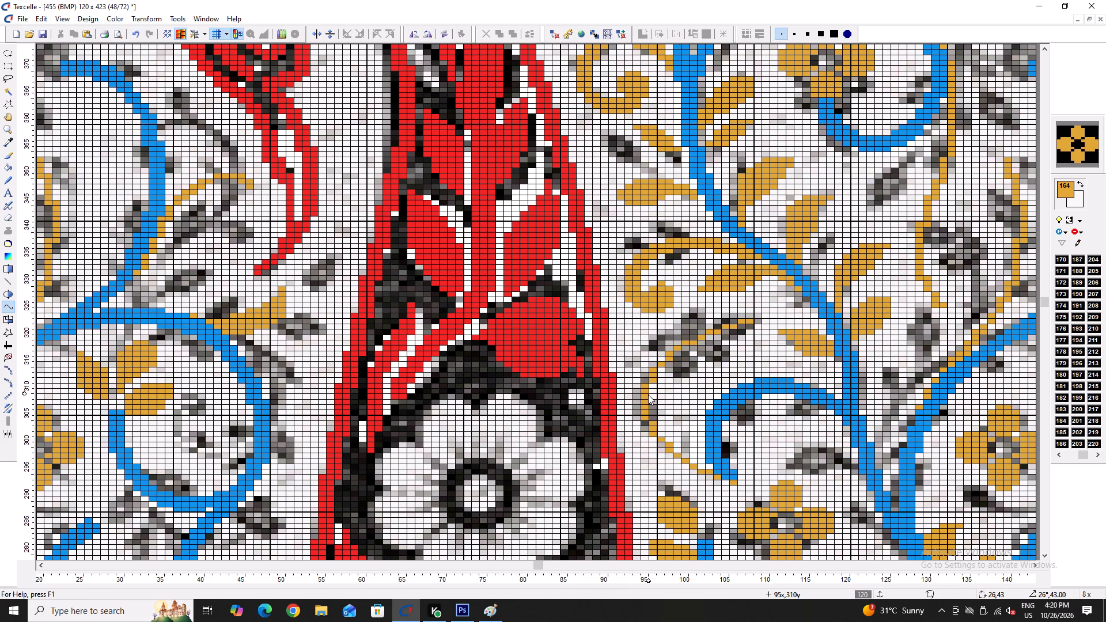
# Look over the pattern repeats, examining the red paisley, flowers and surrounding vines for areas still needing work.
pyautogui.scroll(1, 475, 498)
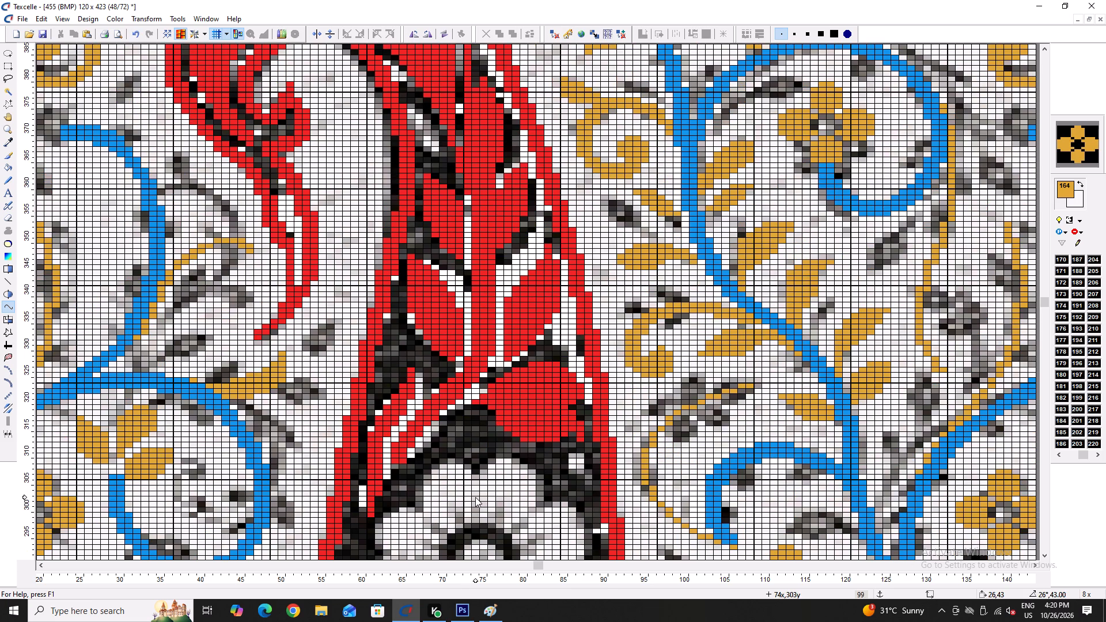
pyautogui.scroll(2, 475, 497)
pyautogui.scroll(7, 561, 479)
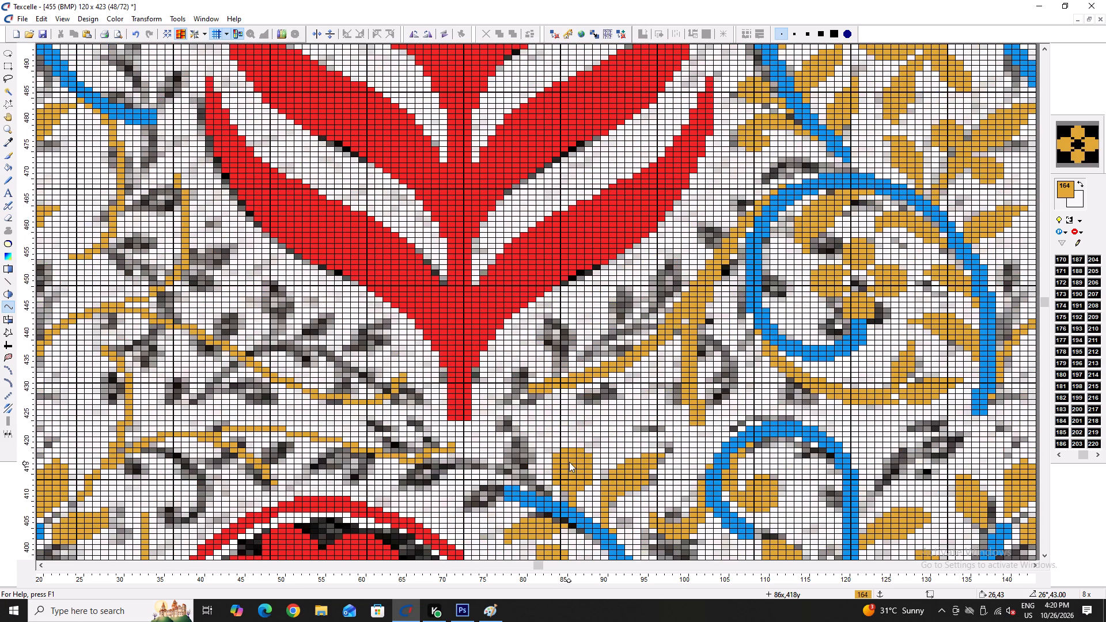
pyautogui.scroll(4, 569, 462)
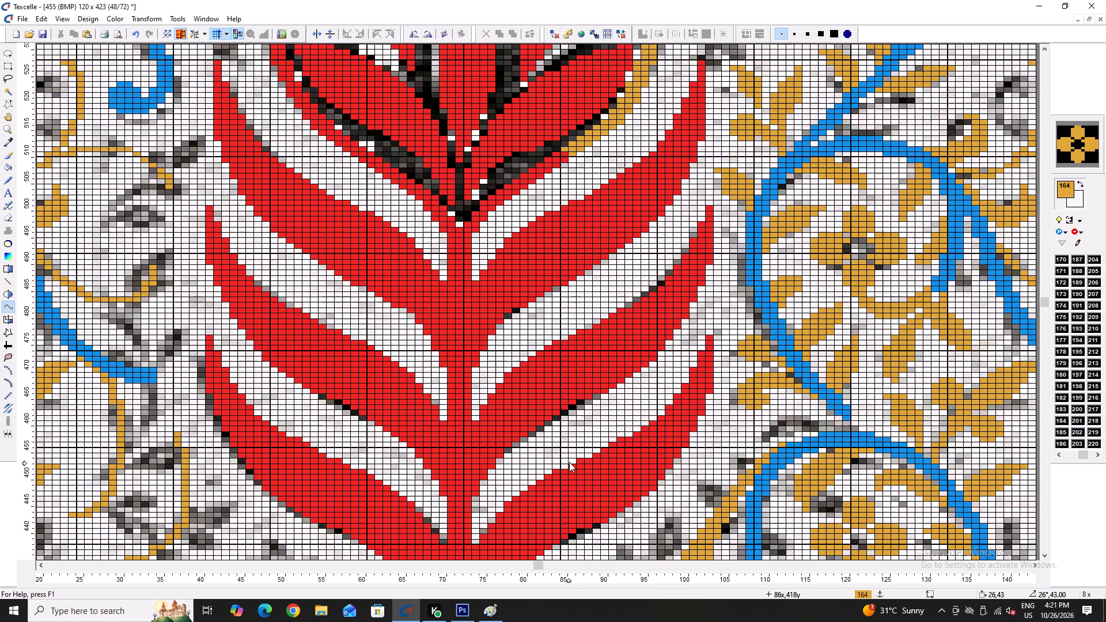
pyautogui.scroll(2, 569, 462)
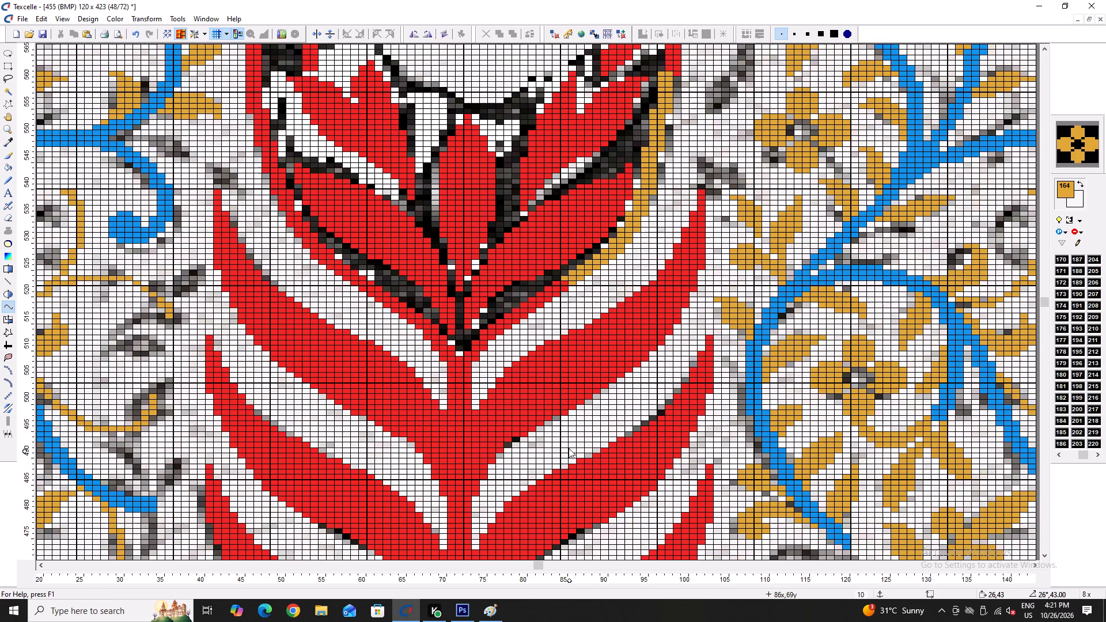
pyautogui.scroll(3, 569, 441)
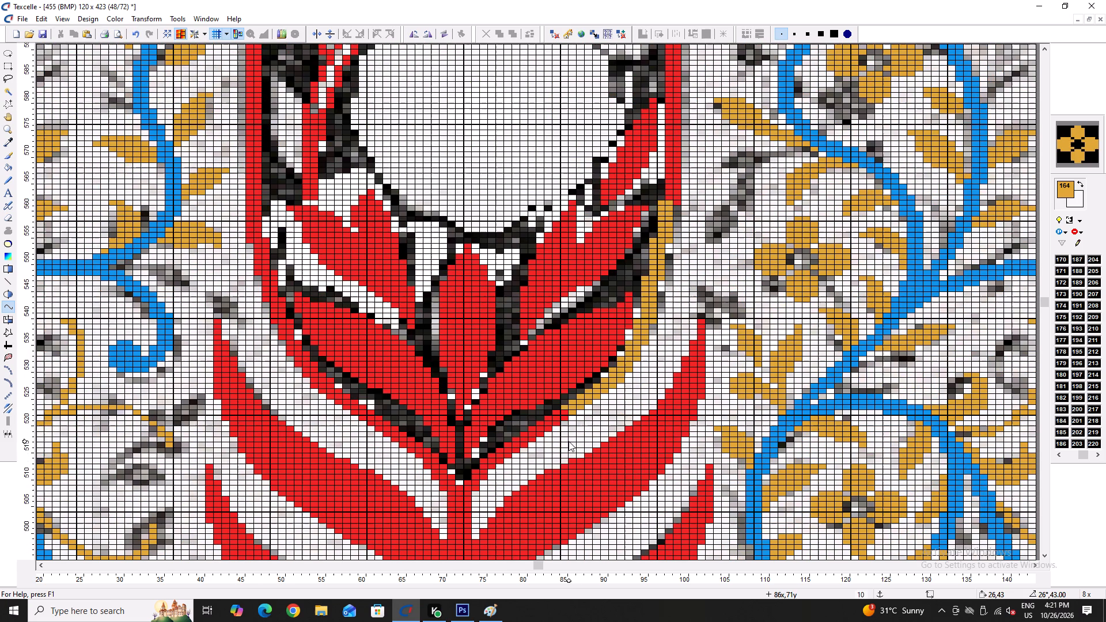
pyautogui.scroll(9, 569, 441)
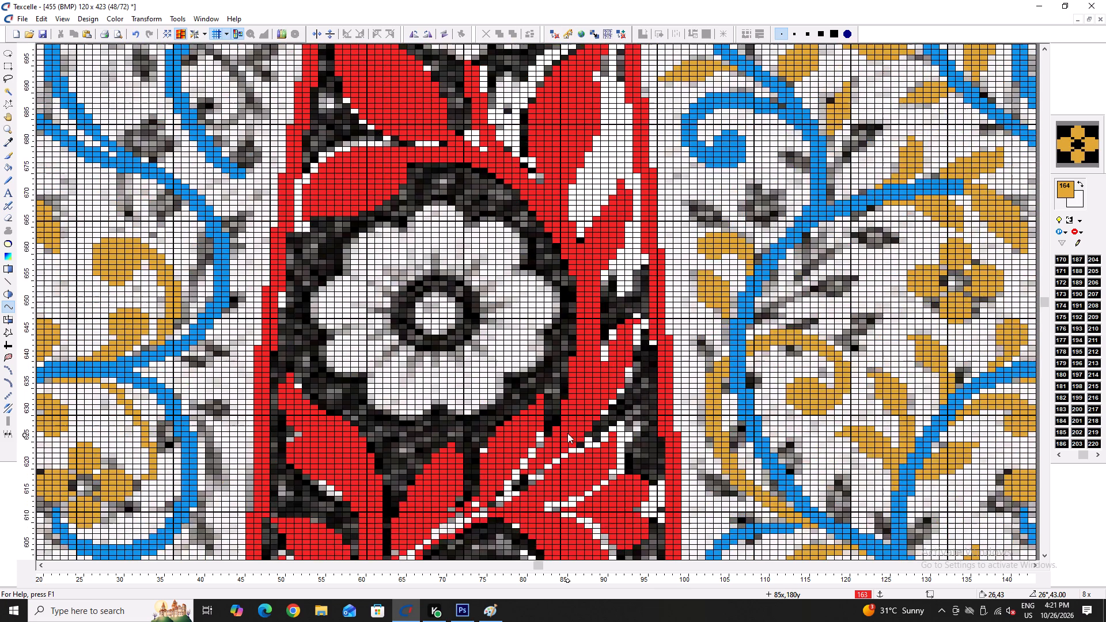
pyautogui.scroll(7, 567, 433)
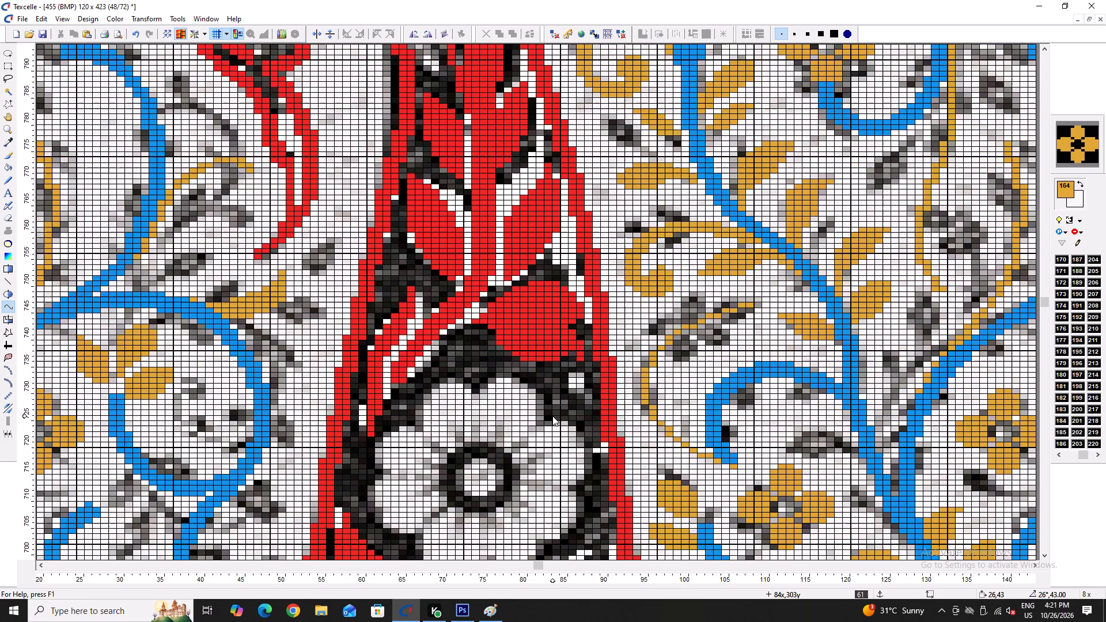
pyautogui.scroll(4, 394, 468)
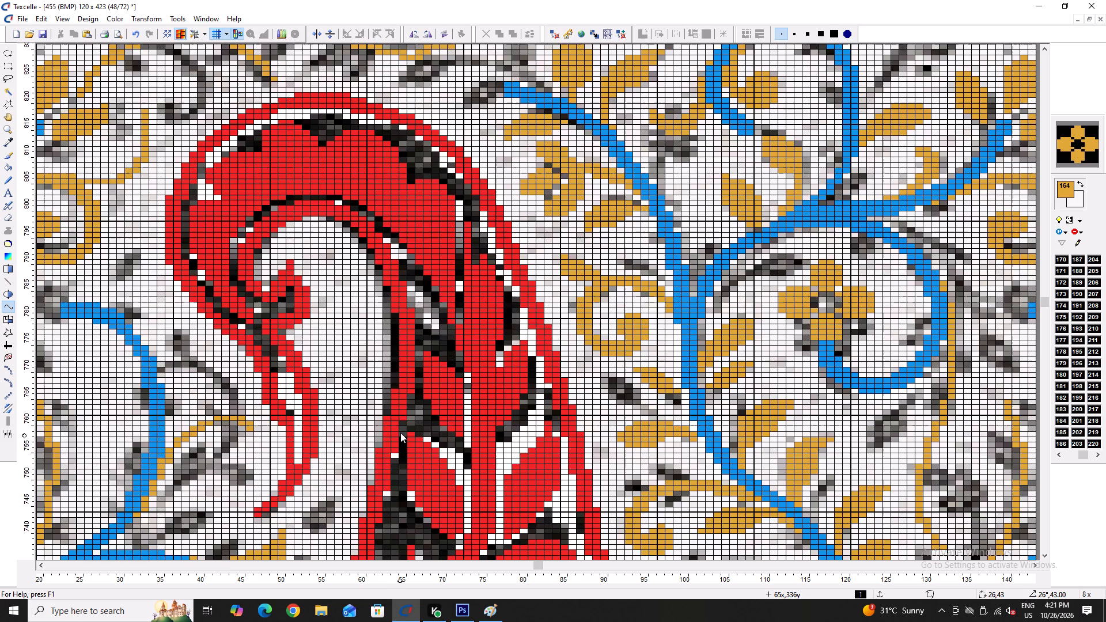
pyautogui.scroll(6, 400, 433)
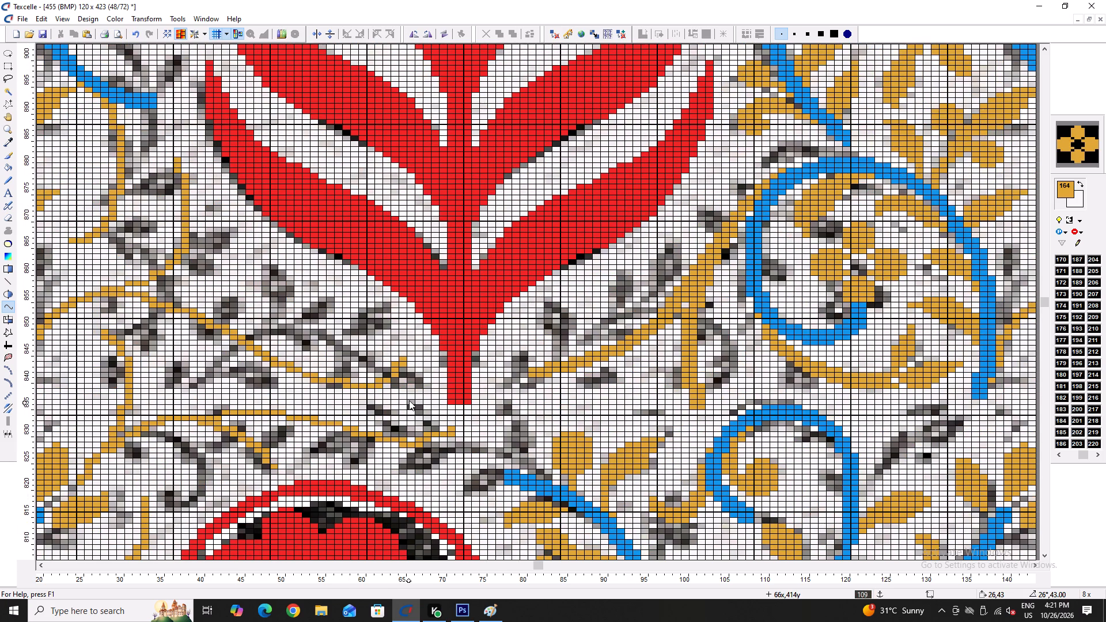
pyautogui.scroll(11, 409, 400)
pyautogui.scroll(-5, 409, 400)
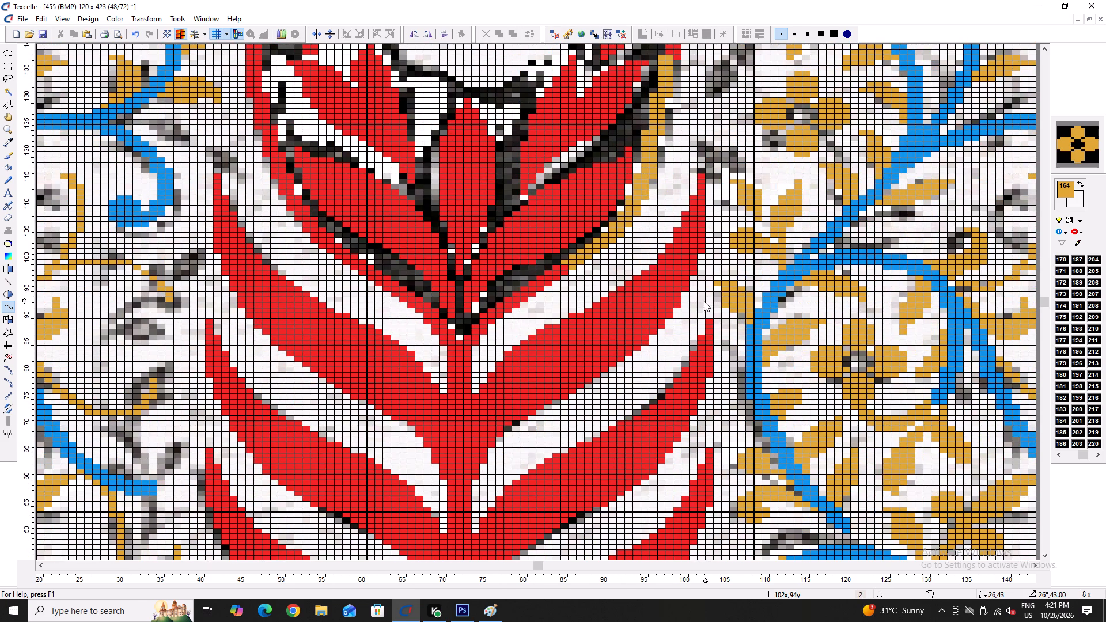
# Extend the gold part of the red paisley's outline upward from column 98, row 139, to about column 99, row 143.
pyautogui.scroll(4, 621, 380)
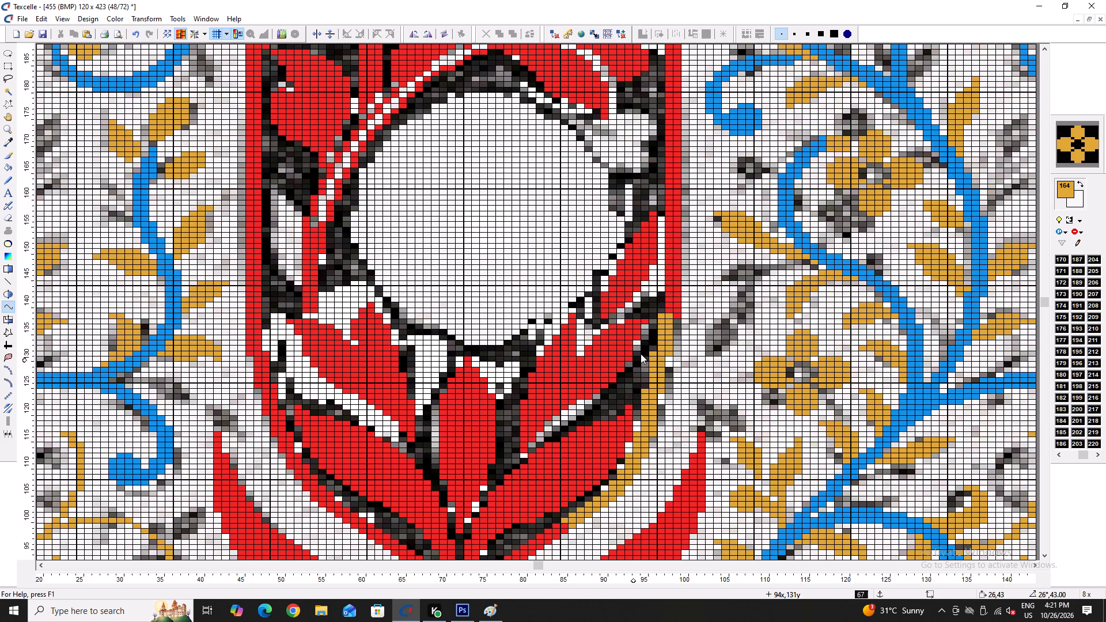
pyautogui.doubleClick(673, 316)
pyautogui.doubleClick(667, 320)
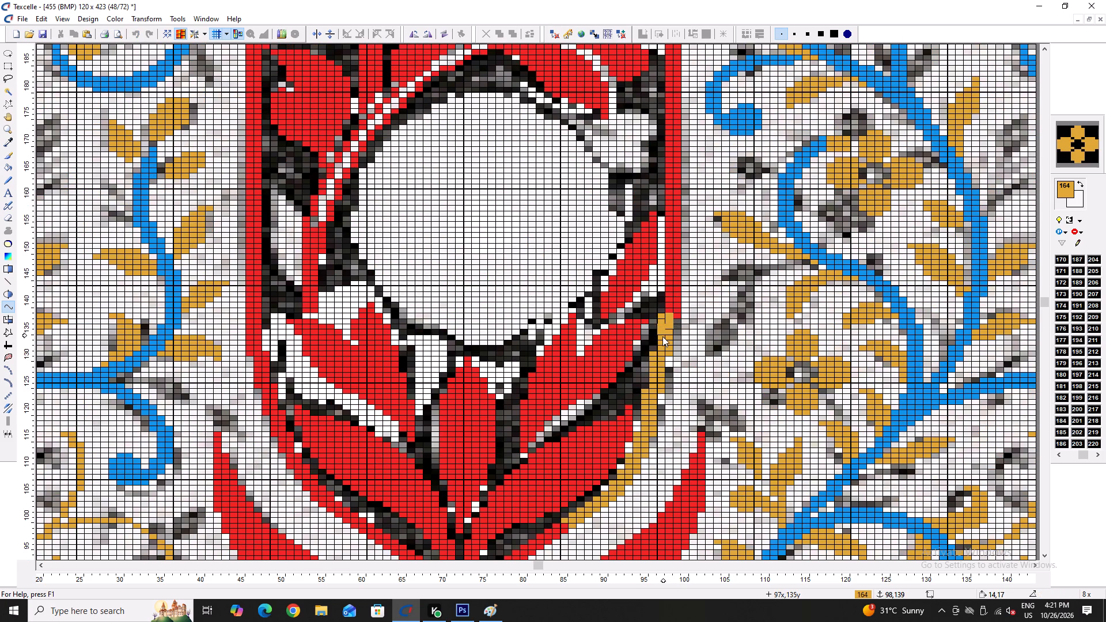
pyautogui.click(673, 301)
pyautogui.click(674, 294)
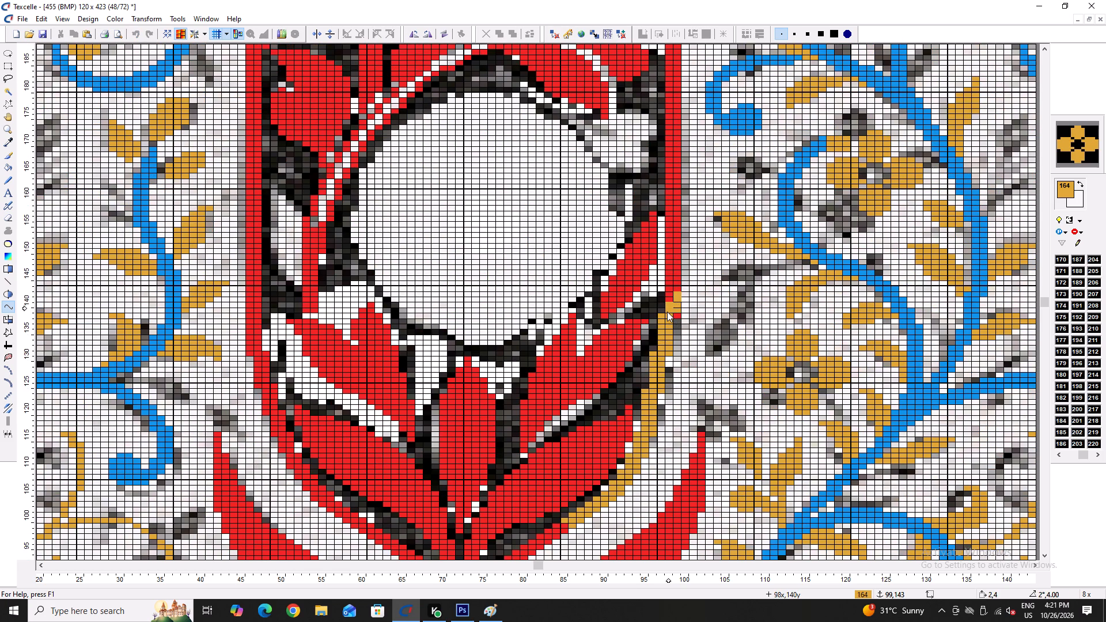
pyautogui.click(667, 312)
pyautogui.click(667, 320)
# Paint white cells at column 71, around rows 391 to 392, extending the white line inside the red paisley's curved head.
pyautogui.scroll(2, 686, 370)
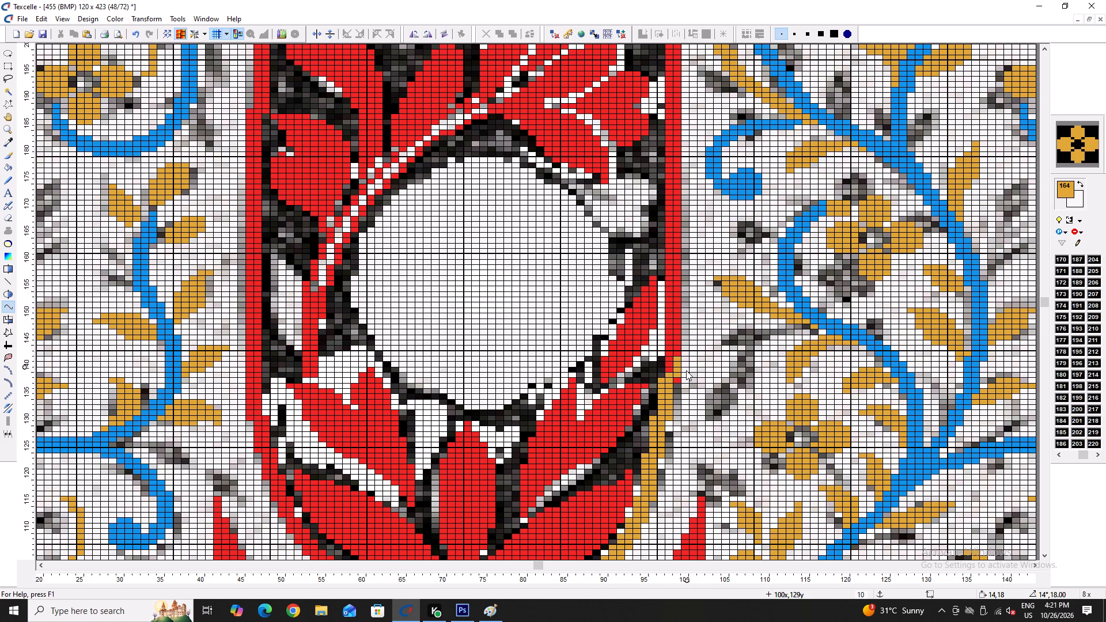
pyautogui.scroll(6, 719, 496)
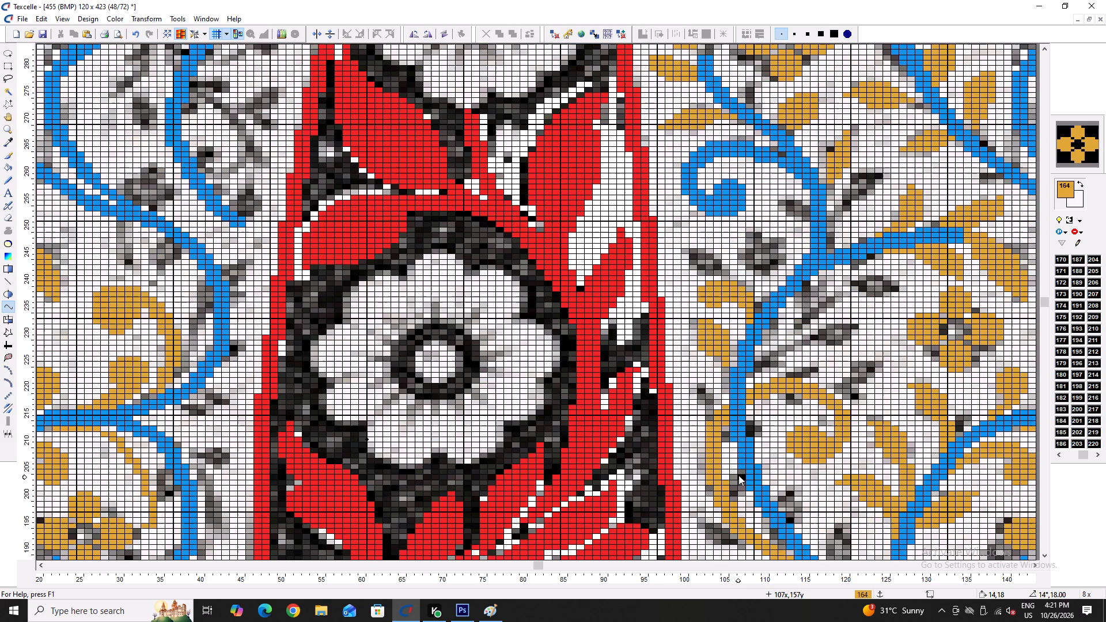
pyautogui.scroll(4, 738, 475)
pyautogui.scroll(-3, 738, 475)
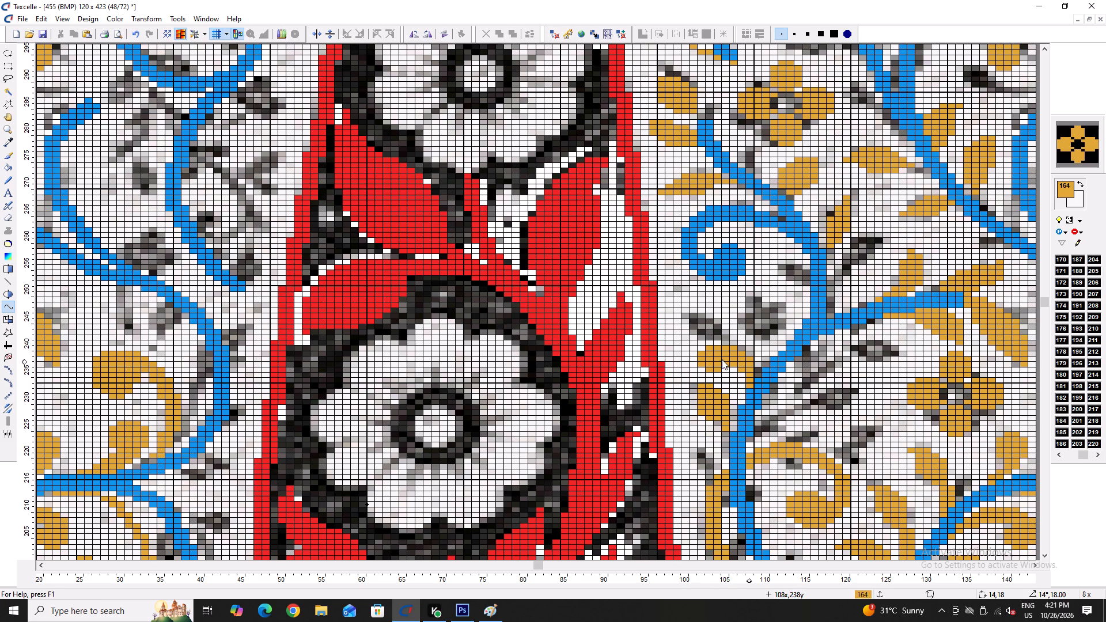
pyautogui.scroll(3, 502, 252)
pyautogui.scroll(3, 468, 294)
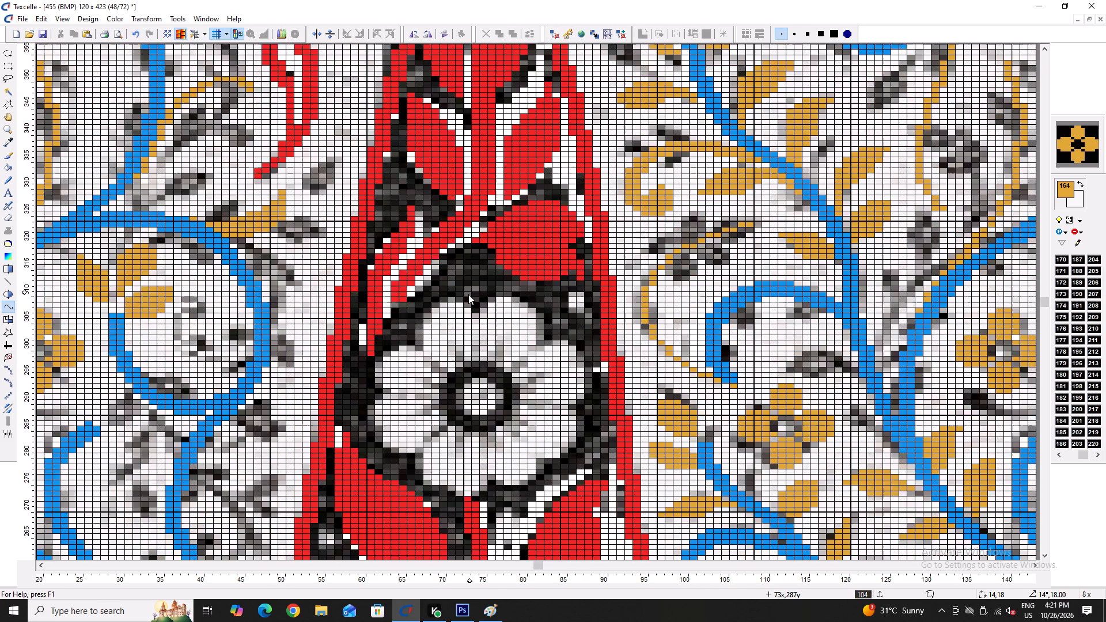
pyautogui.scroll(6, 468, 294)
pyautogui.scroll(2, 54, 209)
pyautogui.scroll(-2, 103, 282)
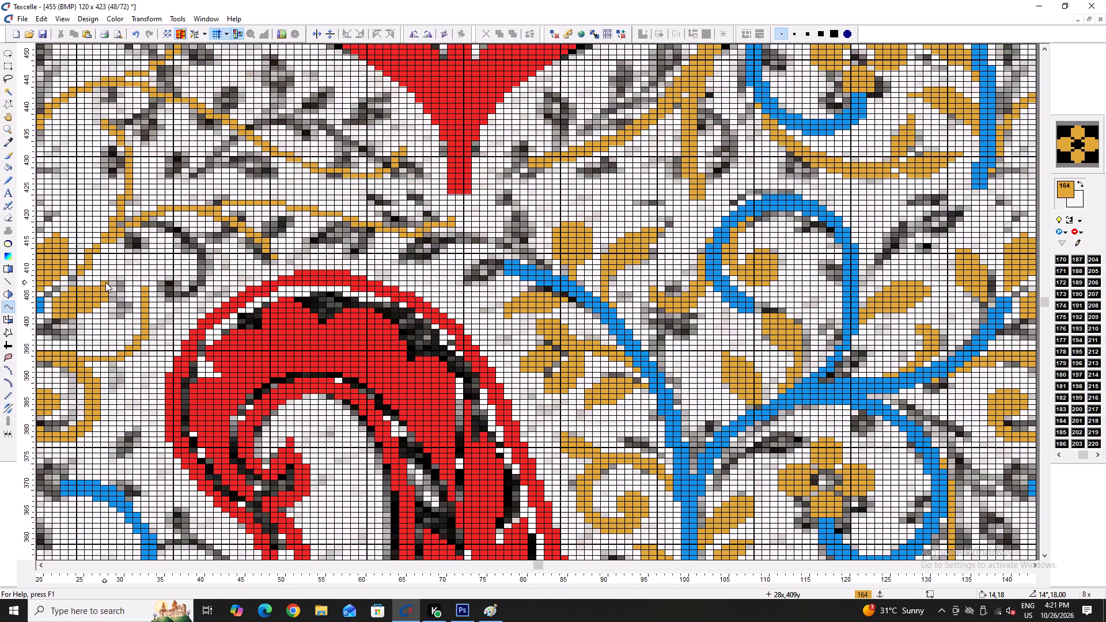
pyautogui.write('++')
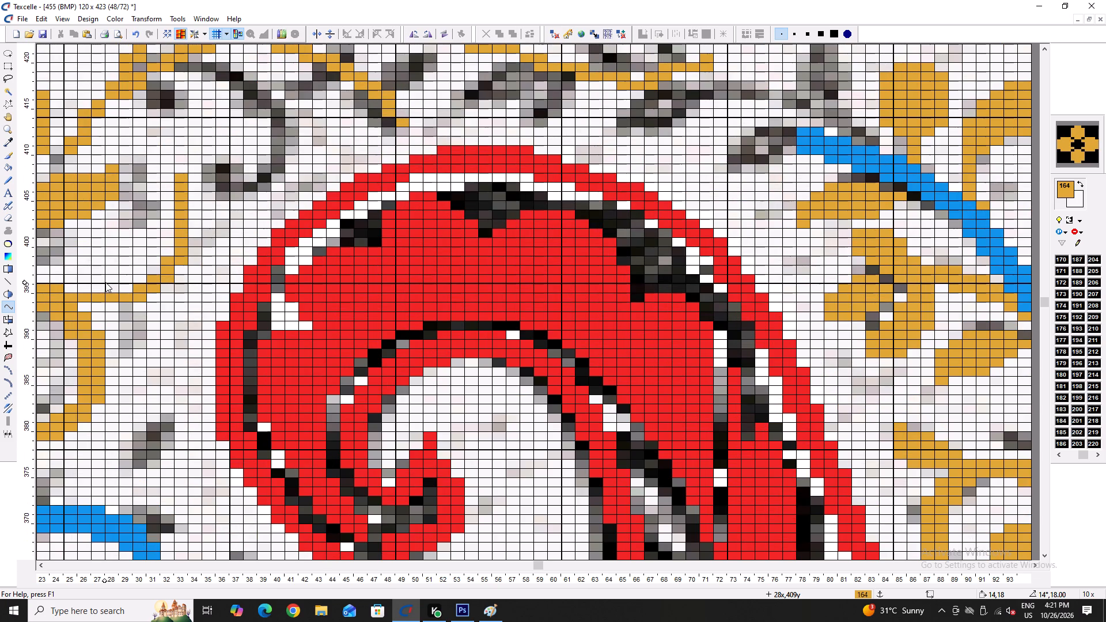
pyautogui.rightClick(710, 327)
pyautogui.doubleClick(709, 321)
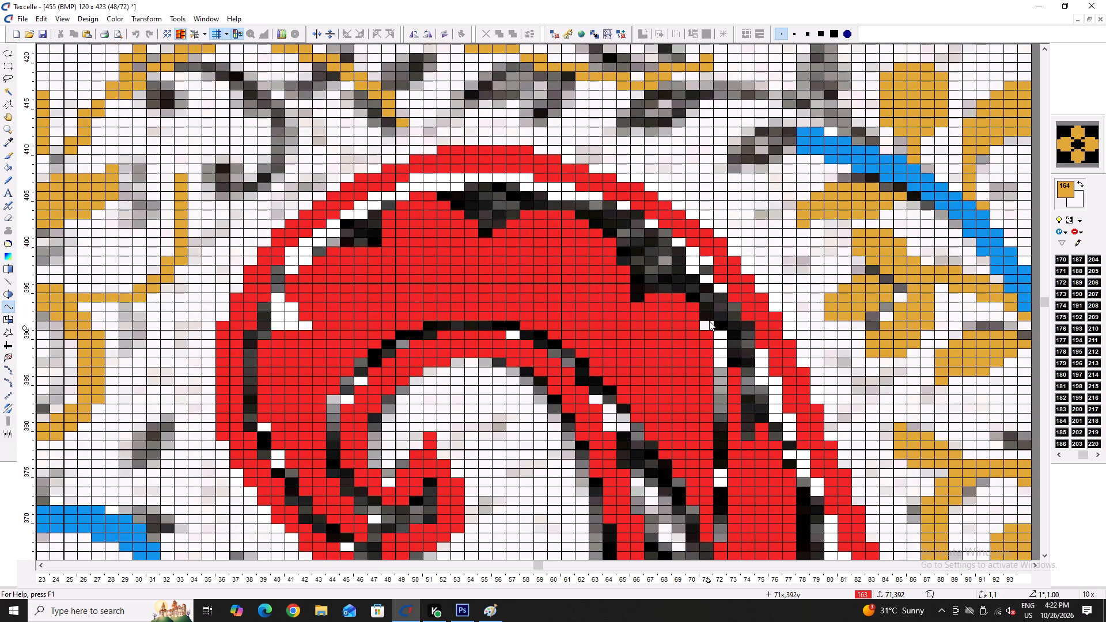
pyautogui.click(709, 309)
pyautogui.moveTo(706, 308); pyautogui.dragTo(705, 324, button='right')
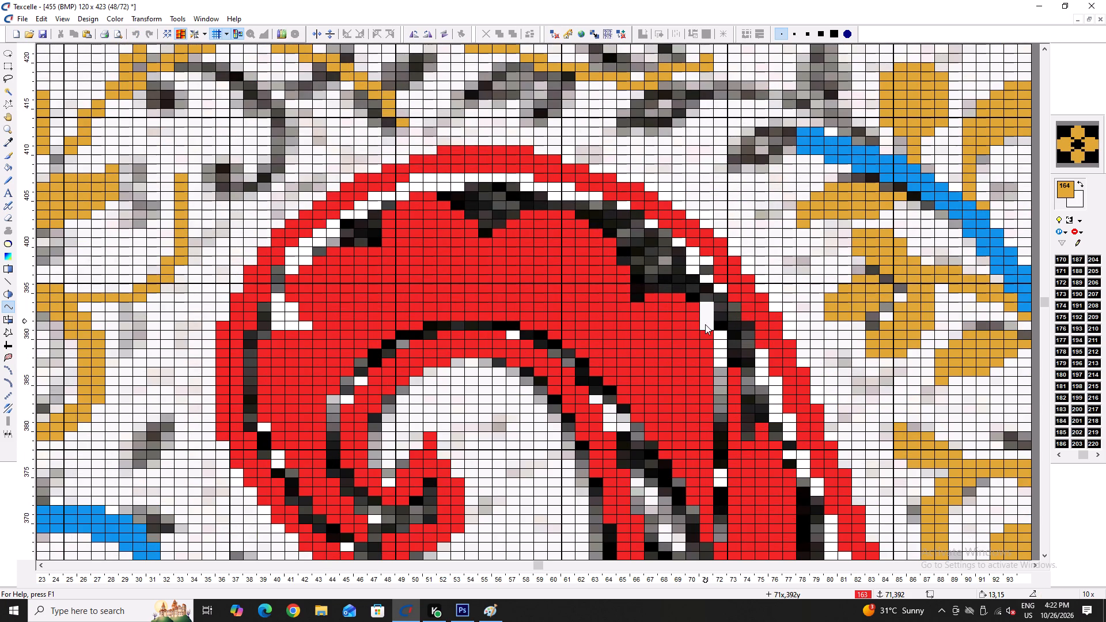
pyautogui.rightClick(705, 324)
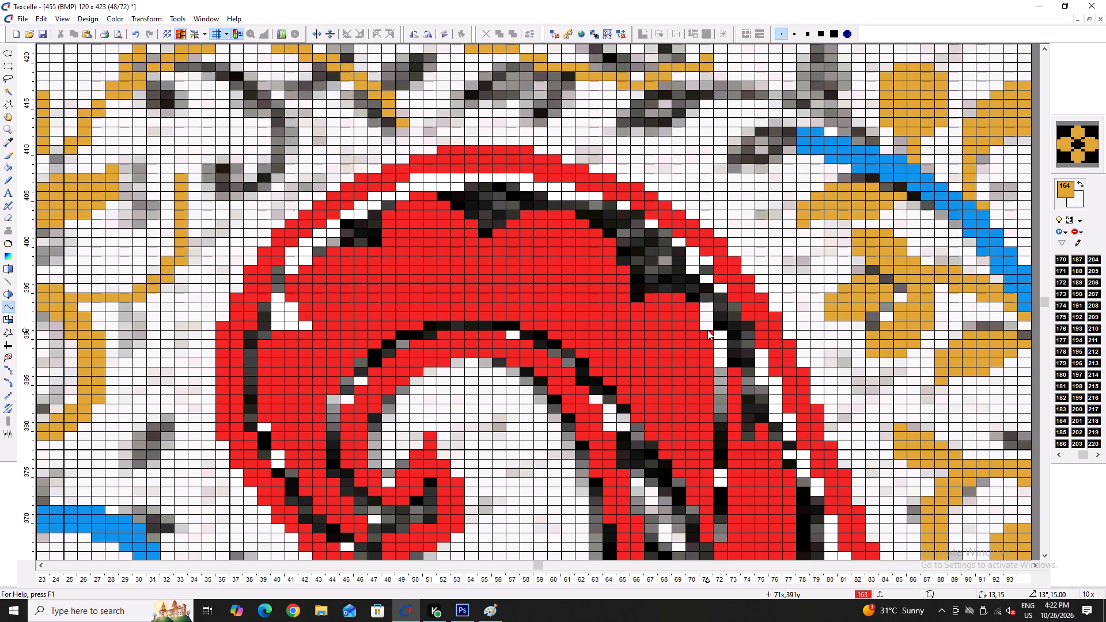
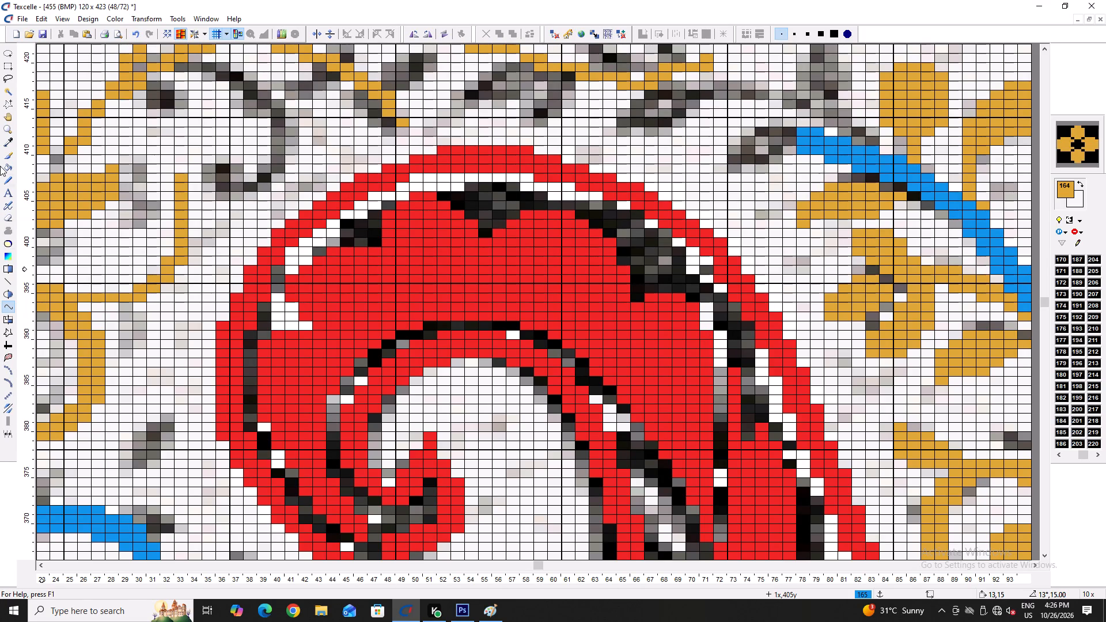
# Repaint the cells at column 71, around rows 391 to 392, in solid red inside the paisley's curved head.
pyautogui.click(5, 180)
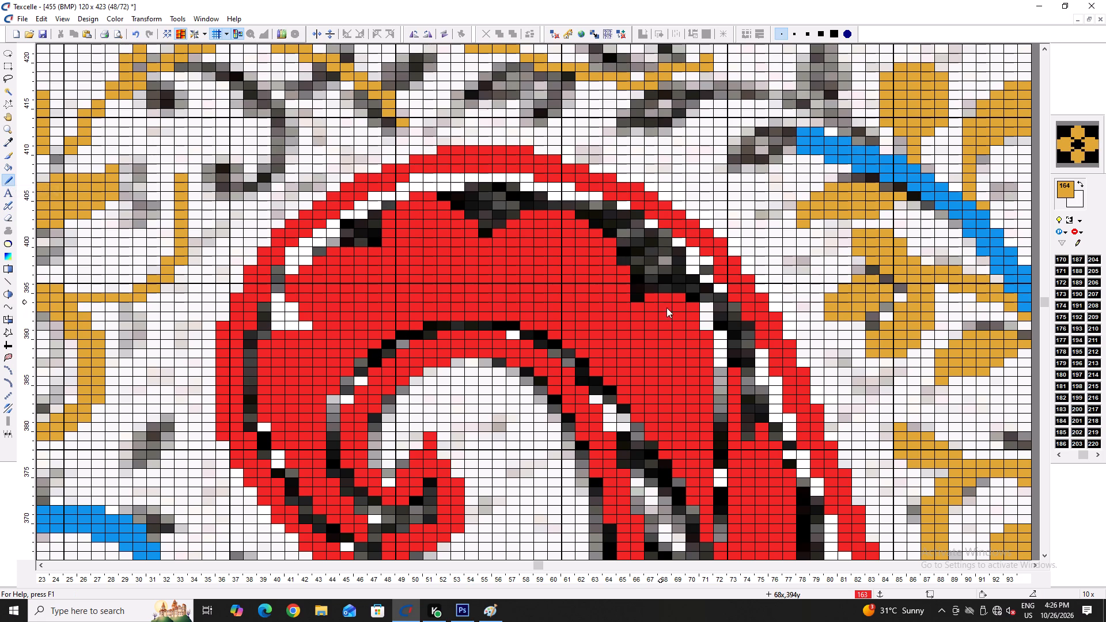
pyautogui.doubleClick(704, 318)
pyautogui.click(712, 328)
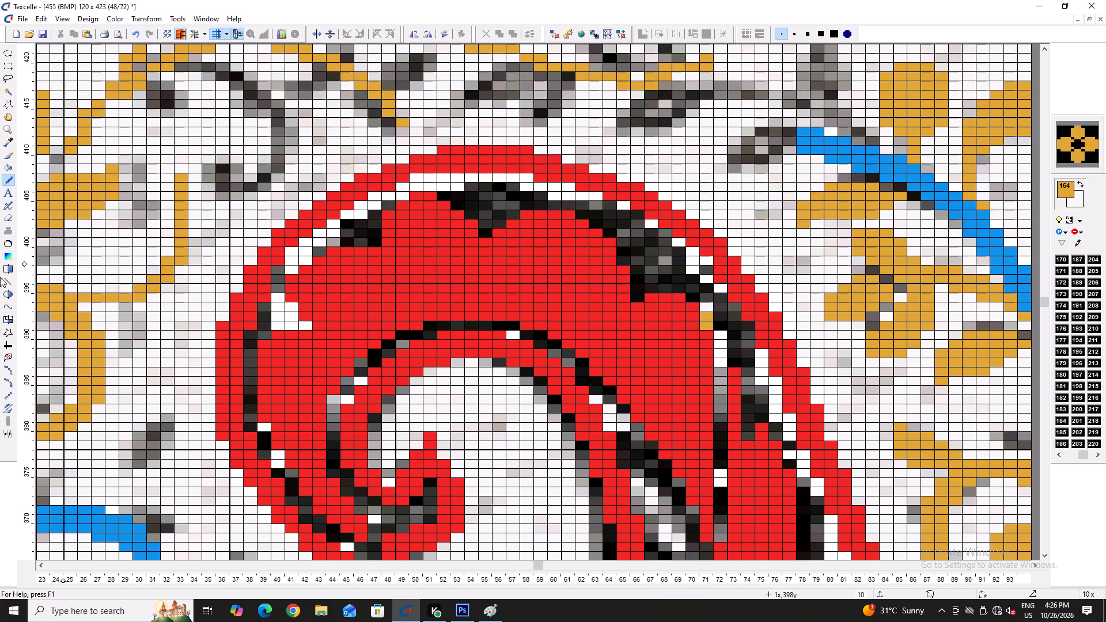
pyautogui.scroll(-1, 1040, 337)
pyautogui.scroll(1, 1074, 356)
pyautogui.click(1092, 380)
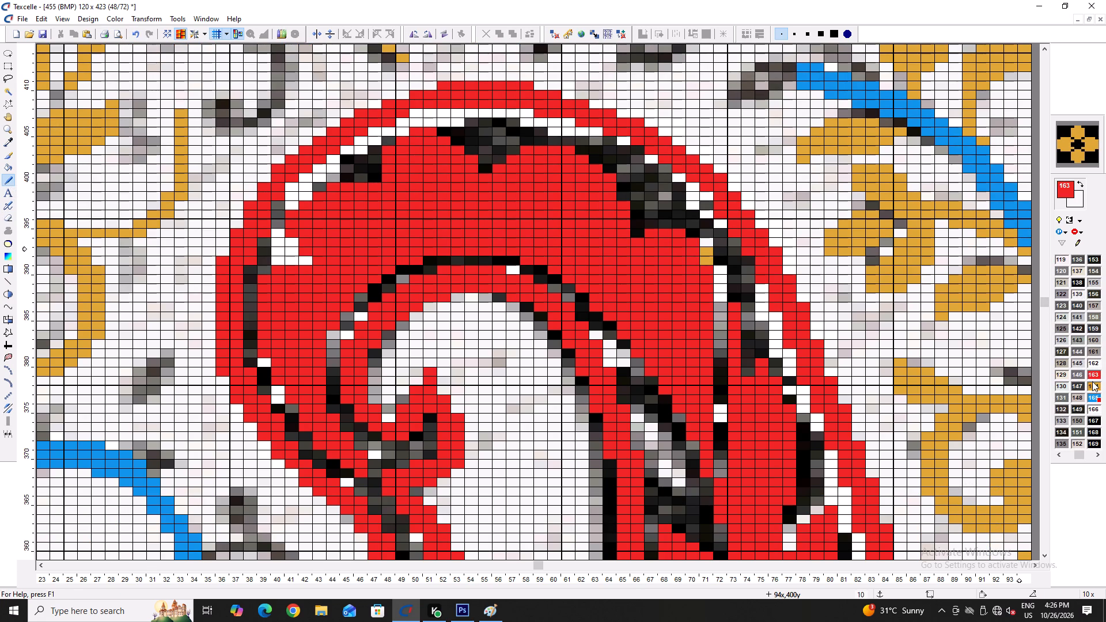
pyautogui.click(1093, 375)
pyautogui.click(701, 246)
pyautogui.moveTo(701, 246); pyautogui.dragTo(701, 258)
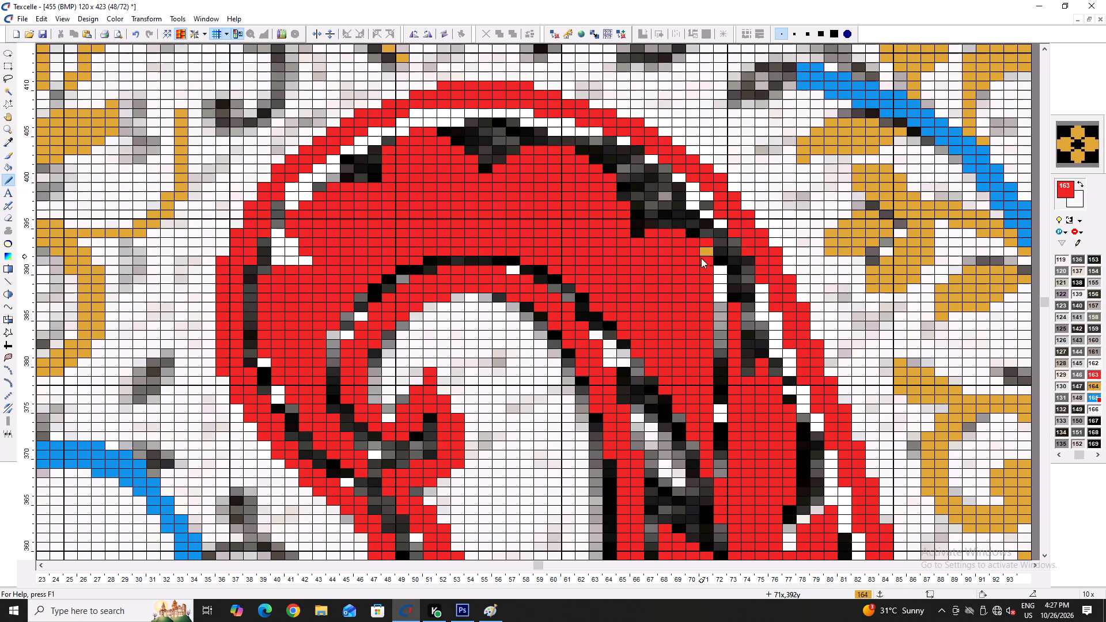
pyautogui.click(701, 258)
pyautogui.moveTo(703, 250); pyautogui.dragTo(704, 256)
pyautogui.doubleClick(704, 256)
pyautogui.rightClick(704, 242)
# Paint red over white cells in column 72, rows 388 to 391, and dark cells around columns 68 to 72, rows 393 to 396.
pyautogui.moveTo(717, 266); pyautogui.dragTo(719, 282)
pyautogui.doubleClick(719, 282)
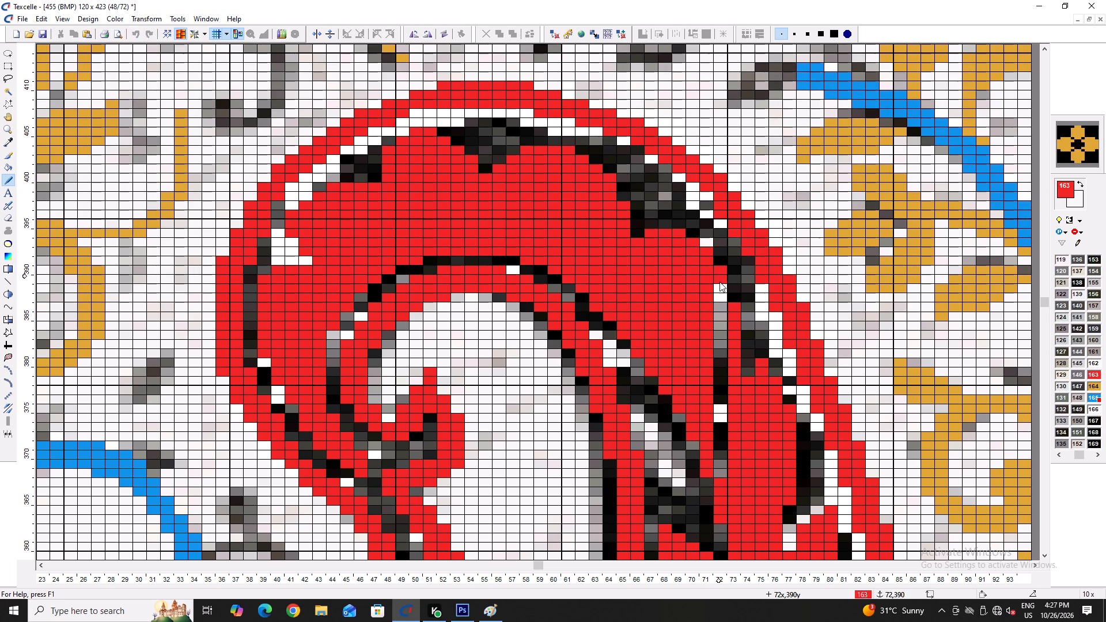
pyautogui.click(721, 291)
pyautogui.doubleClick(721, 261)
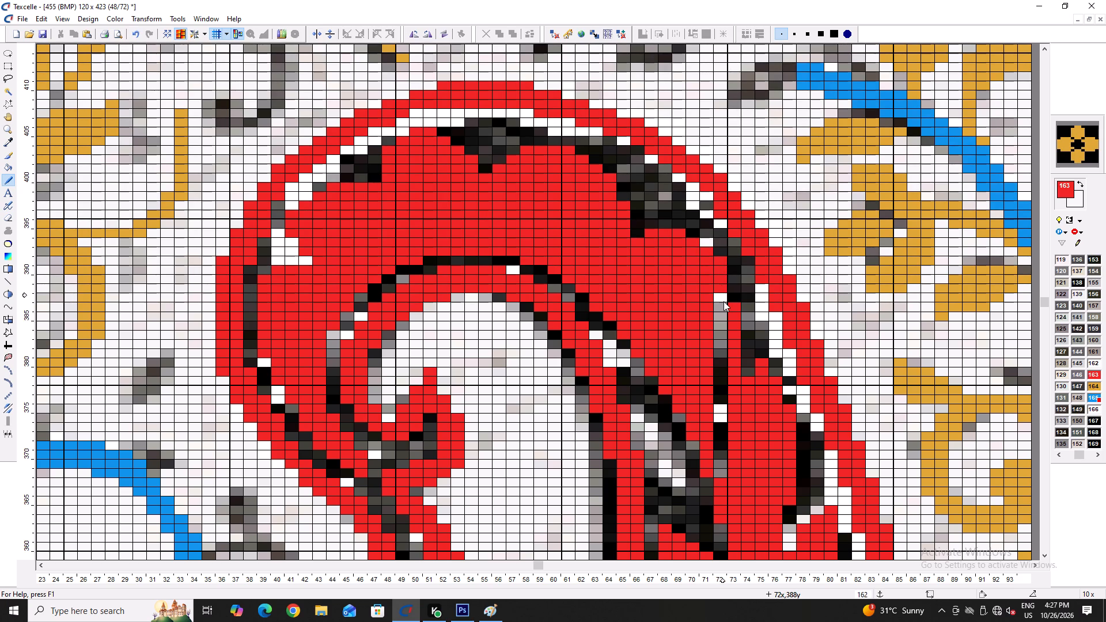
pyautogui.click(724, 299)
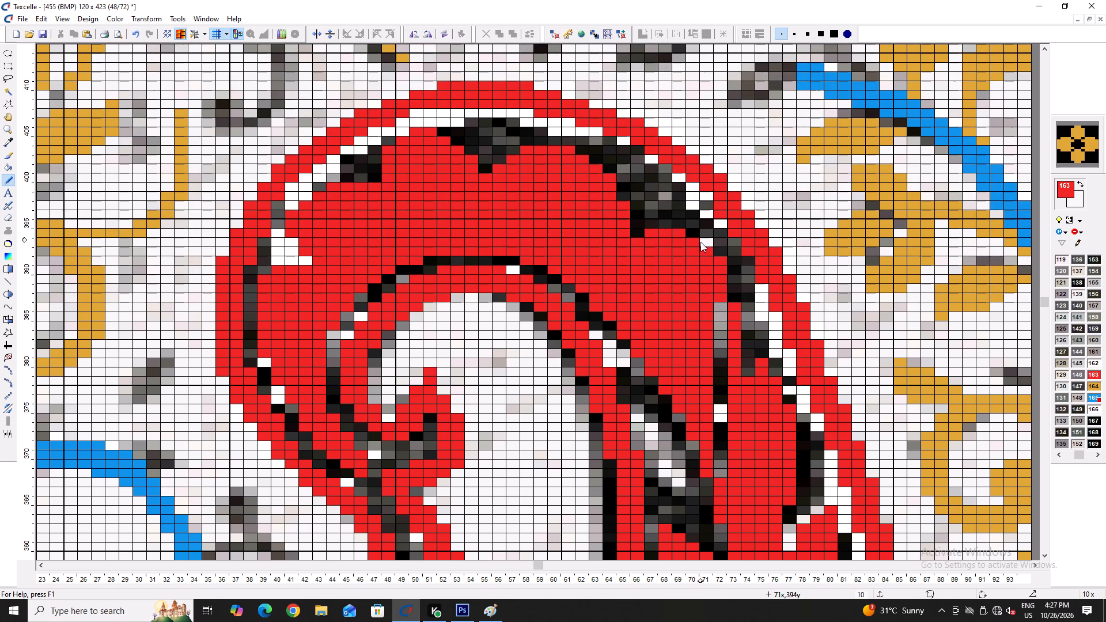
pyautogui.click(700, 242)
pyautogui.click(725, 249)
pyautogui.doubleClick(689, 230)
pyautogui.click(666, 224)
pyautogui.doubleClick(672, 223)
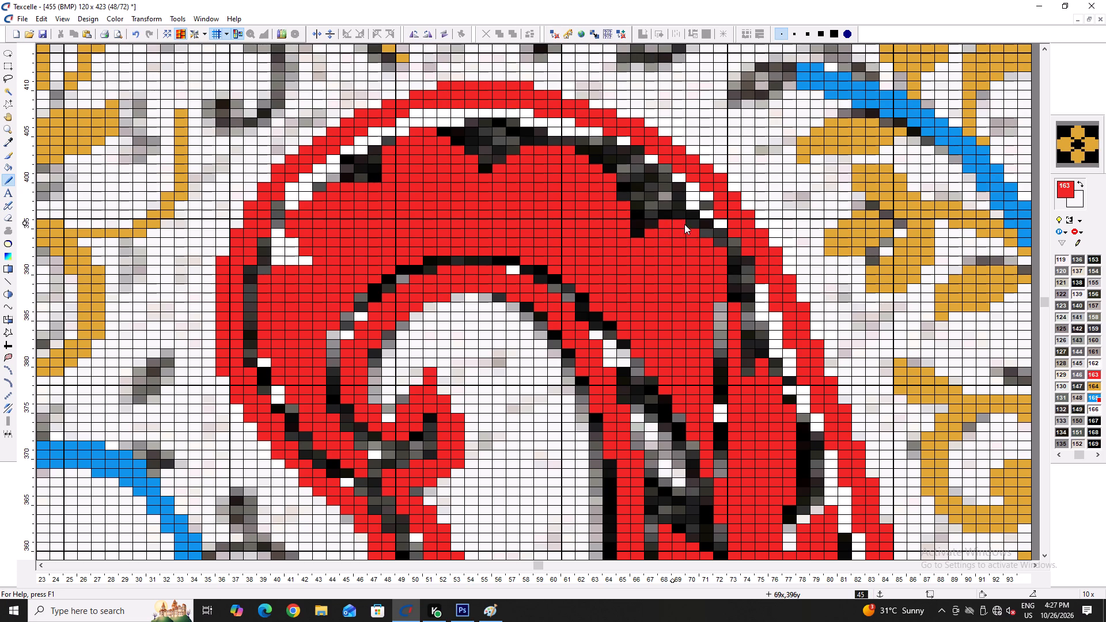
# Draw a white line down column 72 from about row 387 to row 368, keeping column 71 beside it red.
pyautogui.moveTo(719, 308); pyautogui.dragTo(717, 334, button='right')
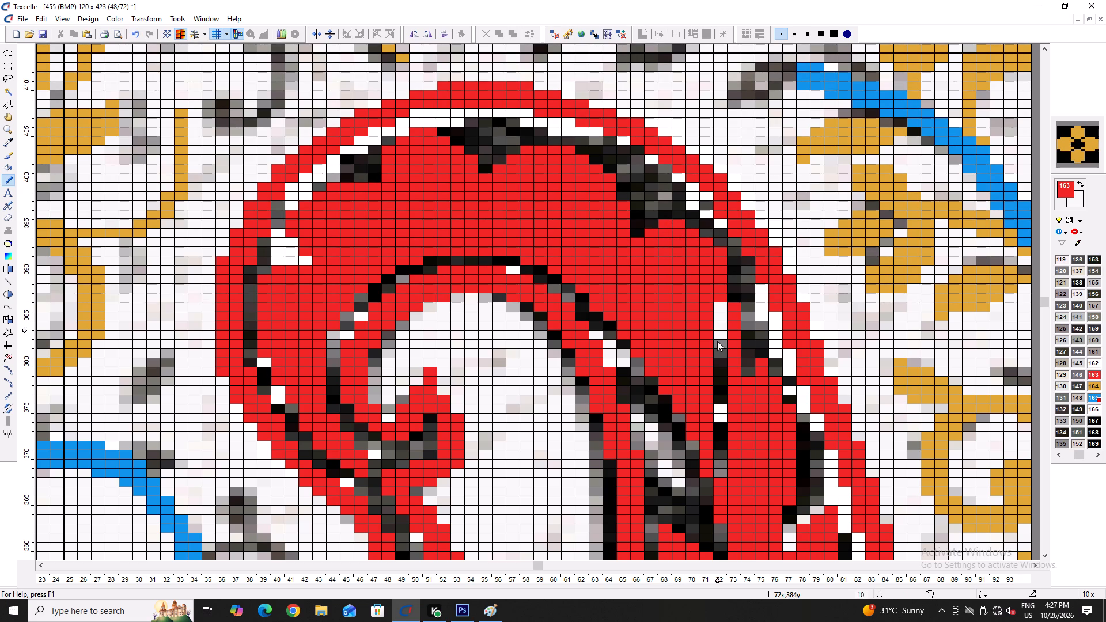
pyautogui.moveTo(717, 352); pyautogui.dragTo(709, 416, button='right')
pyautogui.moveTo(709, 377); pyautogui.dragTo(709, 405)
pyautogui.click(709, 409)
pyautogui.moveTo(709, 411); pyautogui.dragTo(709, 417)
pyautogui.moveTo(709, 422); pyautogui.dragTo(710, 428)
pyautogui.click(710, 430)
pyautogui.moveTo(725, 339); pyautogui.dragTo(725, 435, button='right')
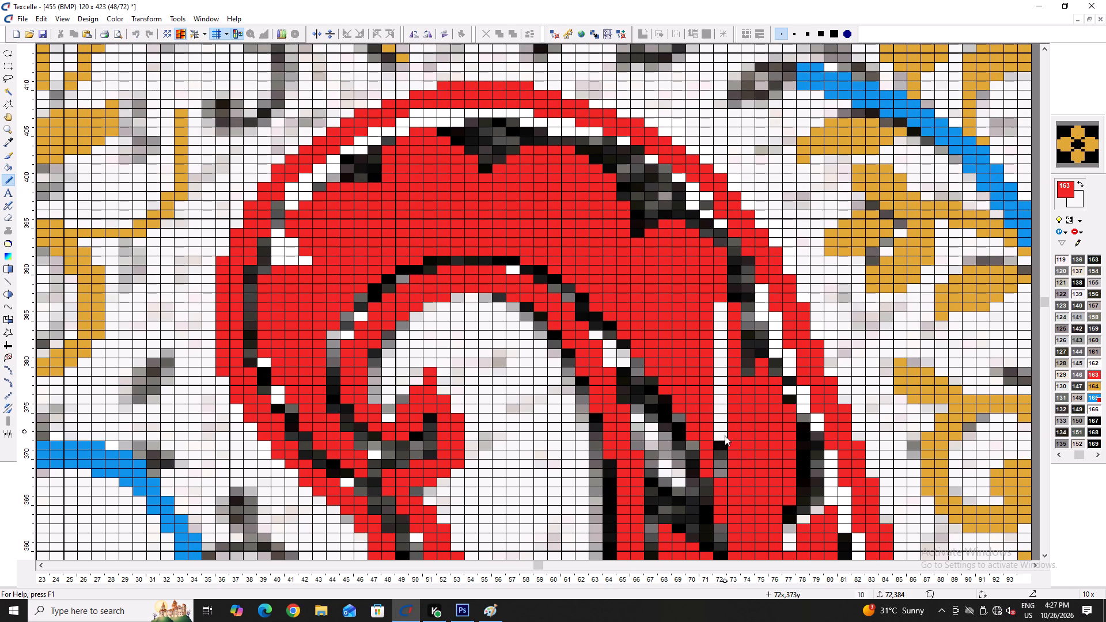
pyautogui.moveTo(725, 435); pyautogui.dragTo(717, 480, button='right')
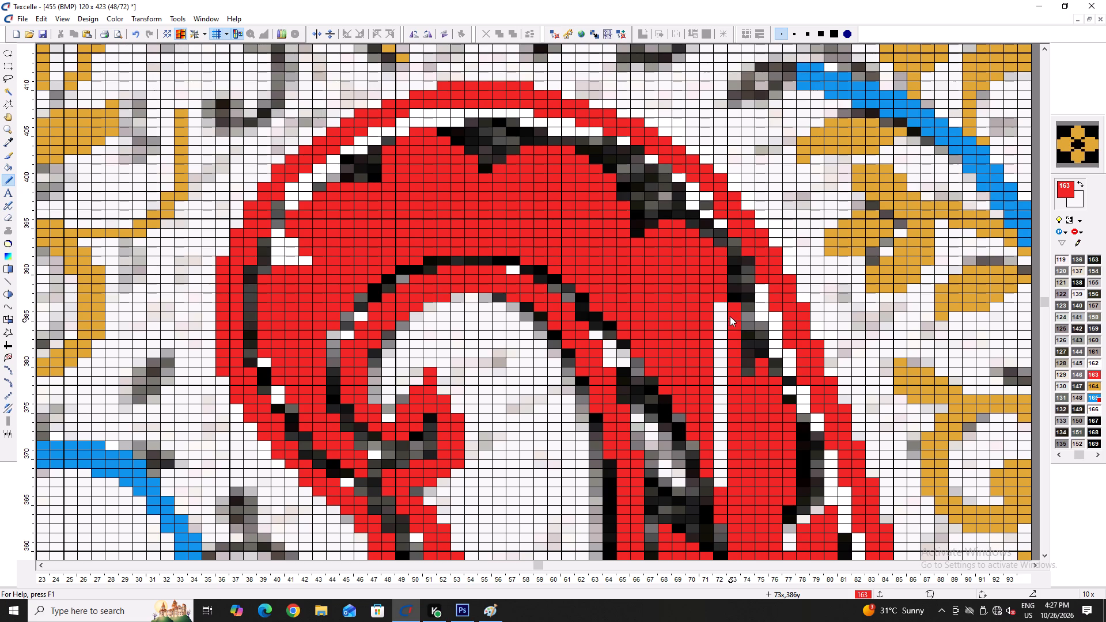
# Widen the white line into column 73 above row 381, filling the area beneath with red across columns 73 to 76.
pyautogui.moveTo(730, 304); pyautogui.dragTo(731, 357, button='right')
pyautogui.moveTo(740, 317); pyautogui.dragTo(733, 379, button='right')
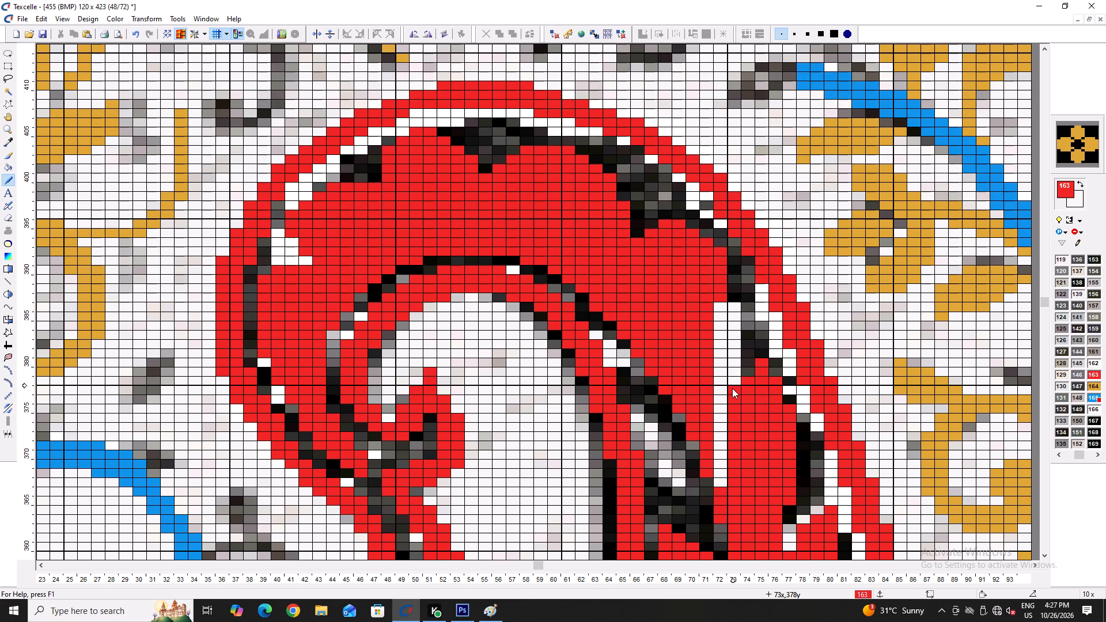
pyautogui.rightClick(756, 362)
pyautogui.click(744, 374)
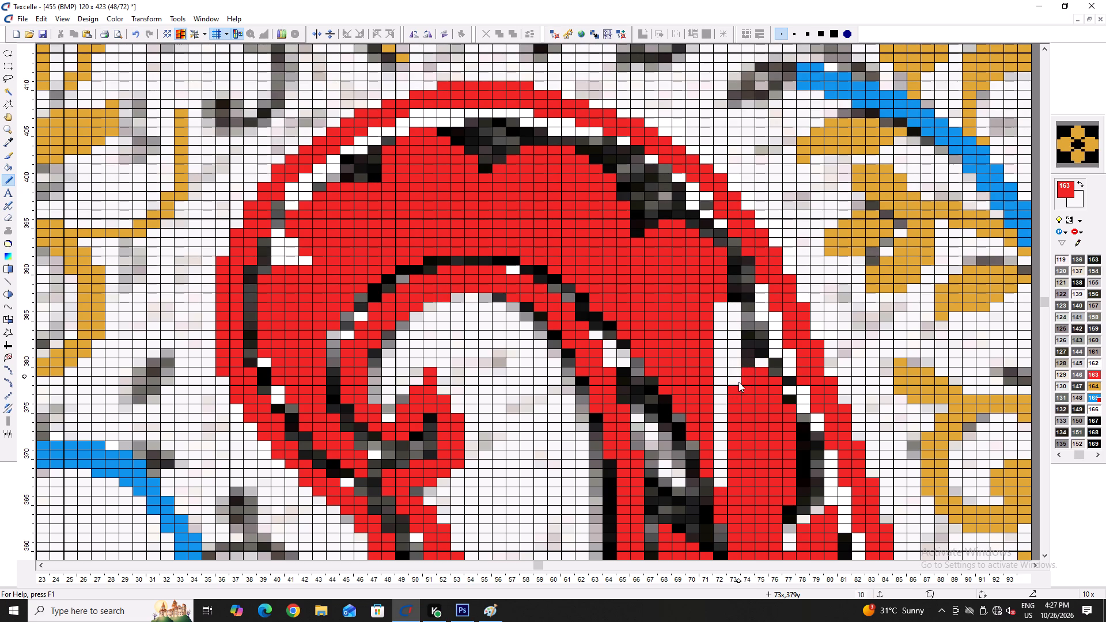
pyautogui.click(738, 382)
pyautogui.doubleClick(738, 375)
pyautogui.moveTo(739, 369); pyautogui.dragTo(740, 363)
pyautogui.doubleClick(742, 359)
pyautogui.click(749, 362)
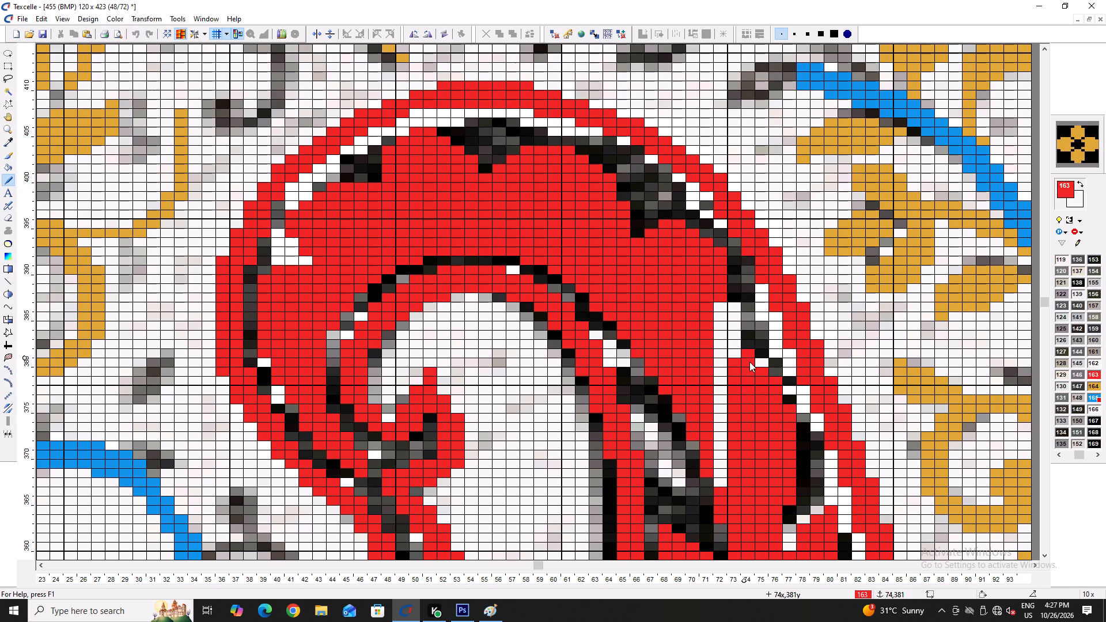
pyautogui.click(756, 361)
pyautogui.click(768, 373)
pyautogui.click(778, 369)
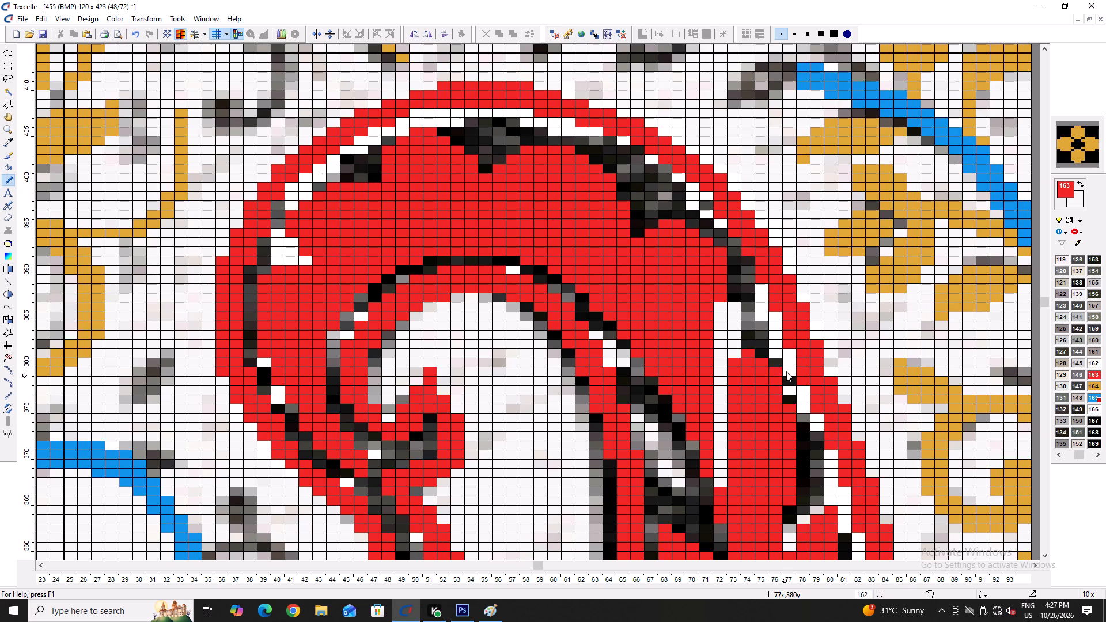
# Paint white over the grey and black cells running from about column 76, row 381, up to column 73, row 390.
pyautogui.moveTo(782, 355); pyautogui.dragTo(741, 271, button='right')
pyautogui.rightClick(741, 271)
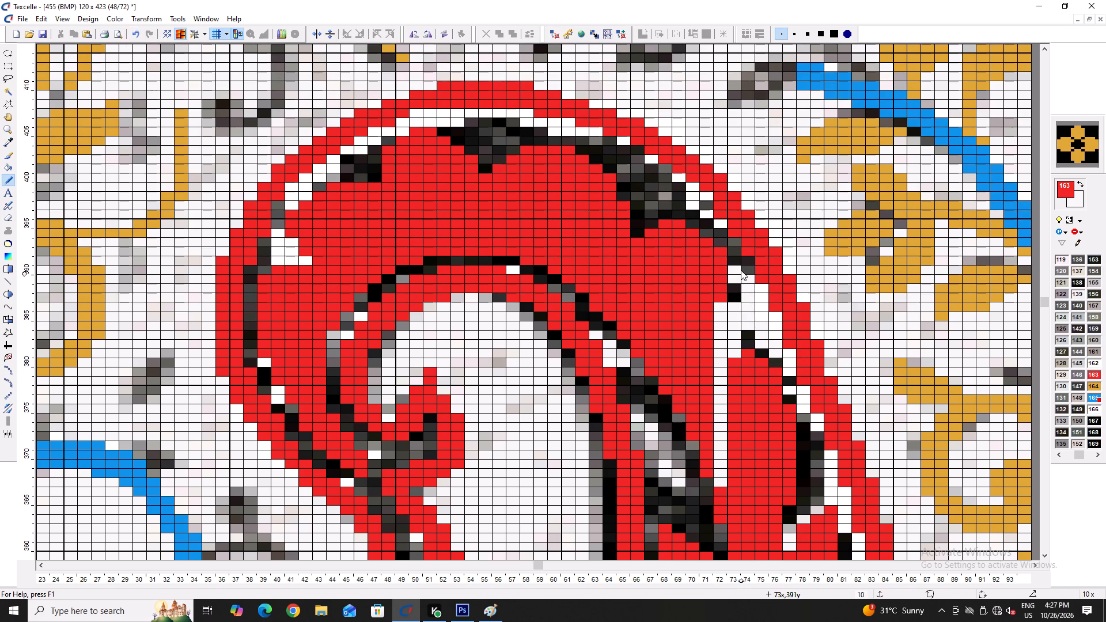
pyautogui.moveTo(741, 270); pyautogui.dragTo(735, 298, button='right')
pyautogui.rightClick(735, 298)
pyautogui.rightClick(732, 284)
# Paint column 72 red from about row 387 down to row 383, narrowing the upper part of the white line.
pyautogui.moveTo(724, 301); pyautogui.dragTo(724, 306)
pyautogui.doubleClick(724, 306)
pyautogui.moveTo(724, 311); pyautogui.dragTo(724, 318)
pyautogui.doubleClick(724, 318)
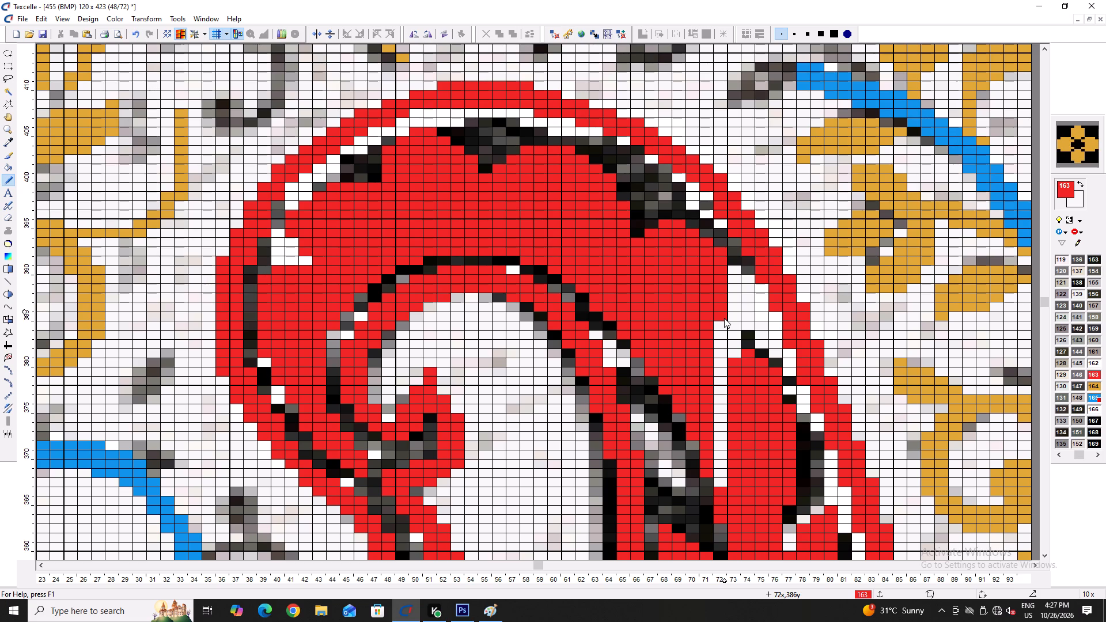
pyautogui.moveTo(725, 319); pyautogui.dragTo(725, 329)
pyautogui.click(725, 329)
pyautogui.click(725, 337)
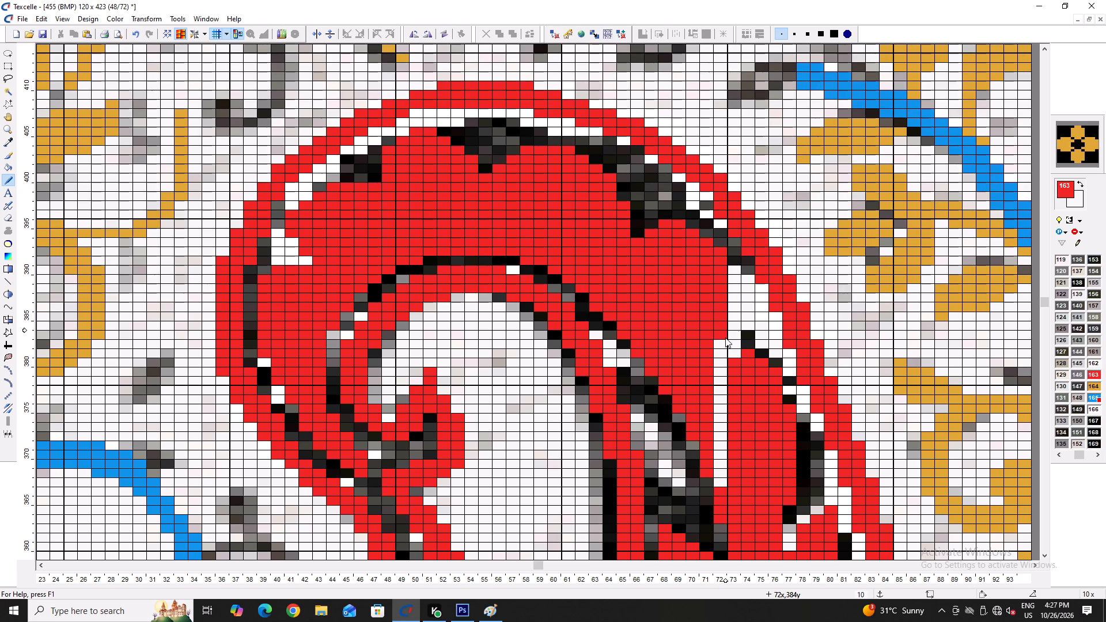
pyautogui.keyDown('ctrl'); pyautogui.scroll(-3, 275, 332); pyautogui.keyUp('ctrl')
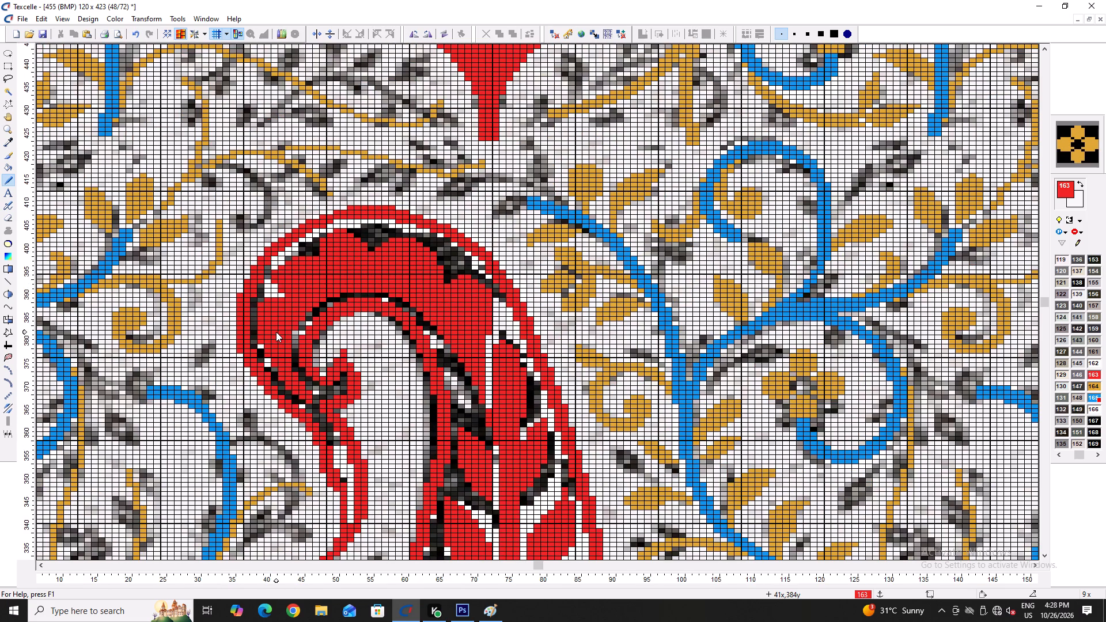
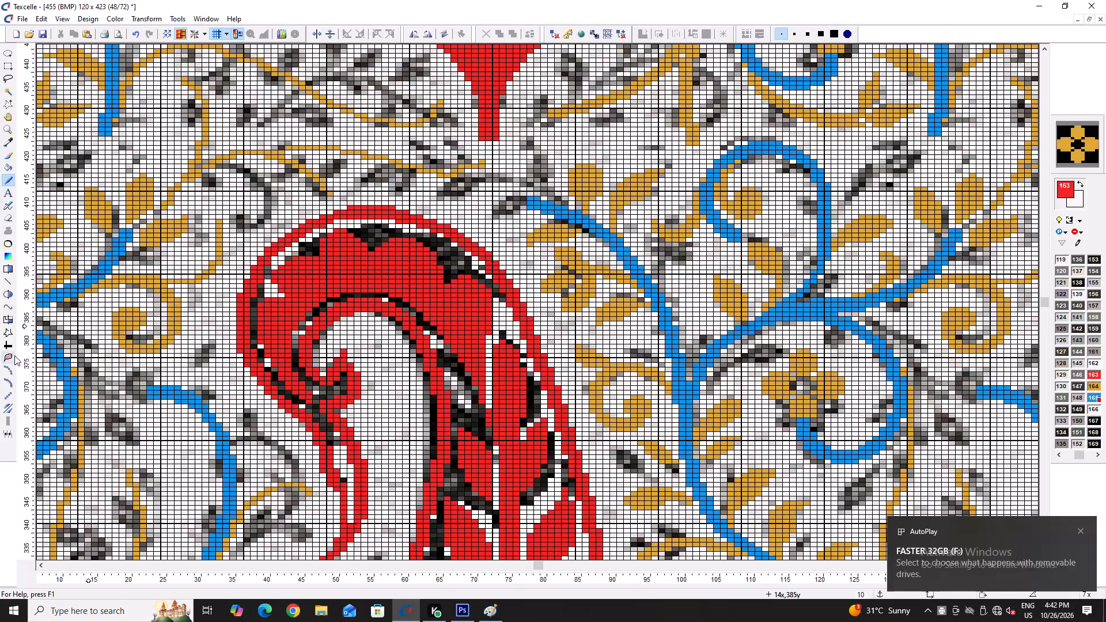
# Turn off the repeat display so only the single paisley design is shown in full.
pyautogui.keyDown('ctrl'); pyautogui.scroll(-6, 226, 404); pyautogui.keyUp('ctrl')
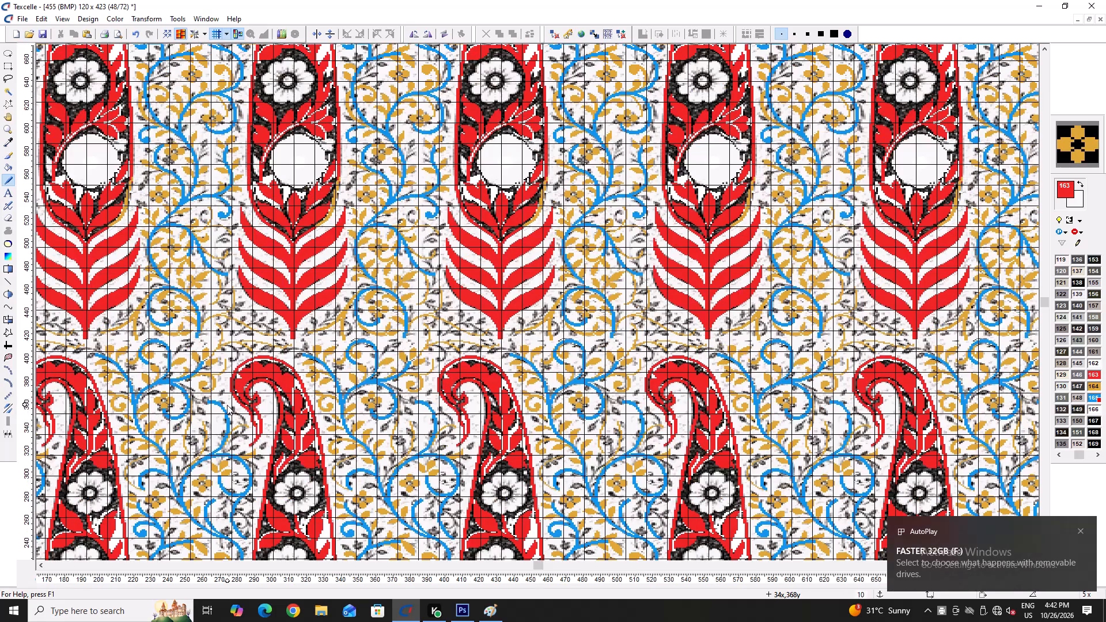
pyautogui.click(177, 37)
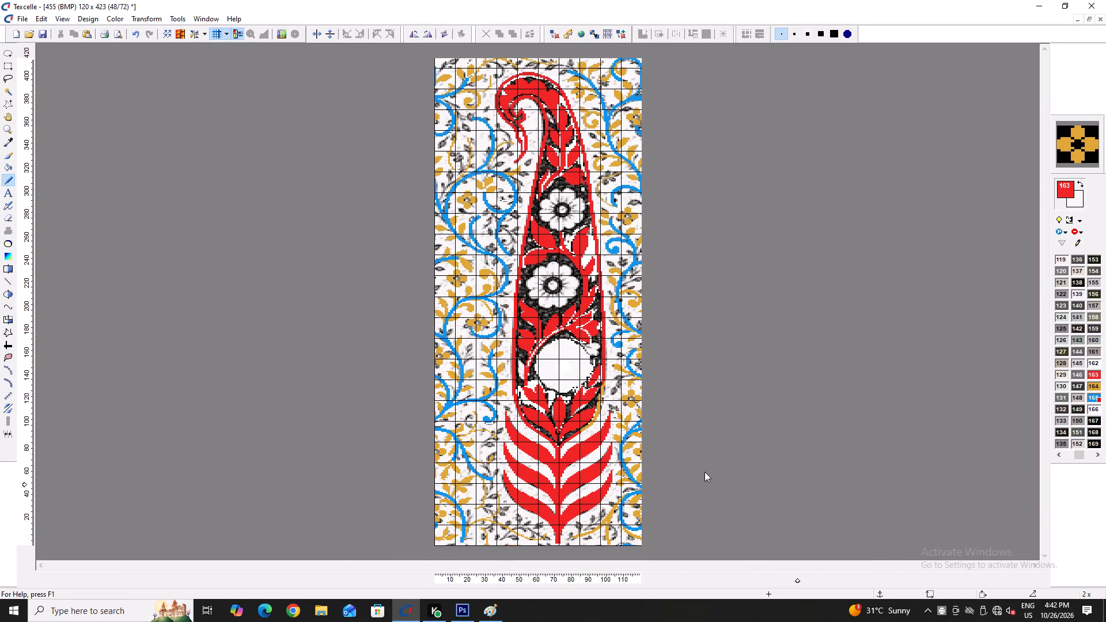
# Save the design as 455 in Windows bitmap format in the desing folder on the FASTER 32GB (F:) drive.
pyautogui.click(28, 19)
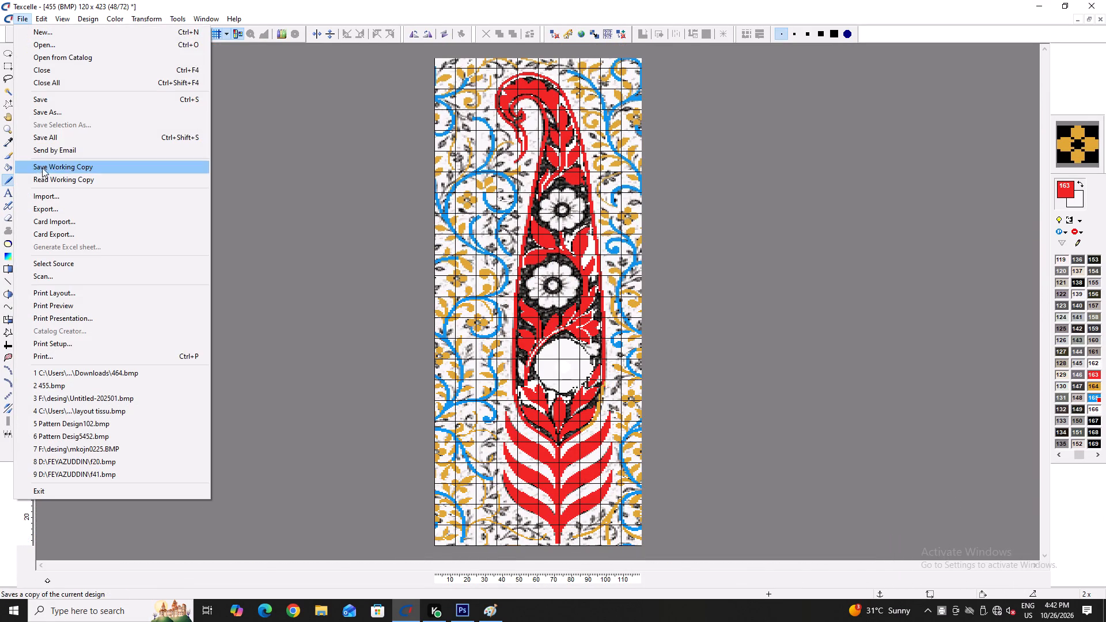
pyautogui.click(60, 111)
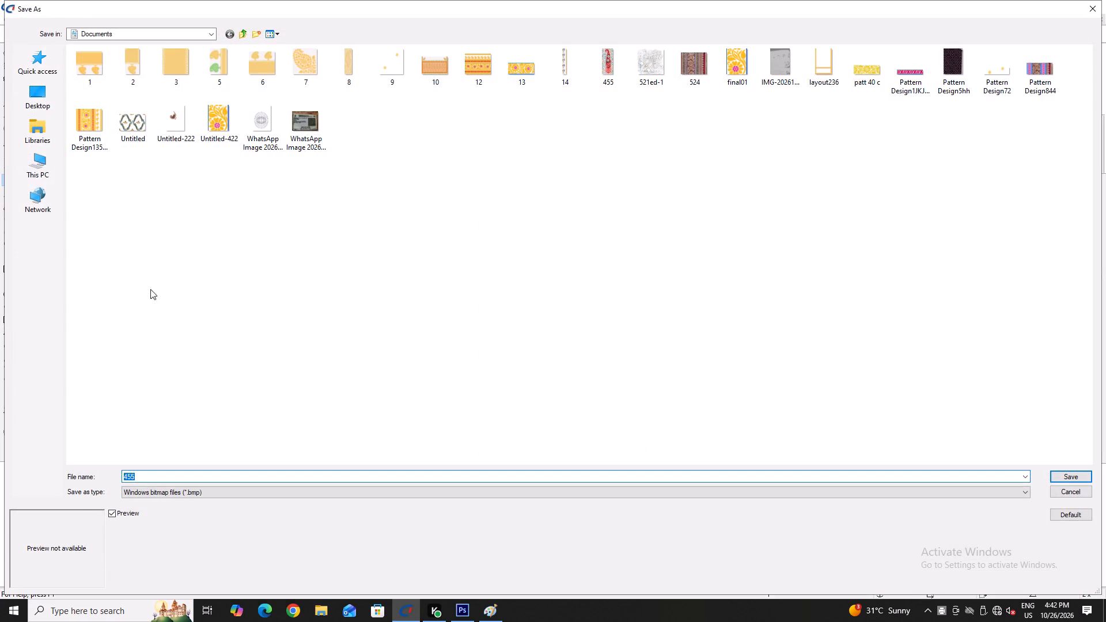
pyautogui.click(47, 168)
pyautogui.doubleClick(168, 161)
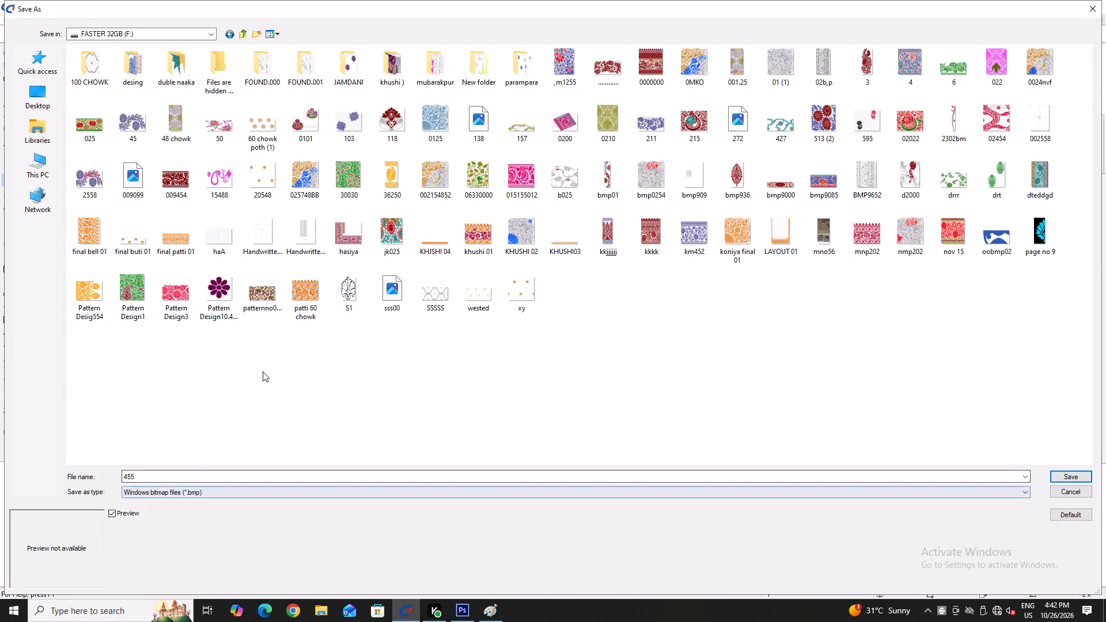
pyautogui.doubleClick(129, 75)
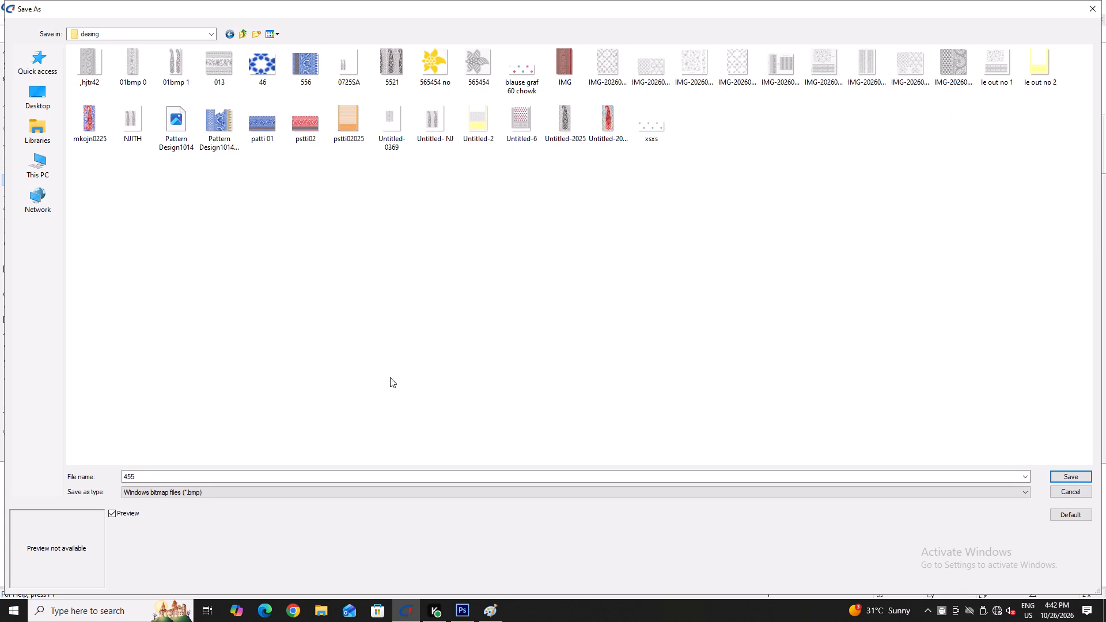
pyautogui.click(1065, 479)
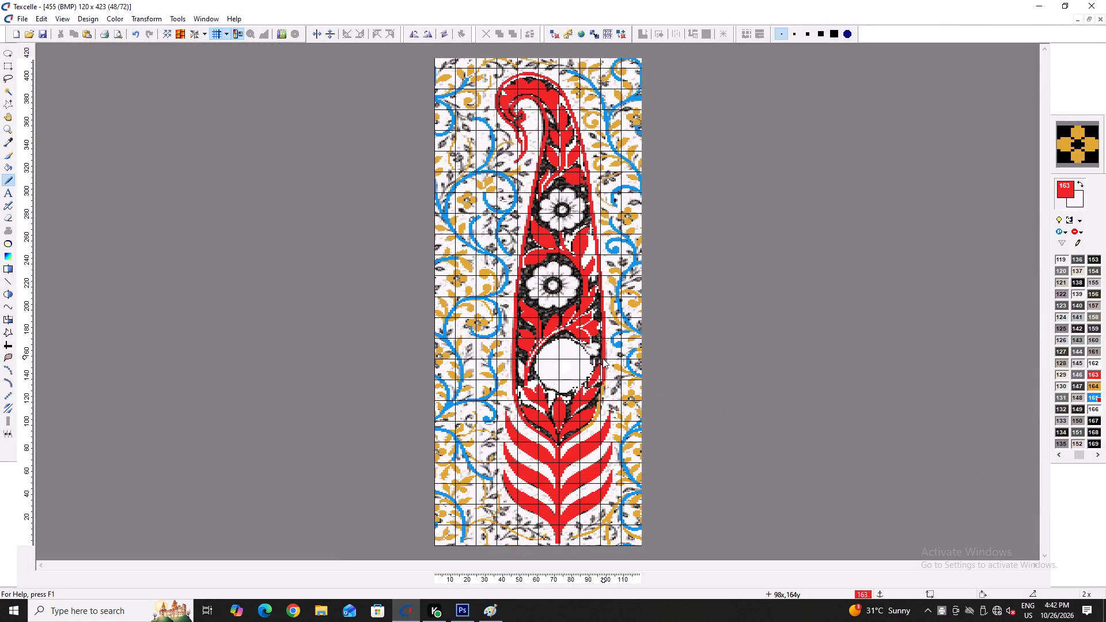
pyautogui.hotkey('ctrl', 's')
pyautogui.hotkey('ctrl', 's')
pyautogui.hotkey('ctrl', 's')
pyautogui.hotkey('ctrl', 's')
pyautogui.hotkey('ctrl', 's')
pyautogui.hotkey('ctrl', 's')
pyautogui.hotkey('ctrl', 's')
# Close the saved 455 design and exit Texcelle.
pyautogui.click(1098, 21)
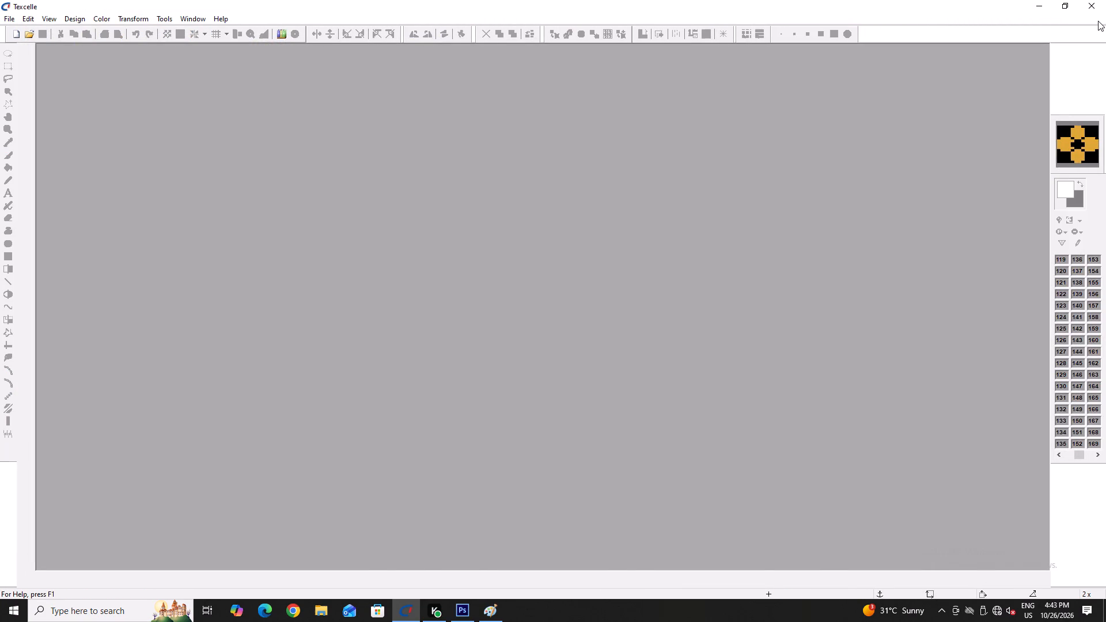
pyautogui.click(1099, 11)
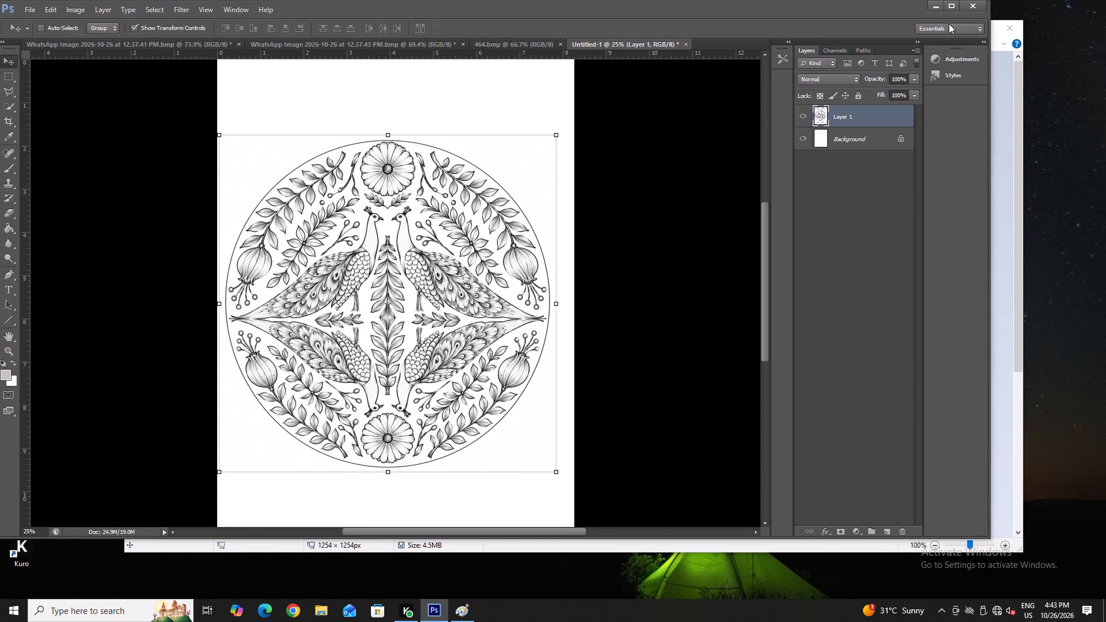
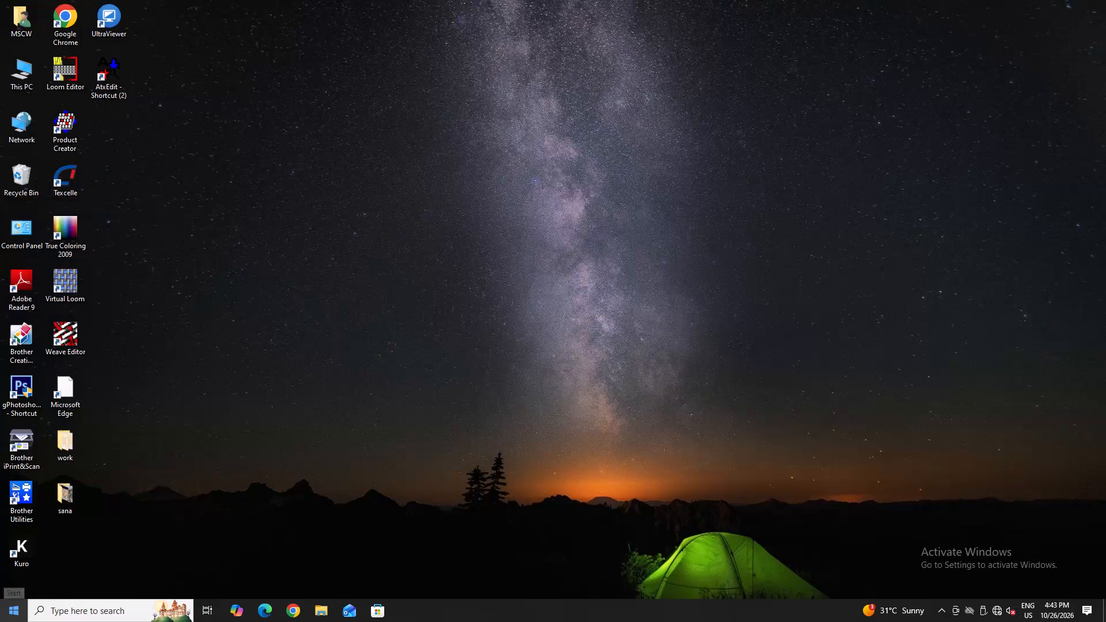
# Safely eject the Realtek RTL8188ETV Wireless LAN 802.11n USB 2.0 Network Adapter from the computer.
pyautogui.click(940, 610)
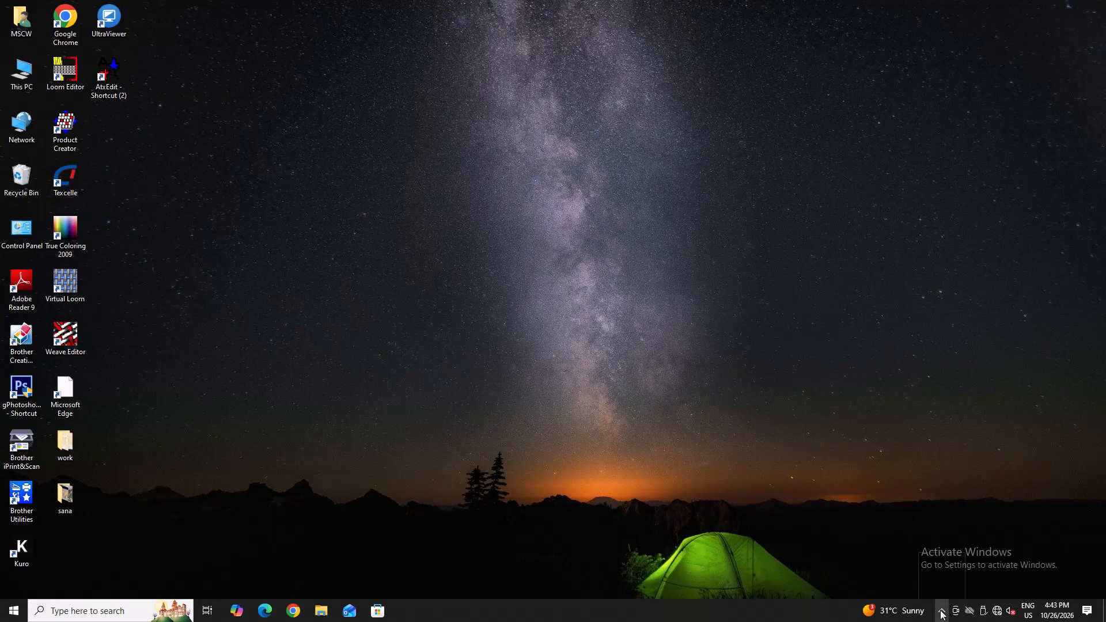
pyautogui.click(955, 570)
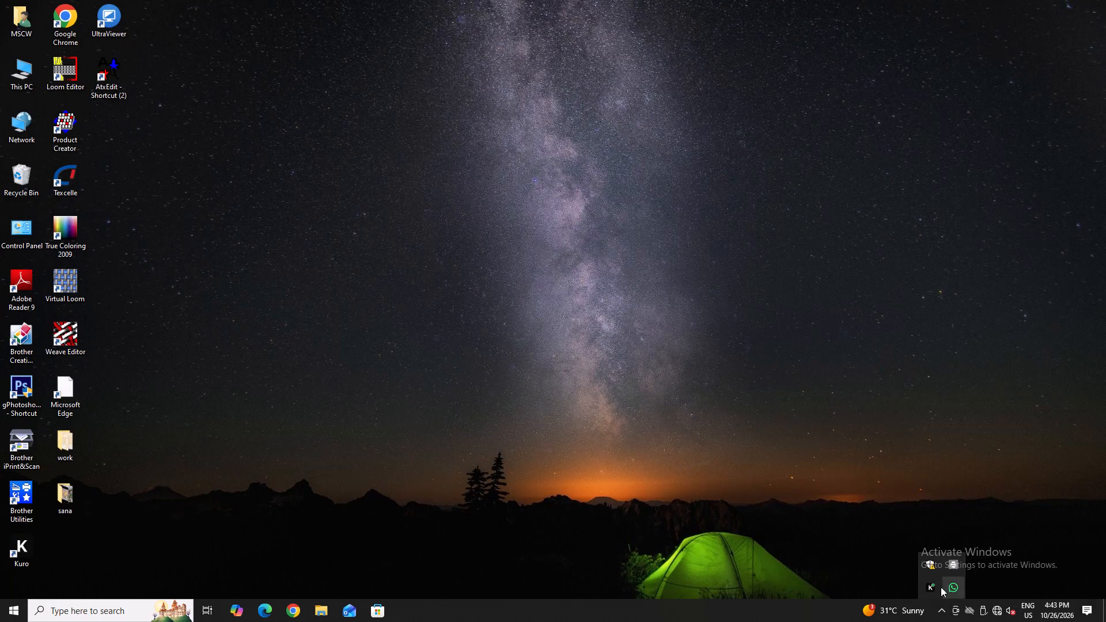
pyautogui.click(944, 610)
pyautogui.rightClick(944, 610)
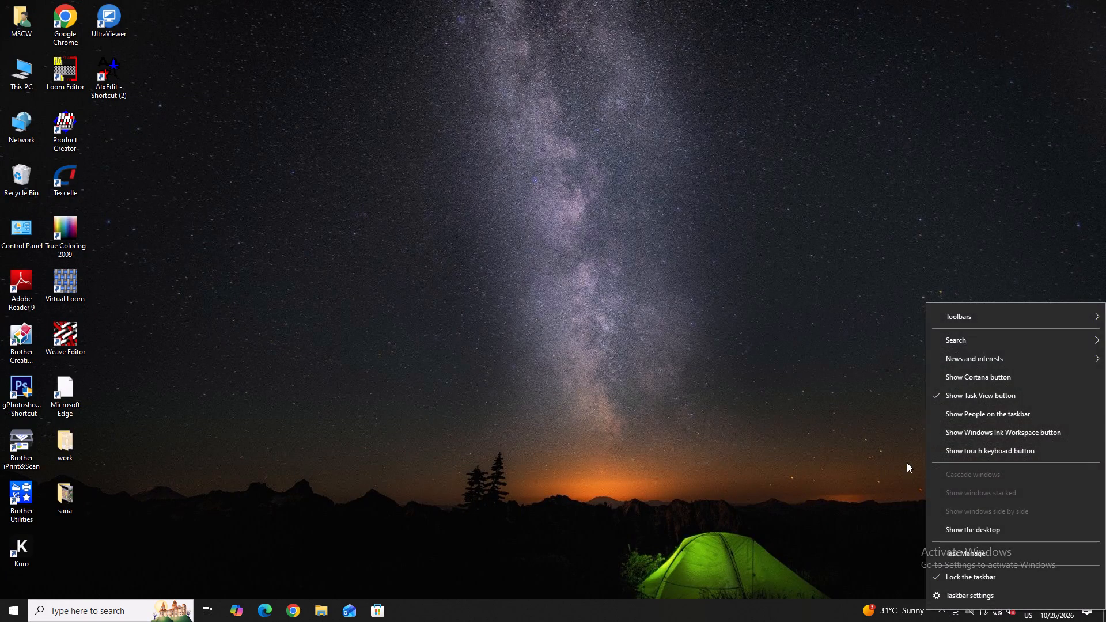
pyautogui.click(907, 462)
pyautogui.click(940, 609)
pyautogui.click(982, 613)
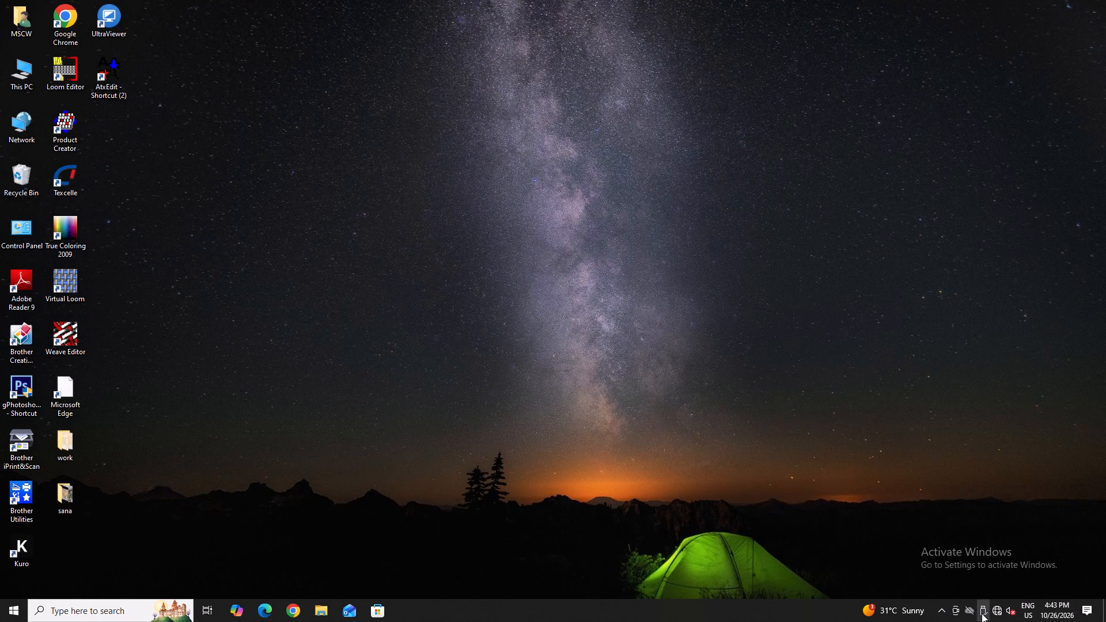
pyautogui.click(965, 580)
# Open the Windows power options offering sleep, shut down and restart.
pyautogui.click(16, 614)
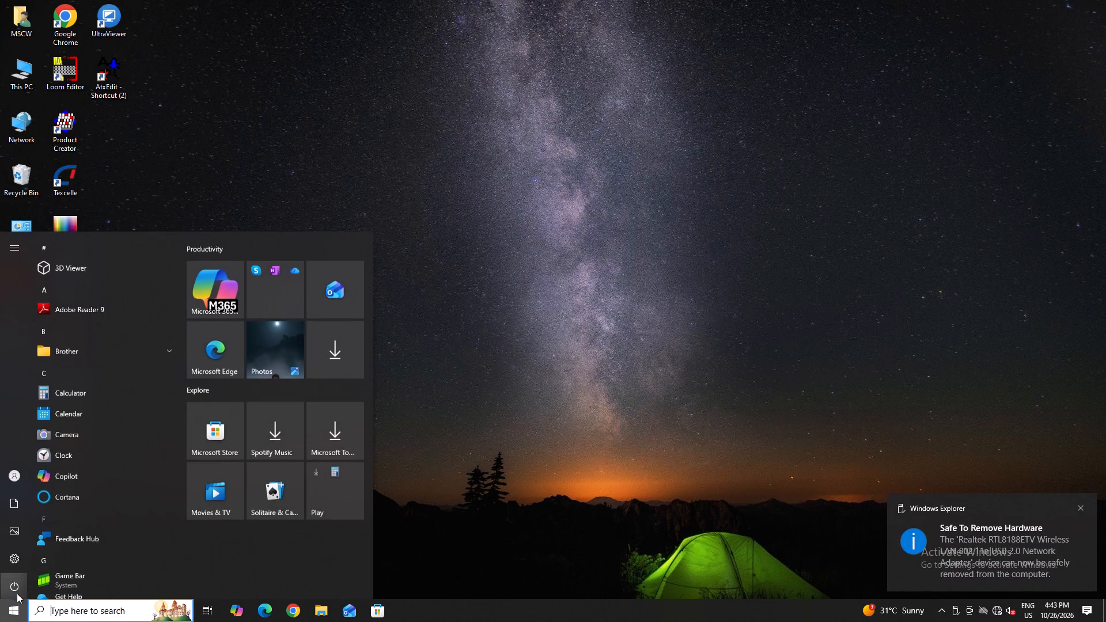
pyautogui.click(17, 589)
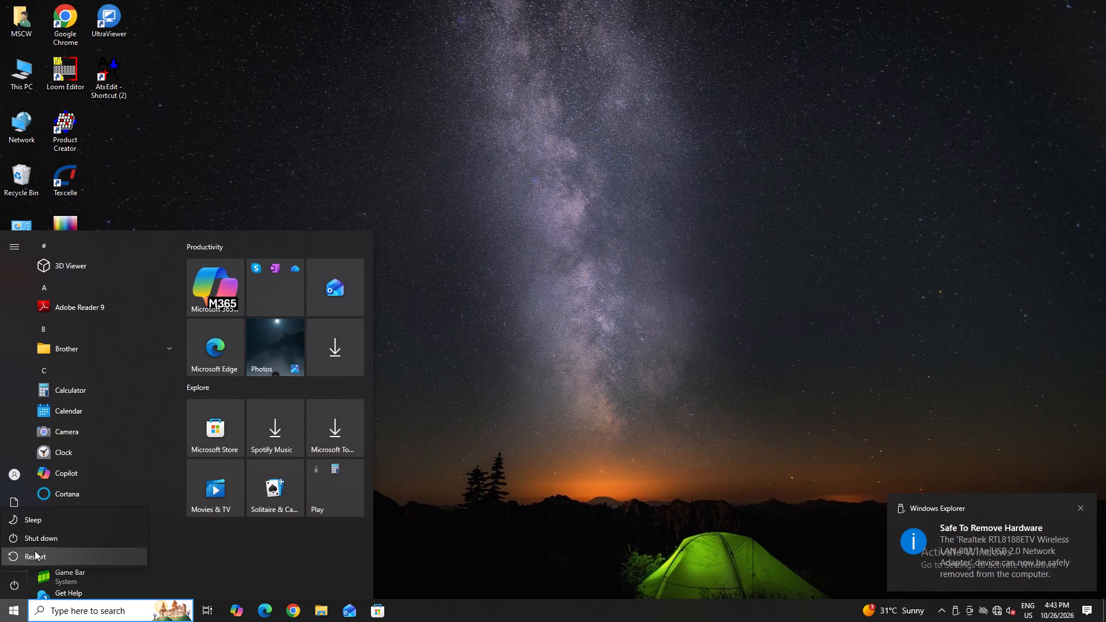